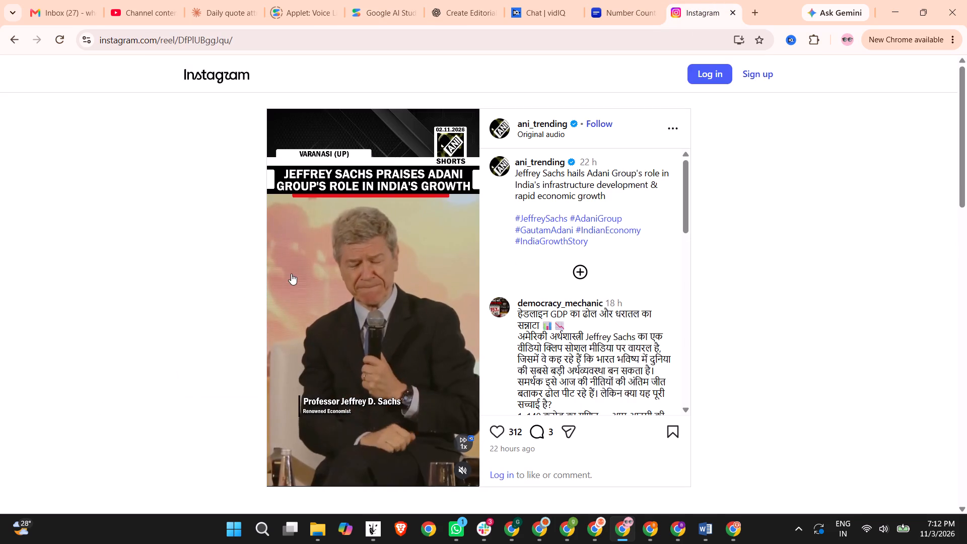
# Unmute the ani_trending reel of Jeffrey Sachs and copy its link.
pyautogui.click(459, 470)
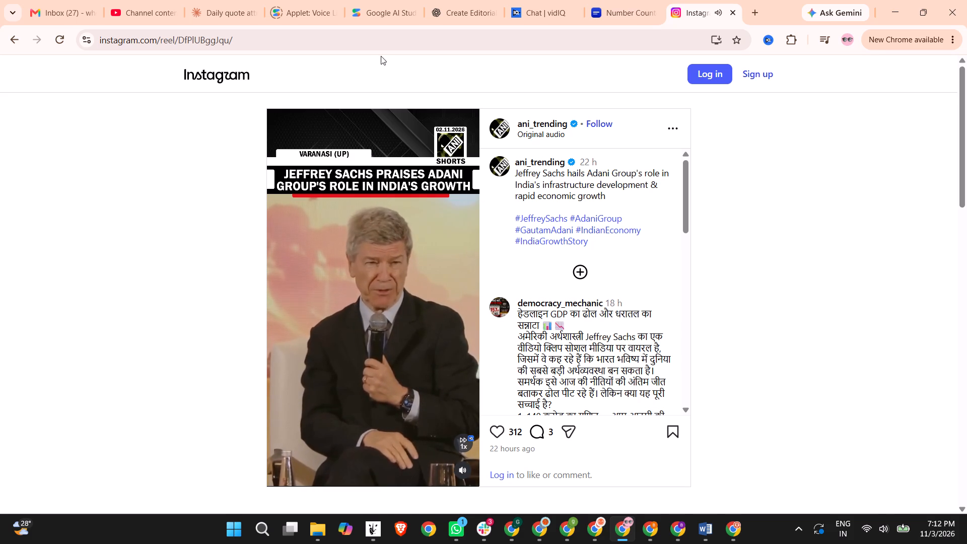
pyautogui.click(327, 43)
pyautogui.hotkey('ctrl', 'c')
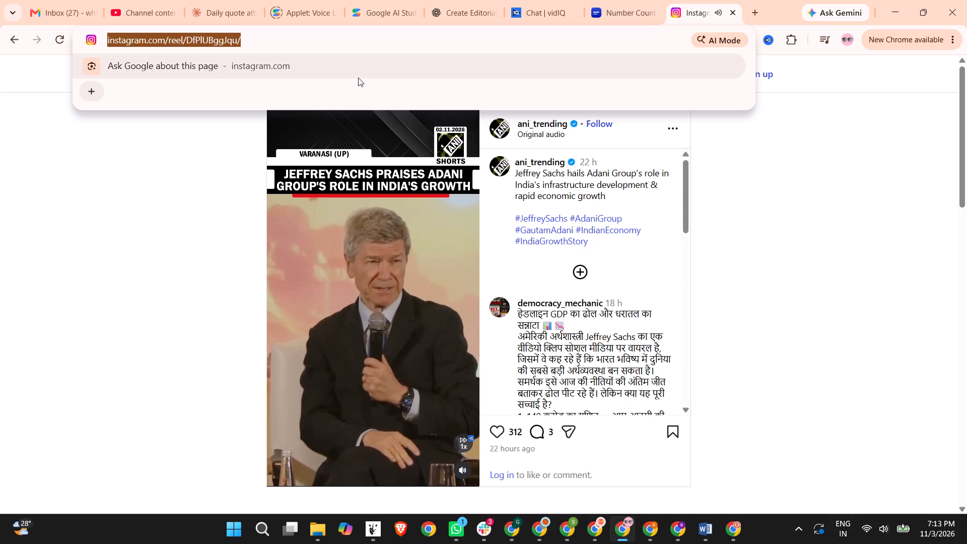
# Search in a new tab for "download instagram reels" and open the fastvideosave.net reels downloader.
pyautogui.click(749, 14)
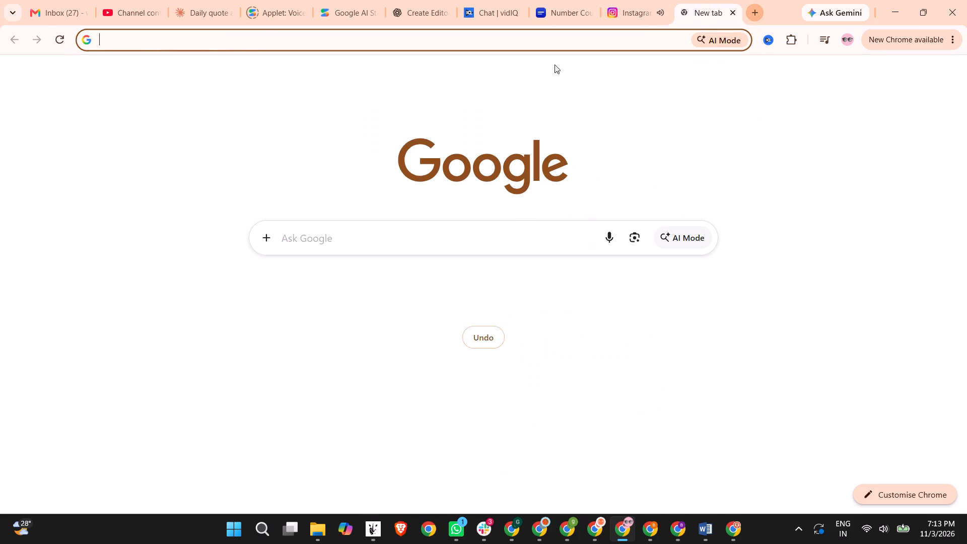
pyautogui.hotkey('ctrl', 'v')
pyautogui.moveTo(355, 40); pyautogui.dragTo(173, 42)
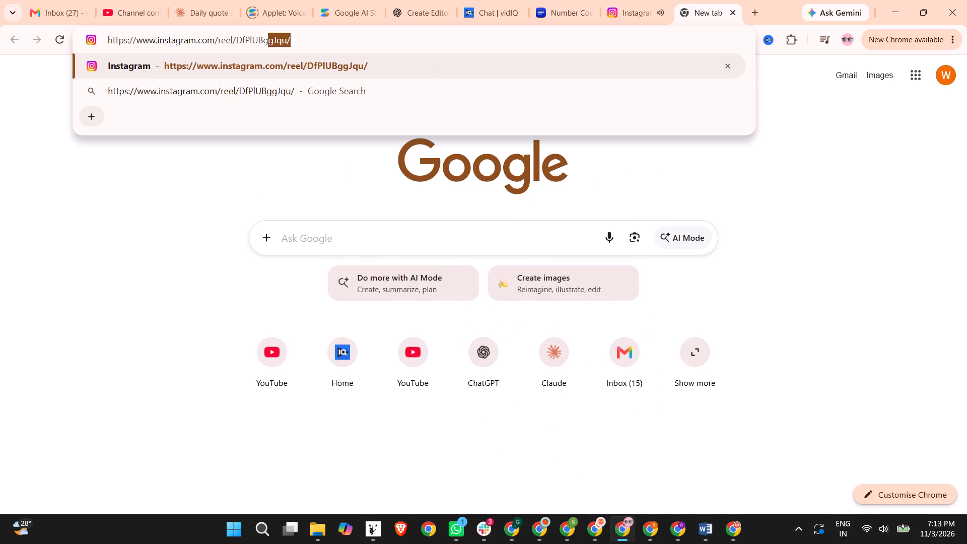
pyautogui.moveTo(173, 42); pyautogui.dragTo(0, 42)
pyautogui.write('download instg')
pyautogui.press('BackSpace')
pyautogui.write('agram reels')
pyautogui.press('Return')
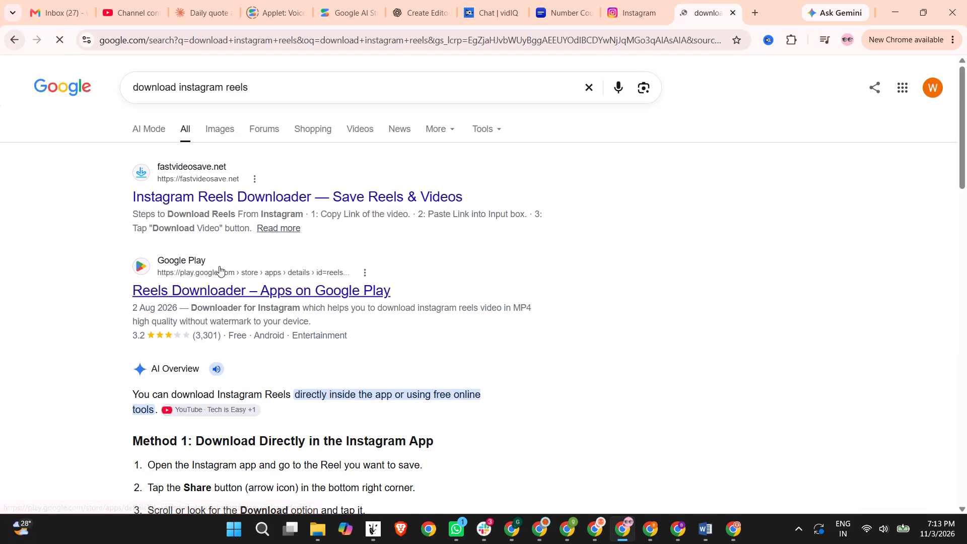
pyautogui.click(225, 201)
pyautogui.click(402, 196)
pyautogui.click(373, 218)
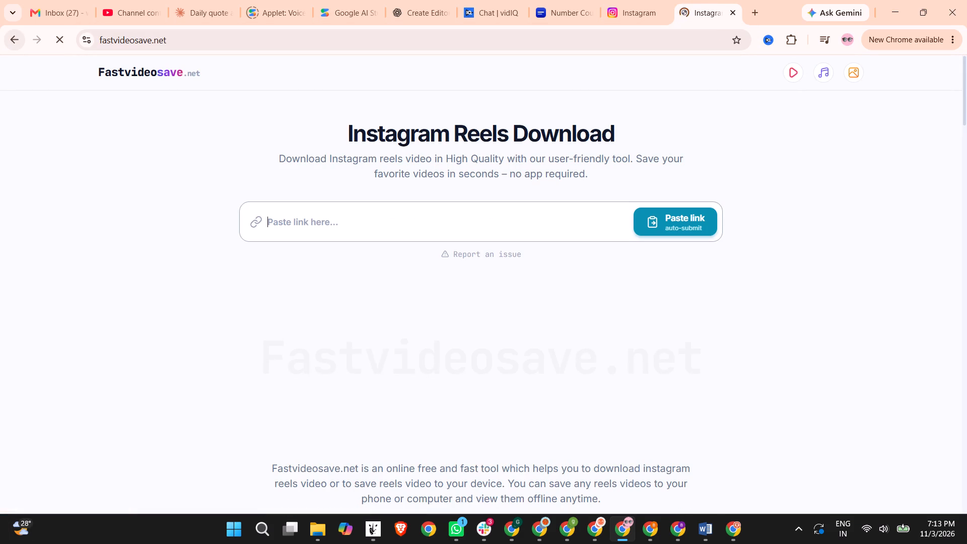
# Submit the copied reel link to the downloader and download the video from Server 1, dismissing the ad.
pyautogui.hotkey('ctrl', 'v')
pyautogui.click(662, 220)
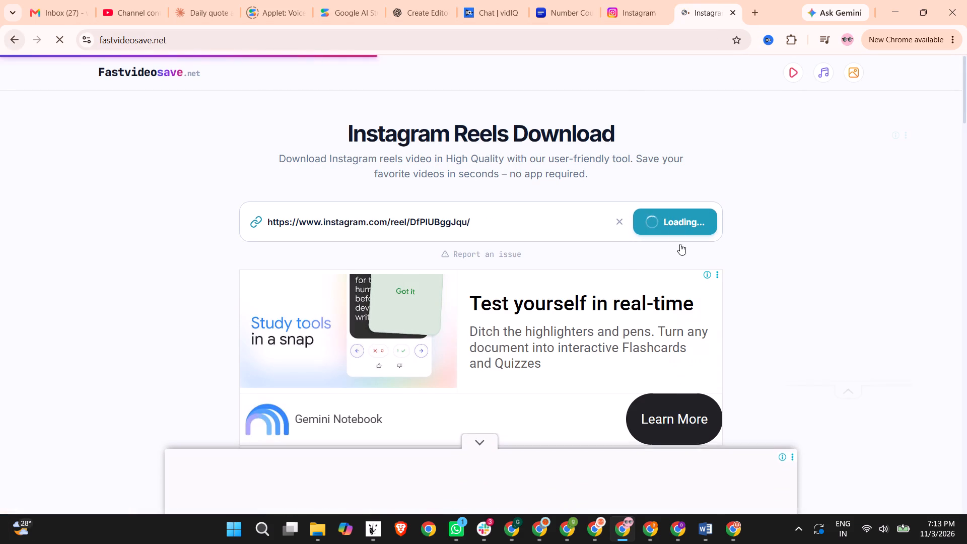
pyautogui.scroll(-4, 562, 231)
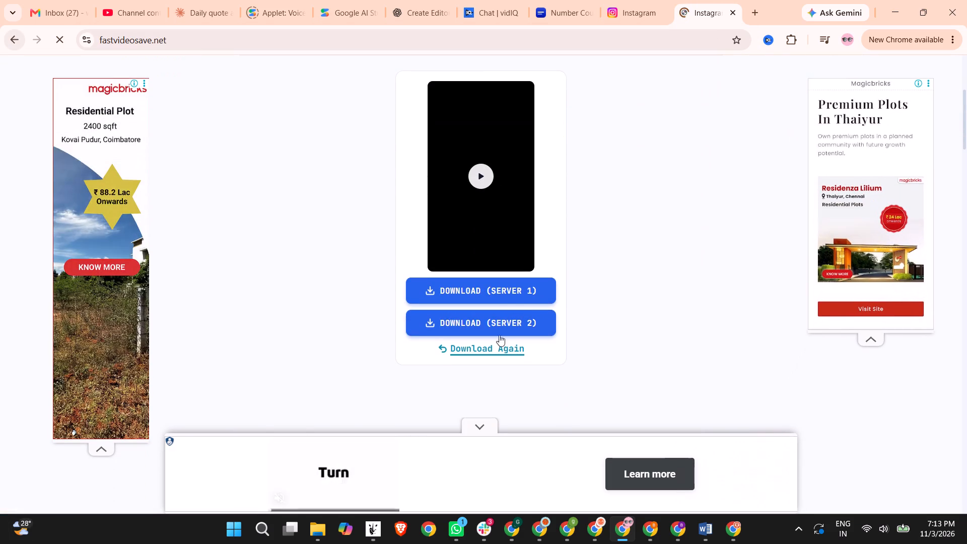
pyautogui.click(453, 292)
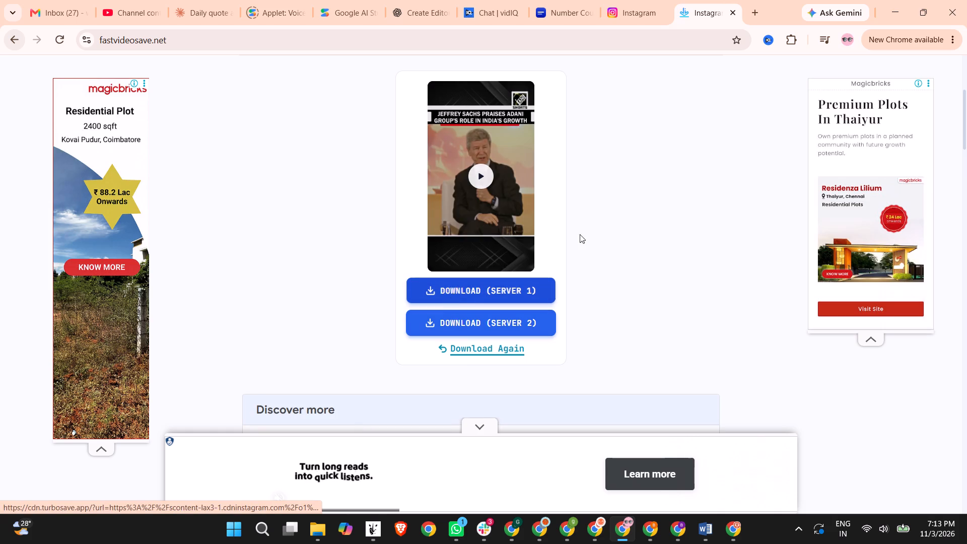
pyautogui.click(588, 181)
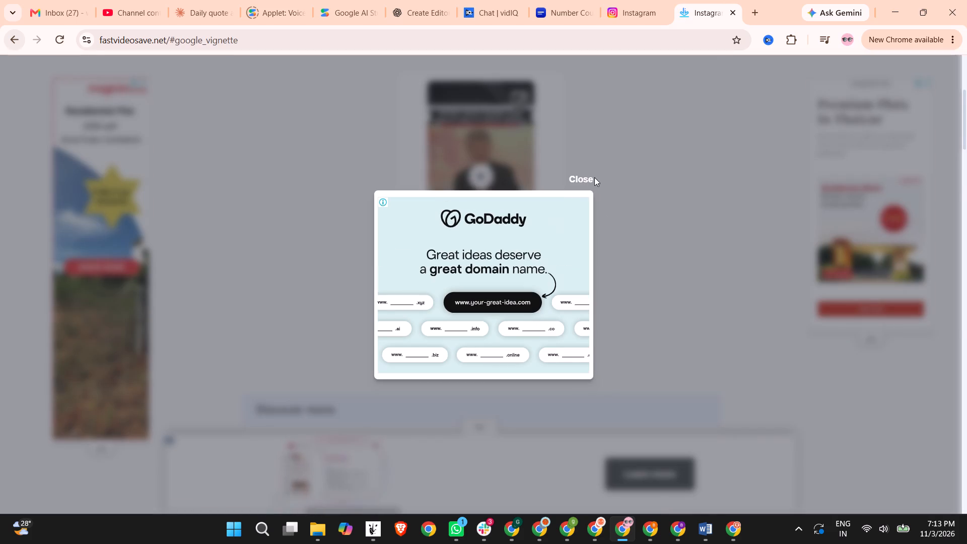
pyautogui.click(797, 35)
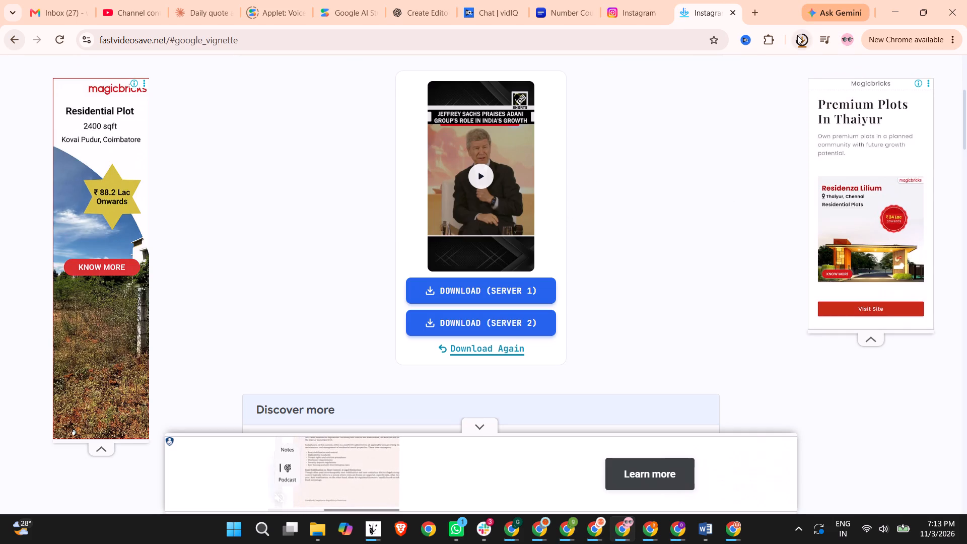
pyautogui.click(797, 35)
# Return to the Jeffrey Sachs reel on Instagram and continue watching it.
pyautogui.click(610, 0)
pyautogui.click(379, 378)
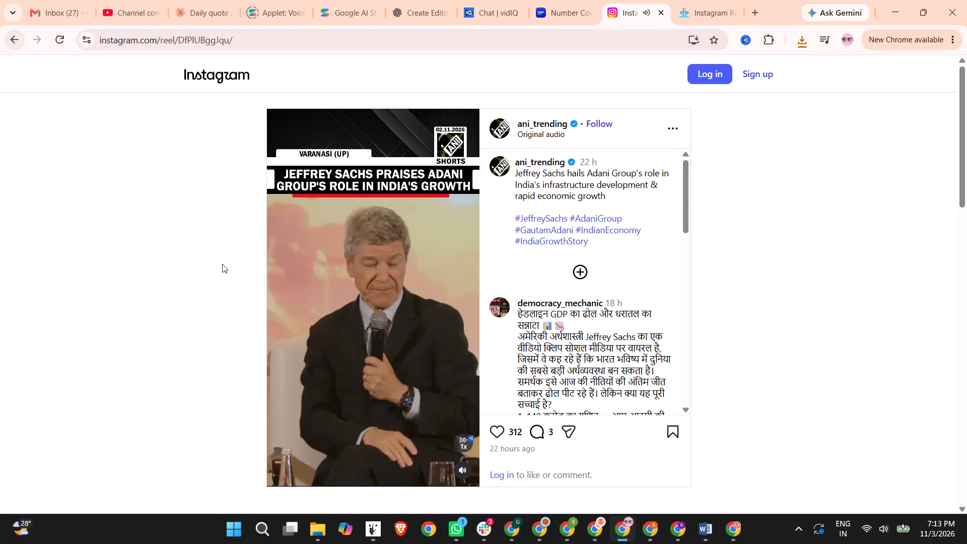
pyautogui.click(337, 386)
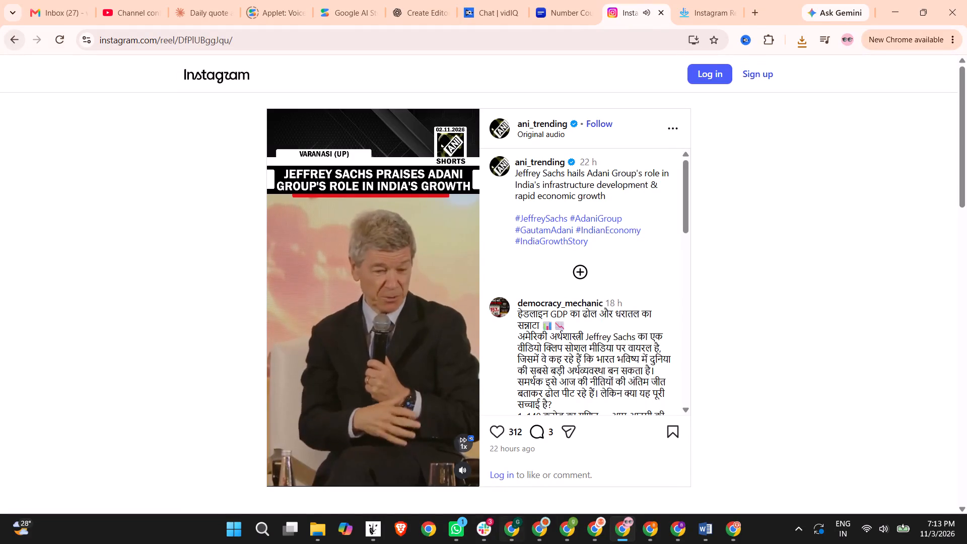
# Switch to the ncreduservices.com browser profile and log in to Zimyo with the saved credentials.
pyautogui.click(851, 40)
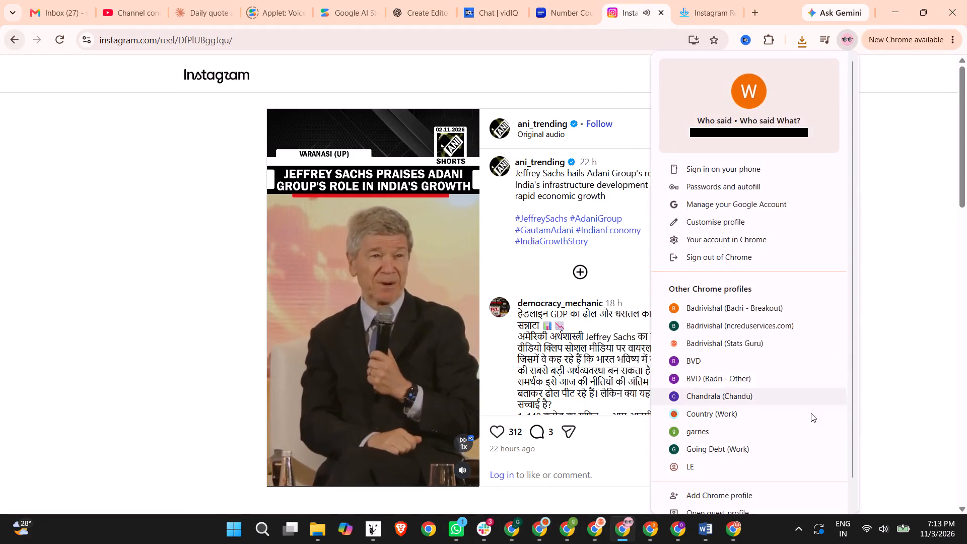
pyautogui.click(738, 327)
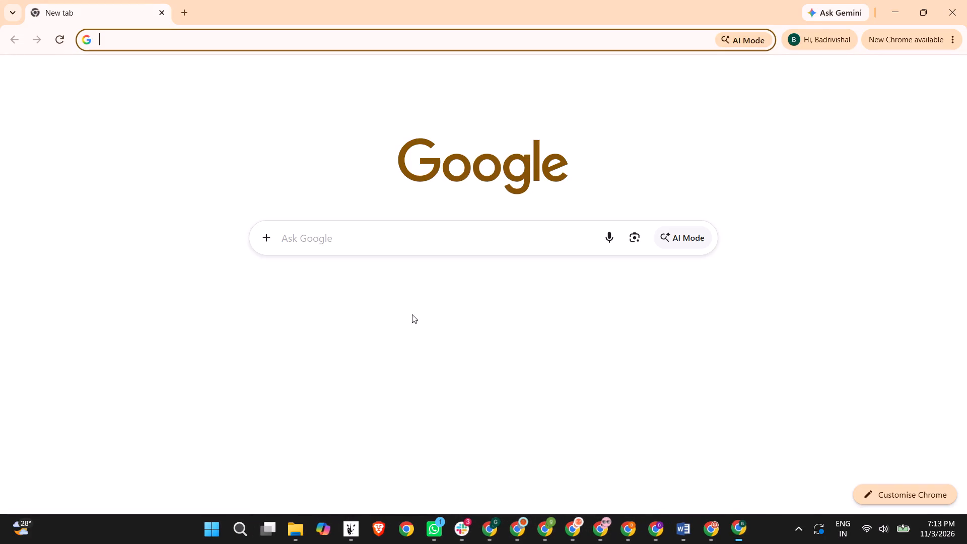
pyautogui.click(271, 360)
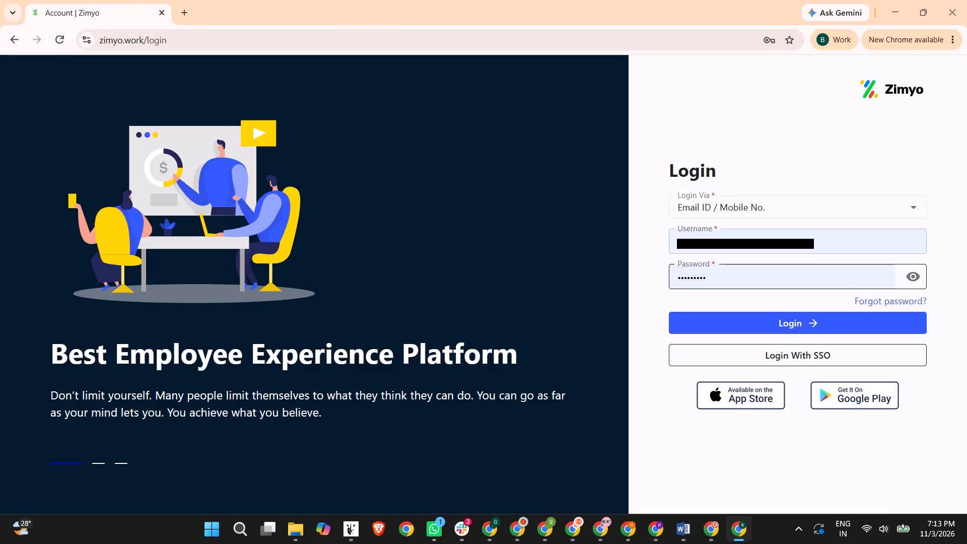
pyautogui.click(801, 317)
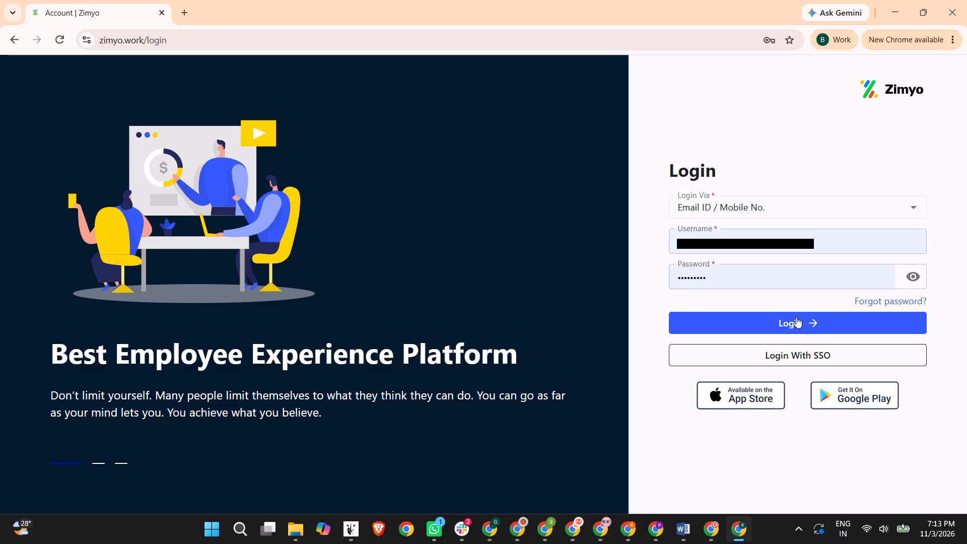
pyautogui.click(796, 320)
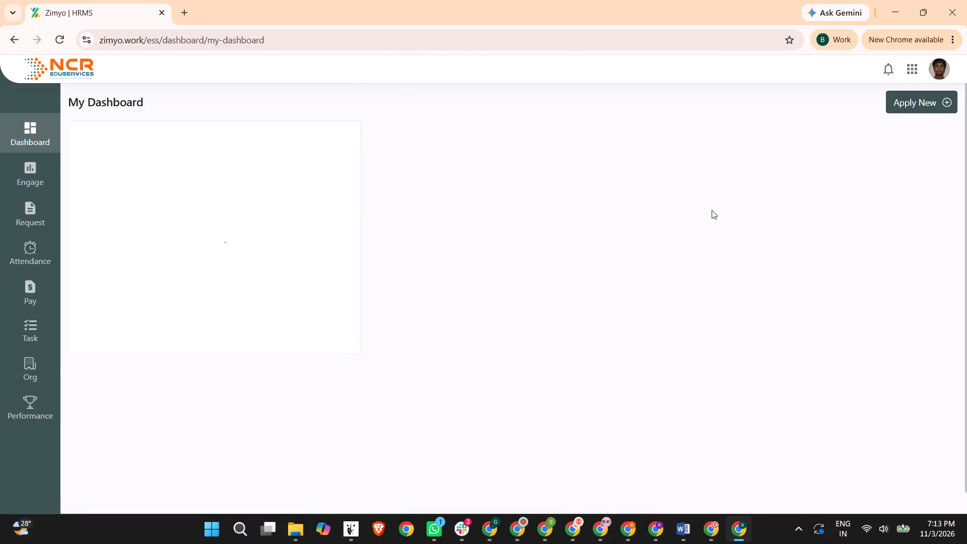
# Clock out for the day on the Zimyo dashboard and close that browser window.
pyautogui.click(808, 333)
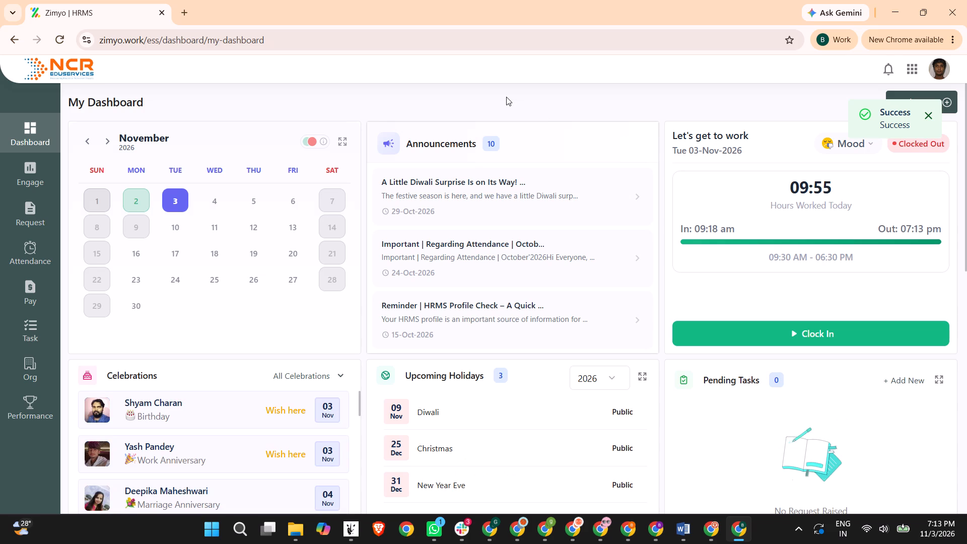
pyautogui.click(950, 5)
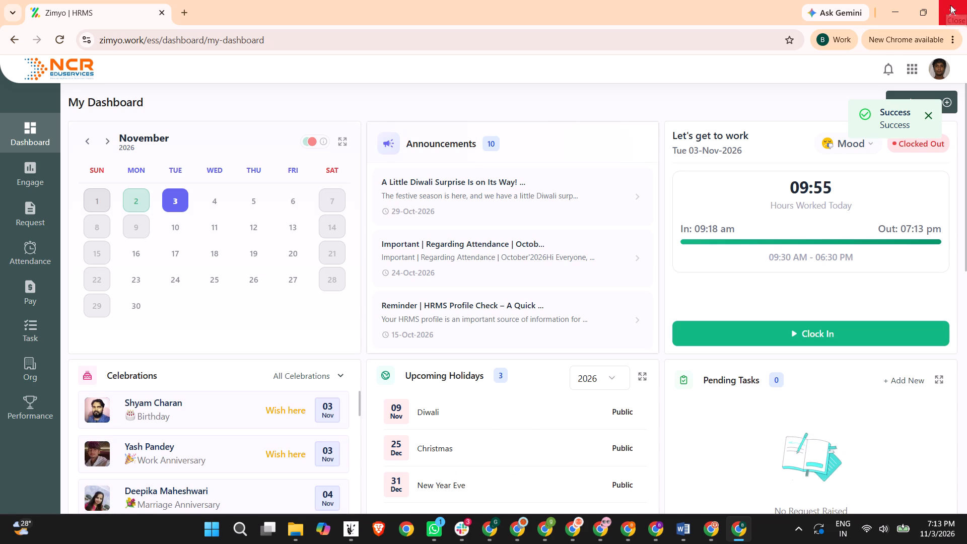
# Watch more of the Jeffrey Sachs reel on Instagram and close its tab.
pyautogui.click(425, 406)
pyautogui.click(410, 360)
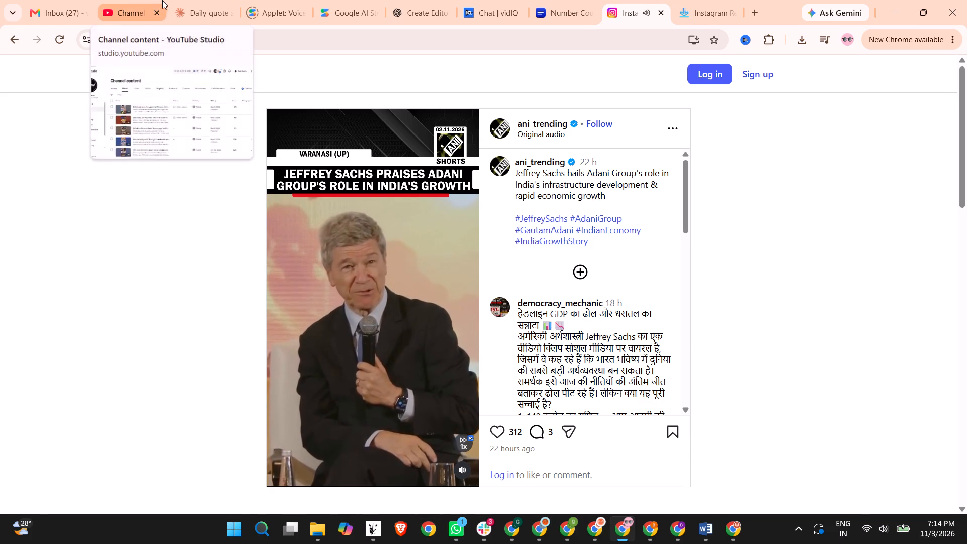
pyautogui.click(662, 12)
# Open the downloaded Video-40767.mp4 in Media Player and skip through it to review the middle part of Jeffrey Sachs's speech.
pyautogui.click(826, 42)
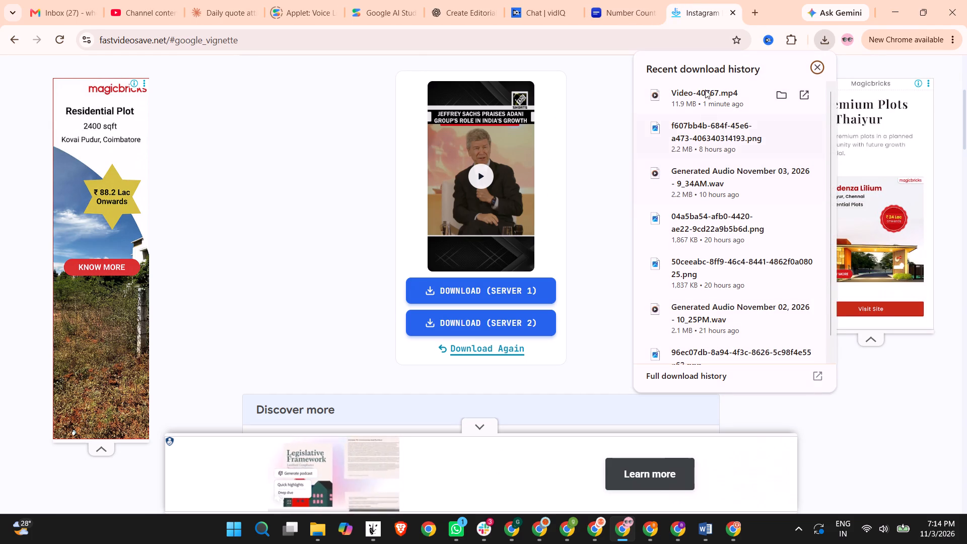
pyautogui.click(706, 88)
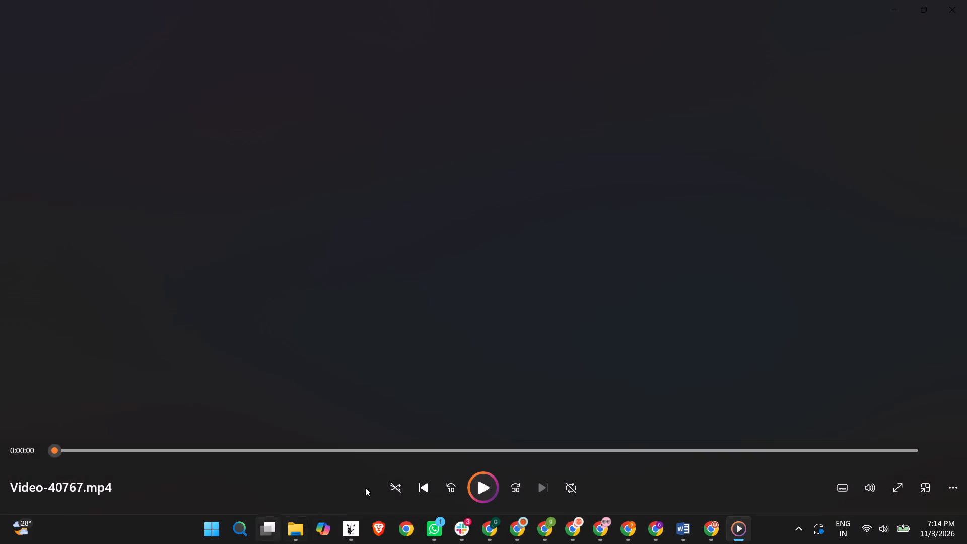
pyautogui.click(78, 451)
pyautogui.click(592, 448)
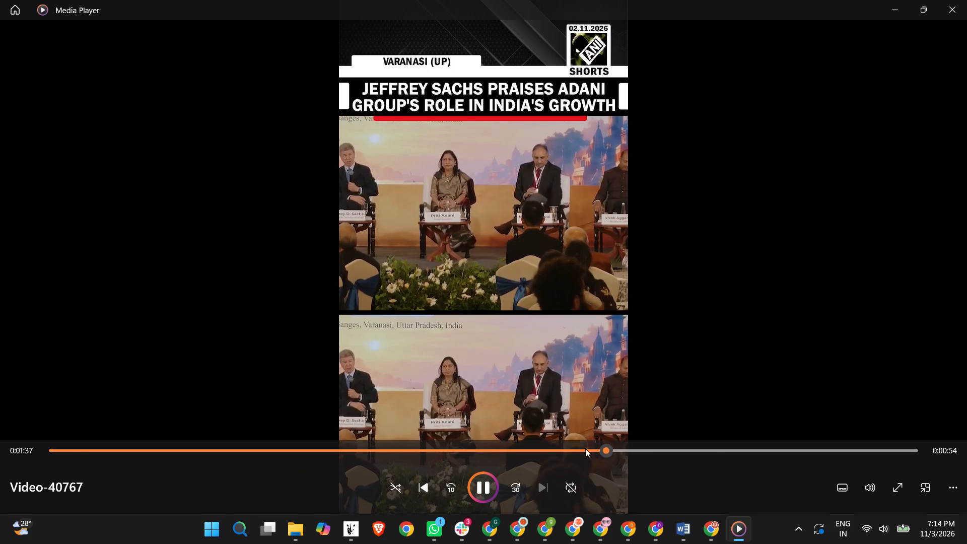
pyautogui.click(556, 448)
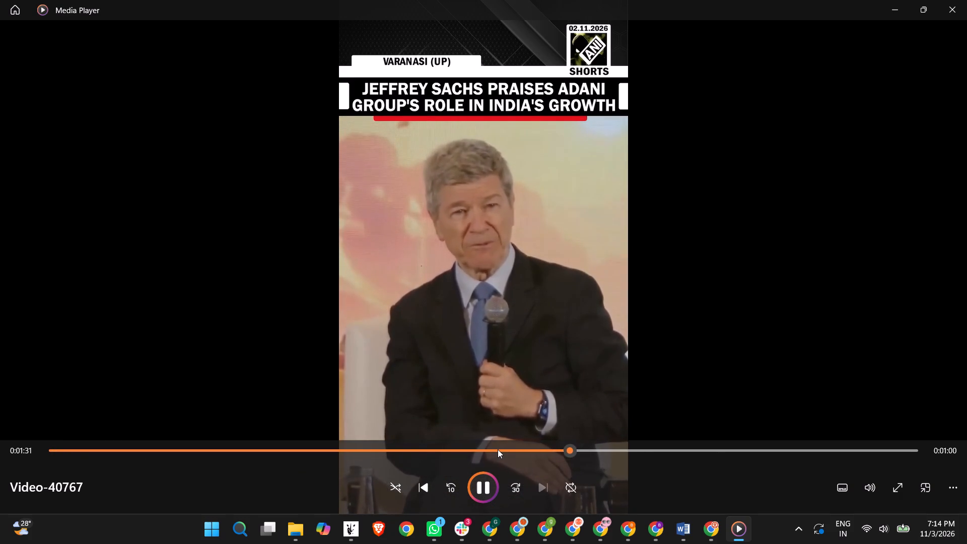
pyautogui.click(498, 449)
pyautogui.click(794, 449)
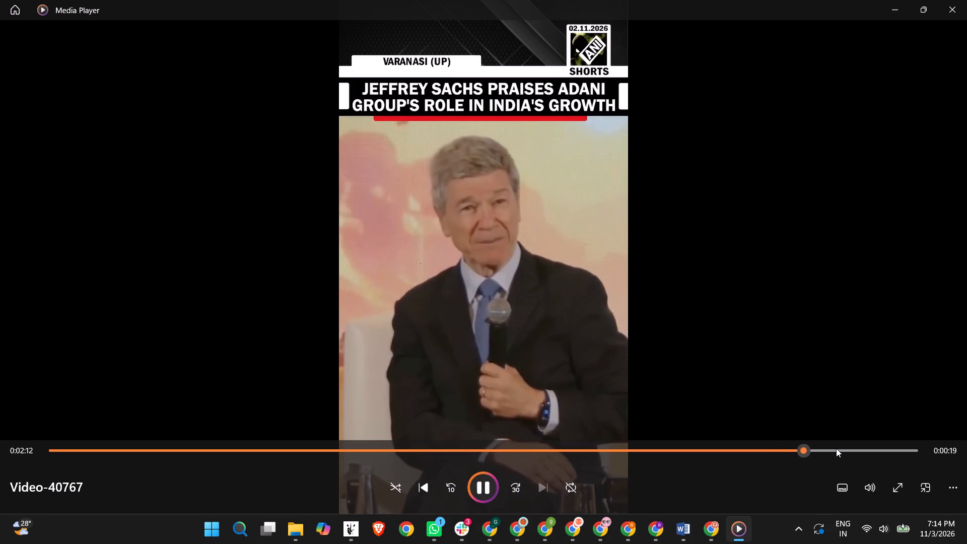
pyautogui.click(762, 451)
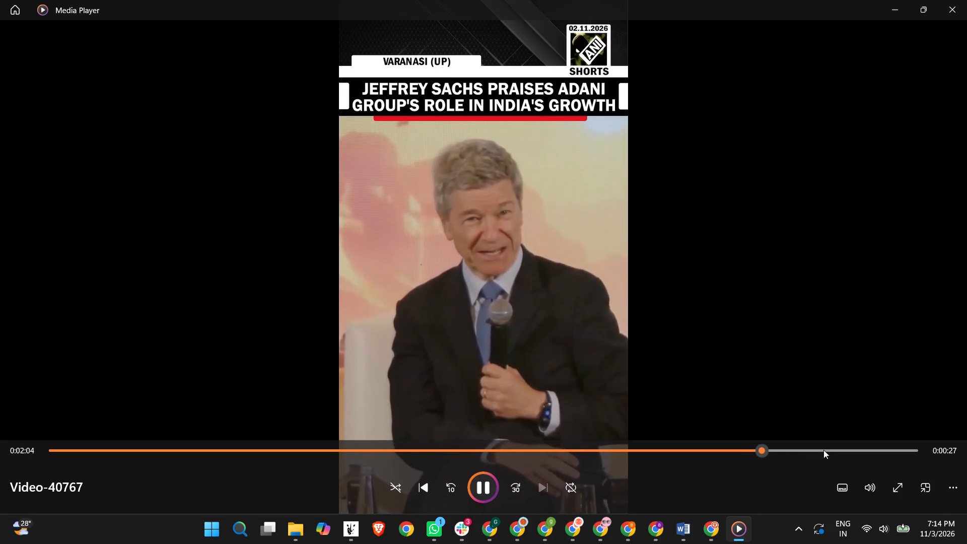
pyautogui.click(823, 450)
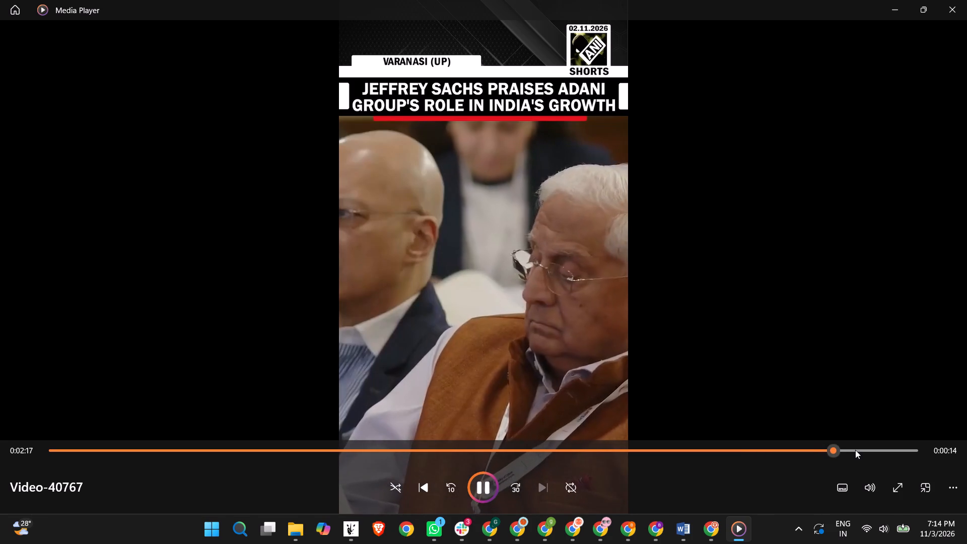
pyautogui.click(855, 450)
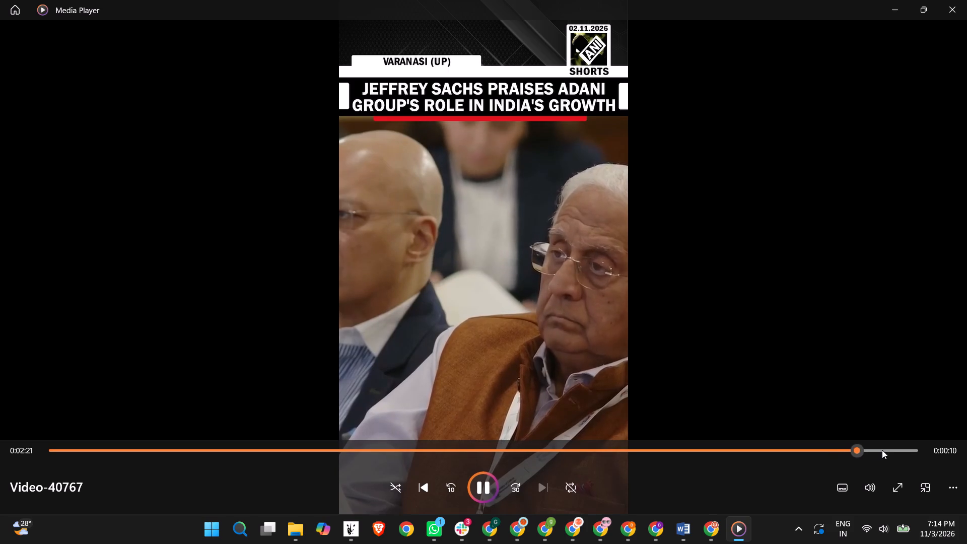
pyautogui.click(882, 450)
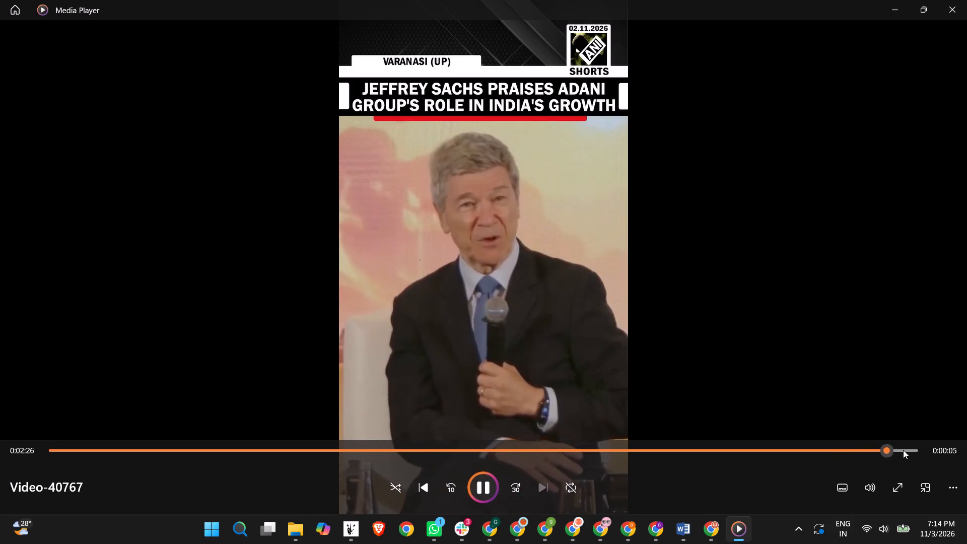
pyautogui.click(54, 451)
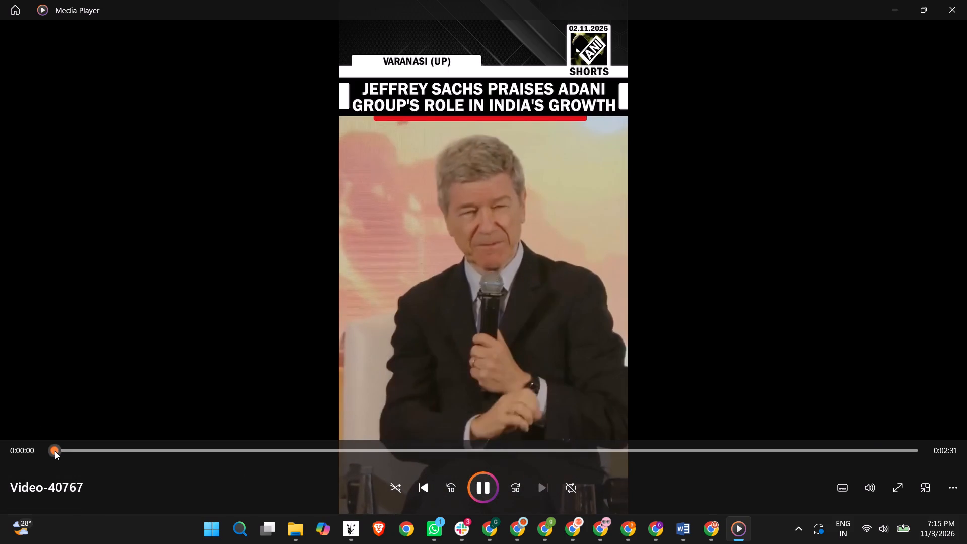
pyautogui.click(93, 449)
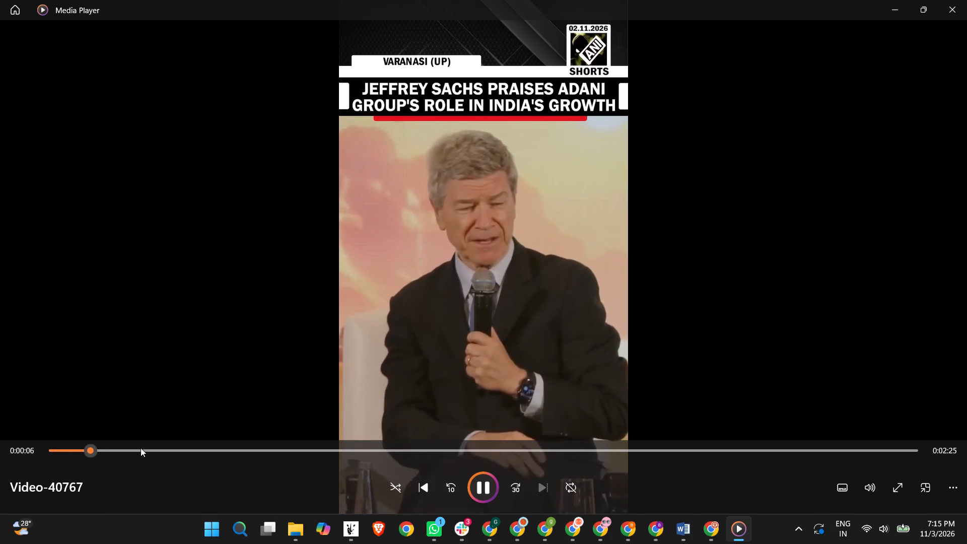
pyautogui.click(141, 448)
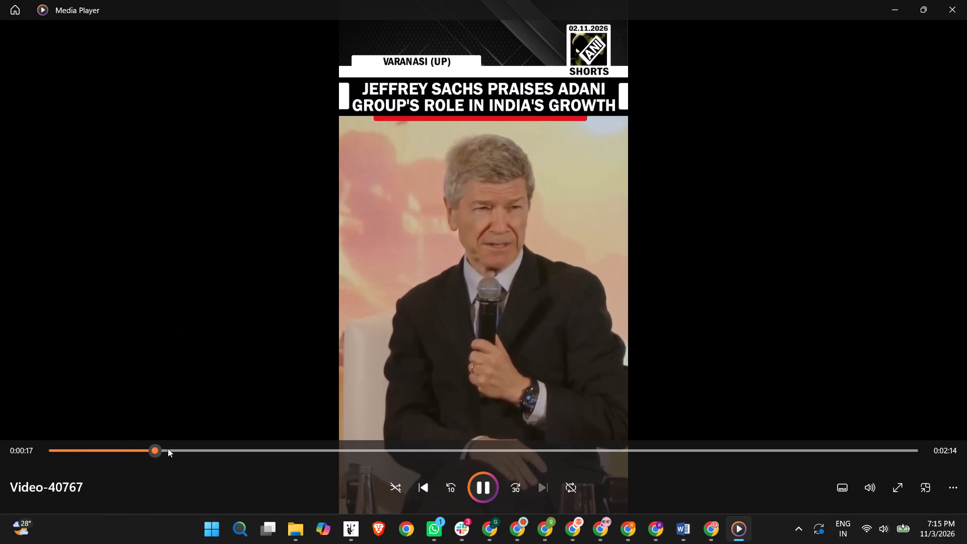
pyautogui.click(181, 449)
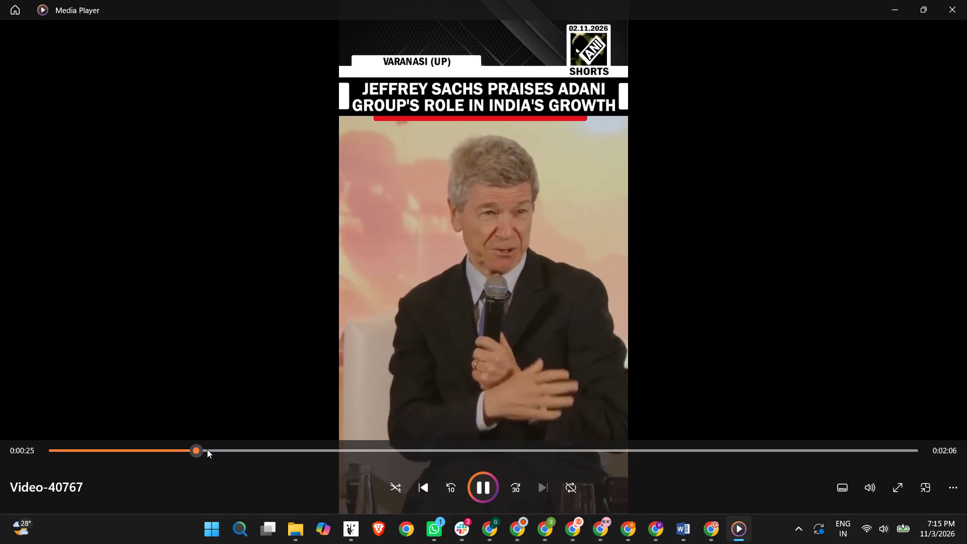
pyautogui.click(207, 449)
pyautogui.click(263, 451)
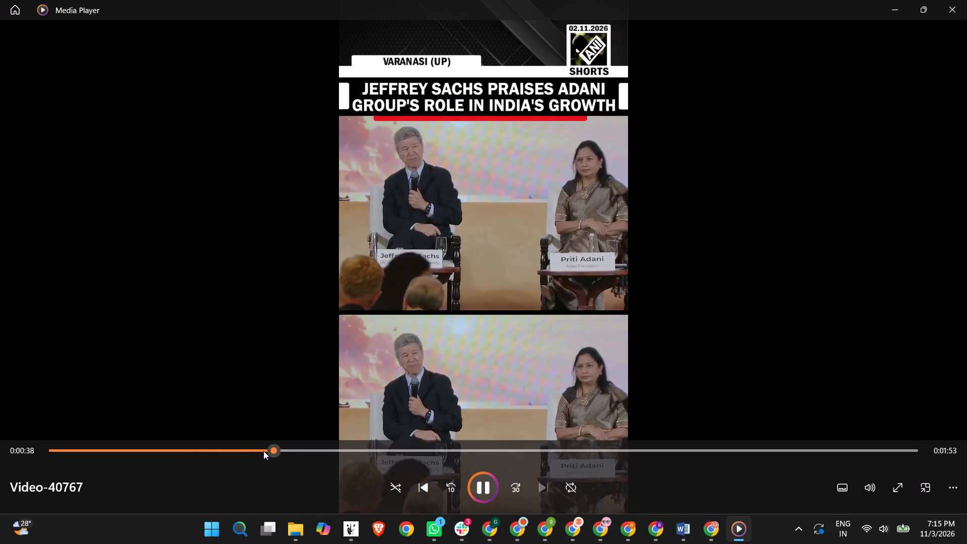
pyautogui.click(296, 451)
pyautogui.click(345, 450)
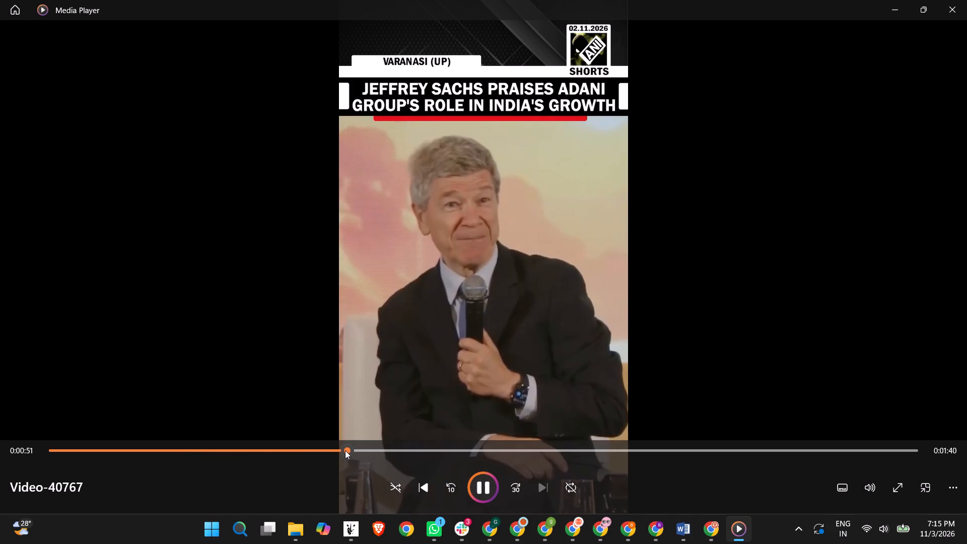
pyautogui.click(485, 489)
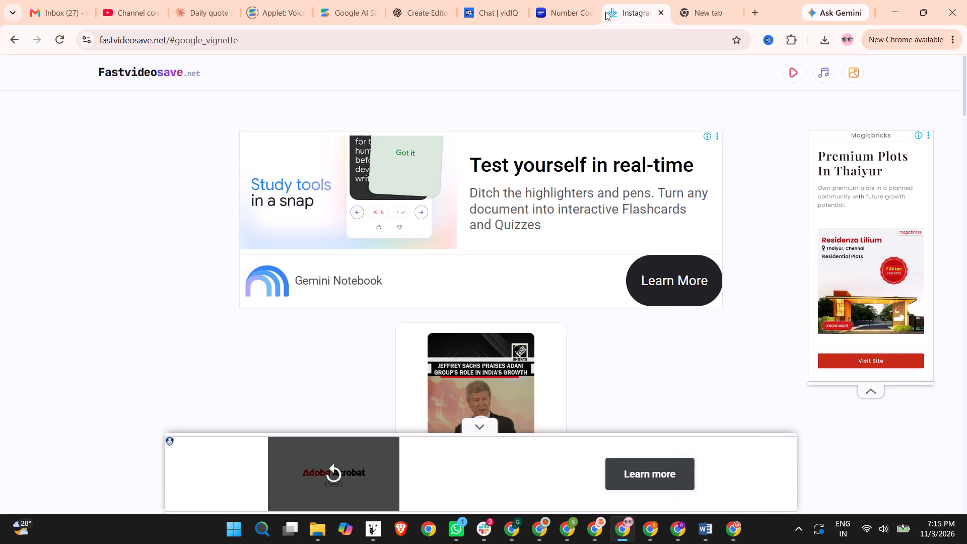
# Search Google for the copied Jeffrey Sachs quote on India's economy, close the spare empty tab, and show only video results.
pyautogui.click(604, 38)
pyautogui.hotkey('ctrl', 'v')
pyautogui.press('Return')
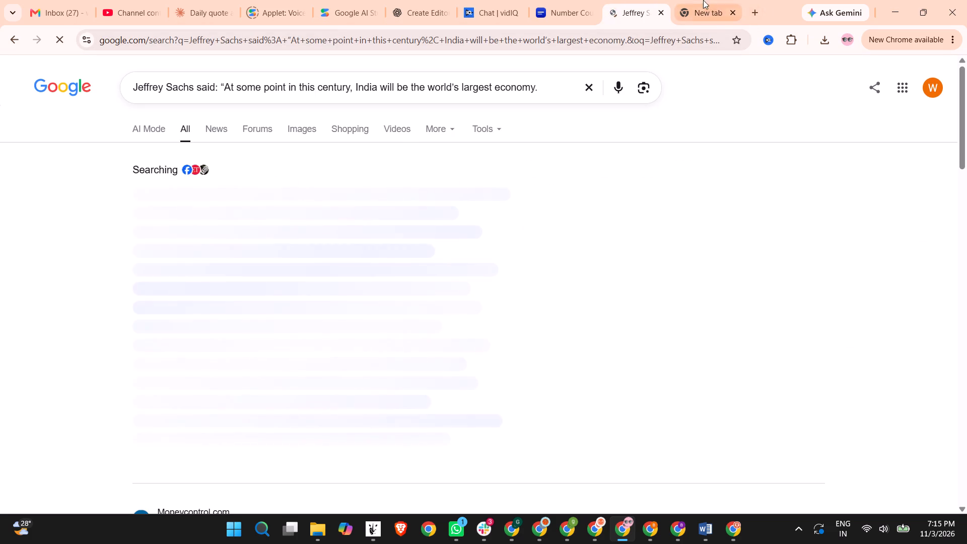
pyautogui.click(703, 0)
pyautogui.click(732, 9)
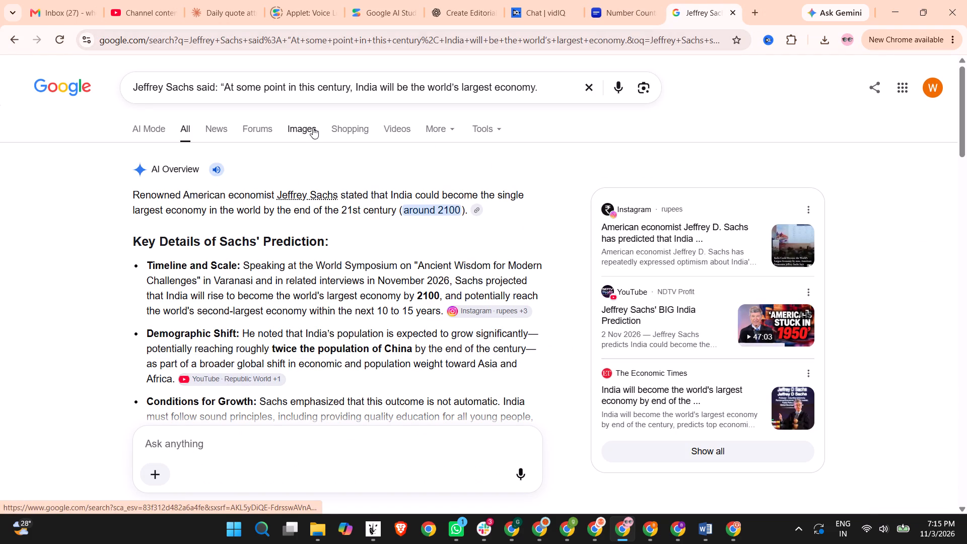
pyautogui.click(392, 127)
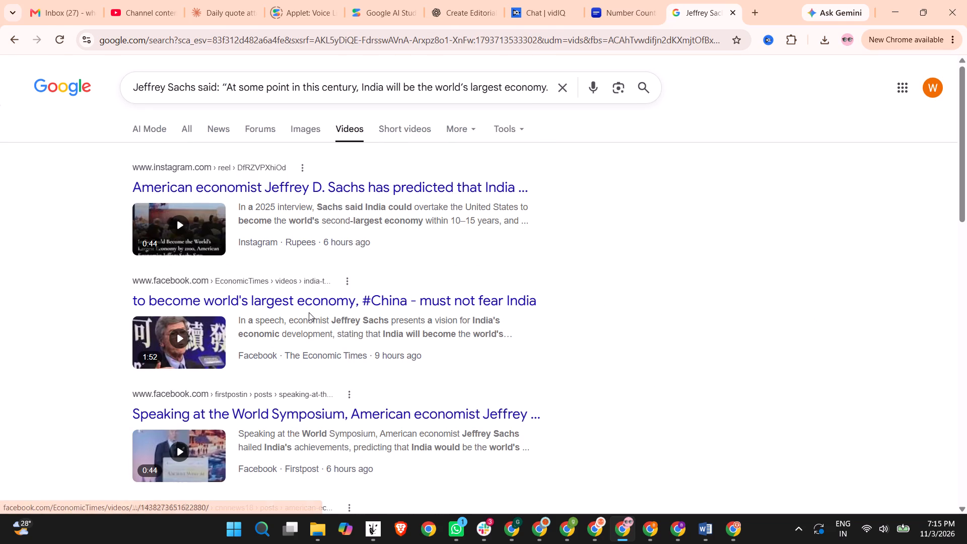
# Watch the rupees Instagram reel of Jeffrey Sachs's India prediction with sound, and return to the video results.
pyautogui.click(322, 190)
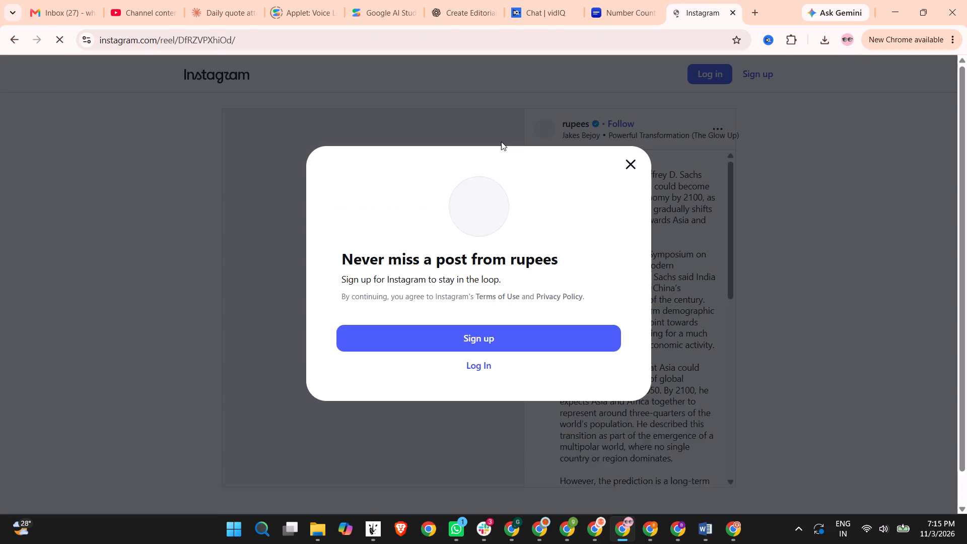
pyautogui.click(633, 160)
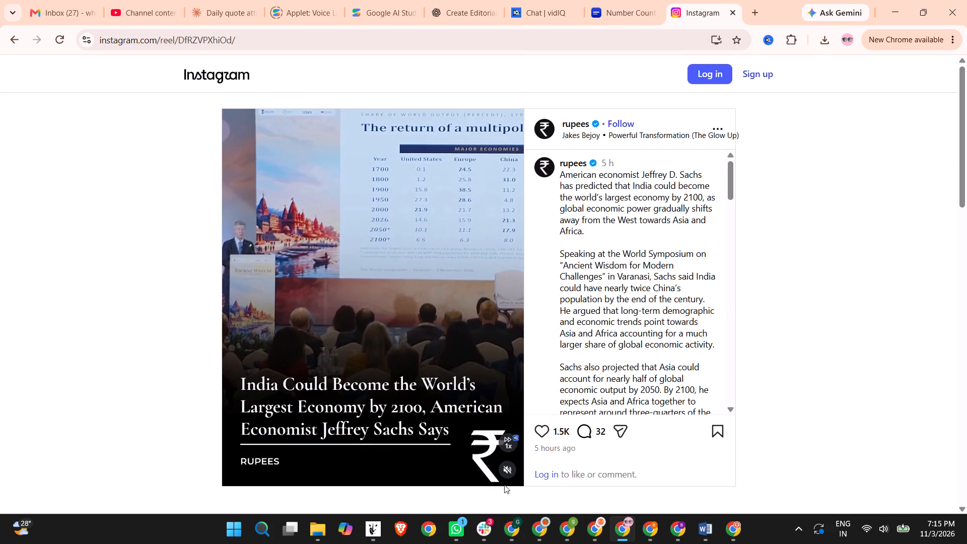
pyautogui.click(508, 468)
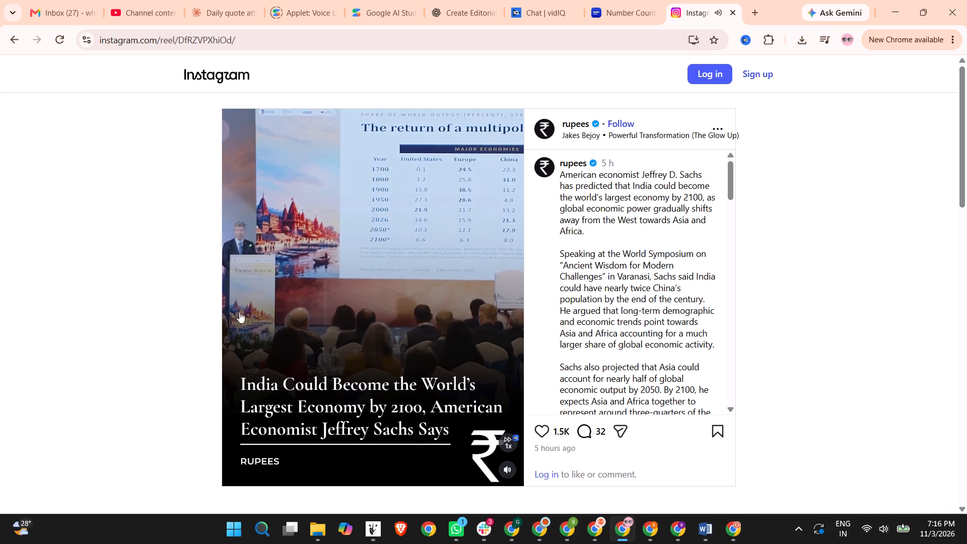
pyautogui.scroll(-3, 208, 323)
pyautogui.scroll(2, 171, 306)
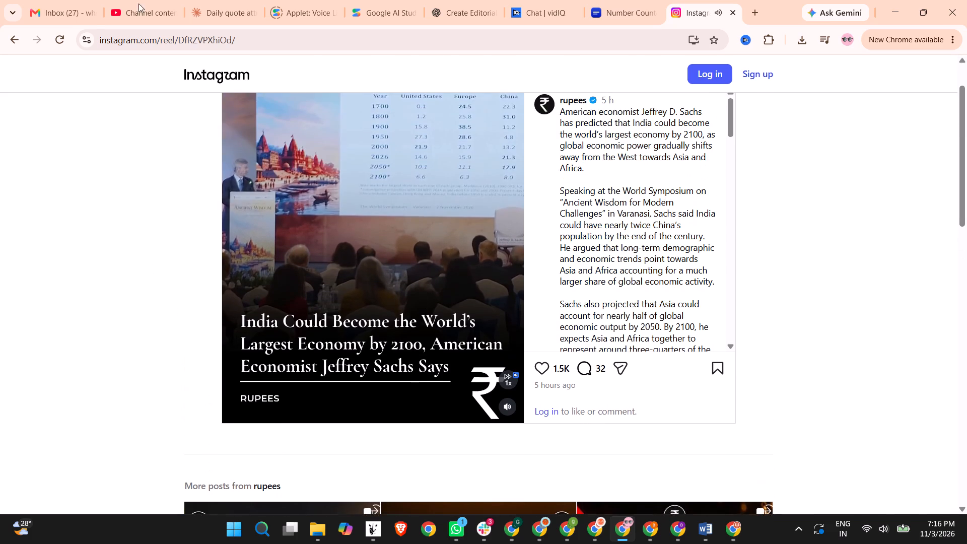
pyautogui.scroll(3, 245, 176)
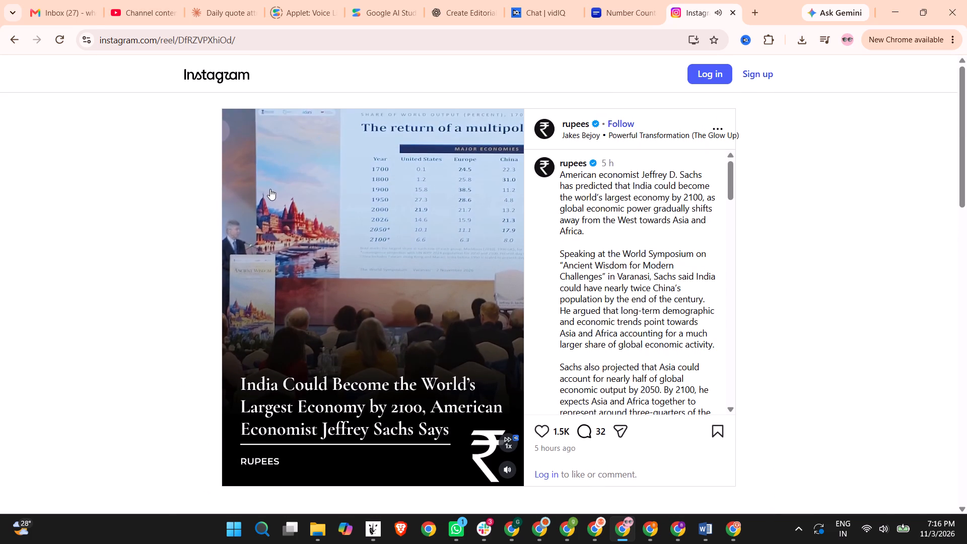
pyautogui.click(9, 38)
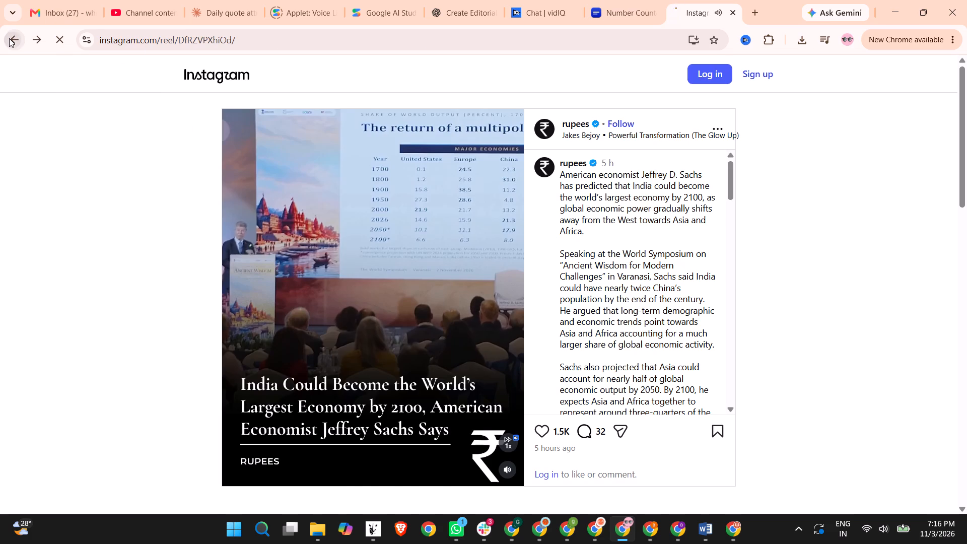
# Open News18's Facebook post on Jeffrey Sachs's prediction, play its main clip with sound, and pause it.
pyautogui.scroll(-4, 312, 263)
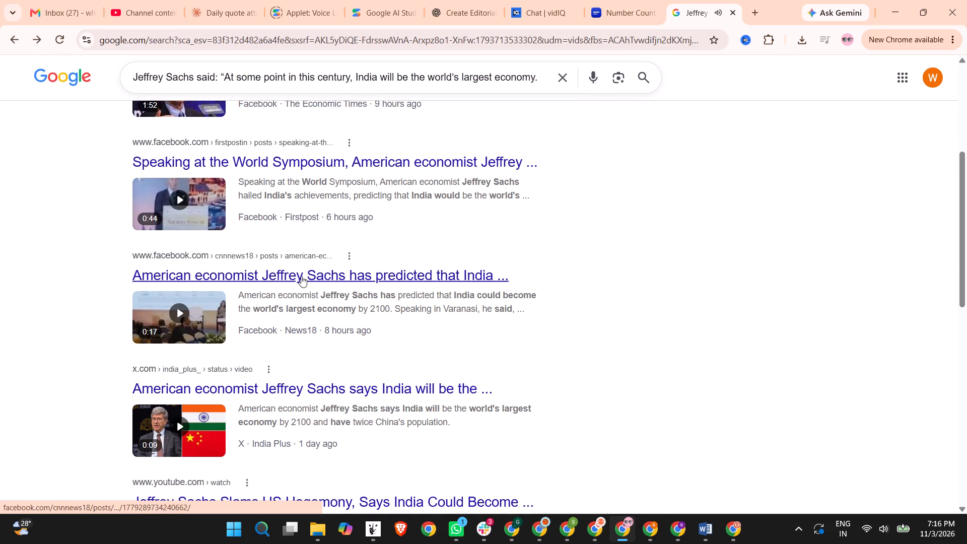
pyautogui.click(301, 276)
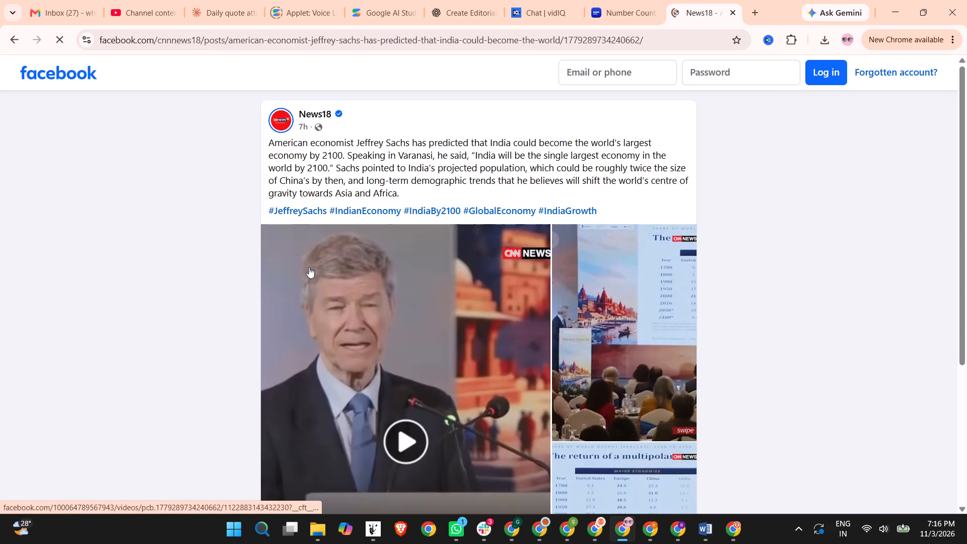
pyautogui.click(409, 430)
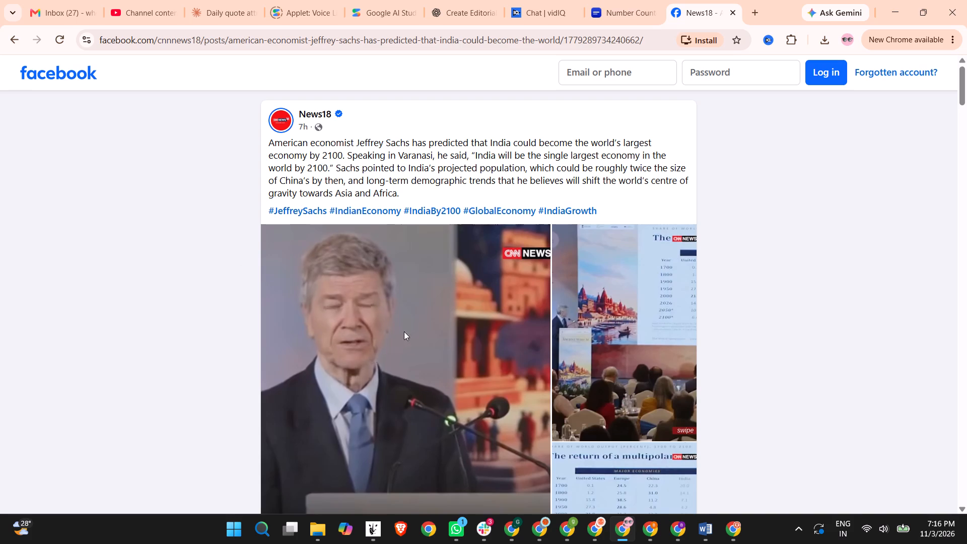
pyautogui.scroll(-4, 543, 429)
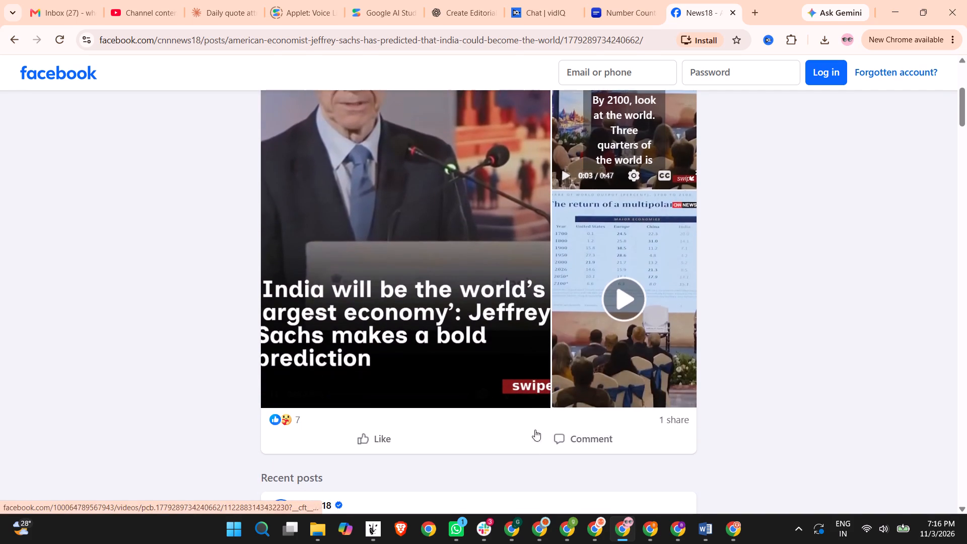
pyautogui.click(528, 395)
pyautogui.scroll(1, 527, 430)
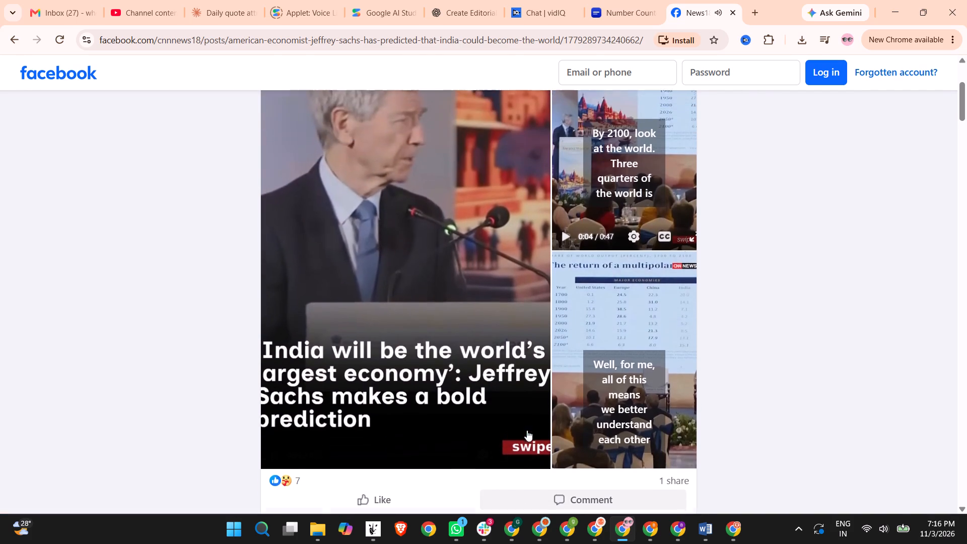
pyautogui.scroll(2, 324, 288)
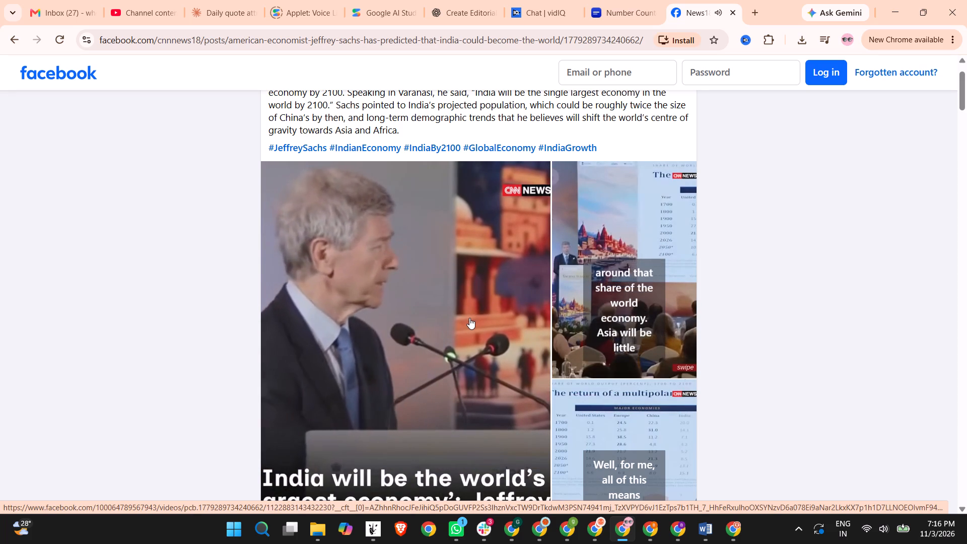
pyautogui.scroll(-1, 469, 318)
pyautogui.scroll(-2, 511, 401)
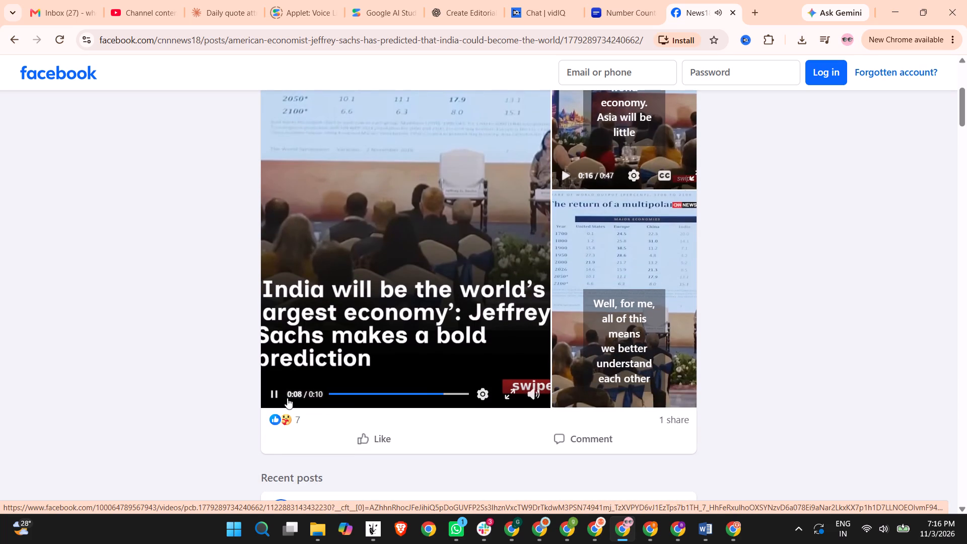
pyautogui.click(275, 395)
# Open the second clip in the News18 post, skim it from start to end, and close the player.
pyautogui.scroll(2, 780, 214)
pyautogui.click(571, 174)
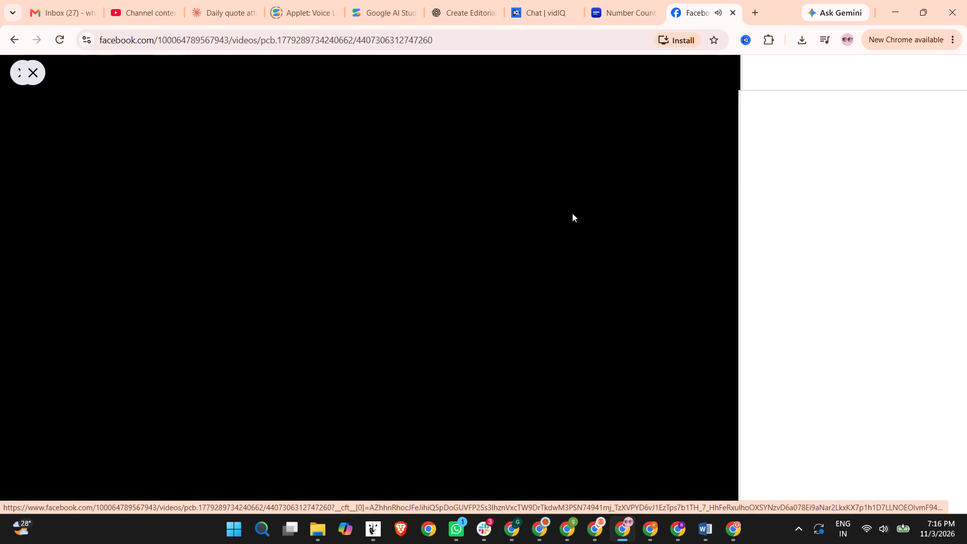
pyautogui.moveTo(105, 501); pyautogui.dragTo(0, 503)
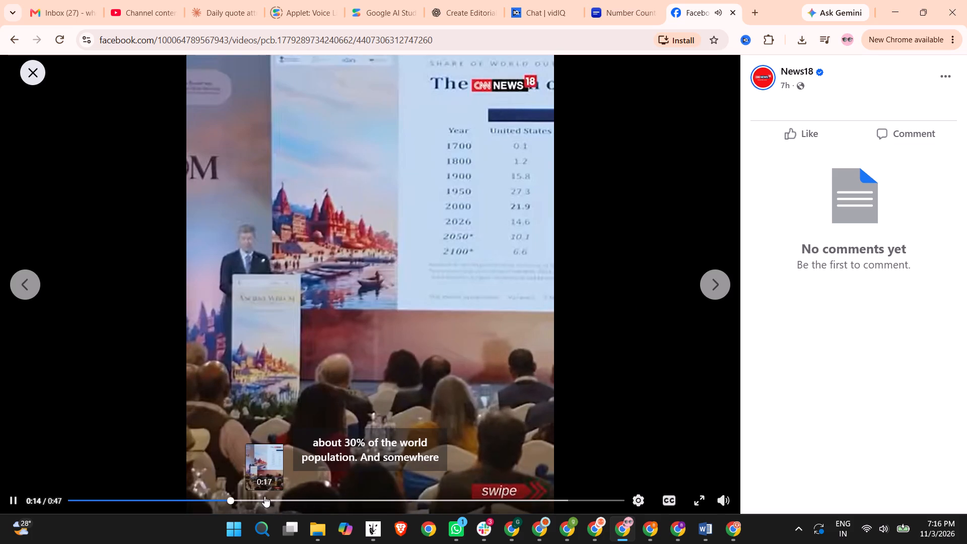
pyautogui.click(264, 496)
pyautogui.click(323, 500)
pyautogui.click(379, 497)
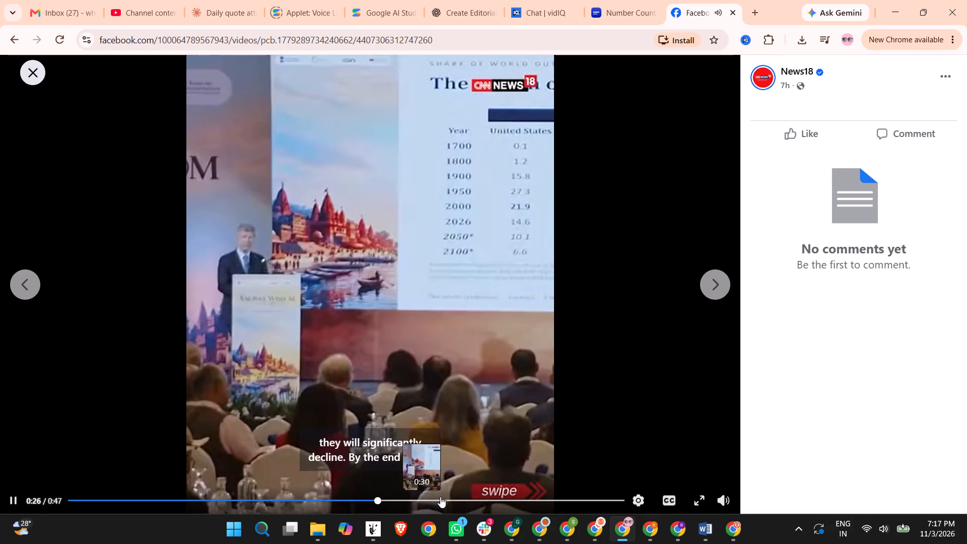
pyautogui.click(440, 497)
pyautogui.click(531, 497)
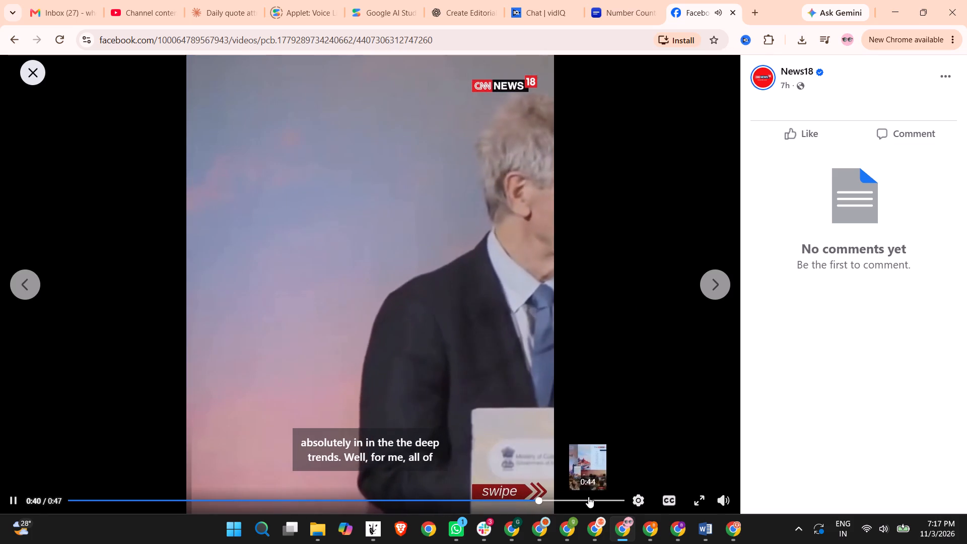
pyautogui.click(500, 496)
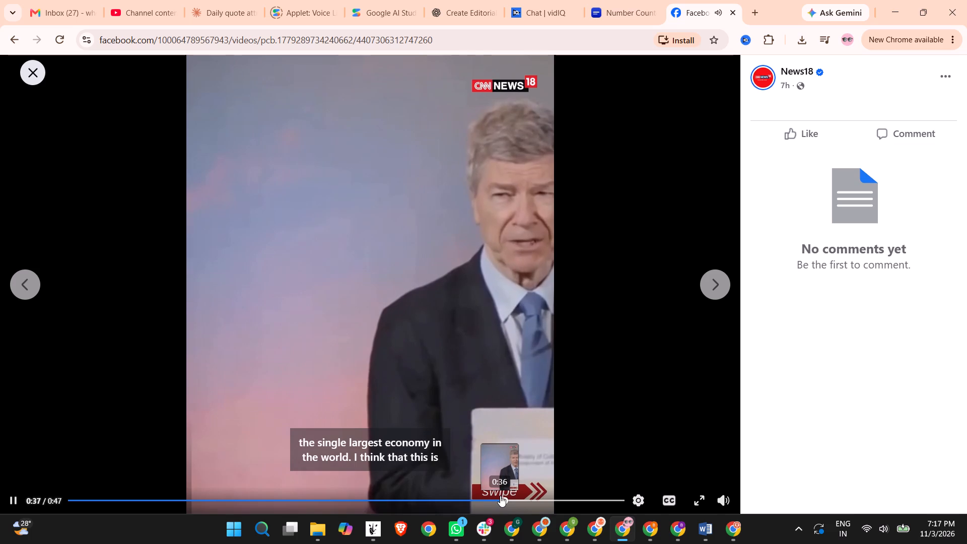
pyautogui.click(555, 496)
pyautogui.click(586, 496)
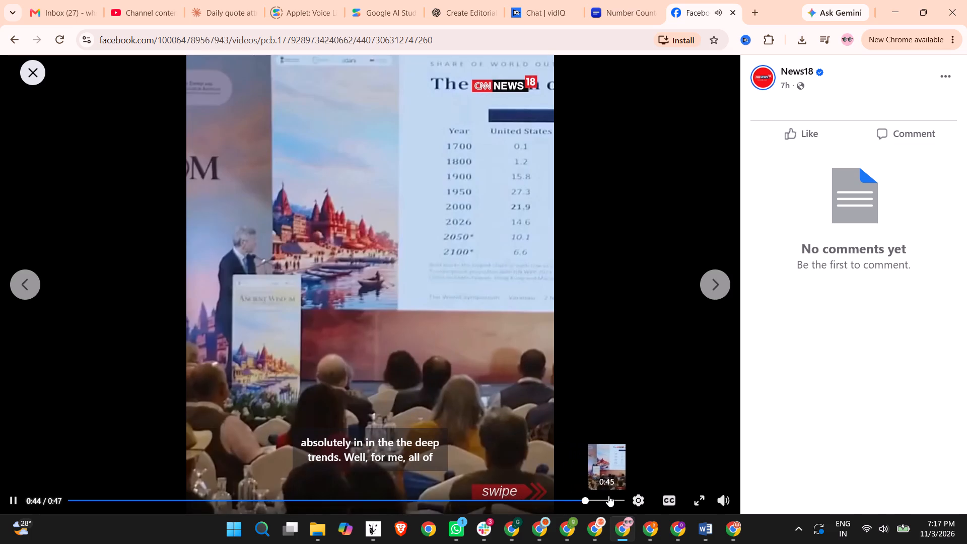
pyautogui.click(608, 496)
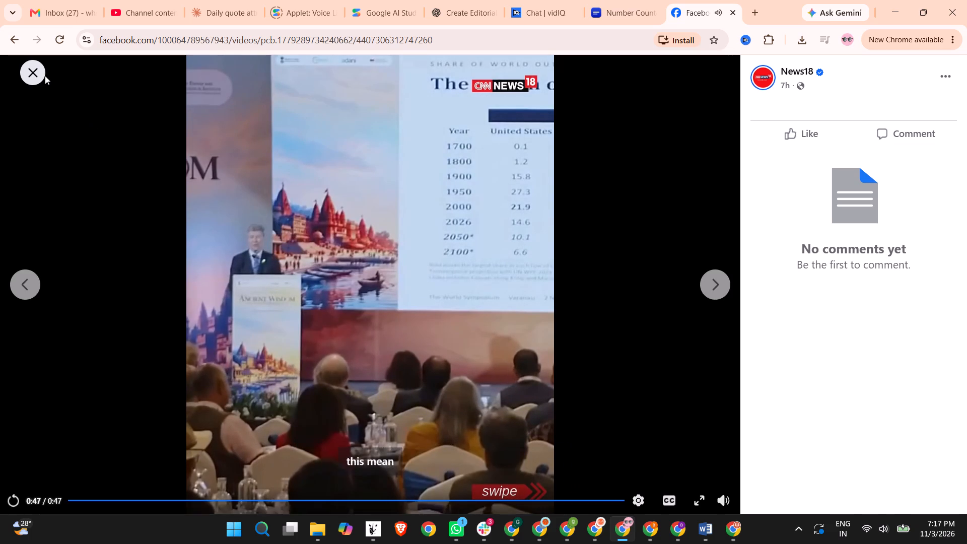
pyautogui.click(43, 76)
# Try to view the third clip in the News18 post, and return to the video results.
pyautogui.click(651, 355)
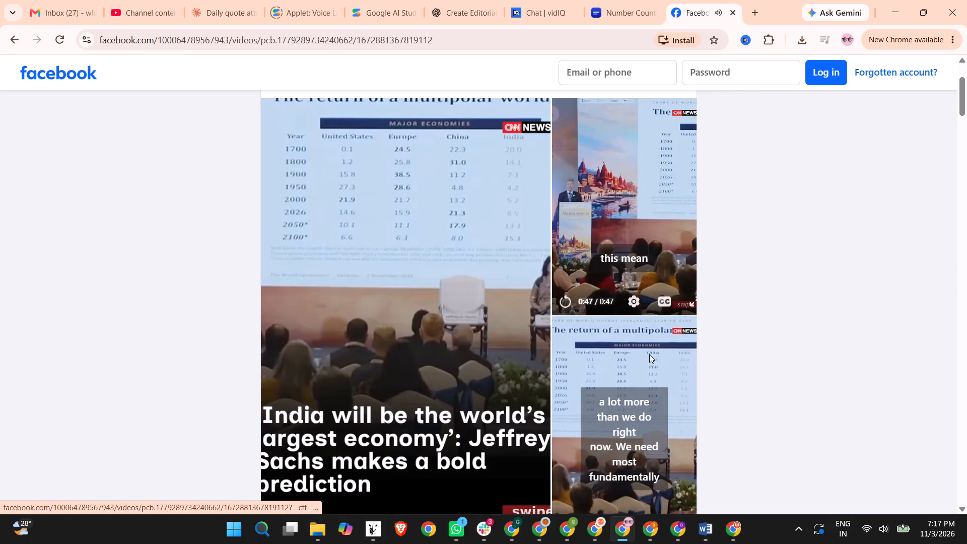
pyautogui.click(698, 159)
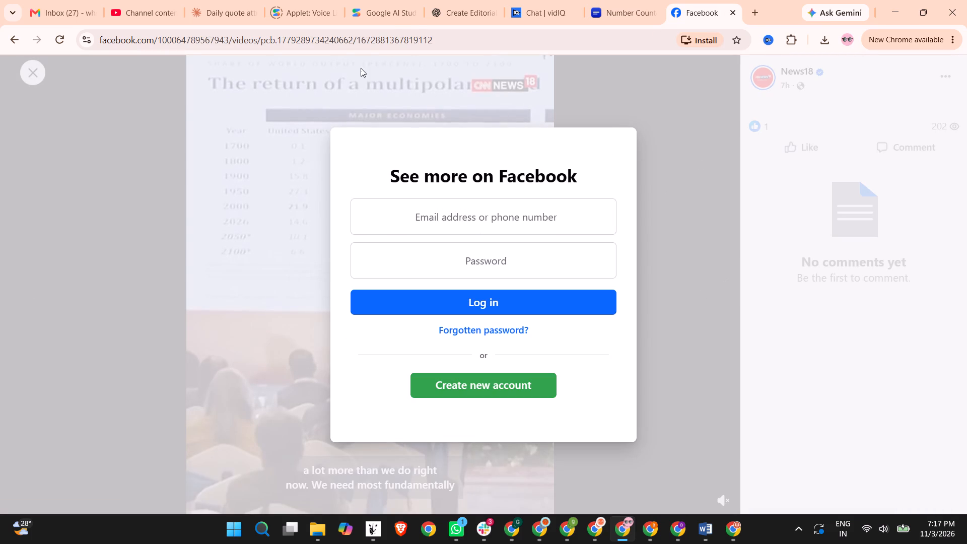
pyautogui.click(18, 40)
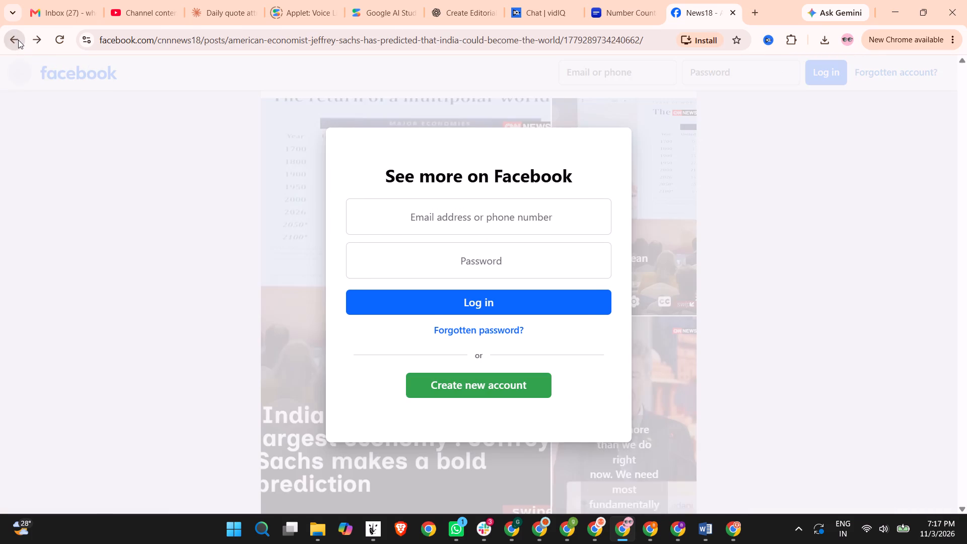
pyautogui.click(18, 40)
# Check the India Plus video post on X about Jeffrey Sachs's prediction, and return to the video results.
pyautogui.scroll(-3, 331, 362)
pyautogui.click(281, 205)
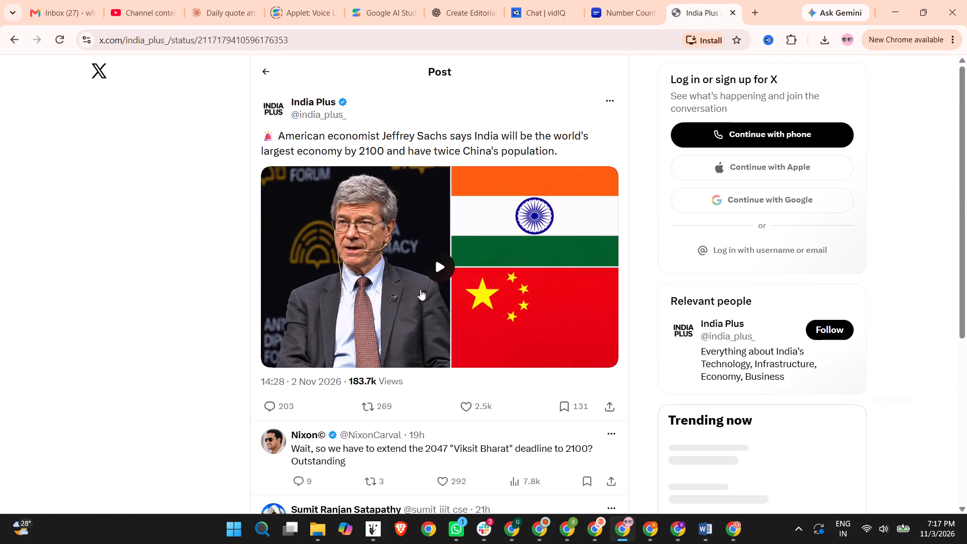
pyautogui.click(435, 268)
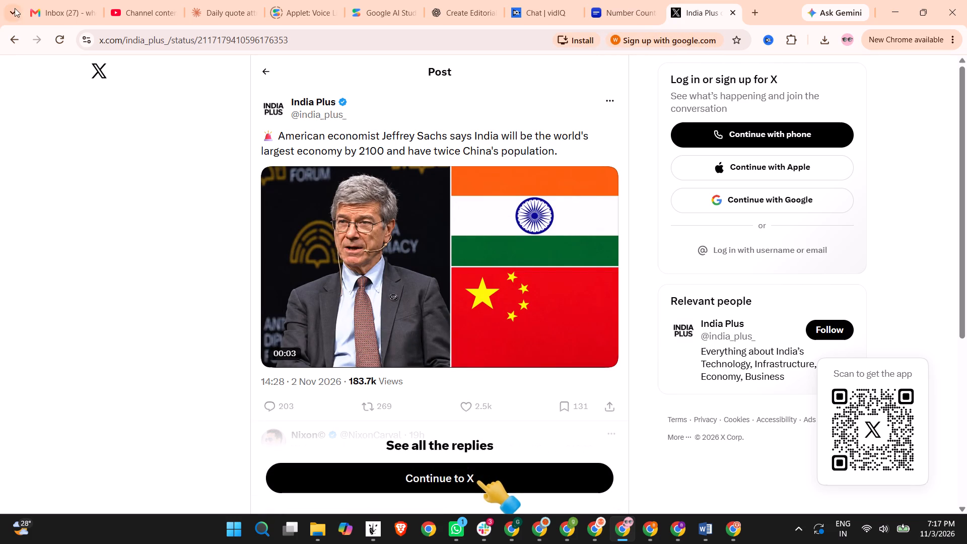
pyautogui.click(10, 45)
# Check Firstpost's Facebook video of Jeffrey Sachs at the World Symposium, and return to the video results.
pyautogui.scroll(-1, 182, 285)
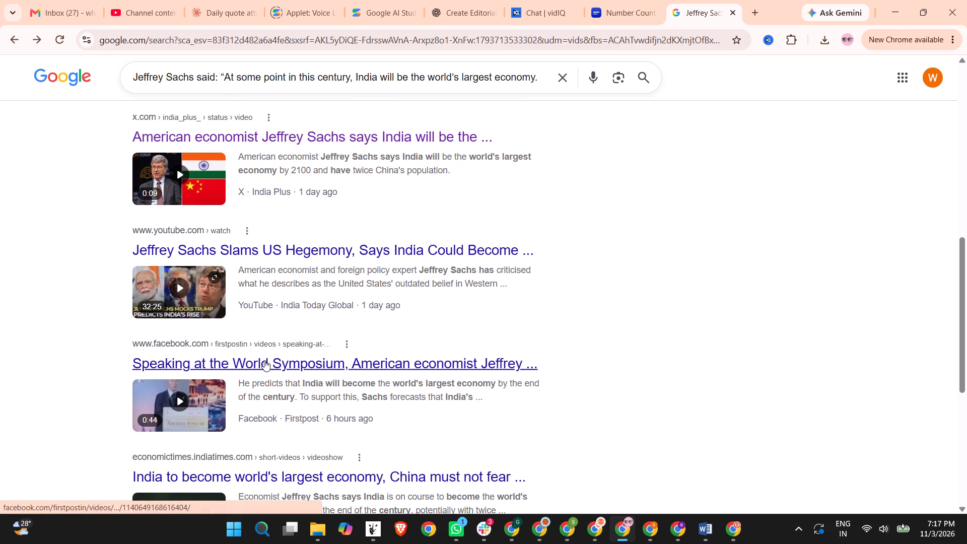
pyautogui.click(267, 361)
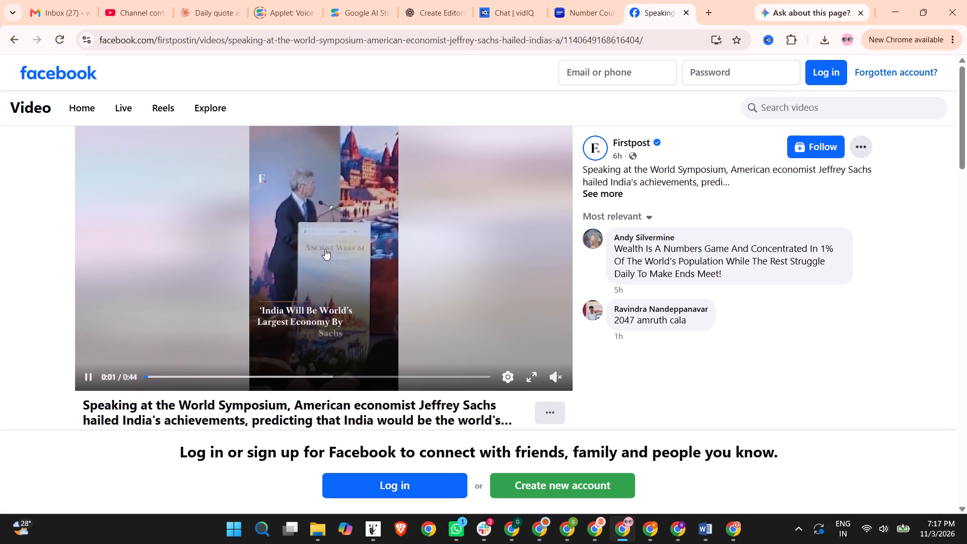
pyautogui.click(333, 259)
pyautogui.click(346, 250)
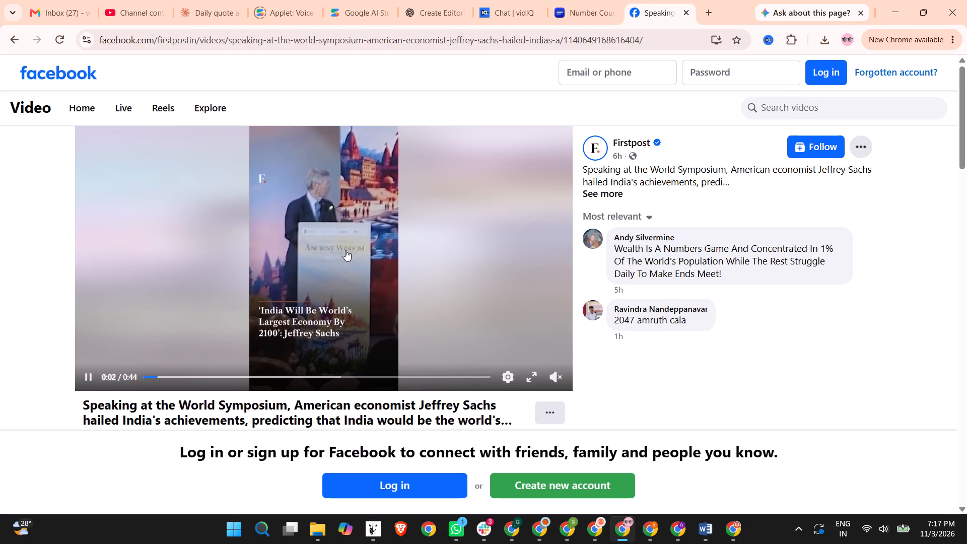
pyautogui.click(15, 40)
# Watch Firstpost's Instagram reel of Jeffrey Sachs at the World Symposium with the sound on.
pyautogui.scroll(-4, 214, 292)
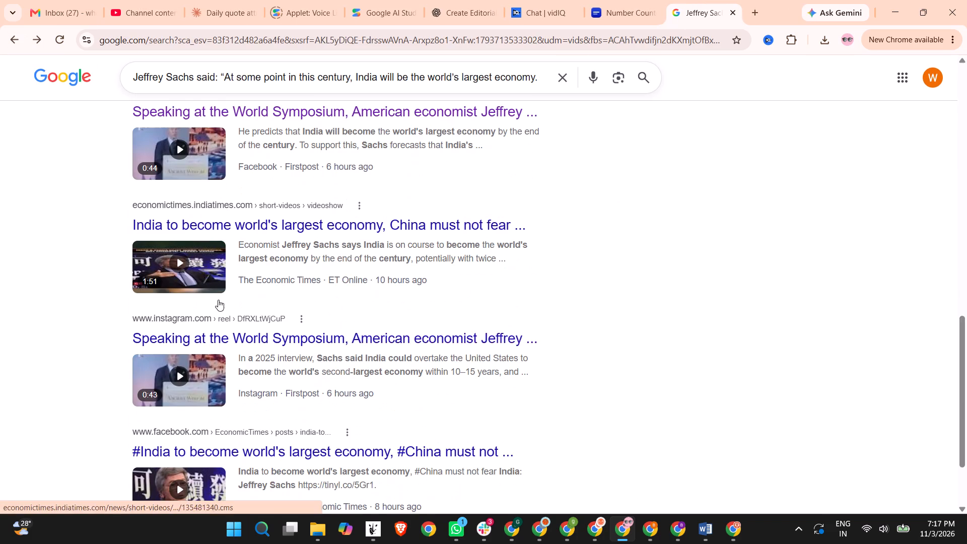
pyautogui.click(312, 339)
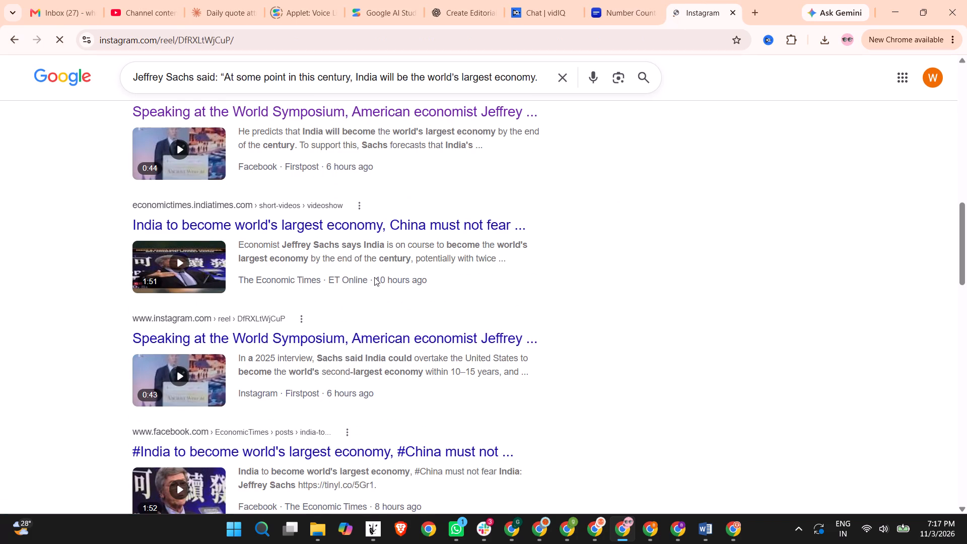
pyautogui.click(632, 165)
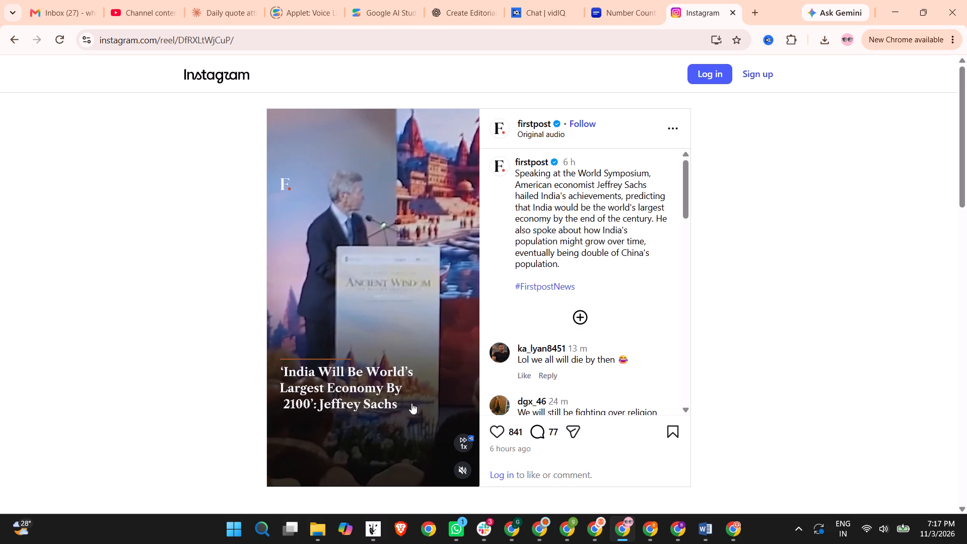
pyautogui.click(463, 465)
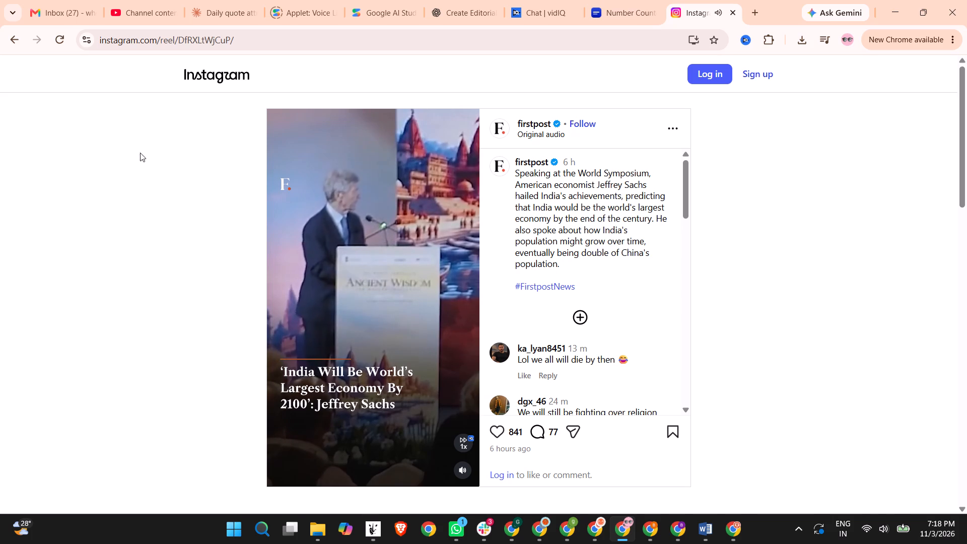
# From the video results, open The Economic Times' Facebook video of Jeffrey Sachs and review its footage with the sound on.
pyautogui.click(17, 40)
pyautogui.scroll(-2, 285, 347)
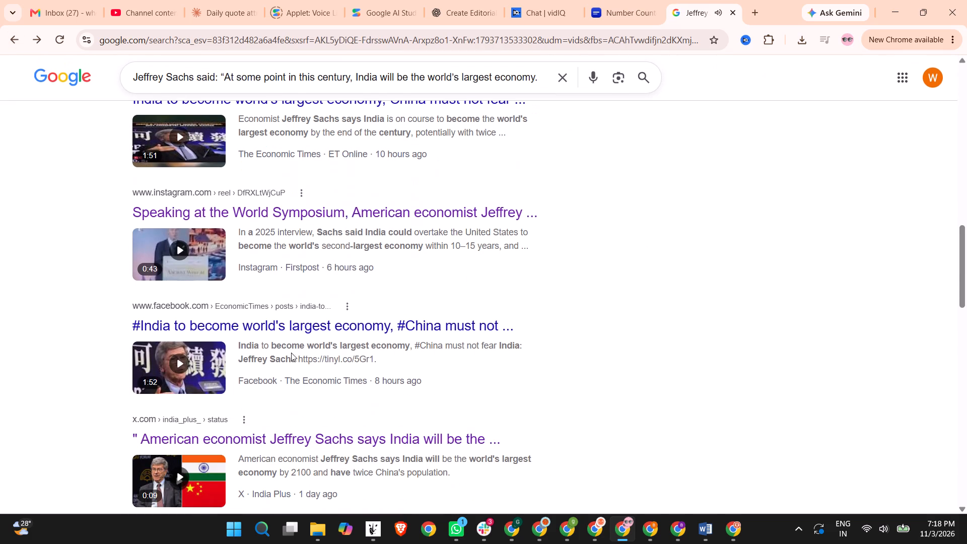
pyautogui.click(305, 329)
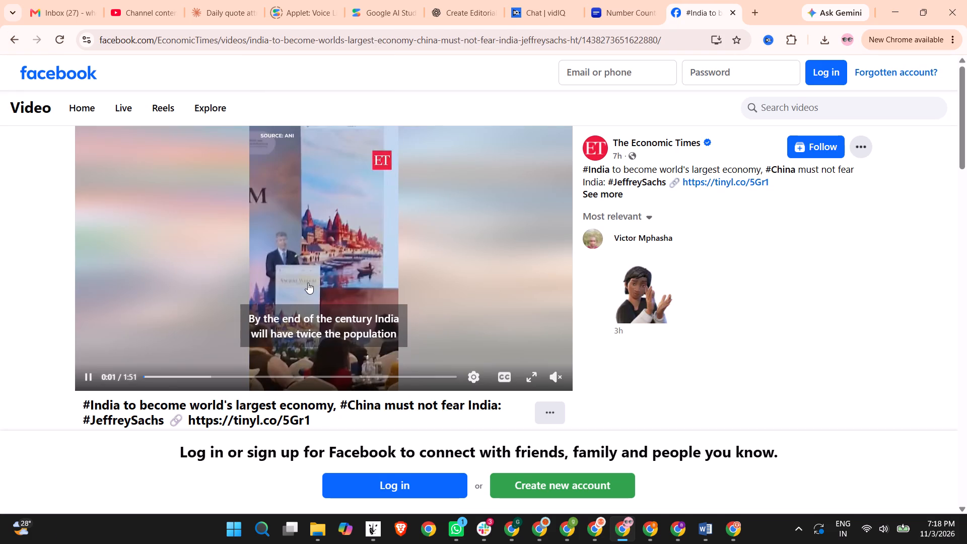
pyautogui.click(558, 377)
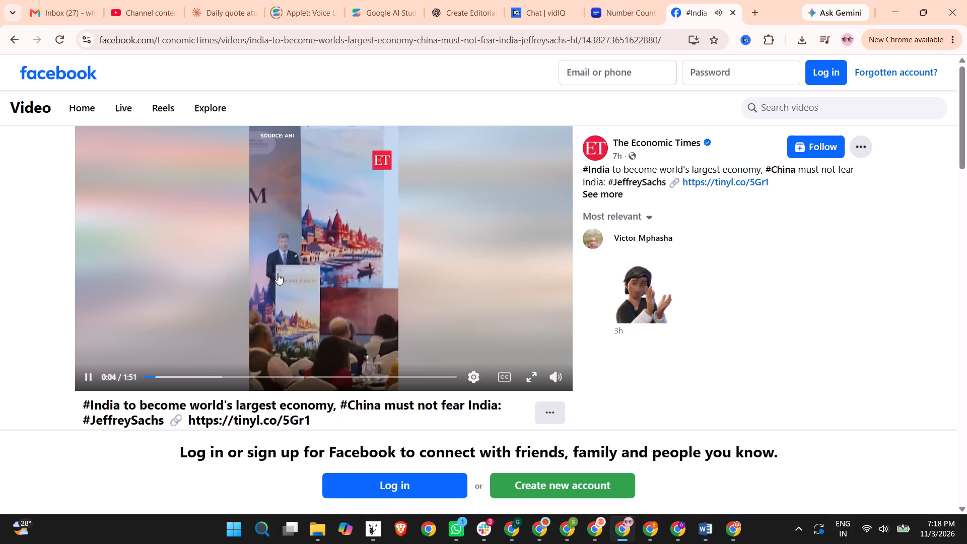
pyautogui.moveTo(154, 374); pyautogui.dragTo(130, 374)
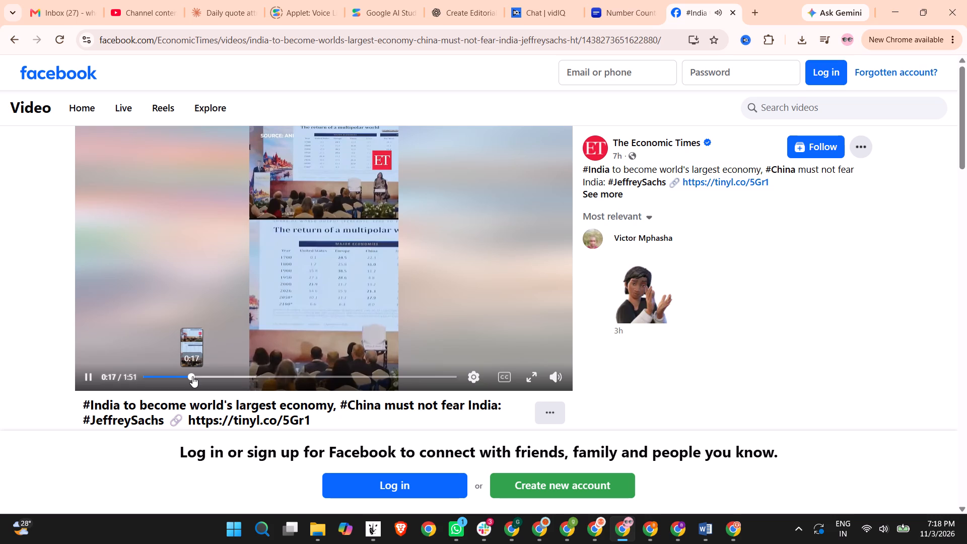
pyautogui.click(201, 376)
pyautogui.click(221, 376)
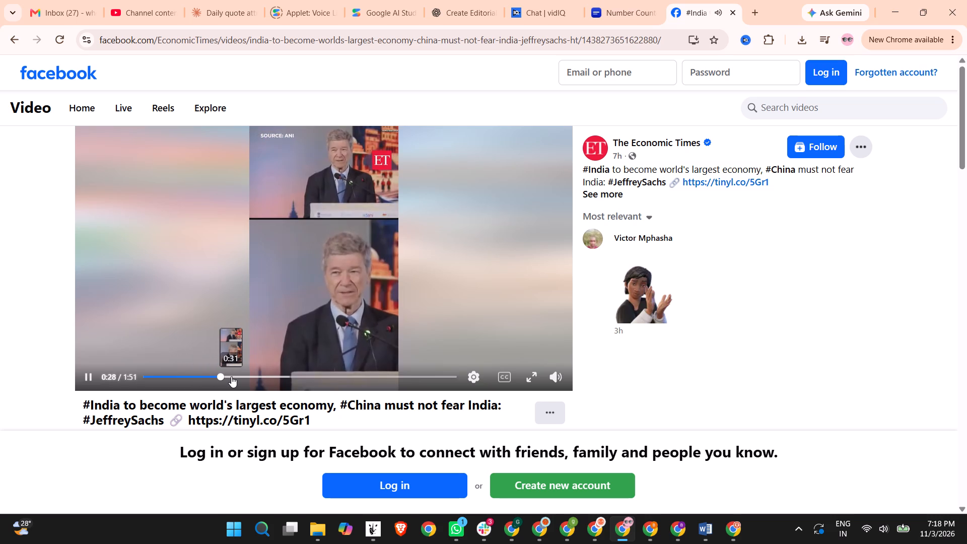
pyautogui.click(240, 376)
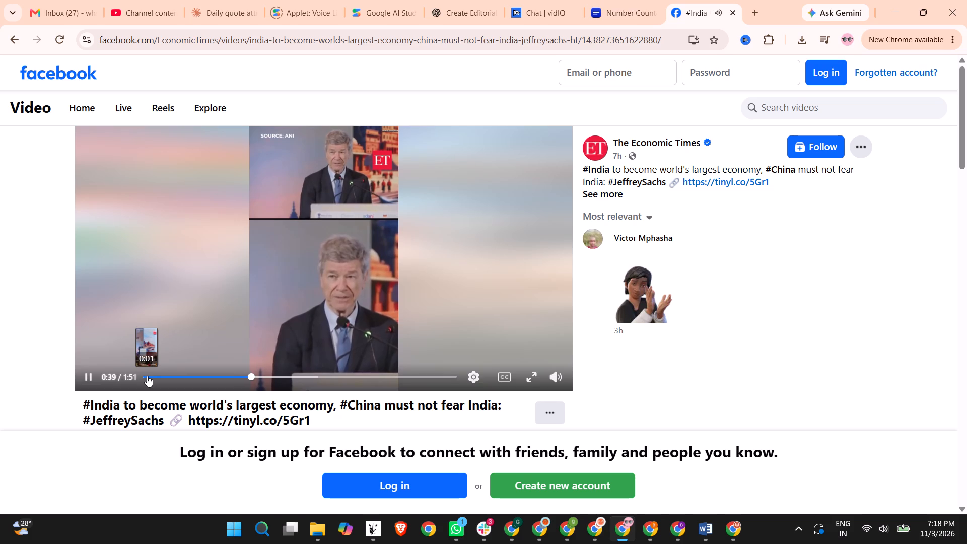
# Copy the web address of The Economic Times' Facebook video.
pyautogui.click(417, 45)
pyautogui.hotkey('ctrl', 'c')
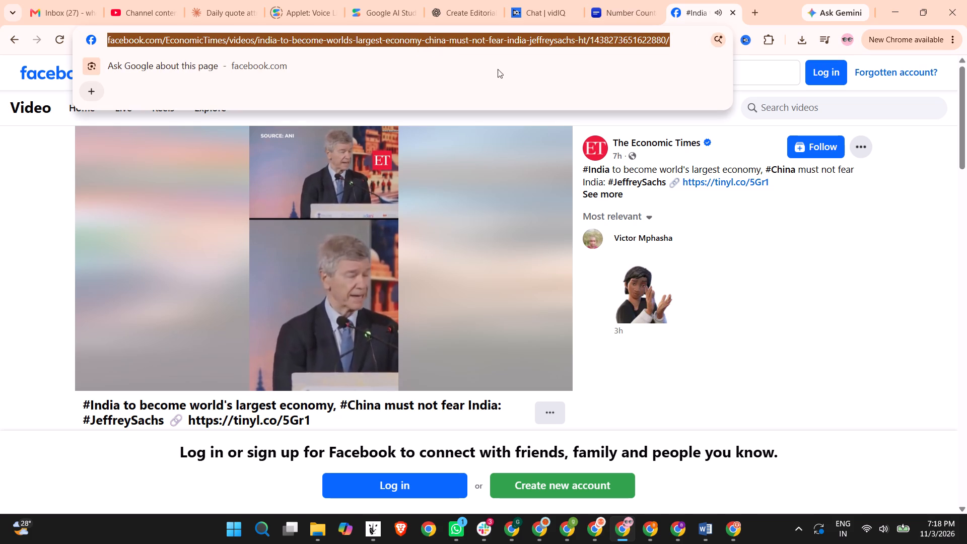
# Search the web for "download facebook videos" in a new tab and open the FDOWN.net Facebook Video Downloader.
pyautogui.click(757, 13)
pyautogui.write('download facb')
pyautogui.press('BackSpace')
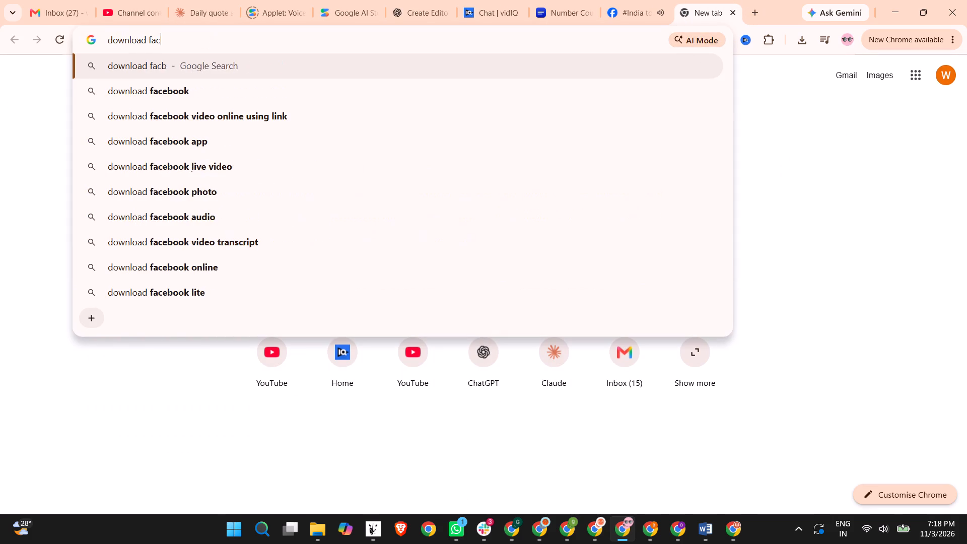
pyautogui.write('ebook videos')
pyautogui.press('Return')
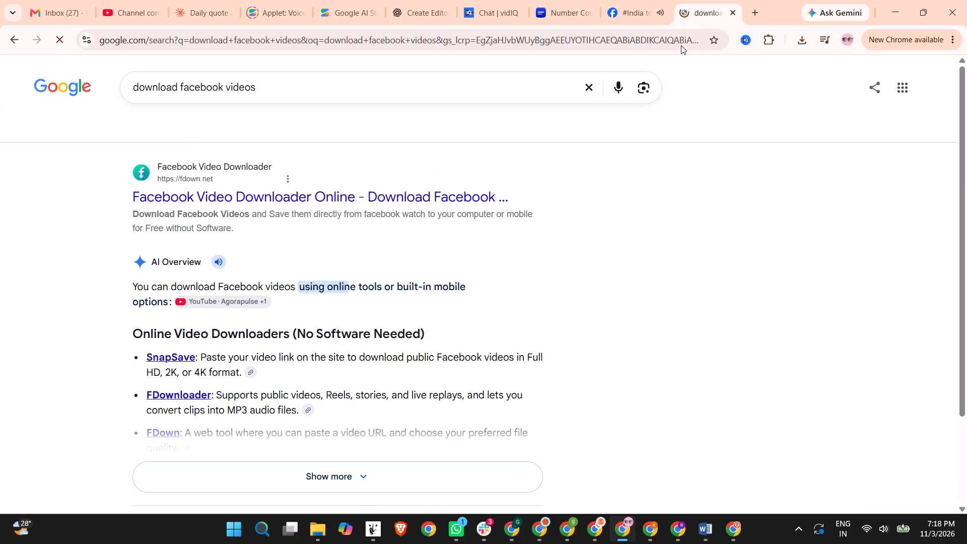
pyautogui.click(277, 197)
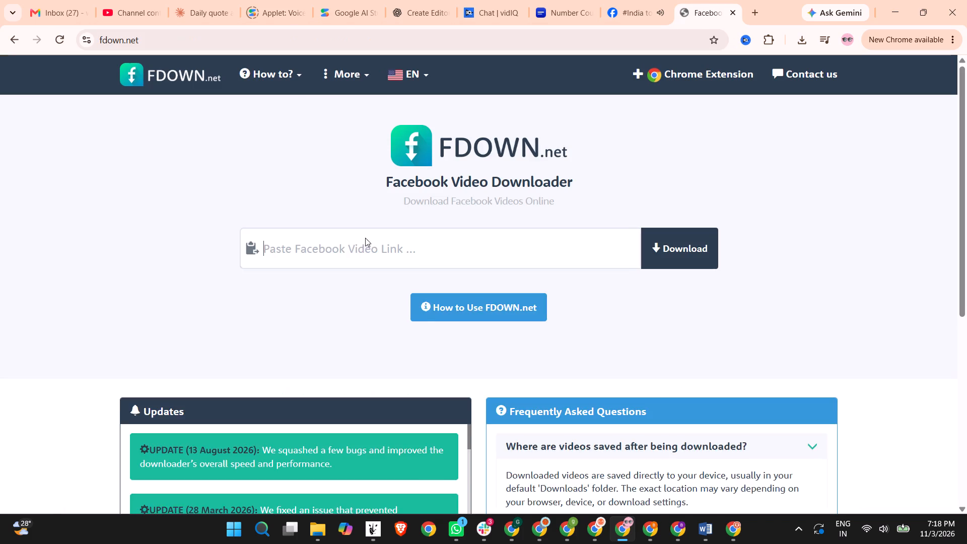
# Submit the copied Facebook link to FDOWN.net and download The Economic Times video in HD quality, dismissing the ad.
pyautogui.hotkey('ctrl', 'v')
pyautogui.click(670, 255)
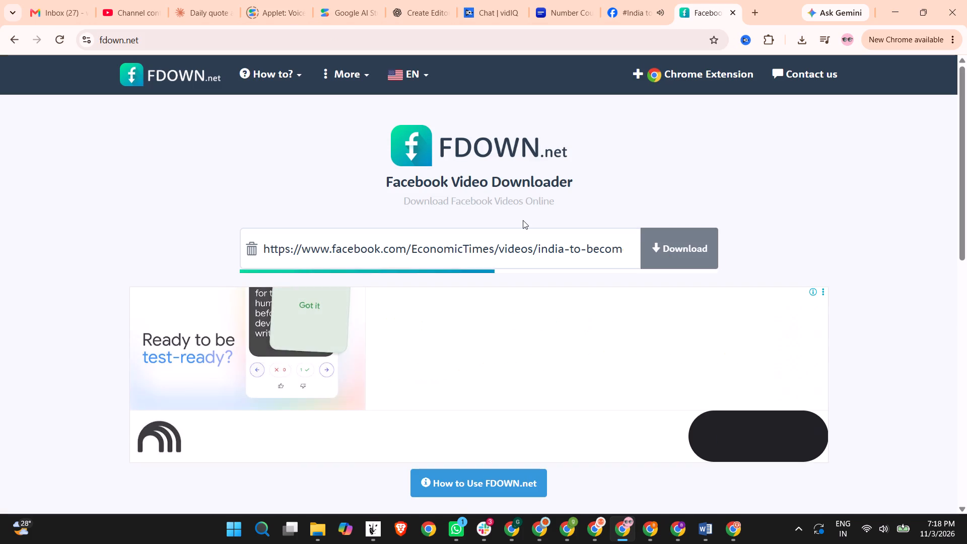
pyautogui.scroll(-2, 472, 253)
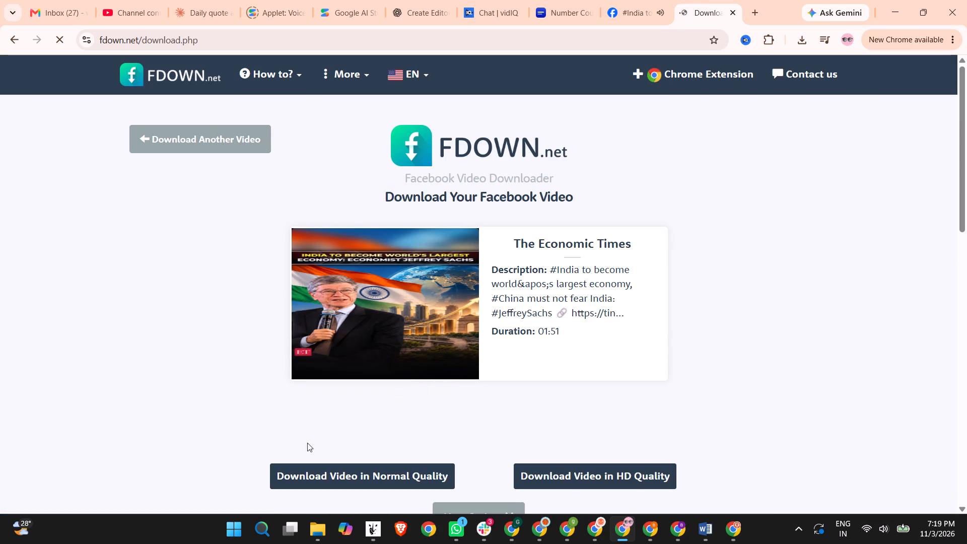
pyautogui.click(549, 471)
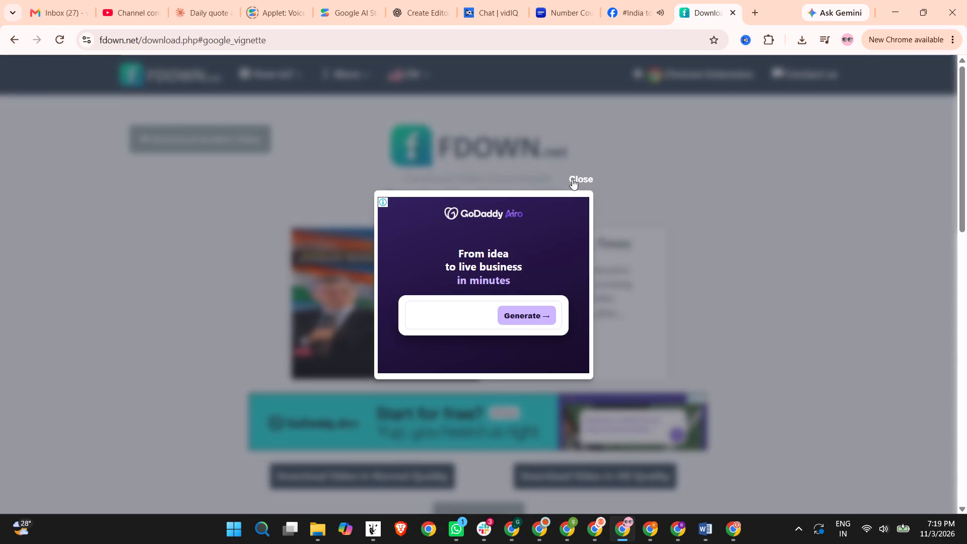
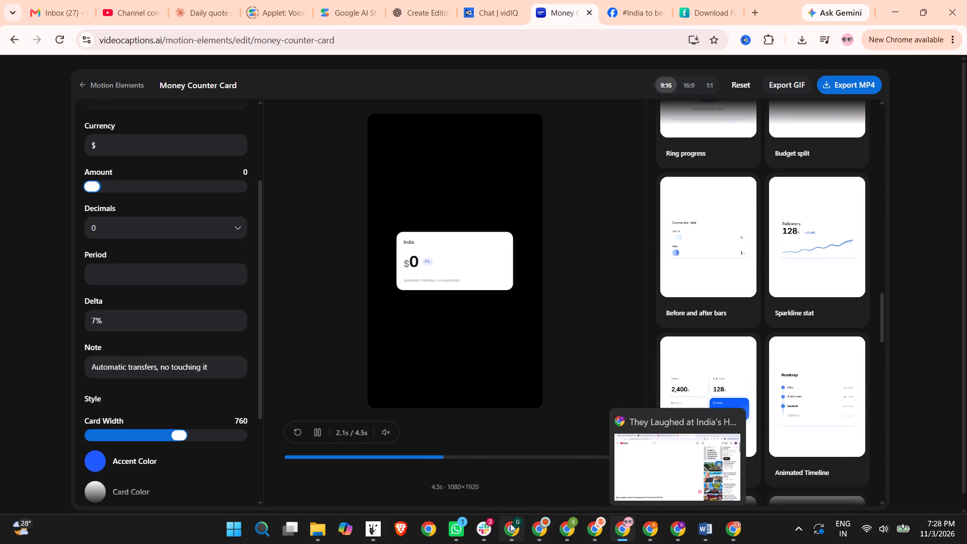
# Switch to the other Chrome window and open the untitled Instagram Reel design in Canva.
pyautogui.click(510, 523)
pyautogui.click(107, 0)
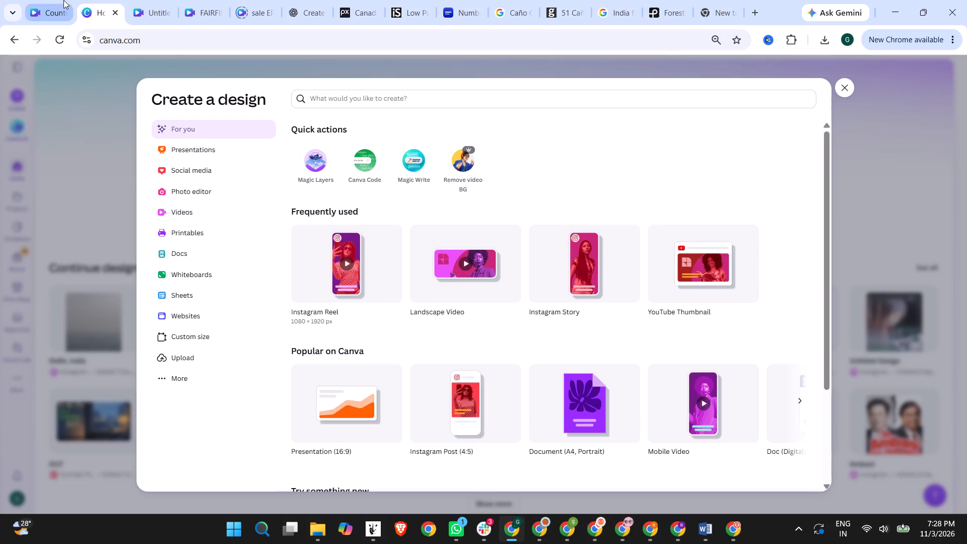
pyautogui.click(51, 0)
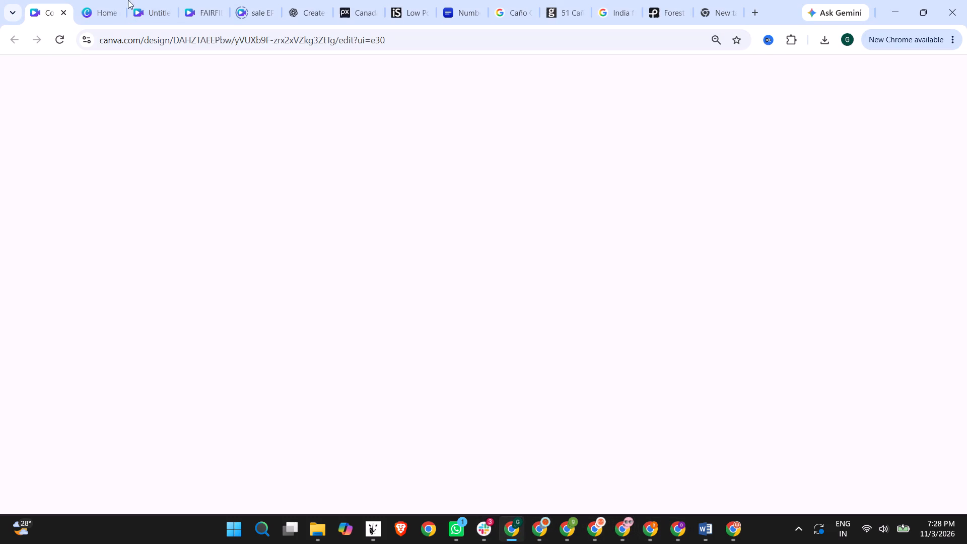
pyautogui.click(149, 0)
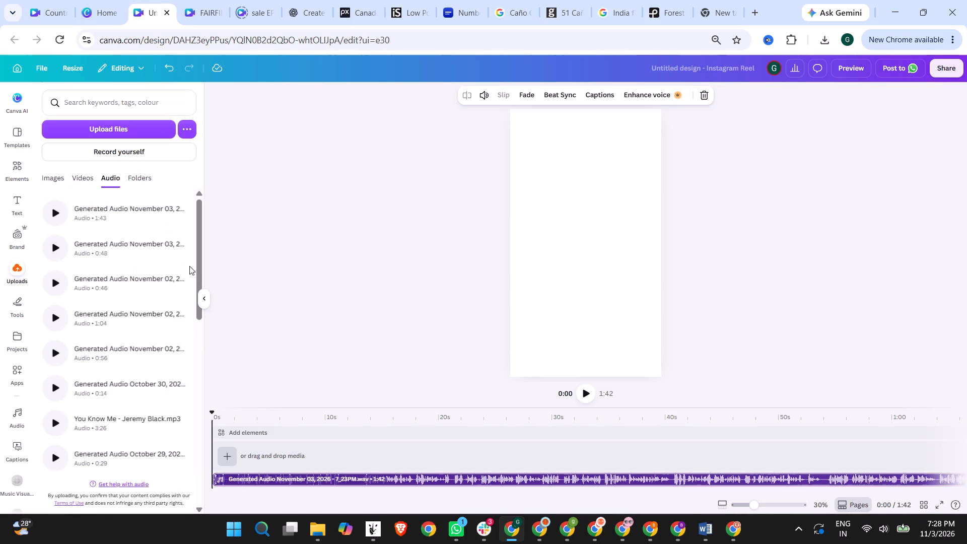
# Search the design elements for "number", browse all the graphics found, and clear the search.
pyautogui.click(14, 159)
pyautogui.click(96, 105)
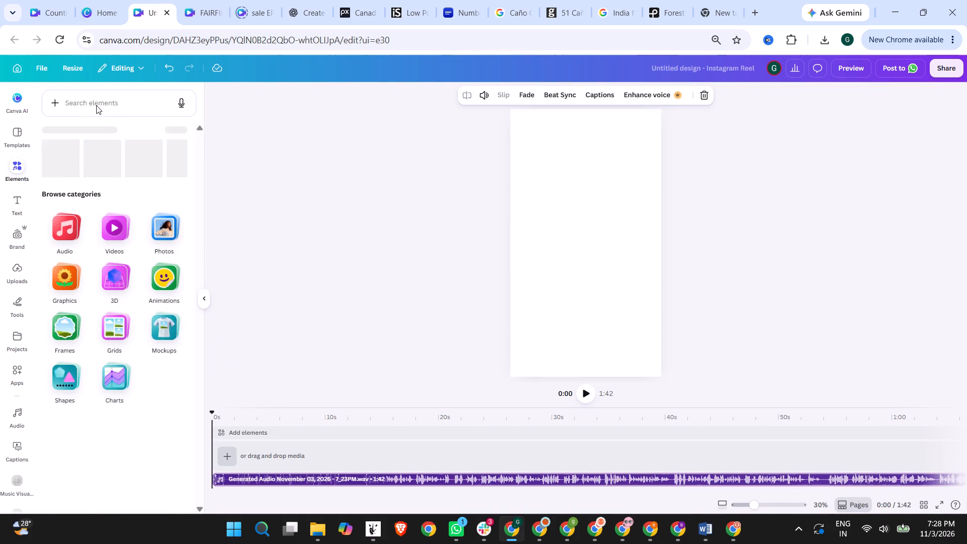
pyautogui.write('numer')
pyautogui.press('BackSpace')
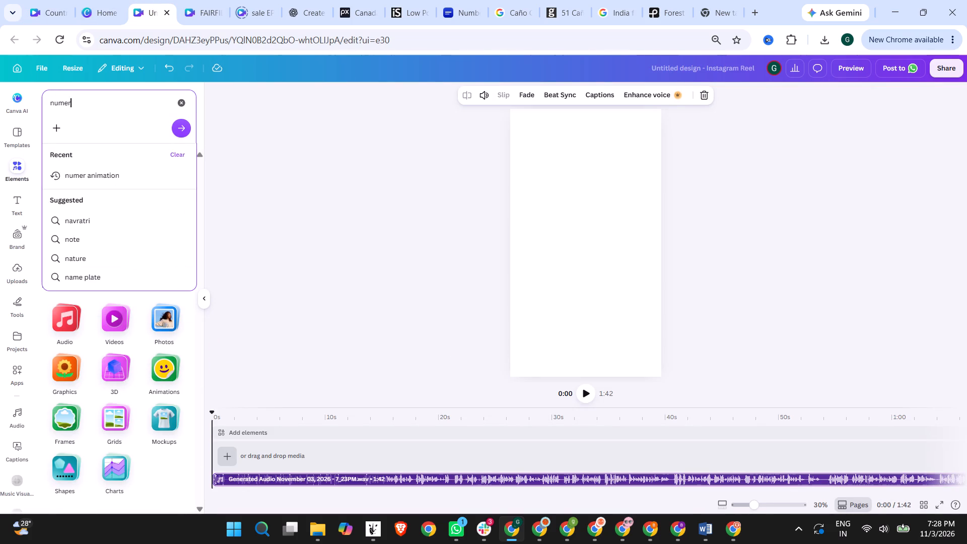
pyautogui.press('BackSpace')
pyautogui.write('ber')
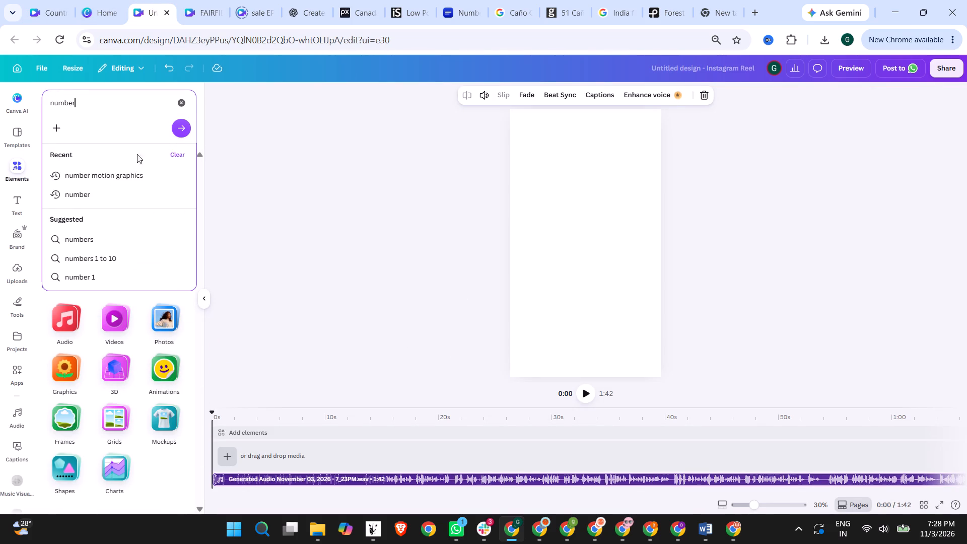
pyautogui.click(107, 194)
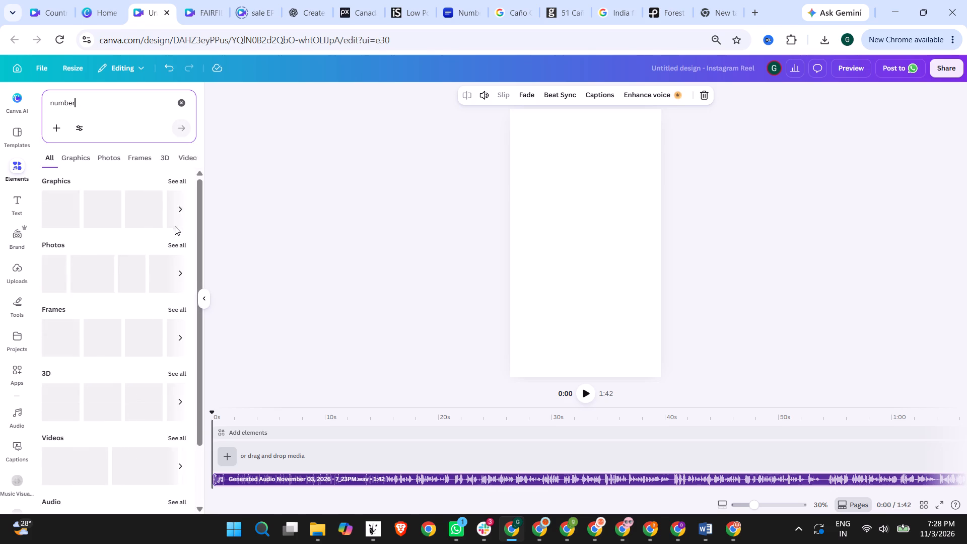
pyautogui.click(171, 179)
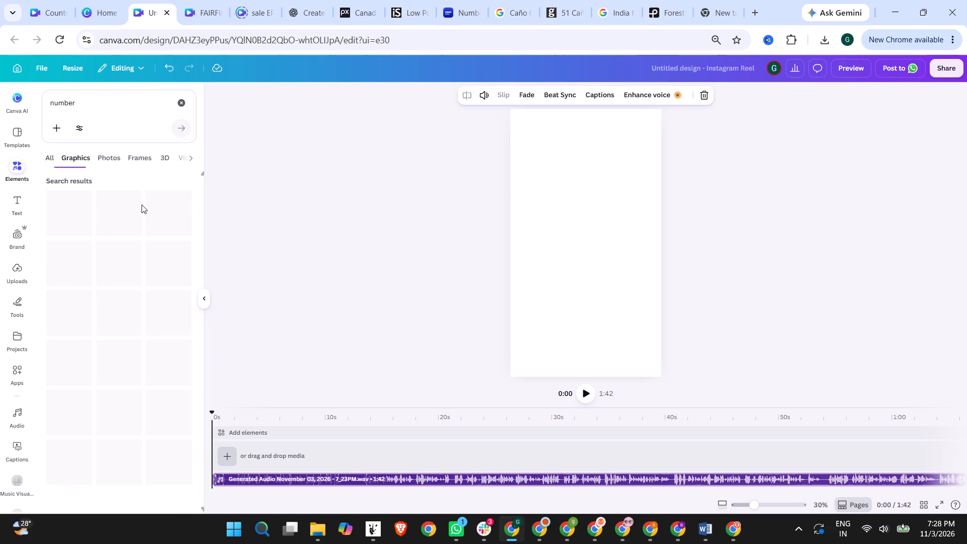
pyautogui.scroll(-7, 140, 222)
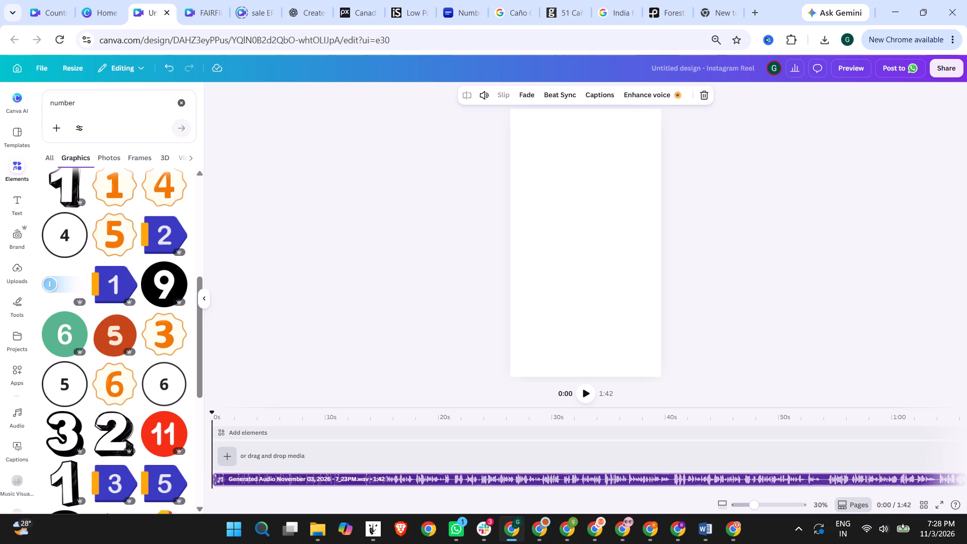
pyautogui.click(178, 105)
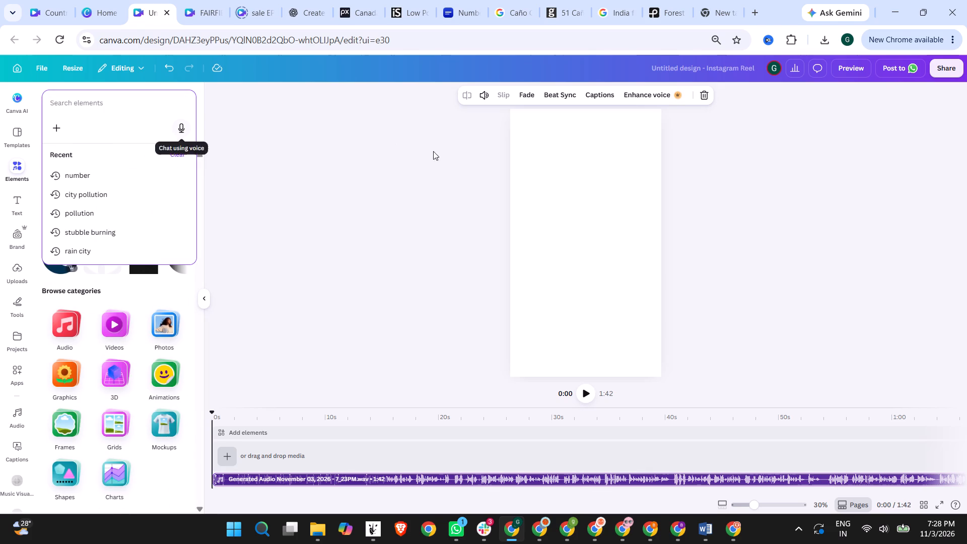
pyautogui.click(381, 194)
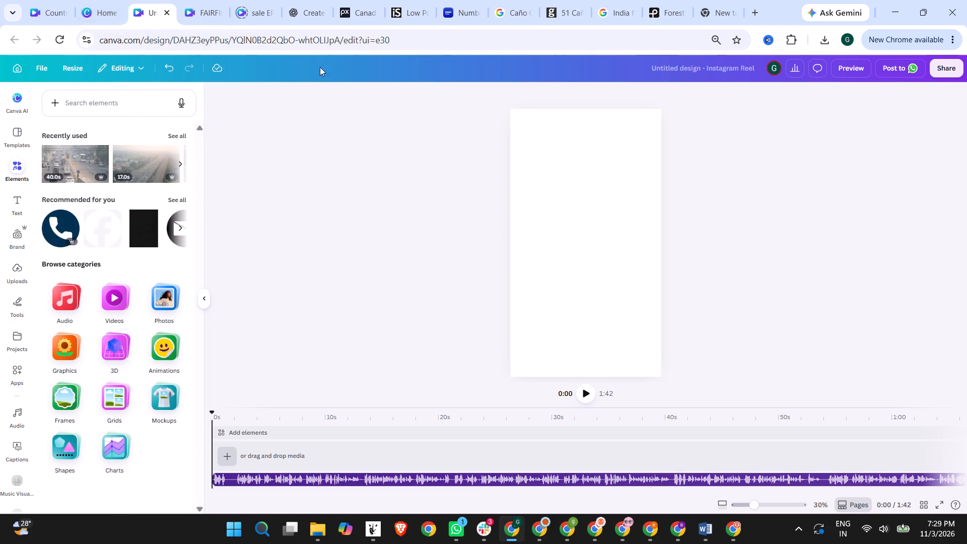
# Search Google Images for "US Flag" in a new browser tab.
pyautogui.click(758, 12)
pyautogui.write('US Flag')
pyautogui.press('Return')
pyautogui.click(218, 131)
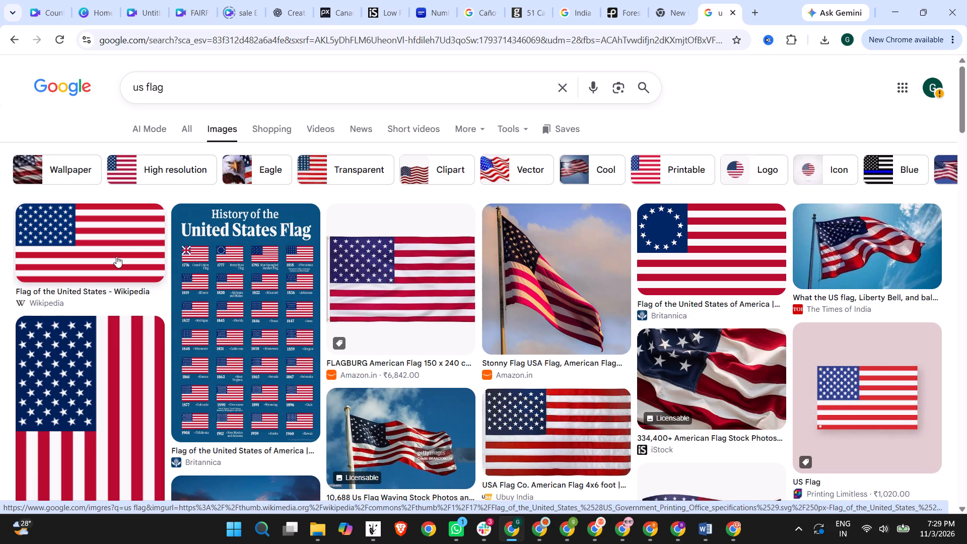
# Return to the untitled Instagram Reel design in Canva and start a new elements search.
pyautogui.click(148, 0)
pyautogui.click(108, 93)
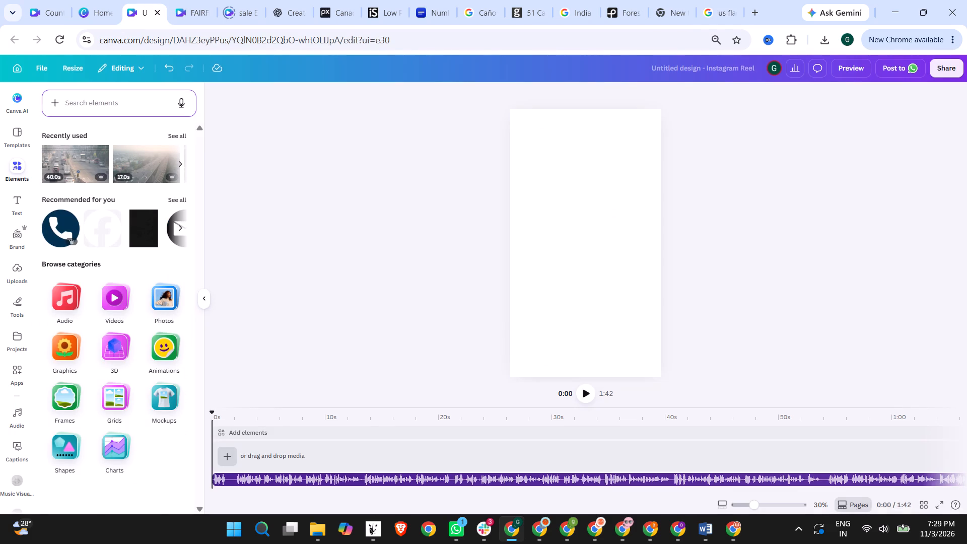
# Search the elements for "us flag" graphics and add the US map filled with the American flag.
pyautogui.click(106, 101)
pyautogui.write('us flag')
pyautogui.press('Return')
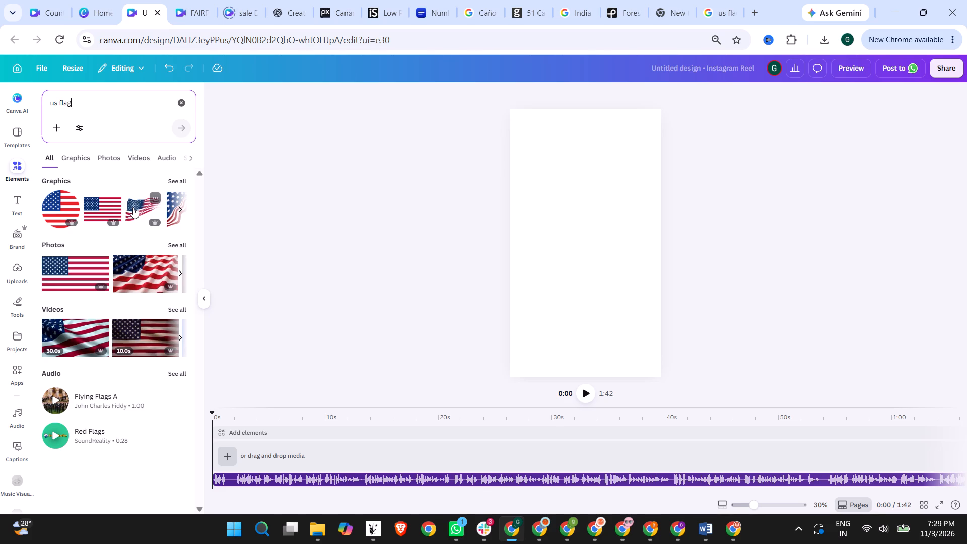
pyautogui.click(180, 182)
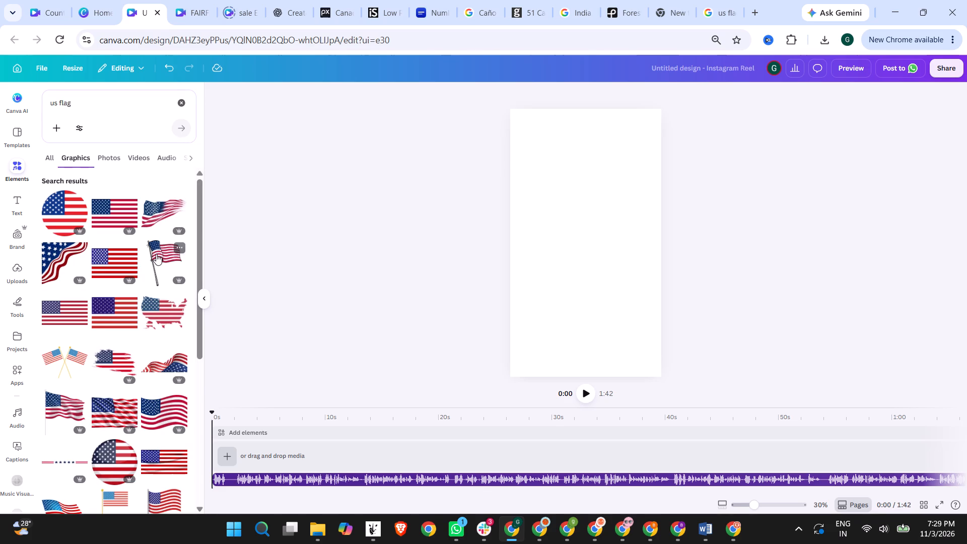
pyautogui.click(160, 307)
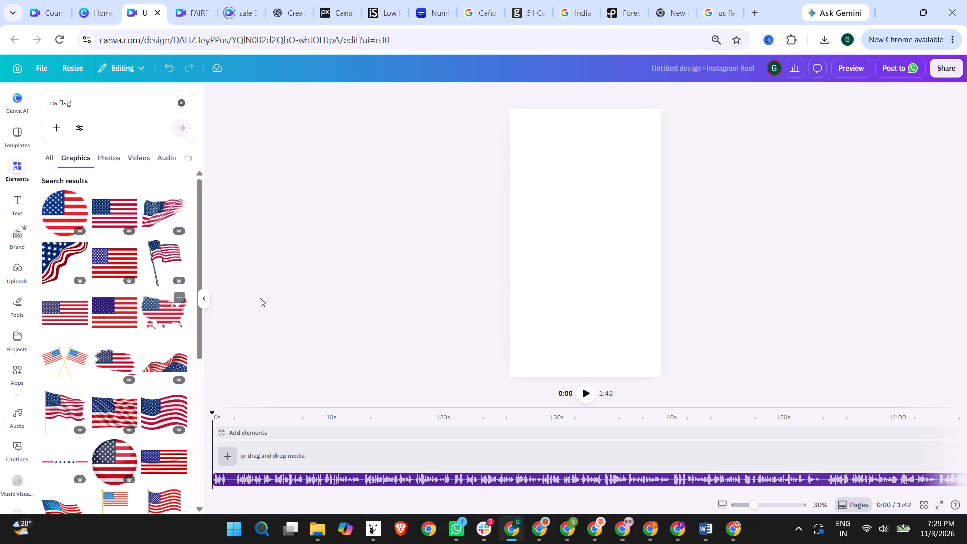
# Search graphics for "China" and add the red China map with the yellow flag stars.
pyautogui.moveTo(91, 105); pyautogui.dragTo(34, 104)
pyautogui.write('China')
pyautogui.press('Return')
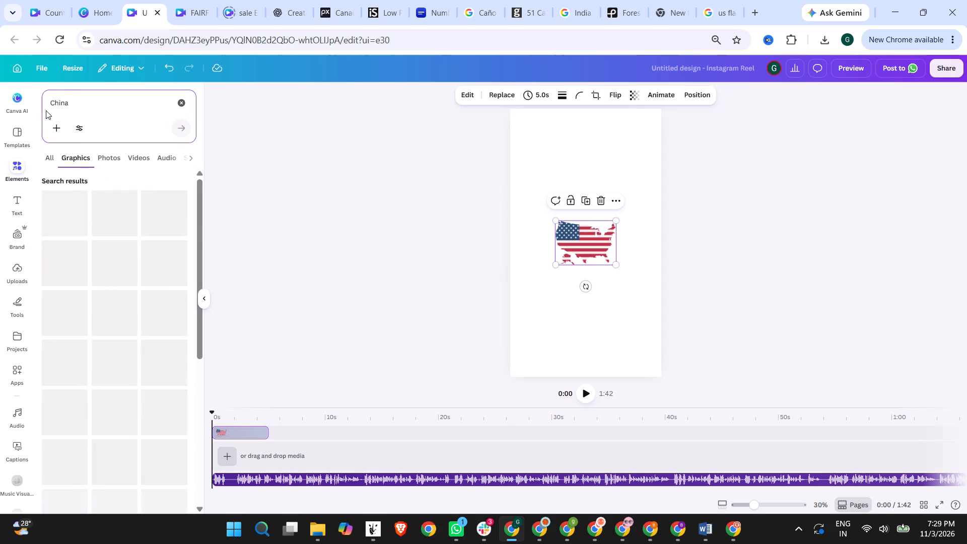
pyautogui.click(65, 212)
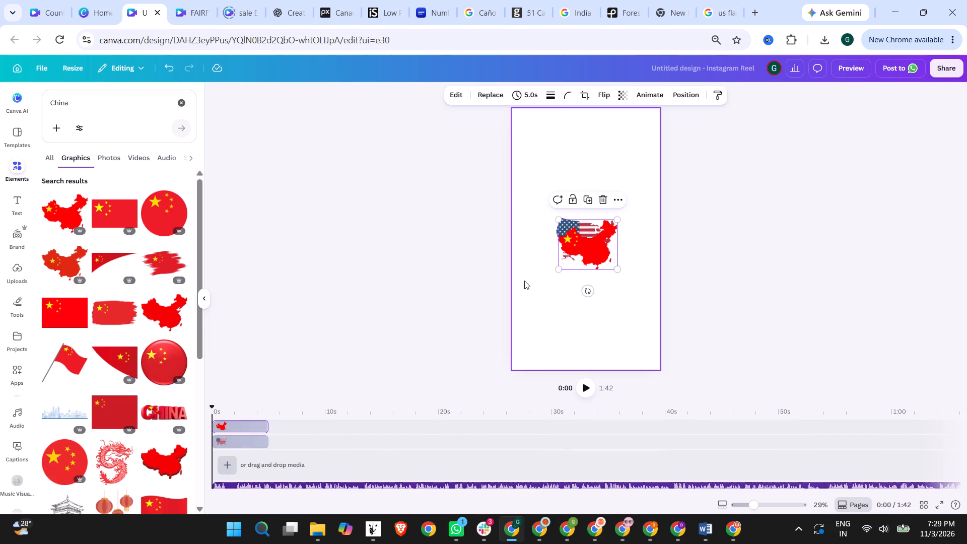
# Search graphics for "India" and add the India map filled with the tricolour flag and chakra.
pyautogui.moveTo(81, 101); pyautogui.dragTo(20, 100)
pyautogui.write('India')
pyautogui.press('Return')
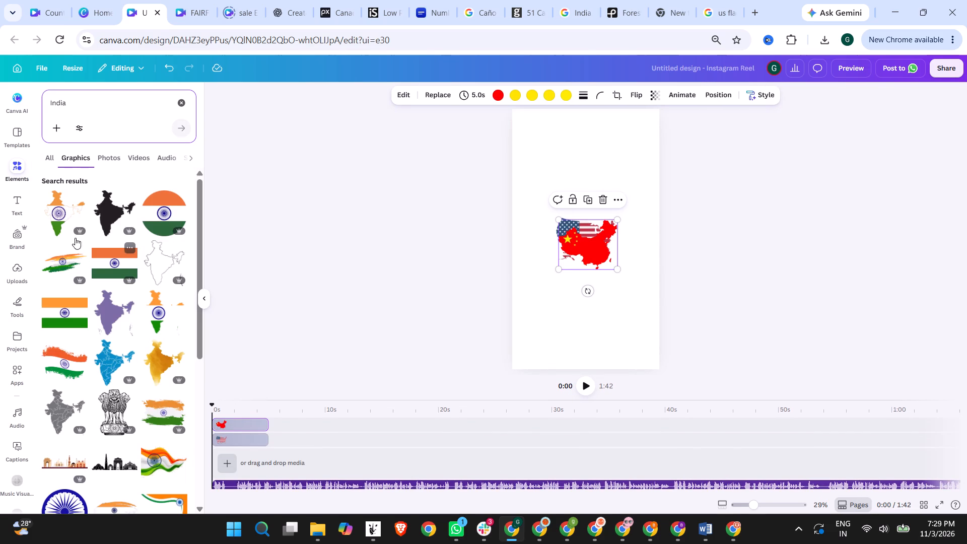
pyautogui.click(56, 214)
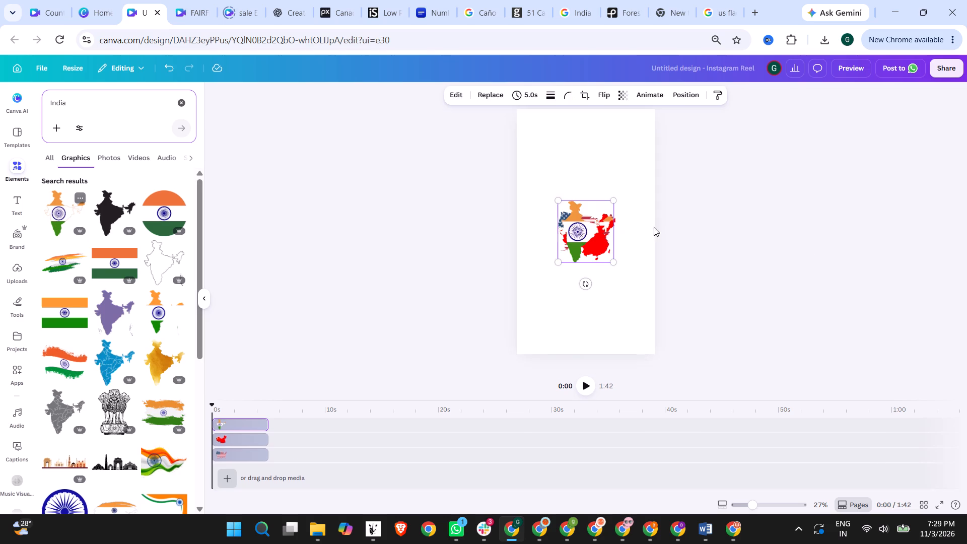
# Separate the overlapping maps into a vertical stack with the US on top, China in the middle and India at the bottom.
pyautogui.moveTo(568, 235); pyautogui.dragTo(567, 289)
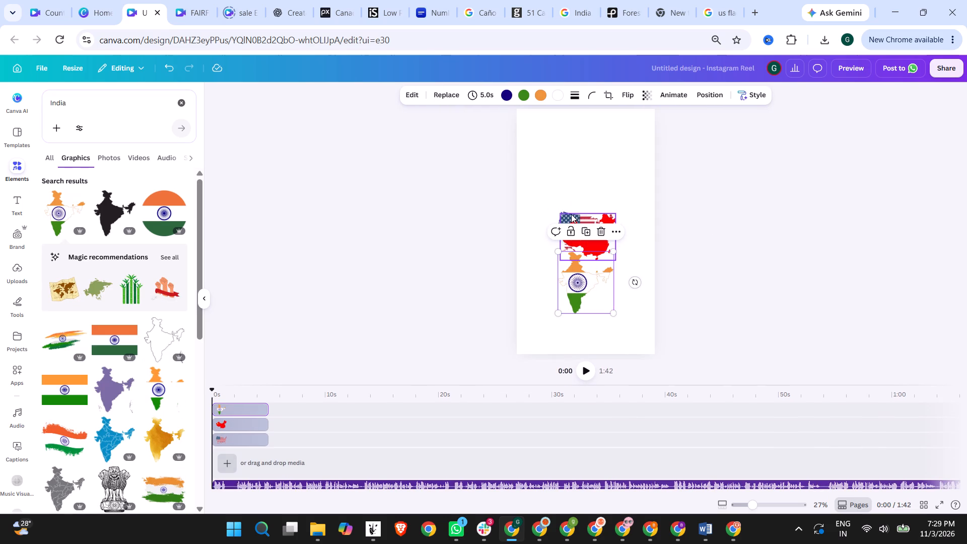
pyautogui.moveTo(571, 214); pyautogui.dragTo(550, 180)
pyautogui.moveTo(607, 235); pyautogui.dragTo(607, 230)
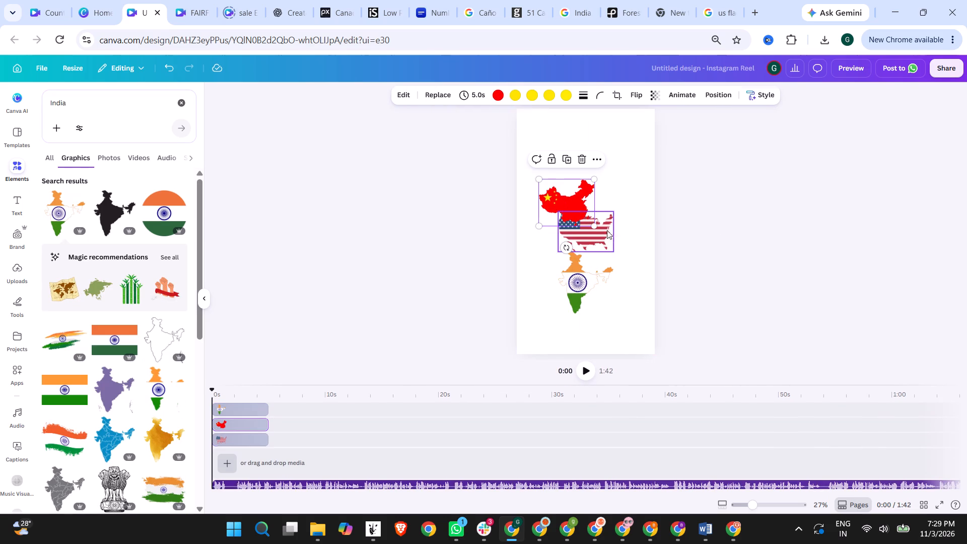
pyautogui.moveTo(607, 230); pyautogui.dragTo(589, 144)
pyautogui.click(569, 210)
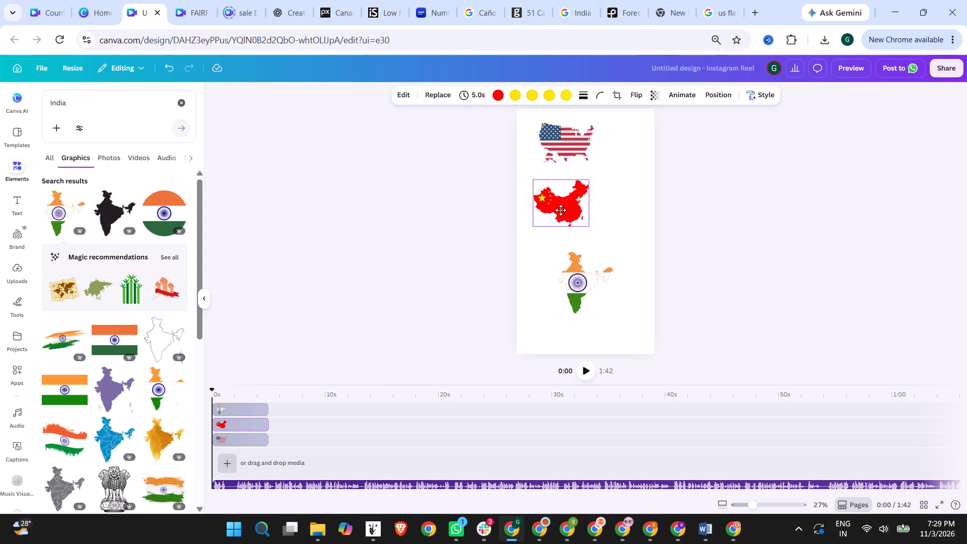
pyautogui.moveTo(581, 277); pyautogui.dragTo(565, 267)
pyautogui.click(793, 255)
# Lower the US, China and India maps on the page, leaving a clear vertical gap between them.
pyautogui.moveTo(567, 144); pyautogui.dragTo(567, 160)
pyautogui.moveTo(570, 221); pyautogui.dragTo(571, 231)
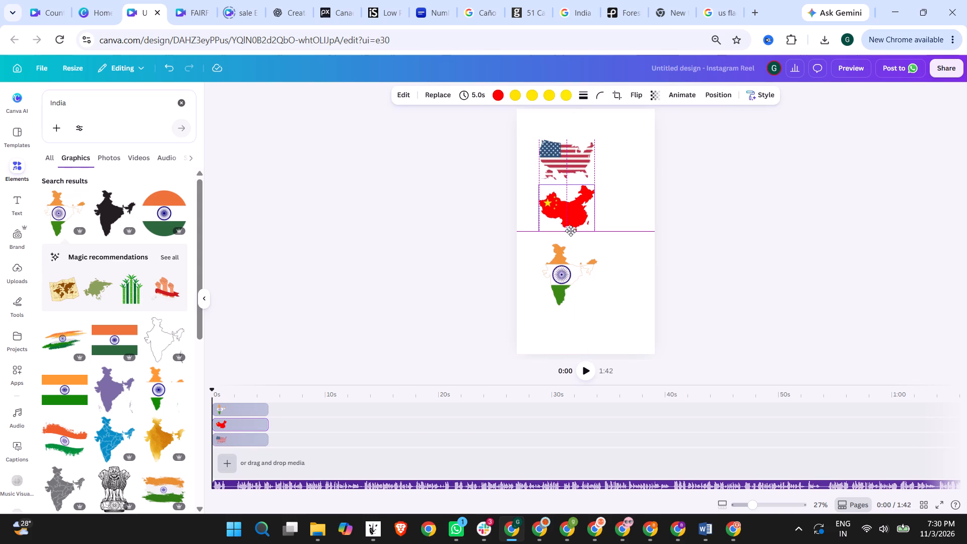
pyautogui.moveTo(571, 231); pyautogui.dragTo(571, 239)
pyautogui.moveTo(570, 290); pyautogui.dragTo(571, 302)
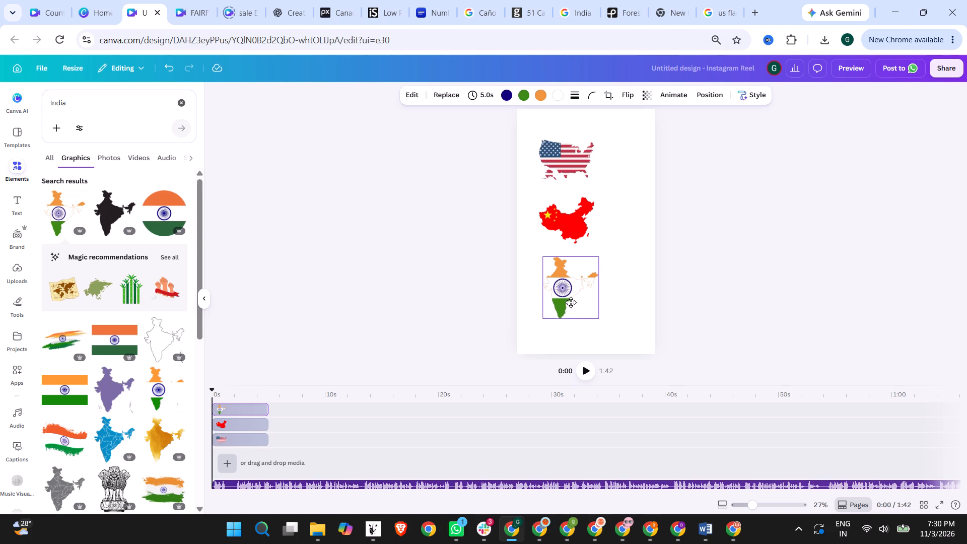
pyautogui.moveTo(571, 302); pyautogui.dragTo(571, 302)
pyautogui.click(827, 265)
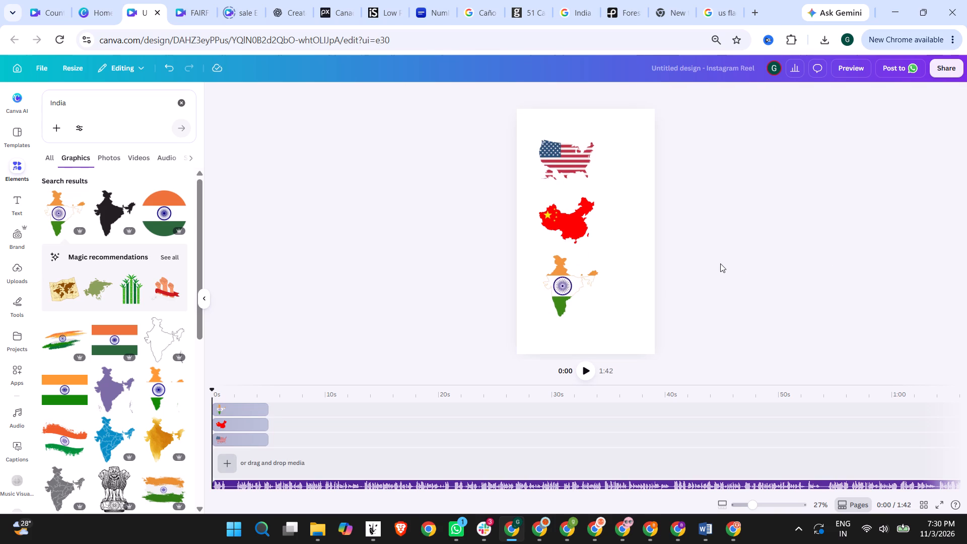
# Shift all three maps toward the page's left edge, lining them up in one column.
pyautogui.moveTo(573, 158); pyautogui.dragTo(563, 158)
pyautogui.moveTo(567, 215); pyautogui.dragTo(559, 216)
pyautogui.moveTo(560, 284); pyautogui.dragTo(552, 284)
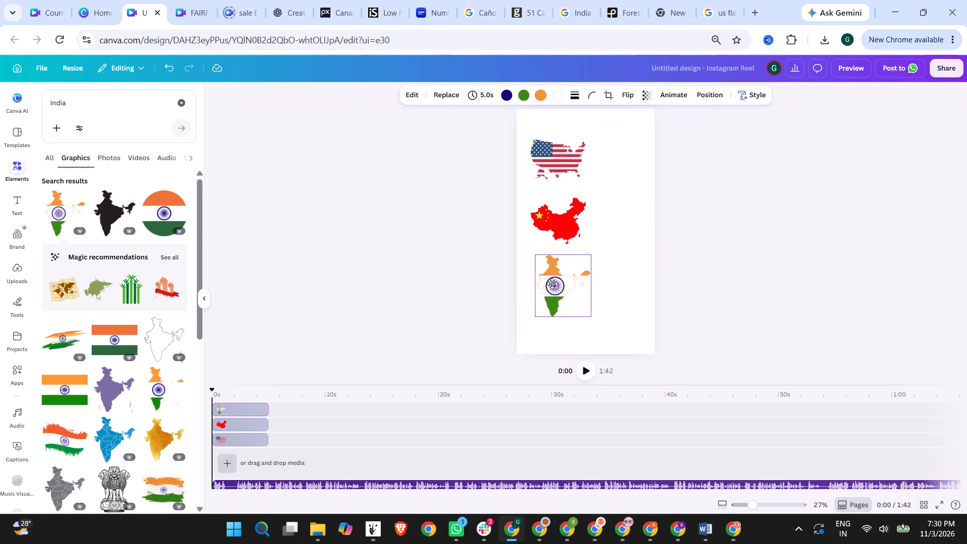
pyautogui.moveTo(552, 284); pyautogui.dragTo(547, 284)
pyautogui.click(467, 228)
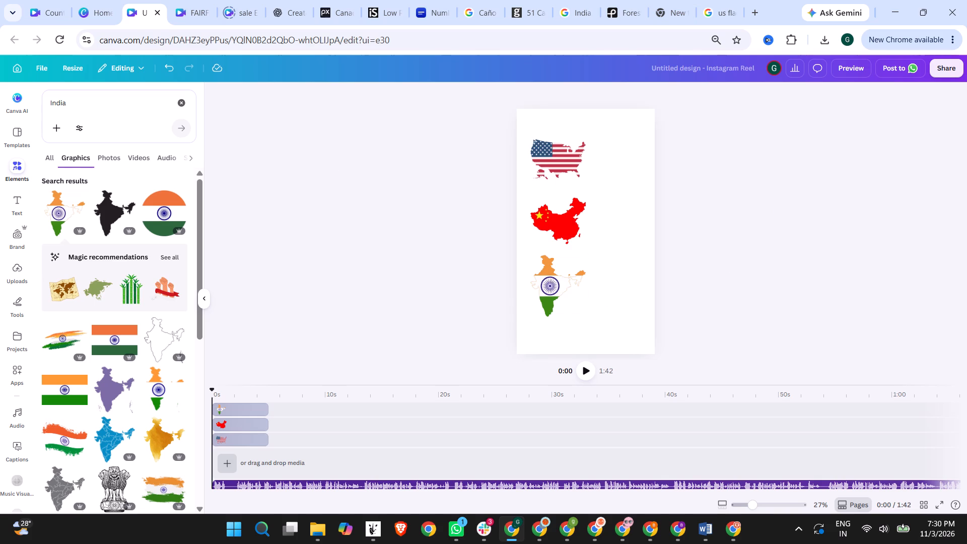
# Search videos for "economy" and add the 15-second blue candlestick chart clip as the background behind the maps.
pyautogui.moveTo(102, 111); pyautogui.dragTo(3, 100)
pyautogui.moveTo(89, 105); pyautogui.dragTo(25, 103)
pyautogui.write('economy')
pyautogui.press('Return')
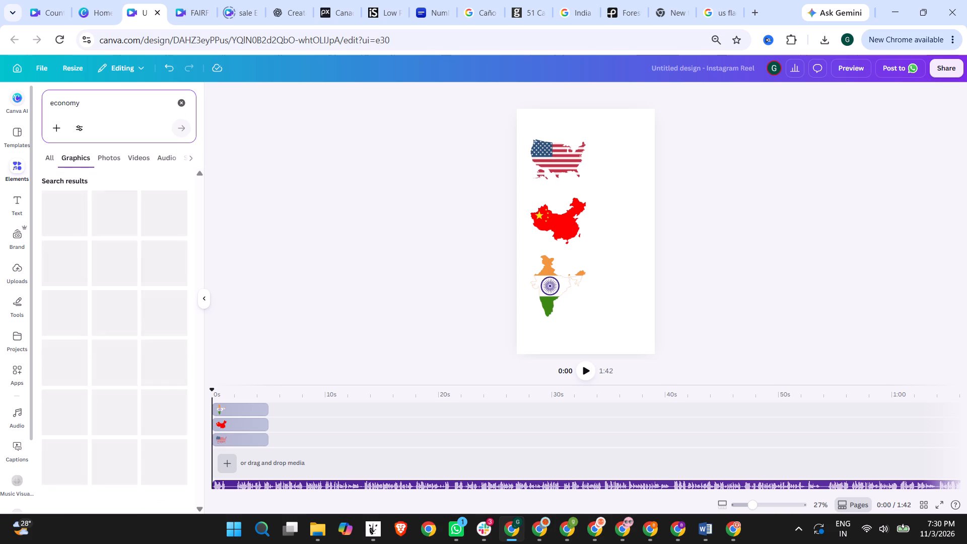
pyautogui.click(131, 159)
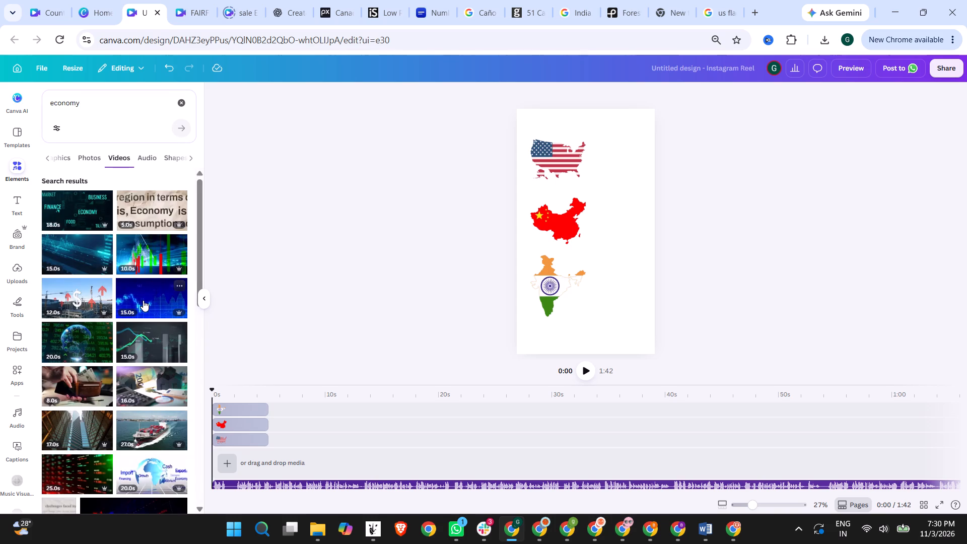
pyautogui.click(143, 300)
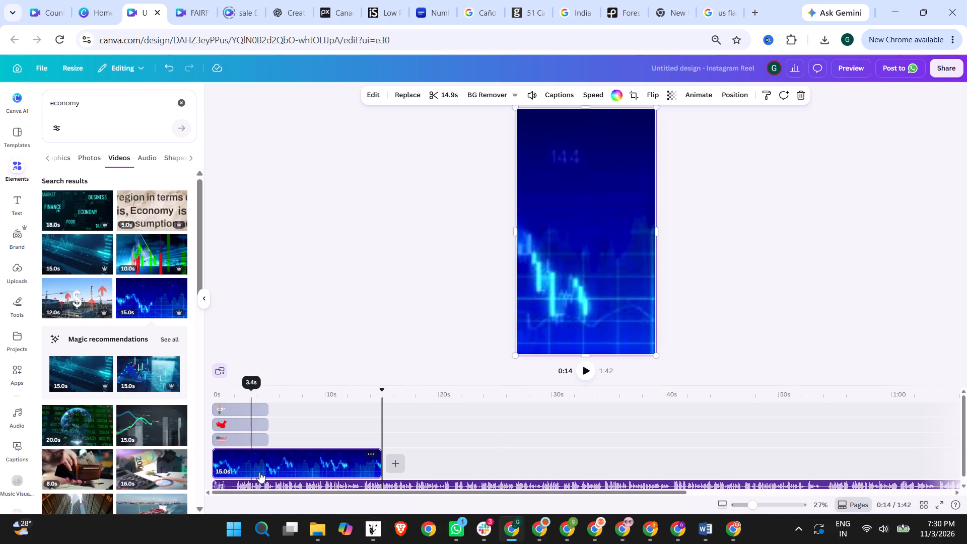
pyautogui.click(280, 457)
pyautogui.click(233, 390)
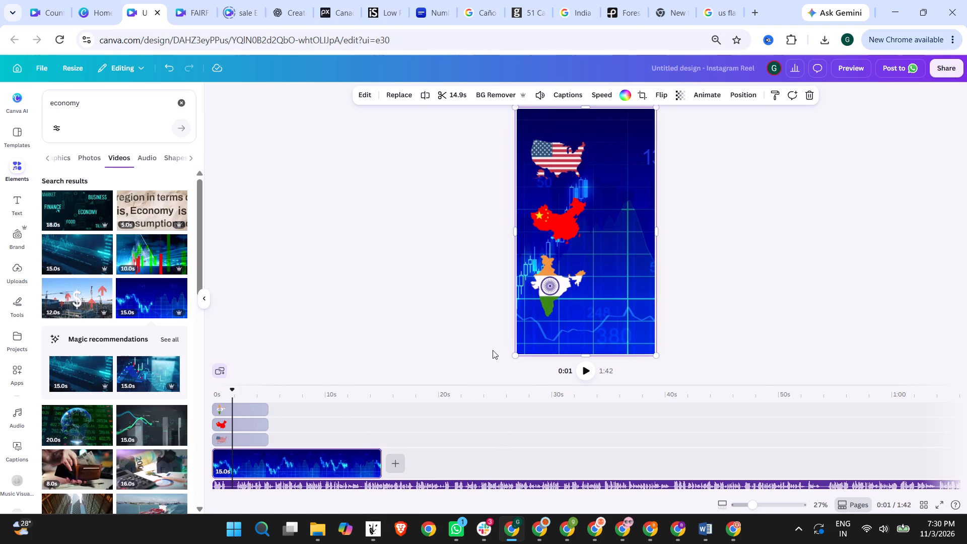
# Fade the blue chart background video by lowering its transparency setting to slightly above 35, and check it behind the maps.
pyautogui.click(338, 459)
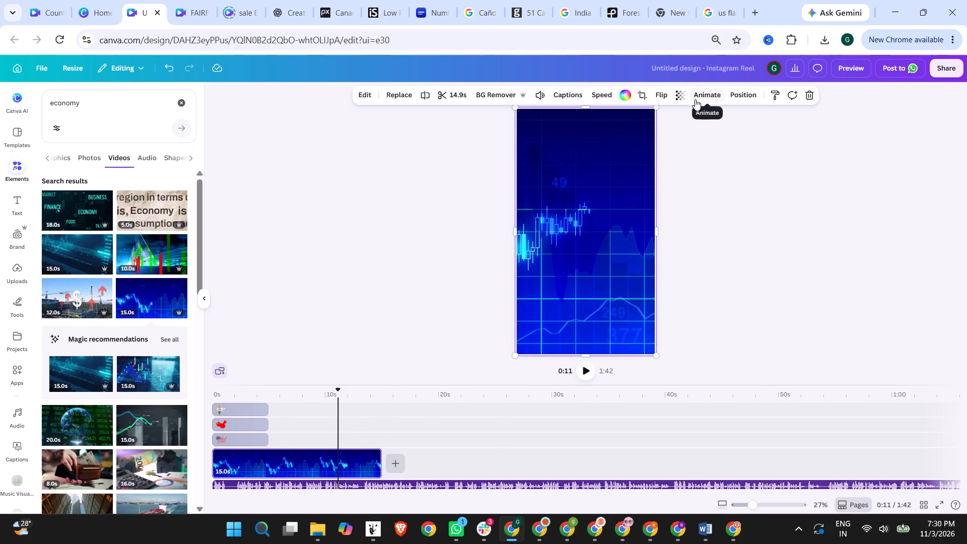
pyautogui.click(676, 95)
pyautogui.moveTo(700, 132); pyautogui.dragTo(657, 133)
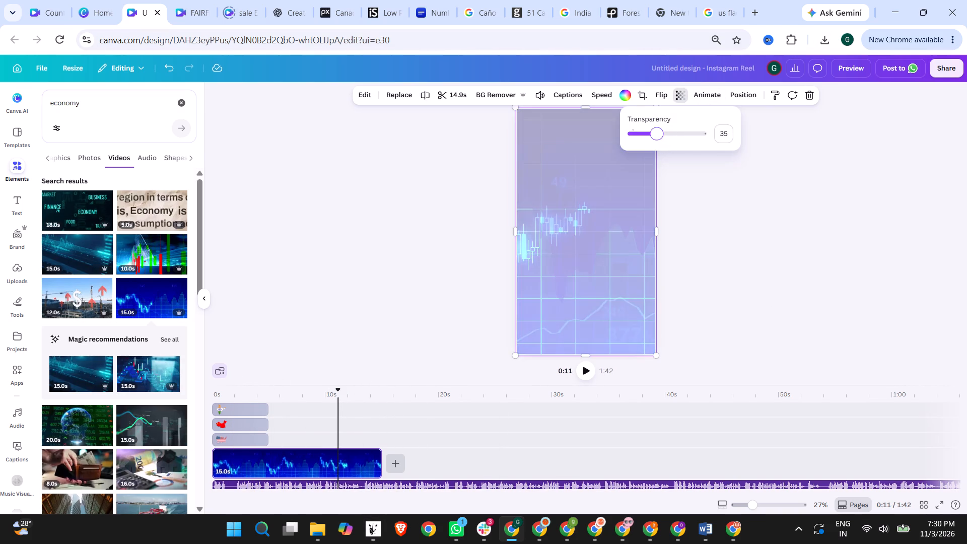
pyautogui.moveTo(657, 133); pyautogui.dragTo(659, 133)
pyautogui.click(400, 176)
pyautogui.click(233, 391)
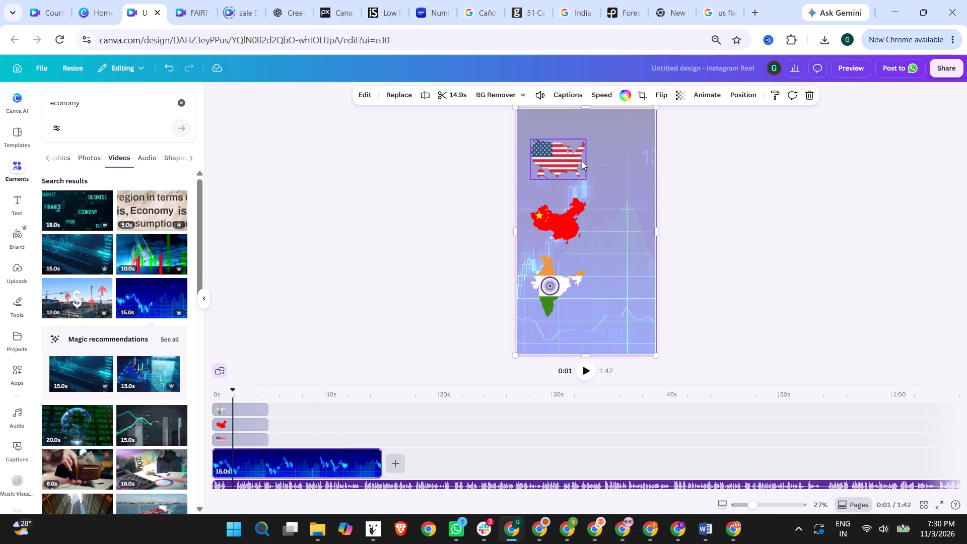
pyautogui.click(788, 187)
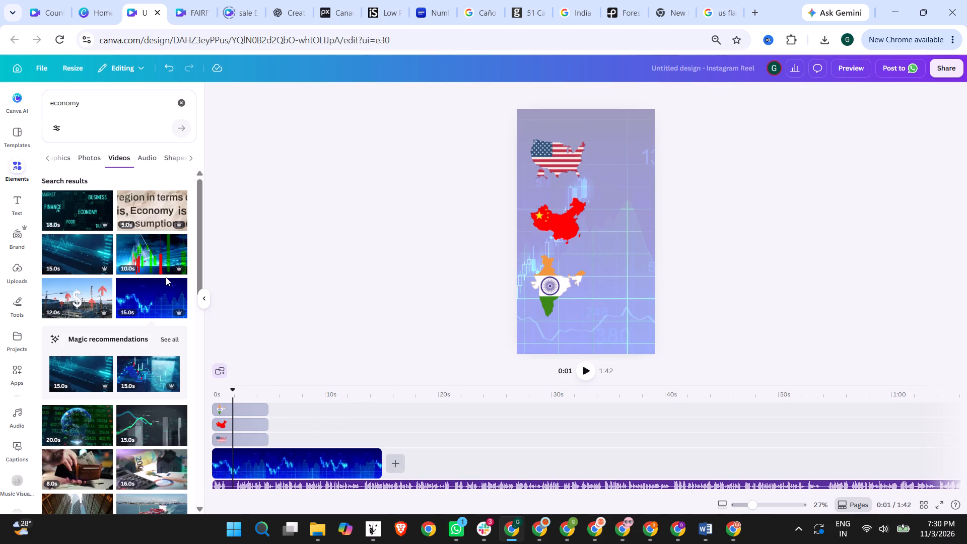
# Look through the text generator apps, including the recommended ones, for a suitable text effect for the reel.
pyautogui.click(18, 194)
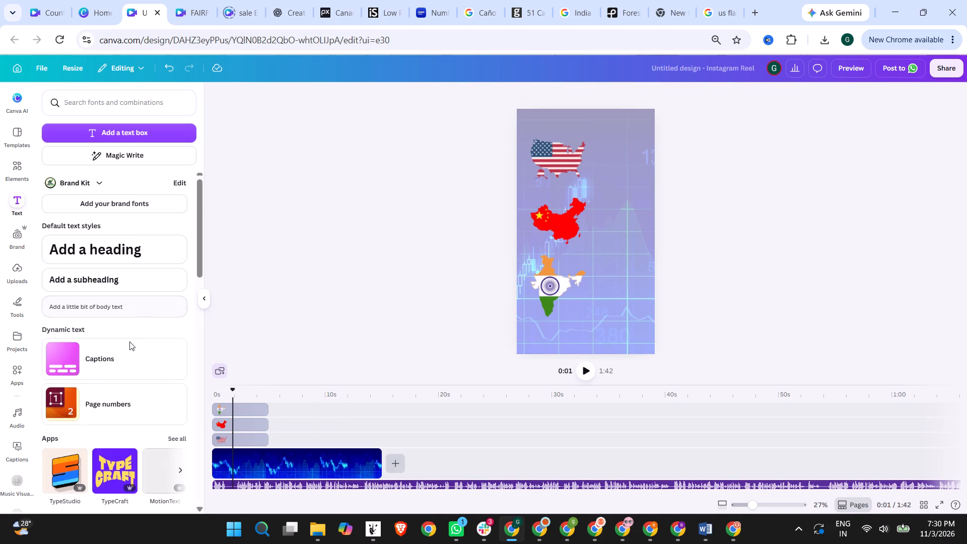
pyautogui.scroll(-2, 125, 395)
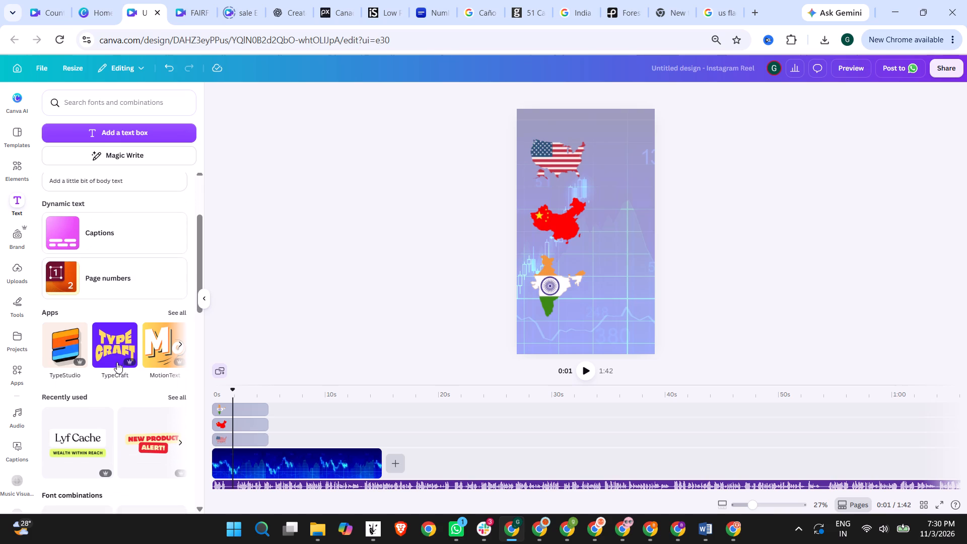
pyautogui.click(171, 315)
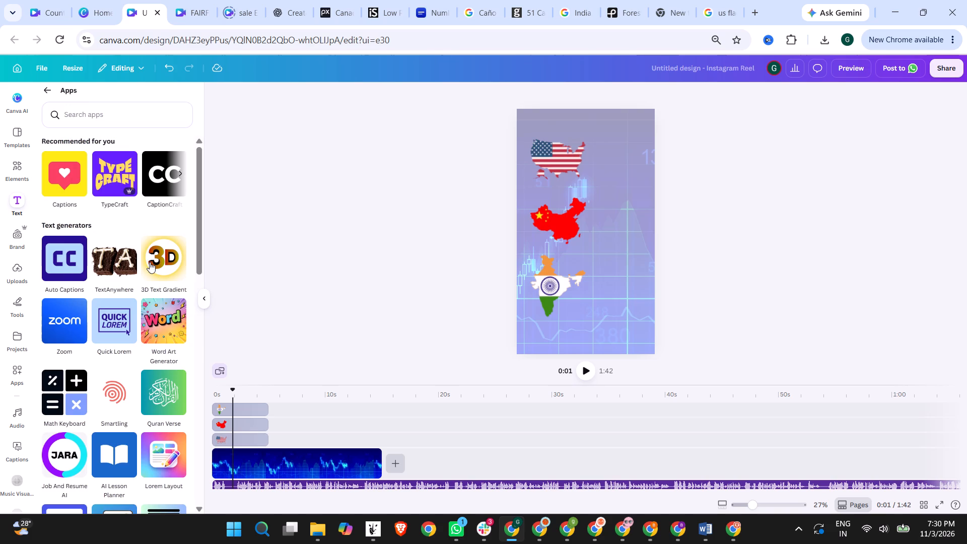
pyautogui.scroll(-1, 150, 262)
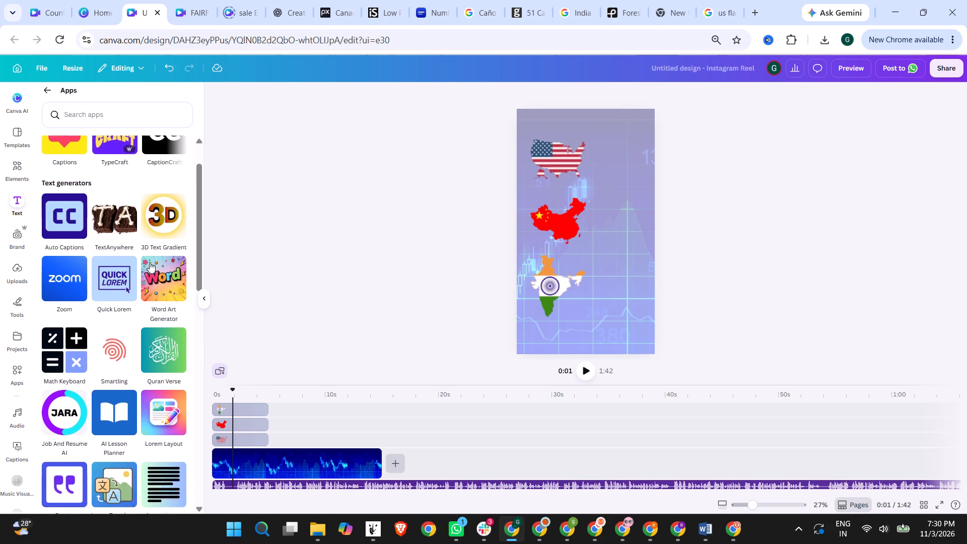
pyautogui.scroll(-1, 100, 303)
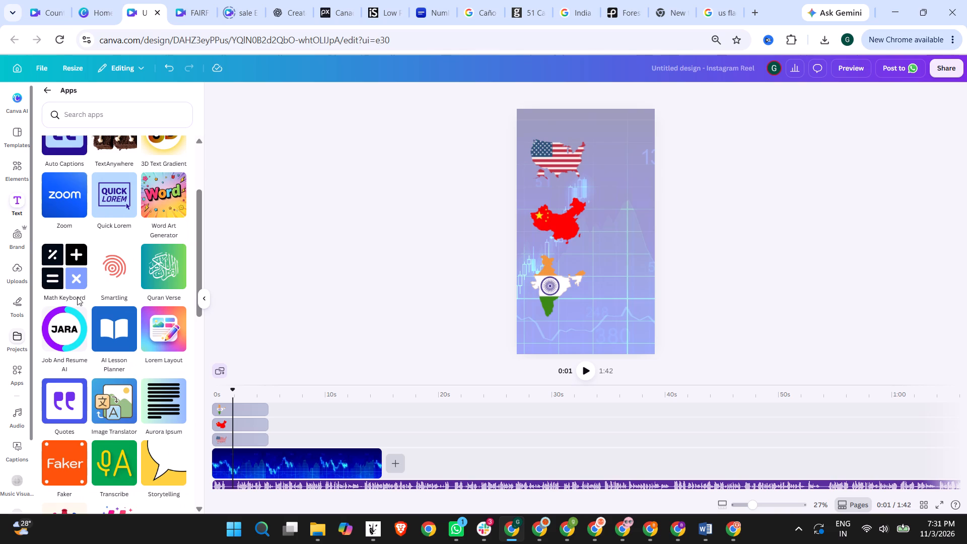
pyautogui.scroll(-3, 104, 267)
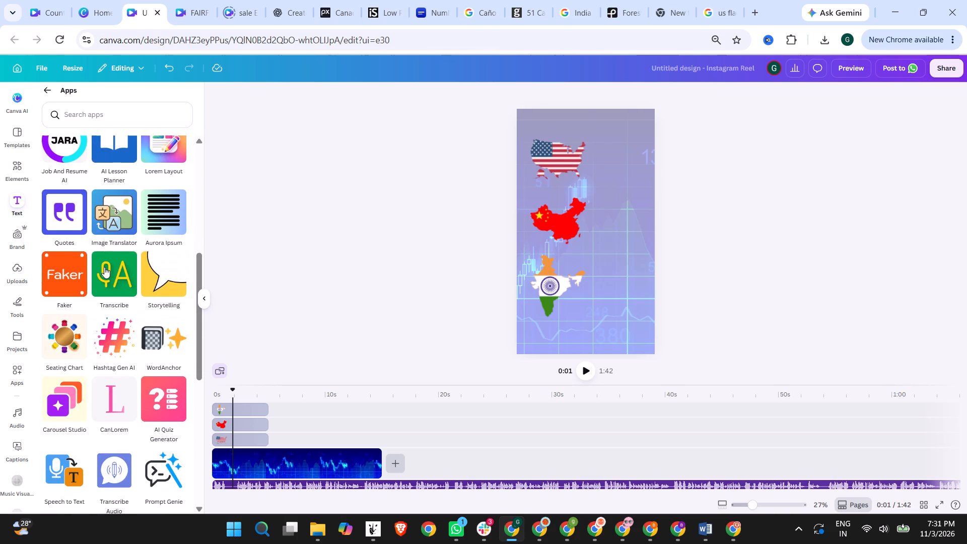
pyautogui.scroll(-2, 104, 267)
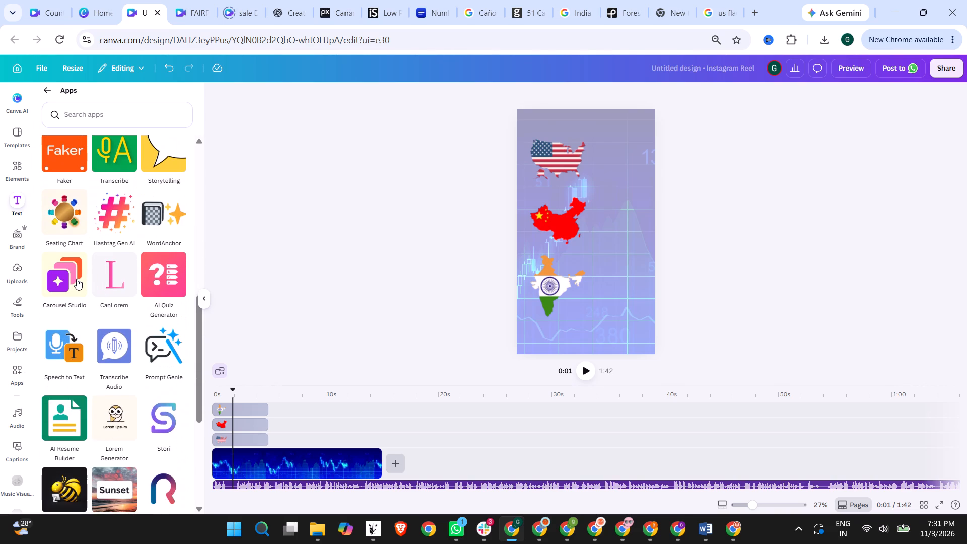
pyautogui.scroll(-2, 77, 279)
pyautogui.scroll(-2, 128, 323)
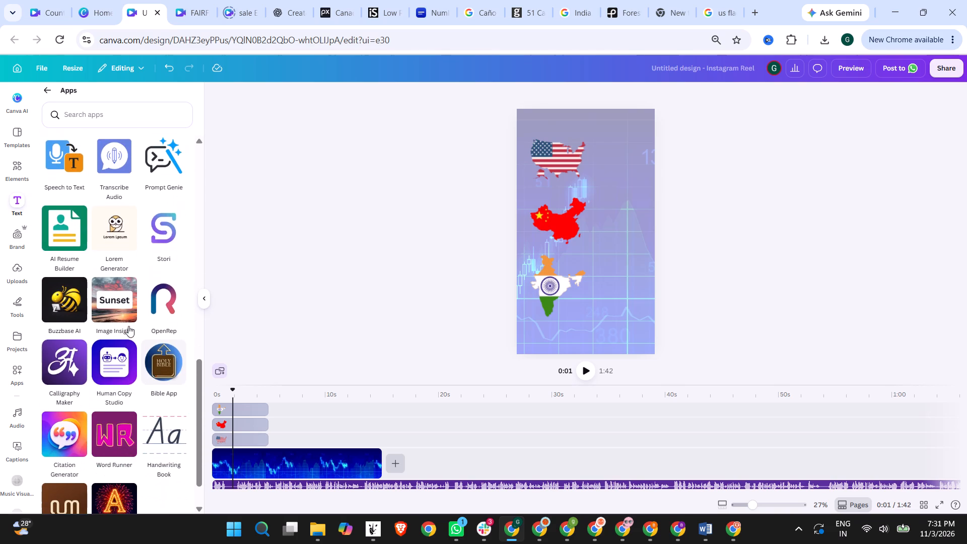
pyautogui.scroll(-2, 128, 326)
pyautogui.scroll(6, 160, 267)
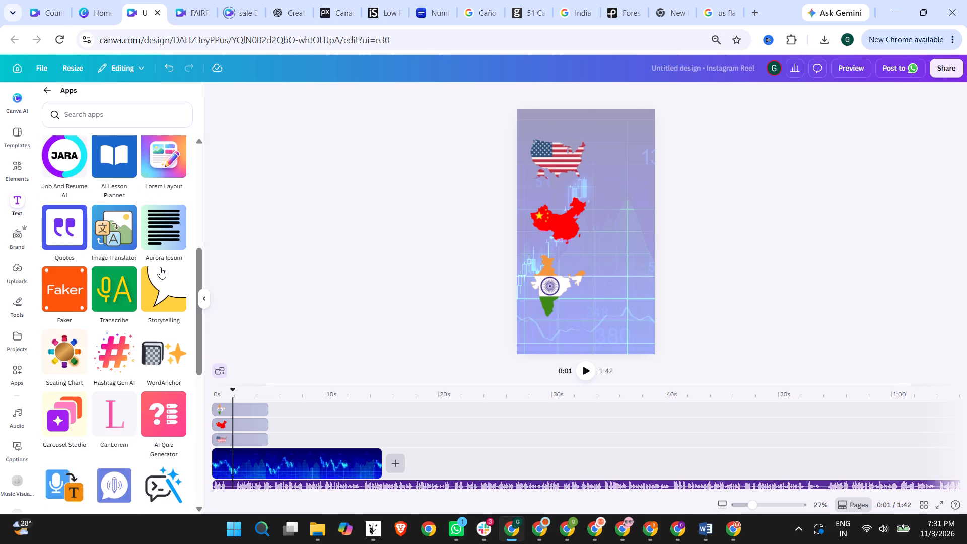
pyautogui.scroll(8, 160, 267)
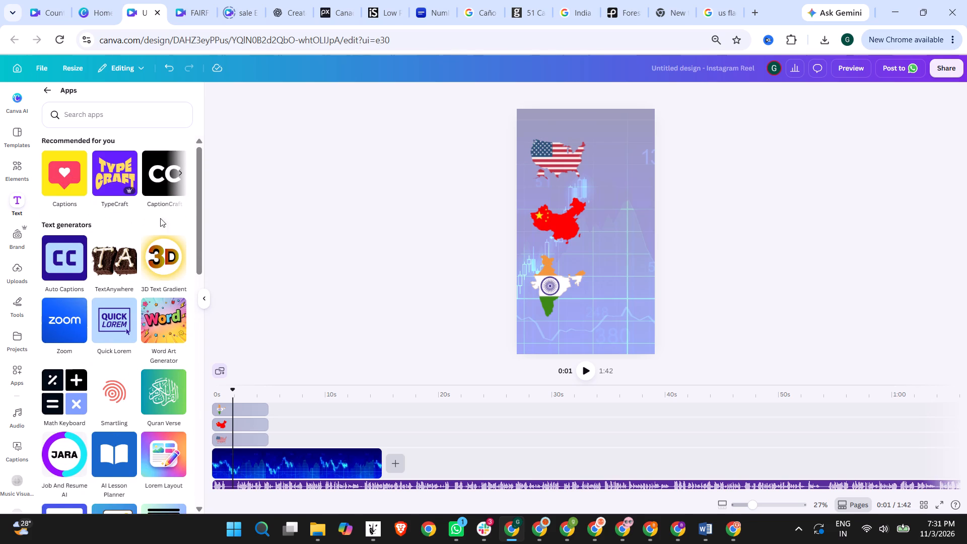
pyautogui.click(182, 176)
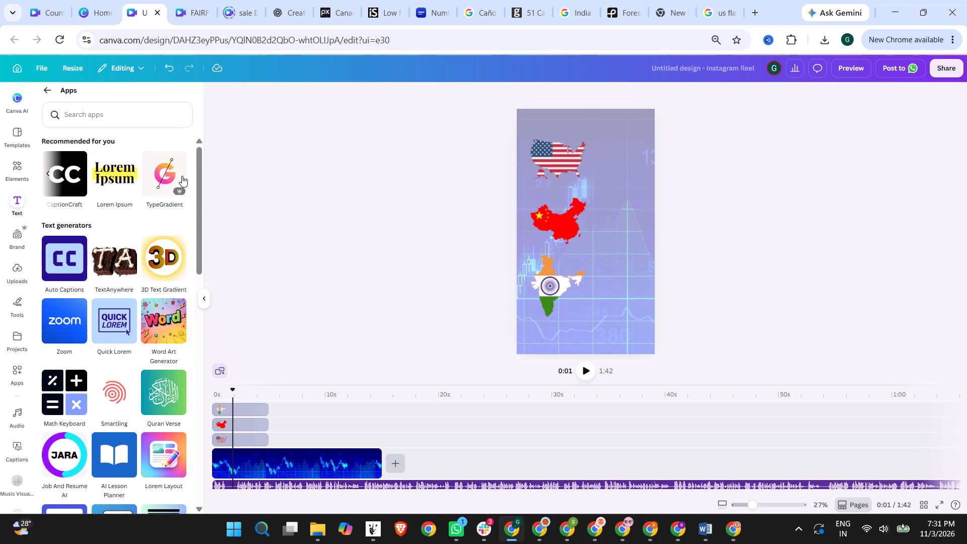
pyautogui.click(49, 87)
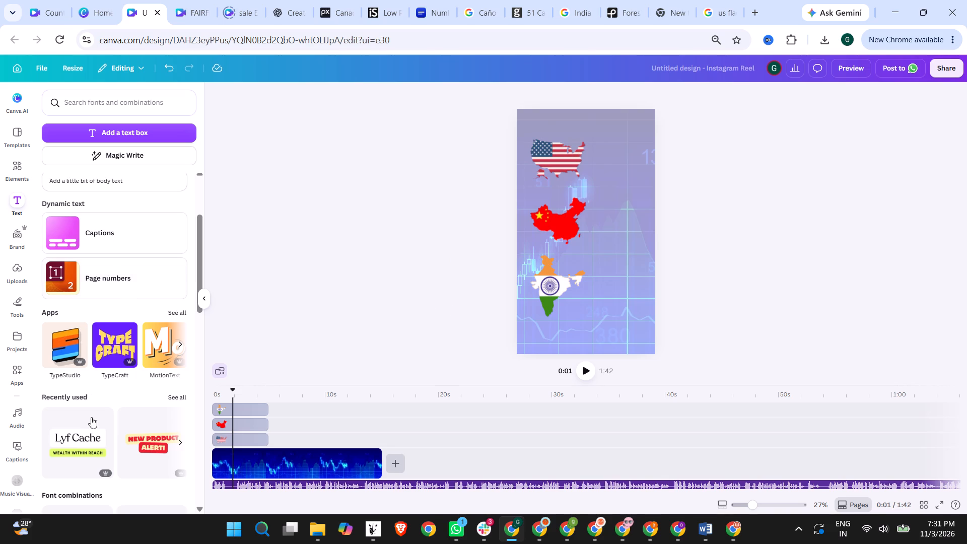
# Add the "1,286 New Documents Created" font combination to the page with the US, China and India maps.
pyautogui.scroll(-4, 134, 283)
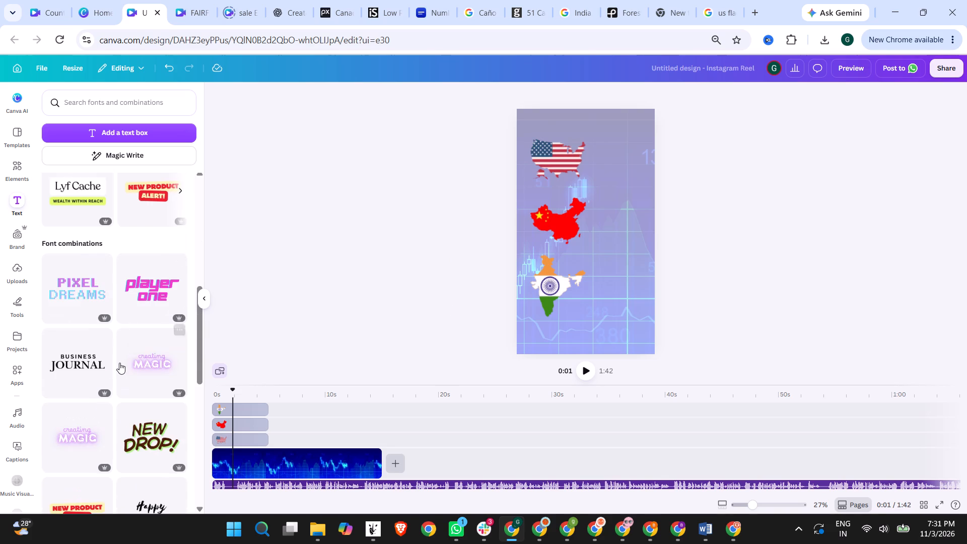
pyautogui.scroll(-11, 119, 363)
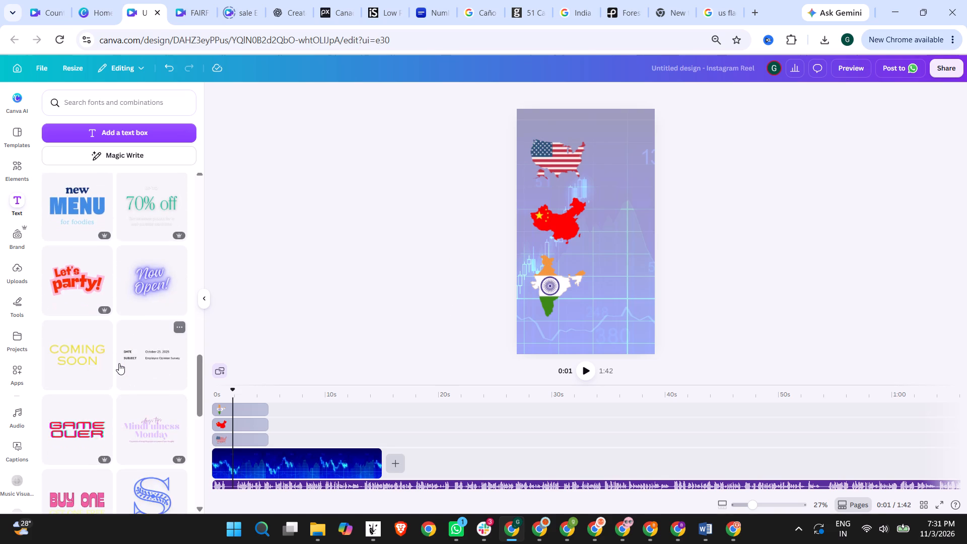
pyautogui.scroll(-3, 119, 363)
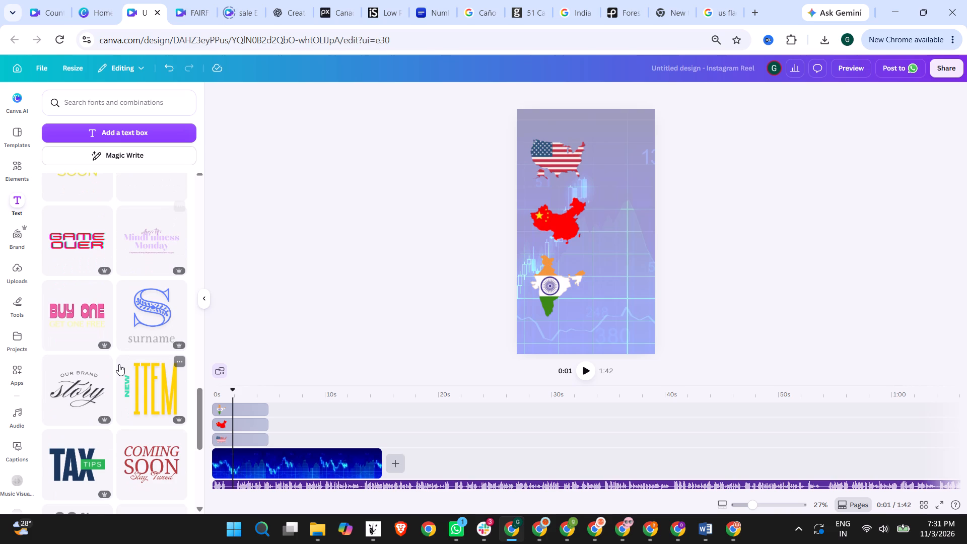
pyautogui.scroll(-5, 119, 364)
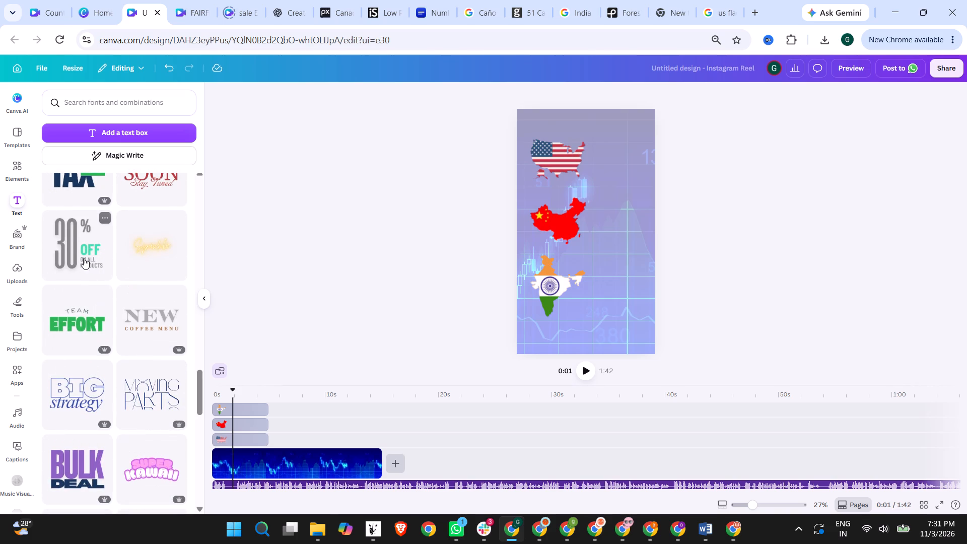
pyautogui.scroll(-8, 105, 292)
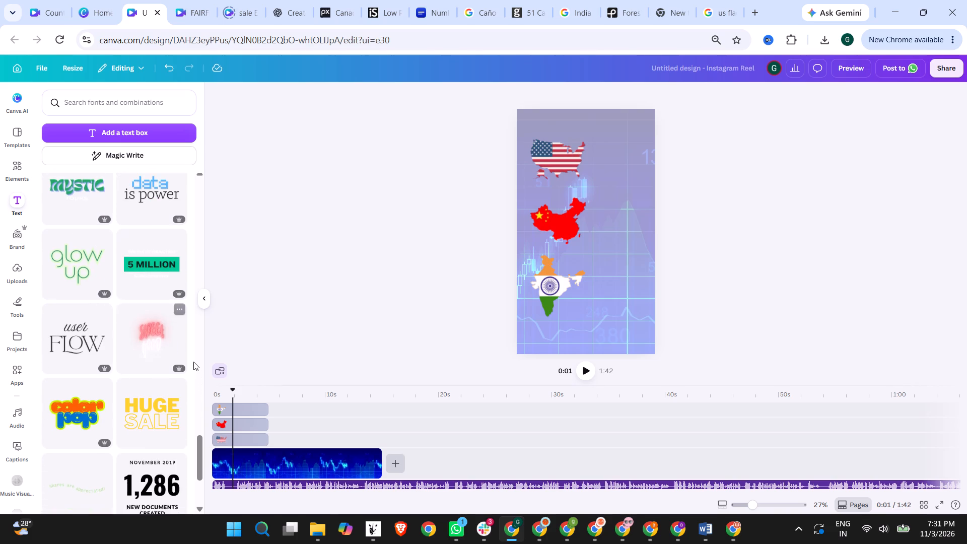
pyautogui.scroll(-5, 181, 365)
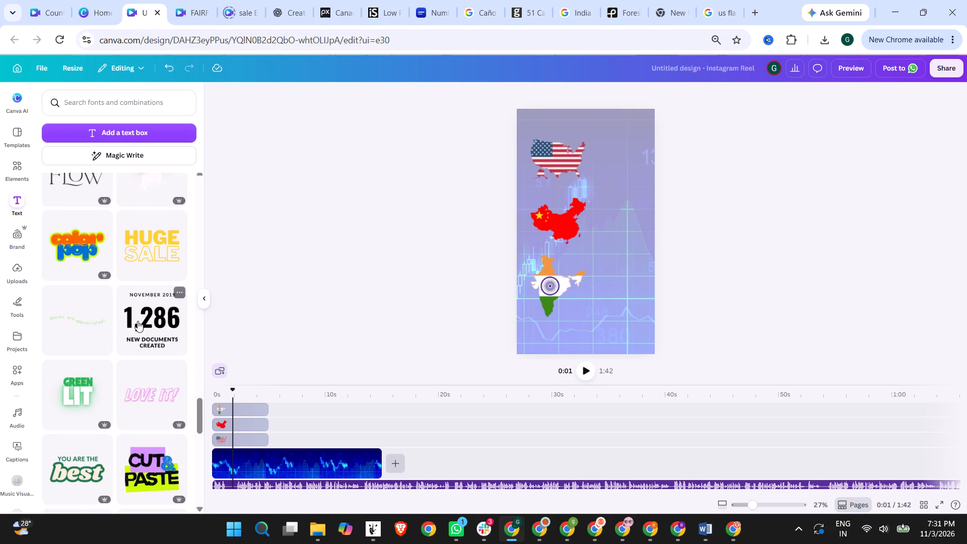
pyautogui.click(137, 321)
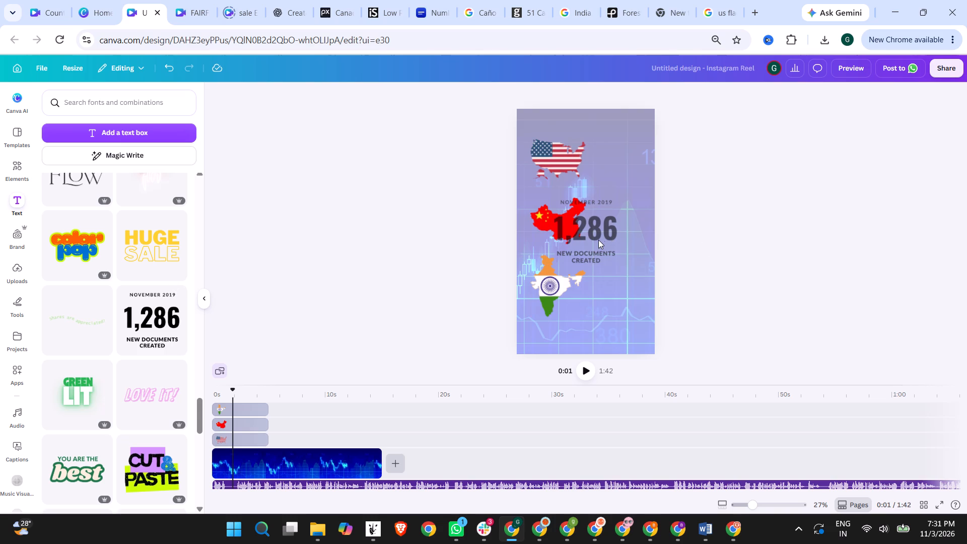
# Shrink the 1,286 text group and place it beside the US map, vertically level with it.
pyautogui.click(598, 240)
pyautogui.moveTo(603, 230); pyautogui.dragTo(635, 160)
pyautogui.moveTo(662, 186); pyautogui.dragTo(627, 173)
pyautogui.moveTo(606, 144); pyautogui.dragTo(626, 152)
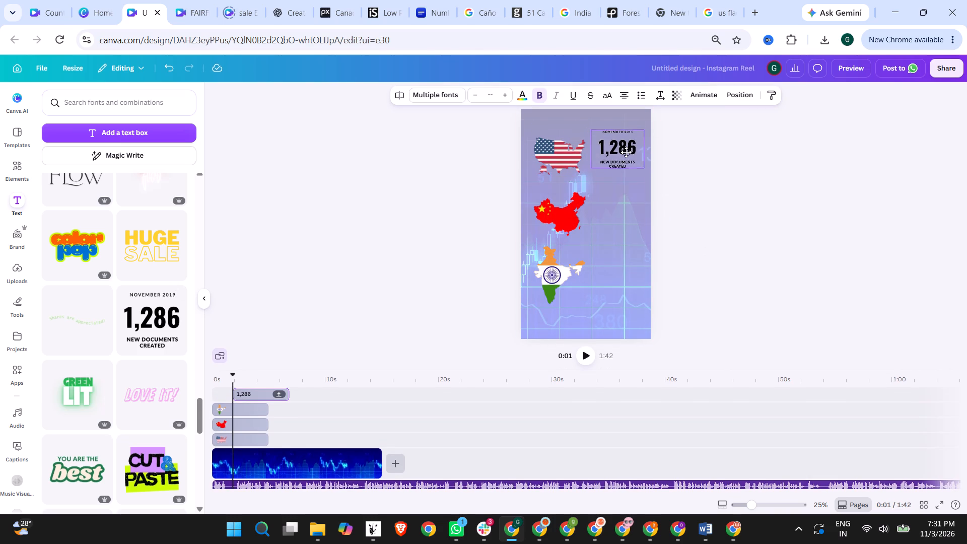
pyautogui.moveTo(626, 152); pyautogui.dragTo(620, 153)
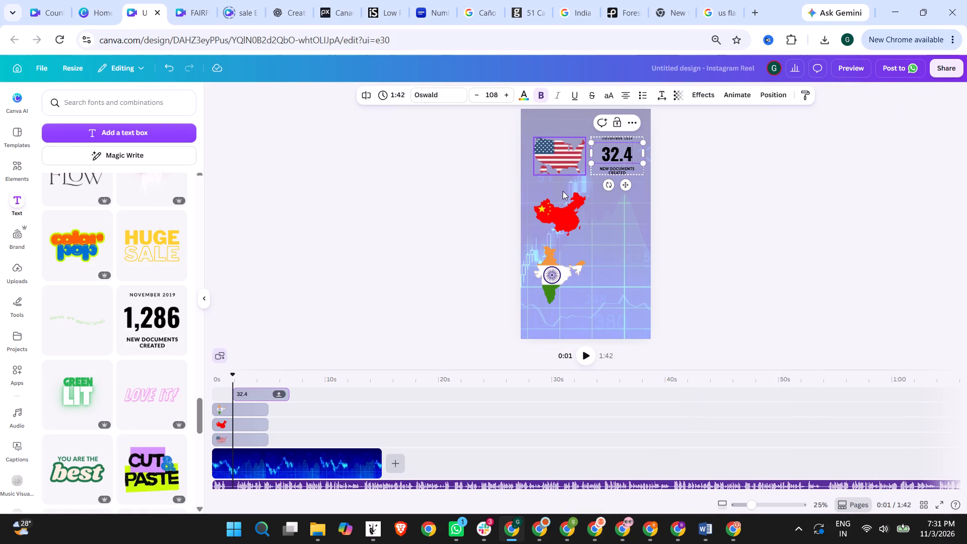
# Replace the "New Documents Created" caption under 32.4 with TRILION and enlarge it to font size 44.3.
pyautogui.doubleClick(619, 167)
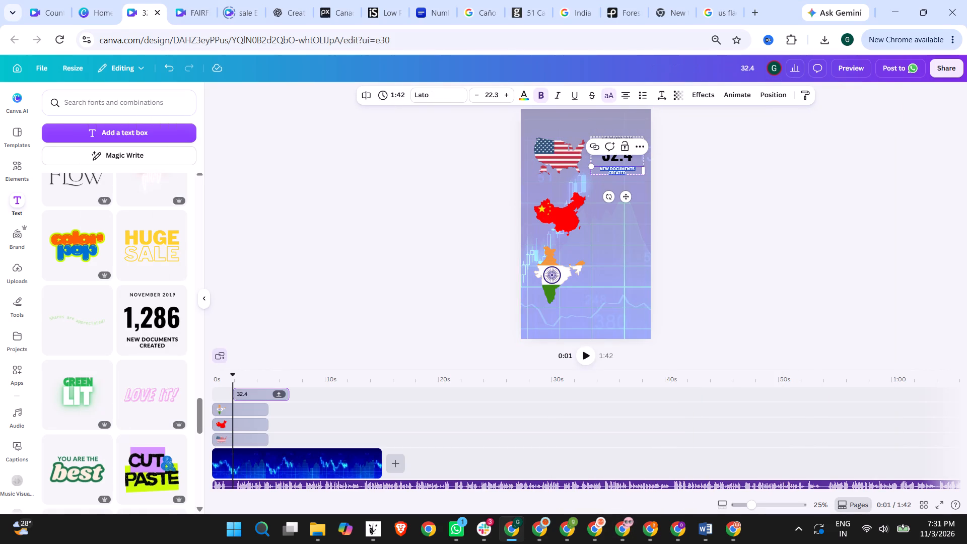
pyautogui.write('TRILION')
pyautogui.hotkey('ctrl', 'a')
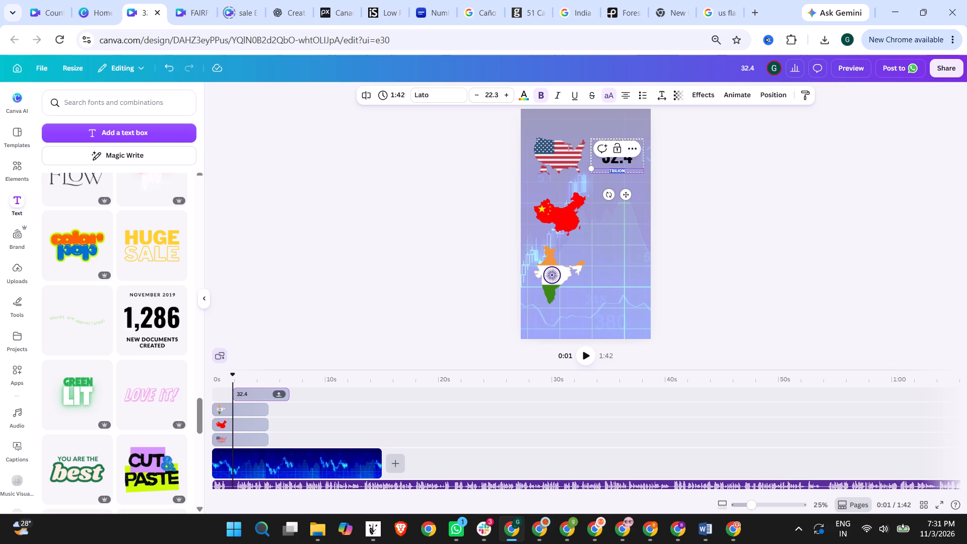
pyautogui.click(509, 93)
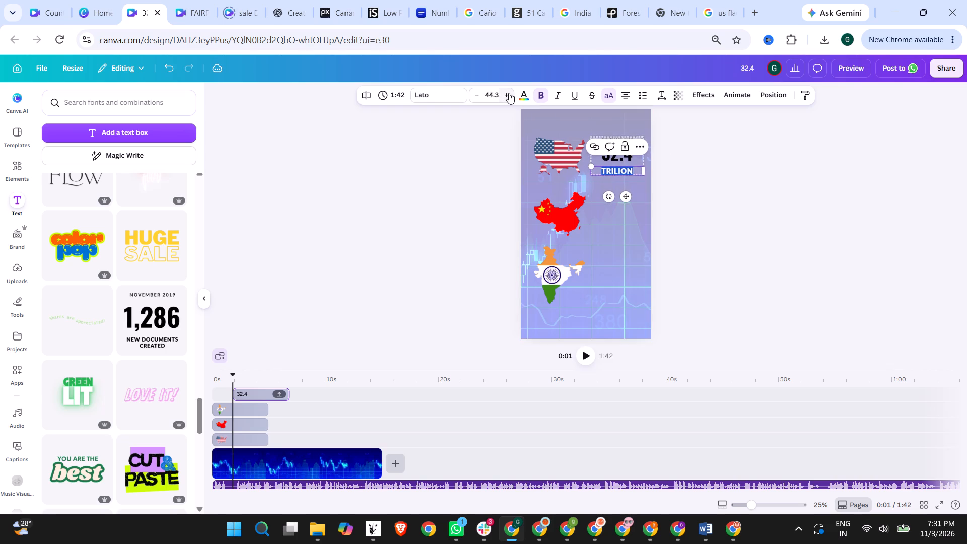
pyautogui.click(851, 203)
# Delete the "November 2019" line from the text group and shift the group slightly upward beside the US map.
pyautogui.doubleClick(620, 139)
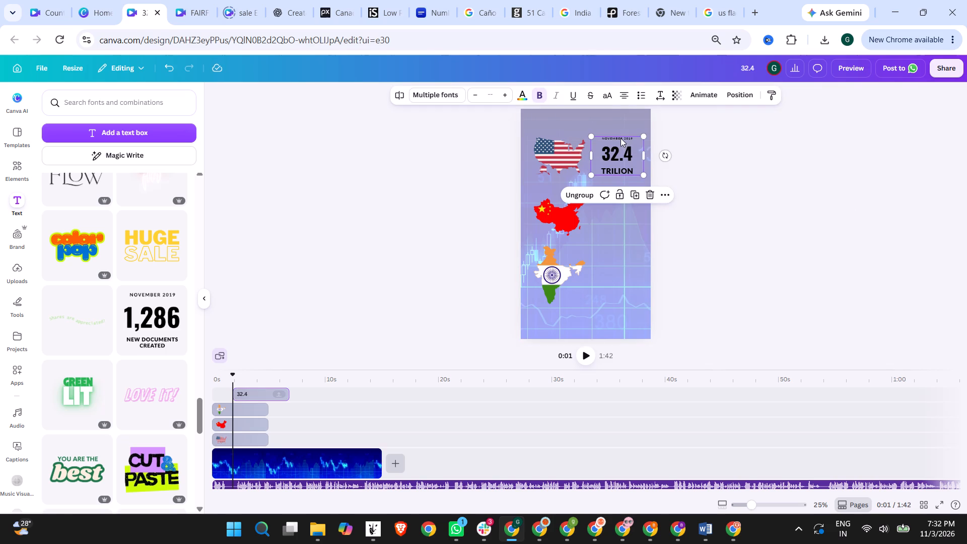
pyautogui.click(618, 137)
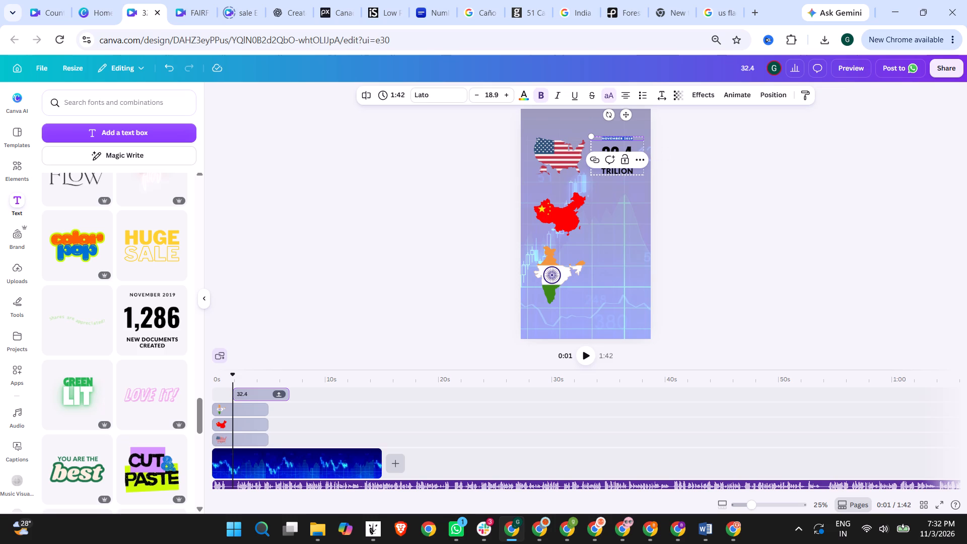
pyautogui.click(686, 145)
pyautogui.click(607, 139)
pyautogui.click(607, 139)
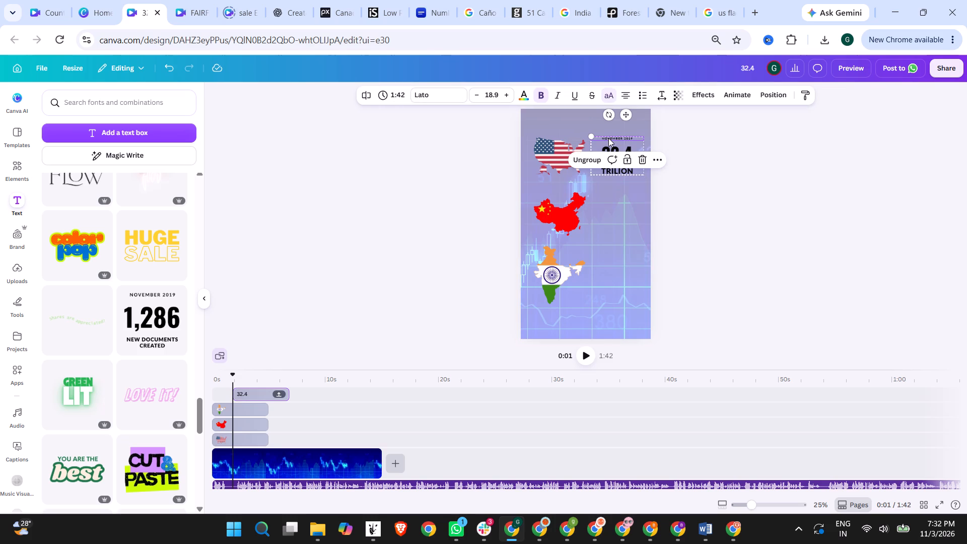
pyautogui.press('Delete')
pyautogui.click(688, 165)
pyautogui.moveTo(618, 156); pyautogui.dragTo(617, 152)
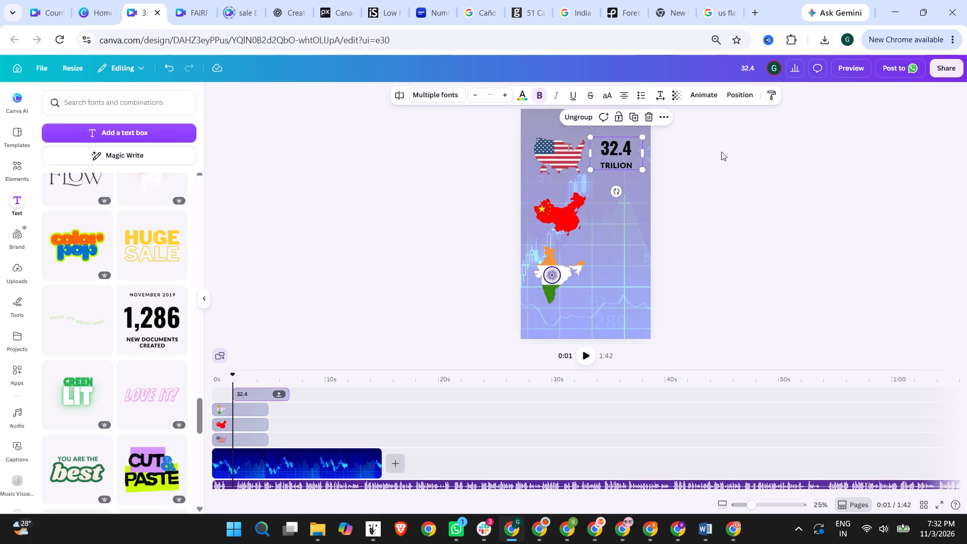
pyautogui.click(747, 152)
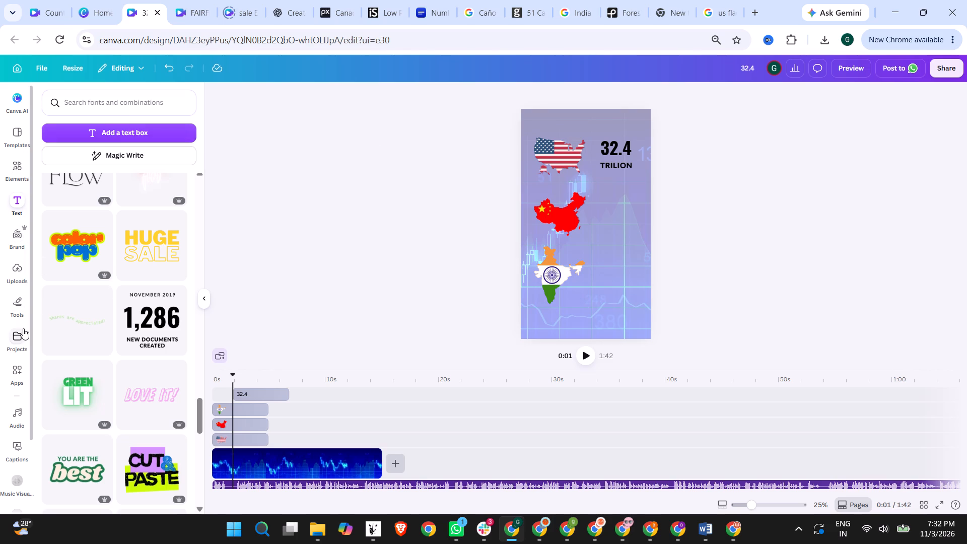
# Search all elements for Shapes and add the black rounded rectangle to the page.
pyautogui.click(19, 168)
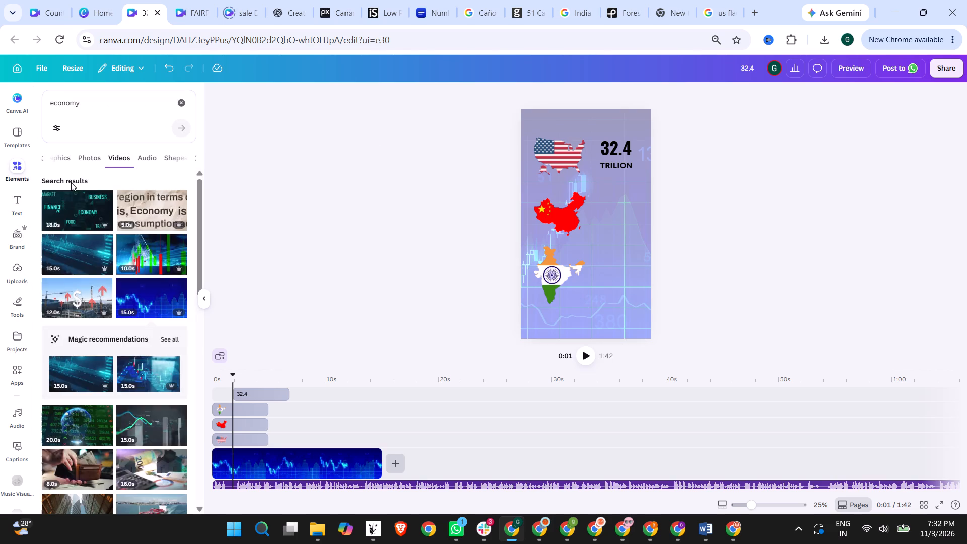
pyautogui.click(61, 158)
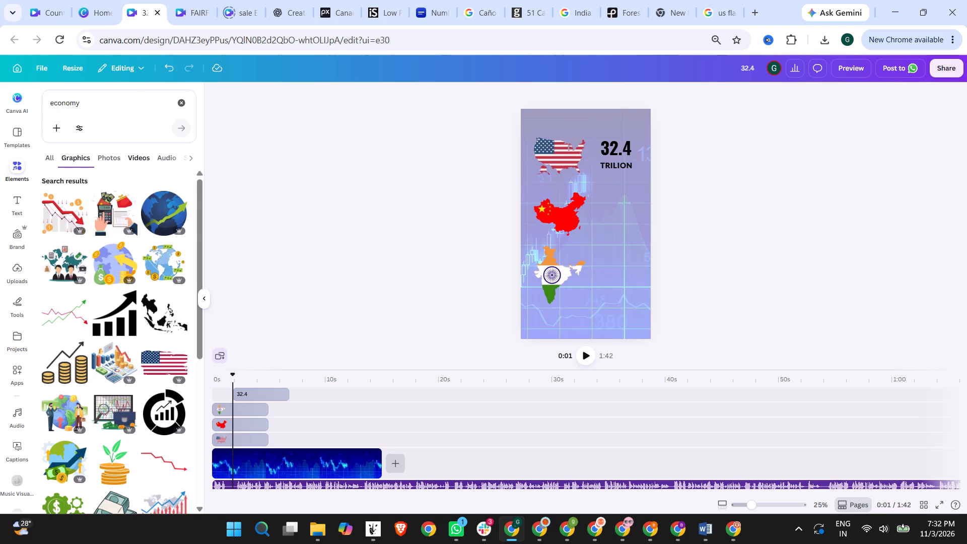
pyautogui.moveTo(99, 111); pyautogui.dragTo(3, 94)
pyautogui.moveTo(114, 104); pyautogui.dragTo(45, 105)
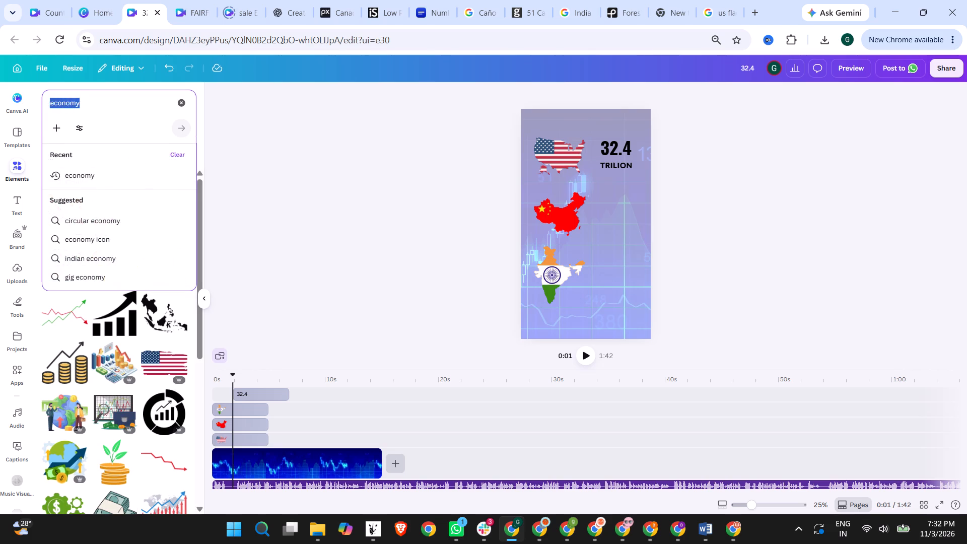
pyautogui.write('Shapnes')
pyautogui.press('Return')
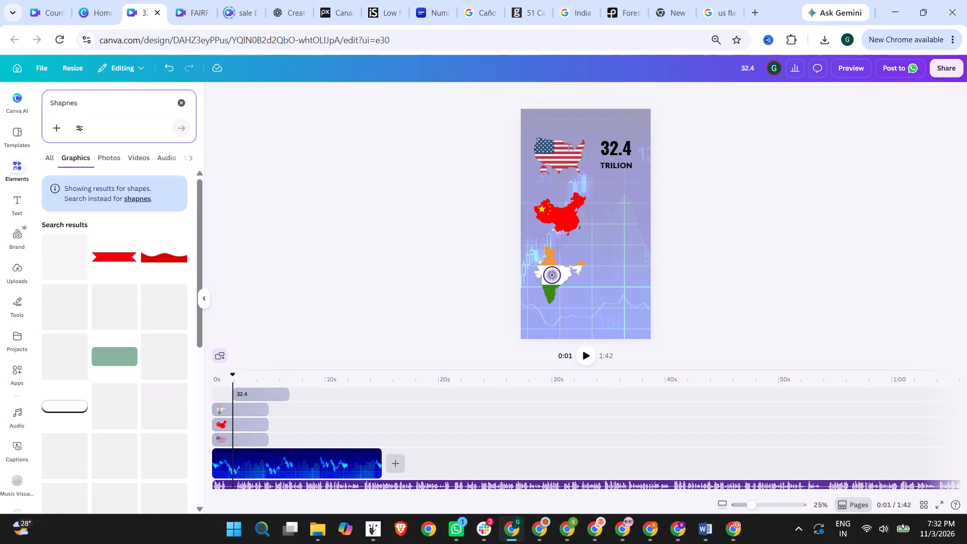
pyautogui.press('BackSpace')
pyautogui.press('BackSpace')
pyautogui.press('BackSpace')
pyautogui.write('es')
pyautogui.press('Return')
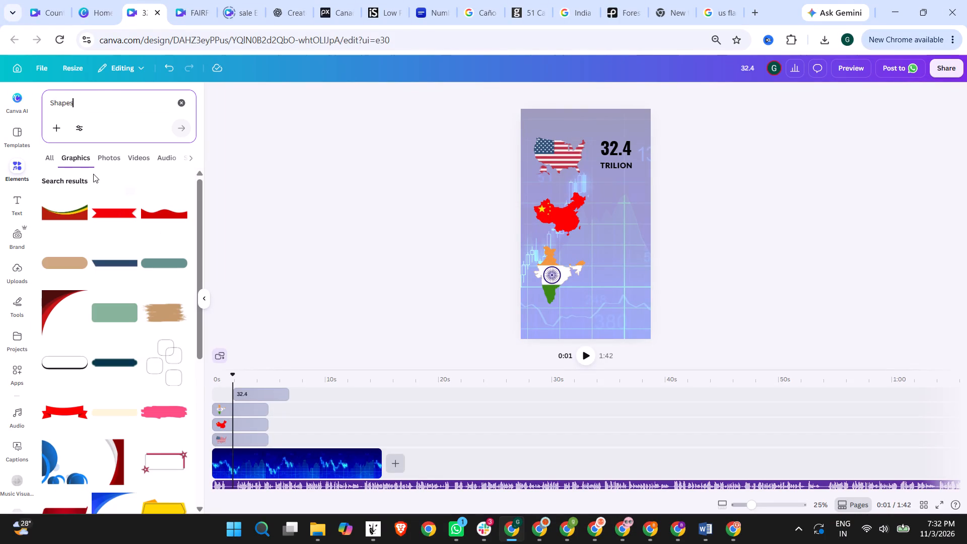
pyautogui.moveTo(82, 103); pyautogui.dragTo(15, 93)
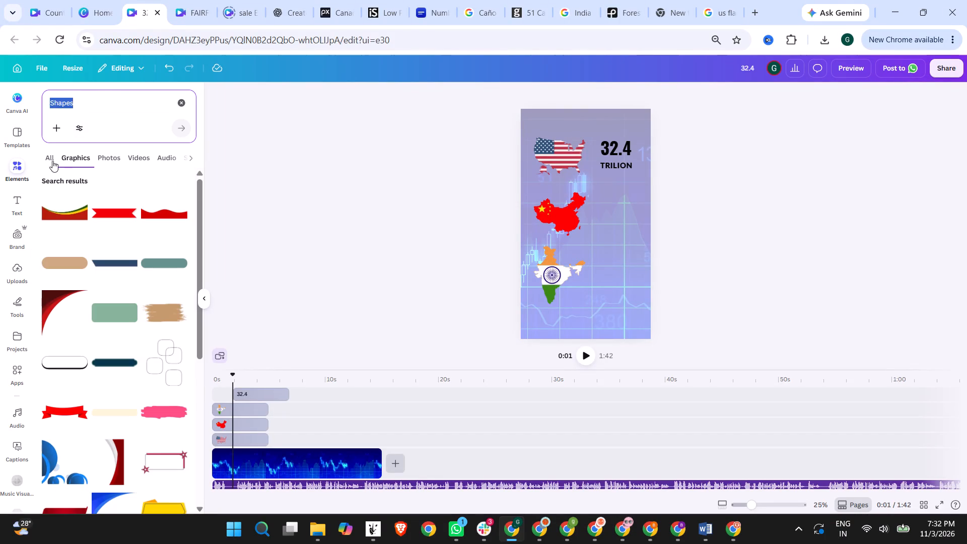
pyautogui.click(47, 158)
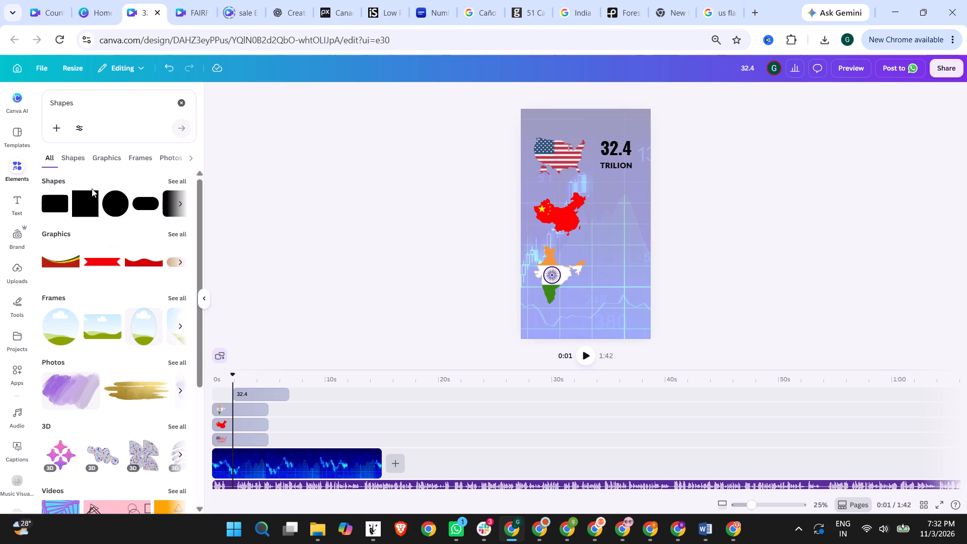
pyautogui.click(55, 206)
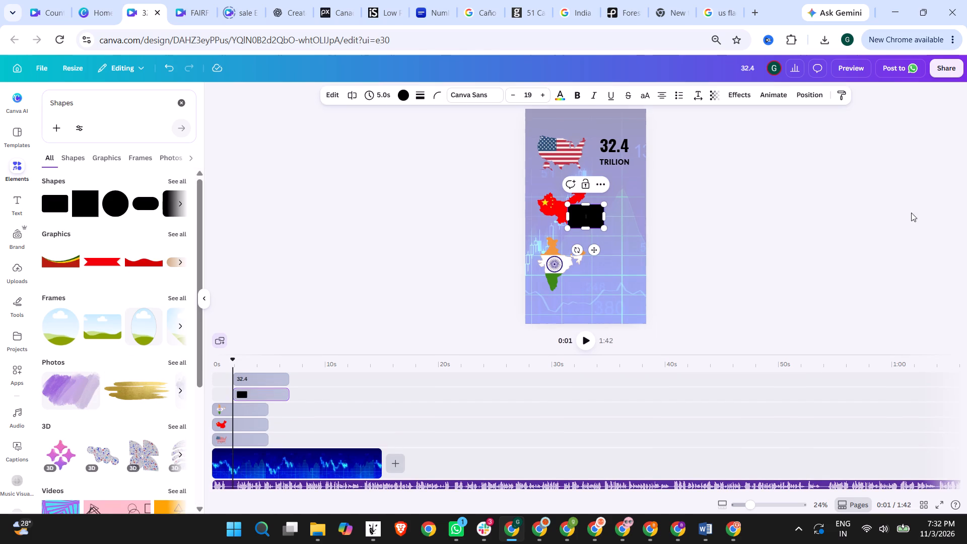
# Move the black rectangle over the 32.4 TRILION text and resize it to cover the text, about 344 high.
pyautogui.click(764, 231)
pyautogui.moveTo(577, 224); pyautogui.dragTo(605, 151)
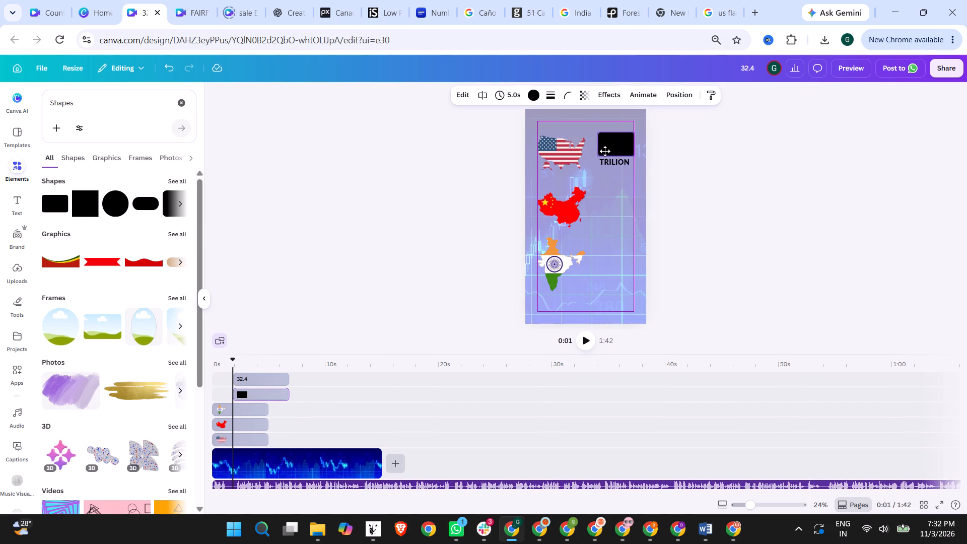
pyautogui.moveTo(605, 151); pyautogui.dragTo(604, 151)
pyautogui.moveTo(633, 158); pyautogui.dragTo(640, 183)
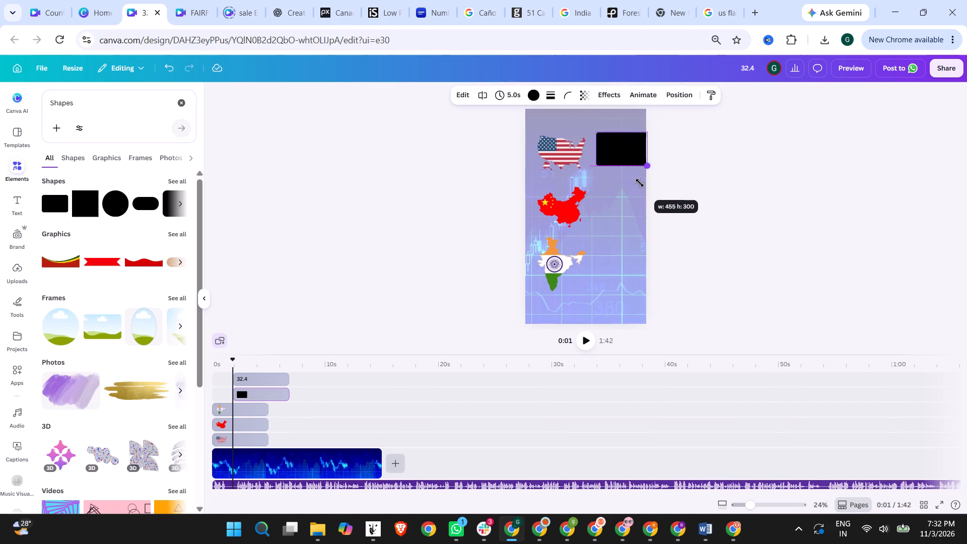
pyautogui.moveTo(640, 183); pyautogui.dragTo(631, 173)
pyautogui.moveTo(616, 158); pyautogui.dragTo(617, 170)
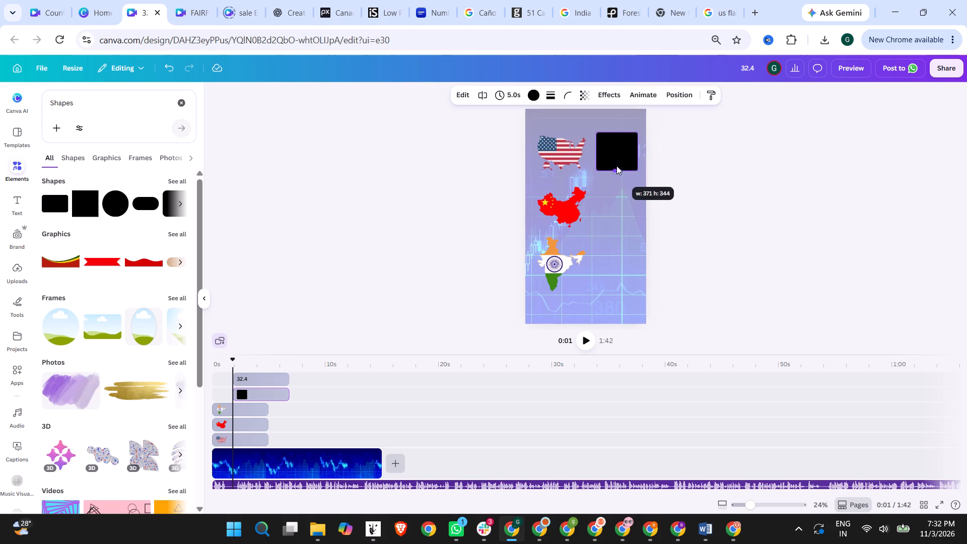
pyautogui.click(594, 150)
pyautogui.click(692, 171)
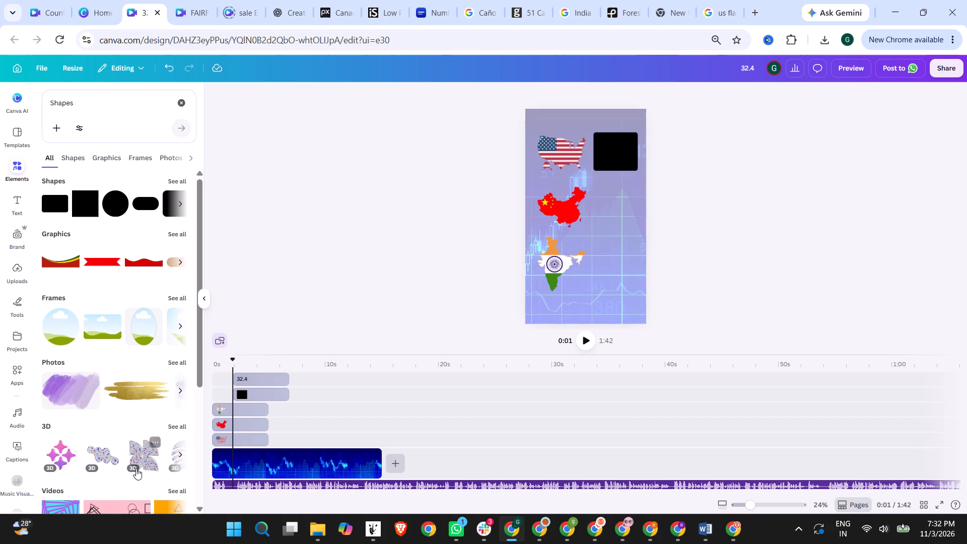
# Recolour the black rectangle behind the 32.4 TRILION text to white.
pyautogui.click(627, 156)
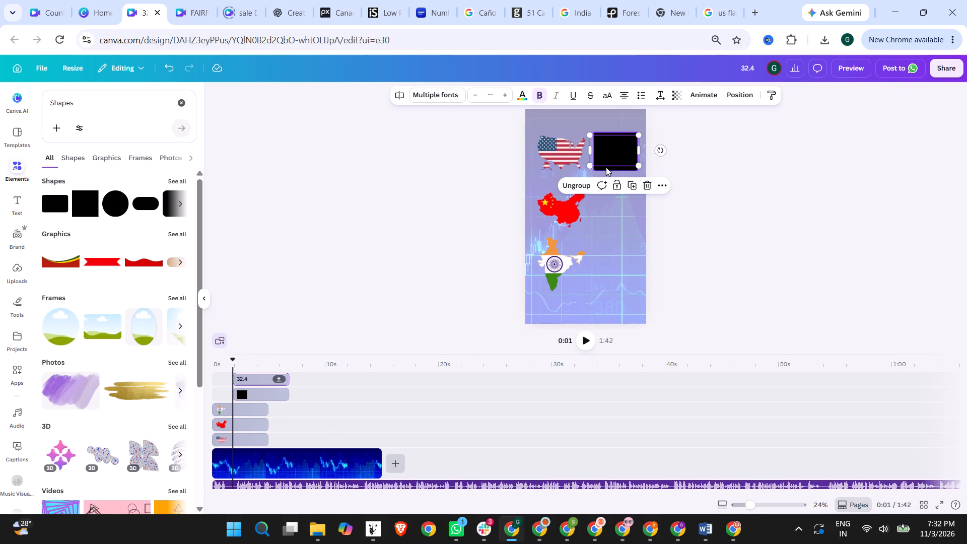
pyautogui.click(606, 167)
pyautogui.click(527, 96)
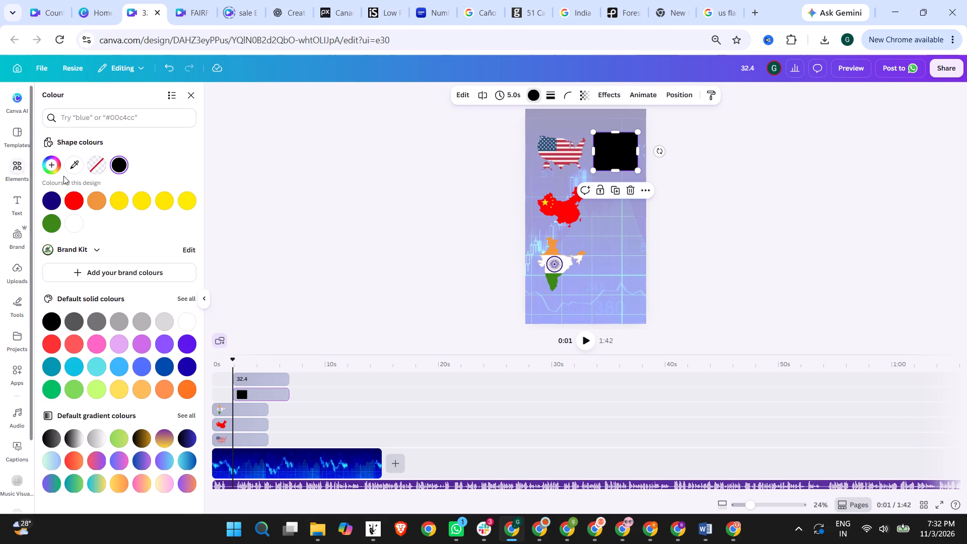
pyautogui.click(74, 222)
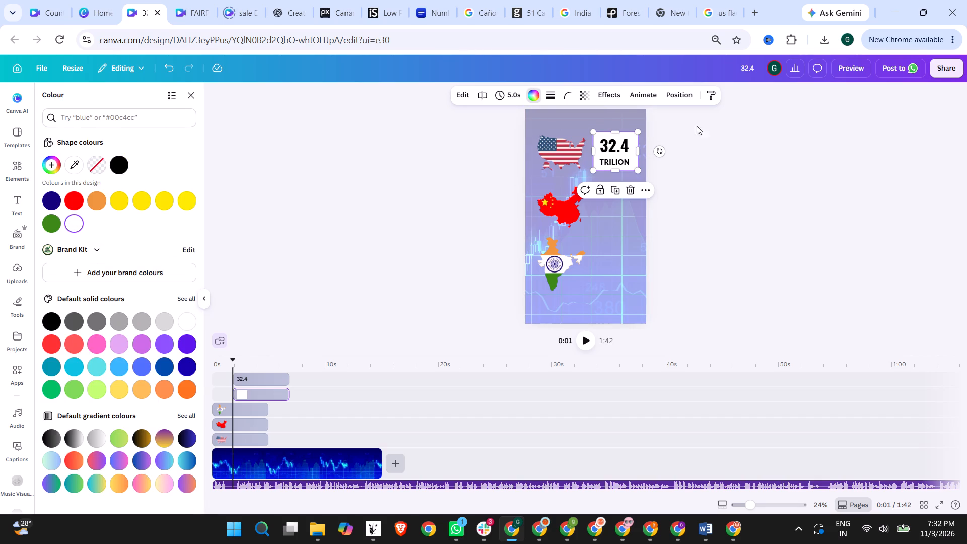
pyautogui.click(798, 144)
# Adjust the white card's position slightly behind the 32.4 TRILION text.
pyautogui.click(611, 147)
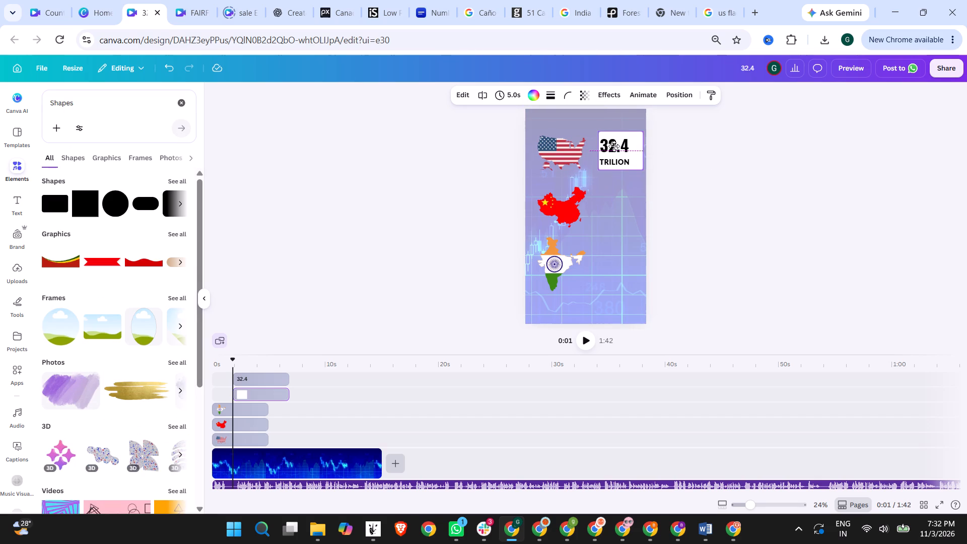
pyautogui.click(759, 152)
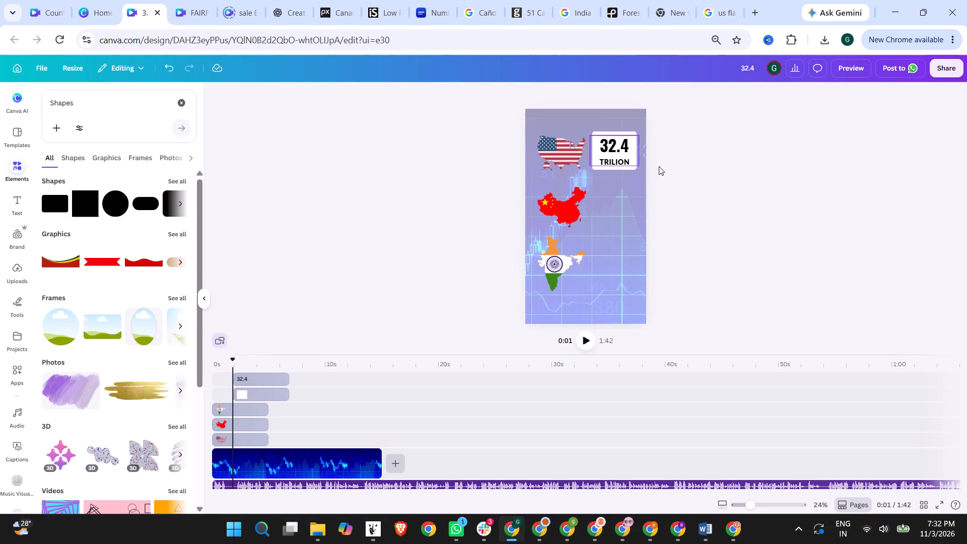
pyautogui.click(728, 168)
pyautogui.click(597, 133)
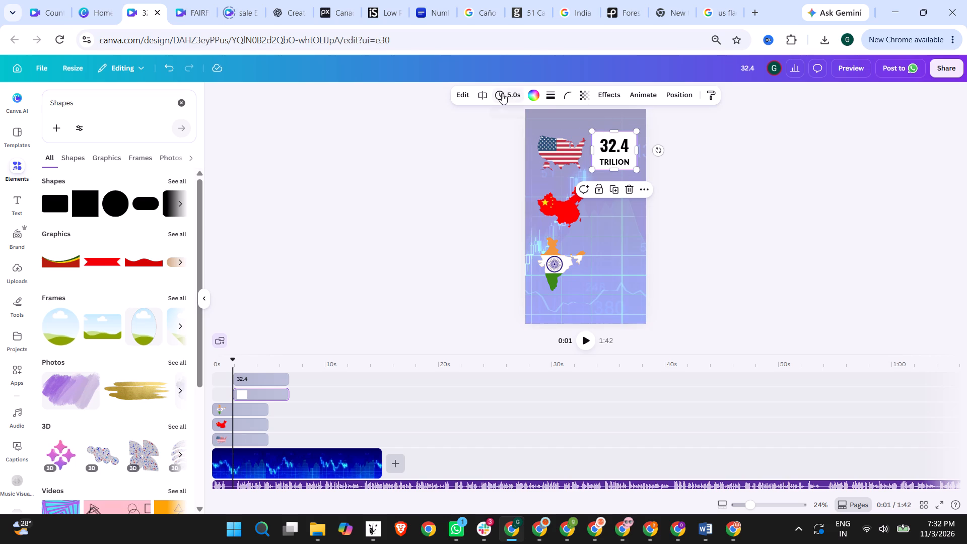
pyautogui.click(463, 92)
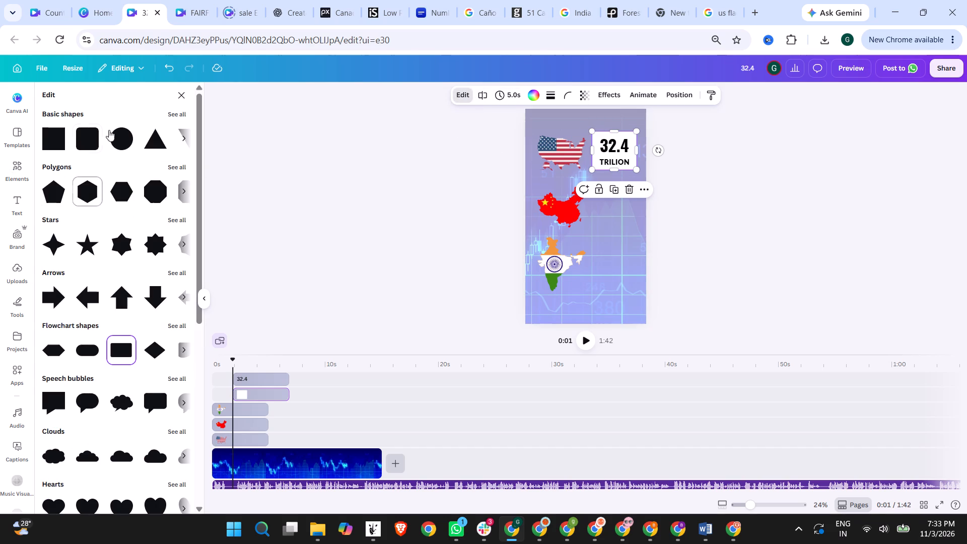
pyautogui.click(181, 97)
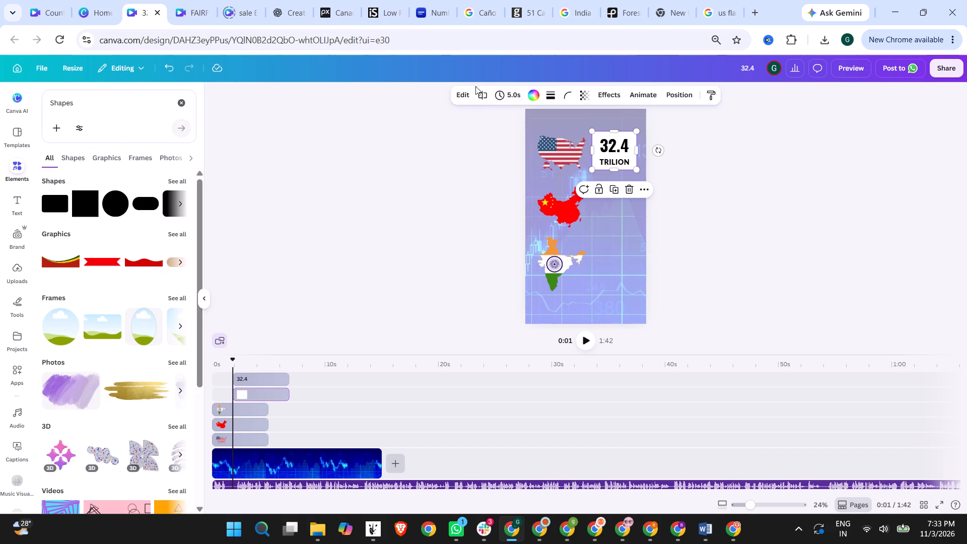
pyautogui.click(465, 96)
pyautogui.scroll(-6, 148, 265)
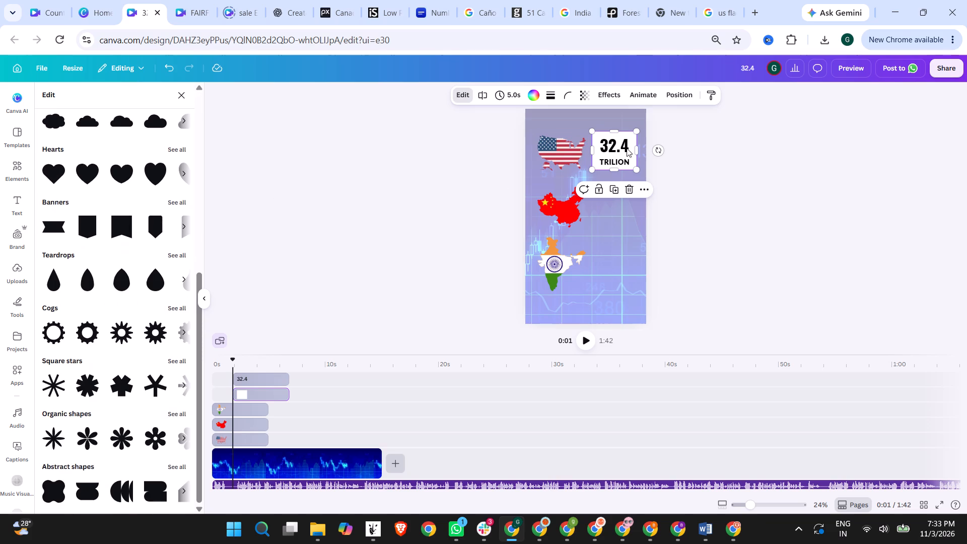
# Apply the Drop shadow effect to the white card behind the 32.4 TRILION text.
pyautogui.click(615, 92)
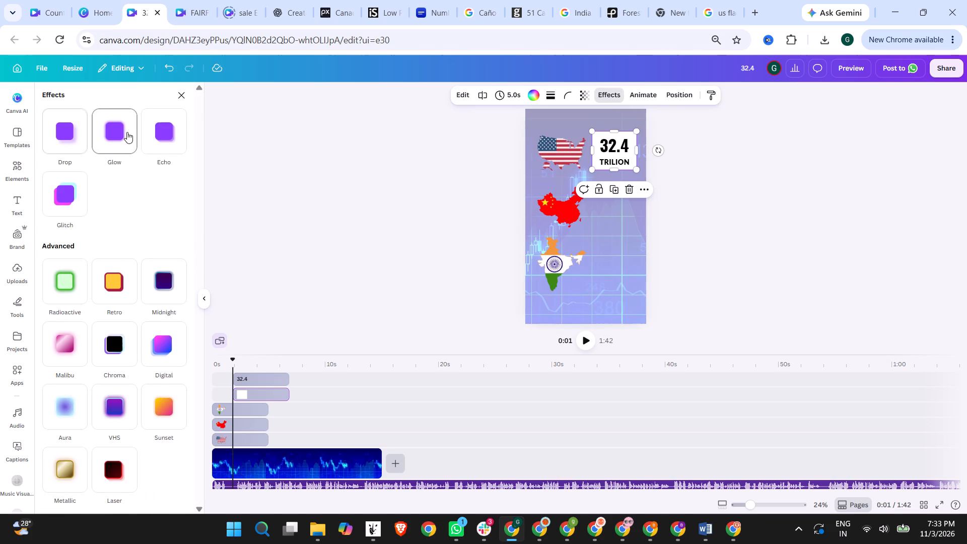
pyautogui.click(75, 129)
pyautogui.click(628, 146)
pyautogui.click(786, 160)
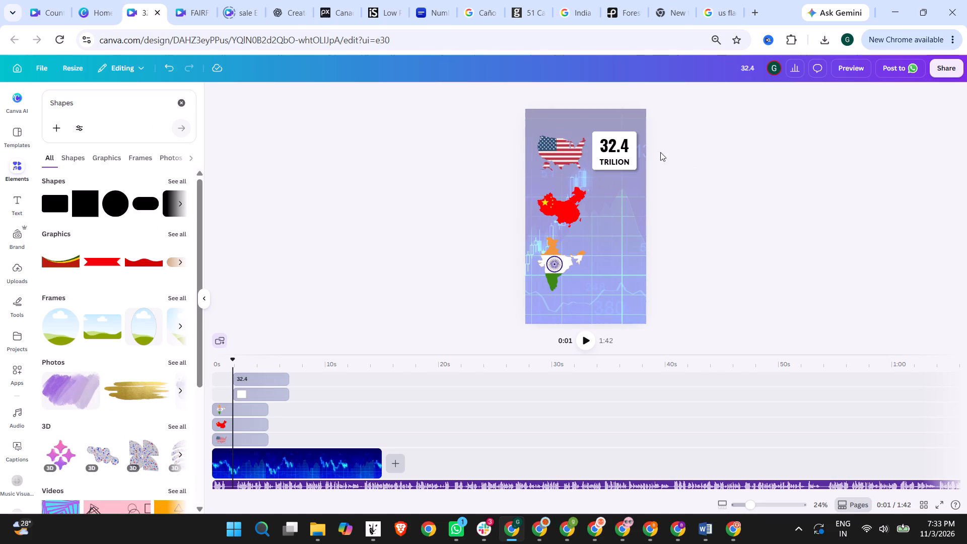
# Recolour the 32.4 number beside the US map to the dark navy blue already used in the design.
pyautogui.doubleClick(612, 143)
pyautogui.moveTo(597, 146); pyautogui.dragTo(626, 145)
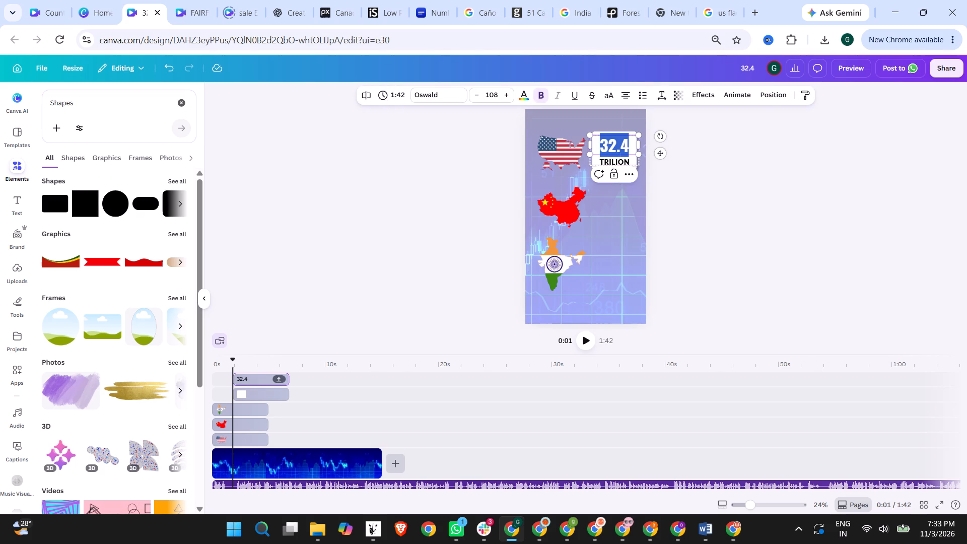
pyautogui.moveTo(626, 145); pyautogui.dragTo(628, 145)
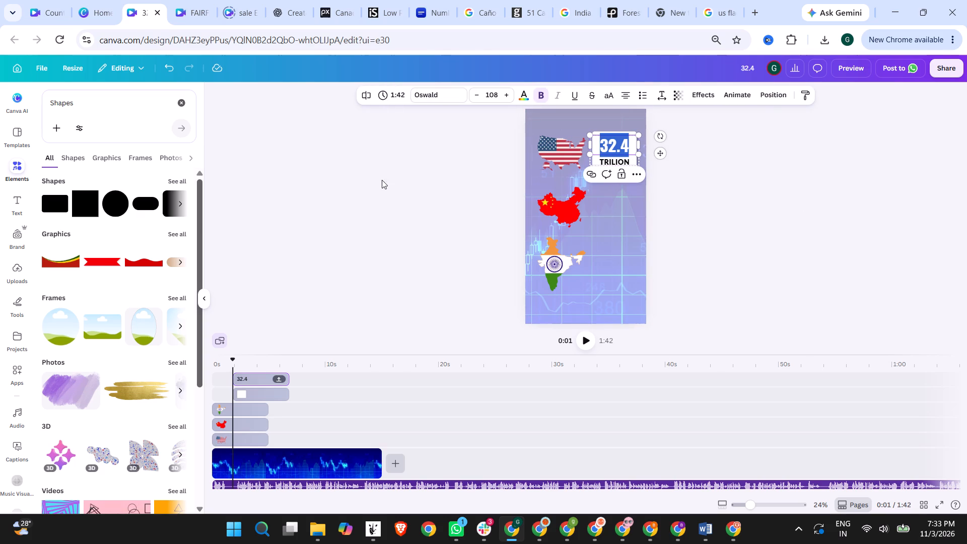
pyautogui.click(527, 95)
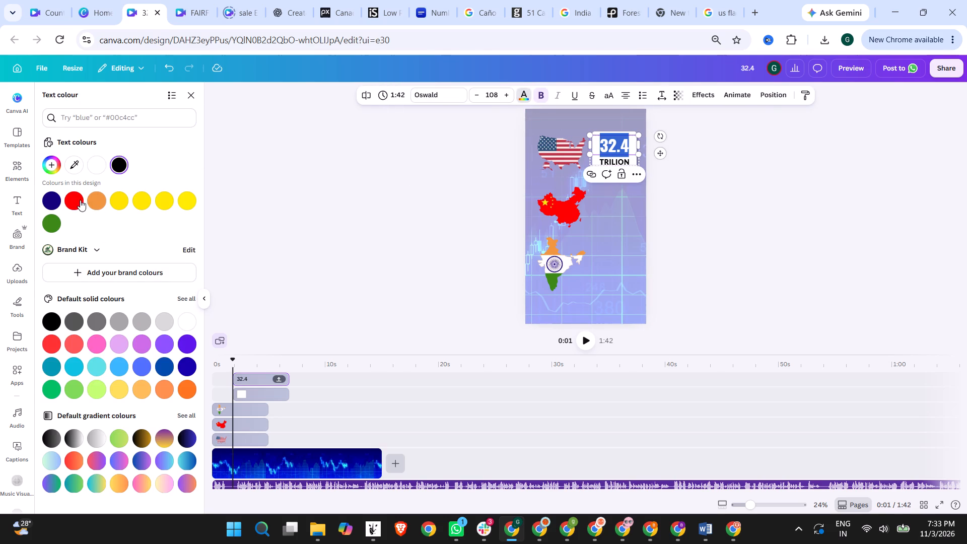
pyautogui.click(52, 198)
pyautogui.click(905, 202)
pyautogui.click(692, 201)
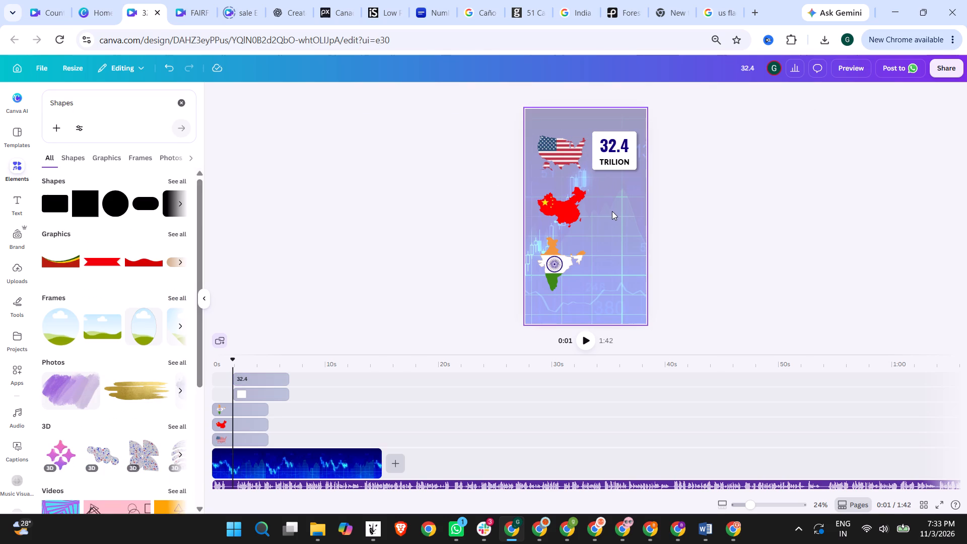
# Duplicate the 32.4 TRILION text with its white card and place the copy beside the China map.
pyautogui.click(609, 143)
pyautogui.keyDown('ctrl'); pyautogui.click(611, 131); pyautogui.keyUp('ctrl')
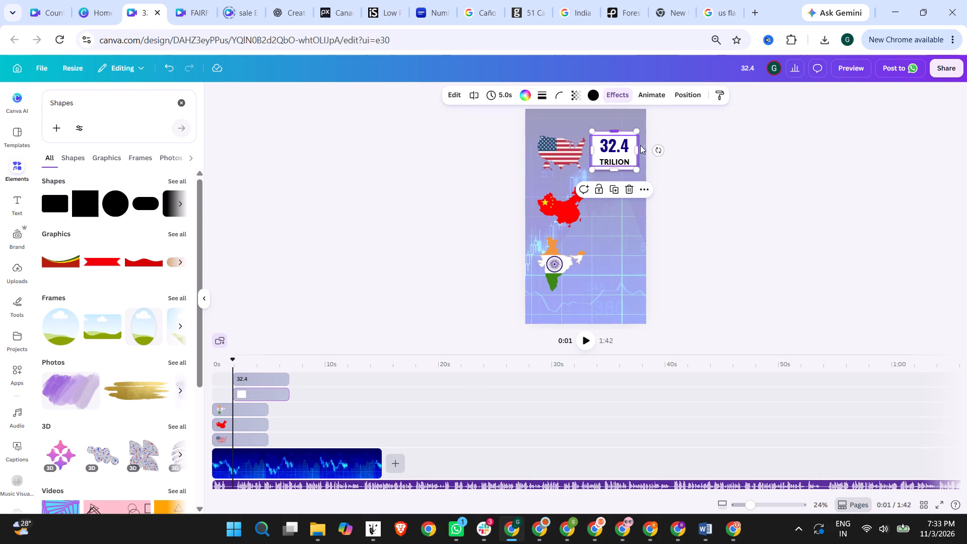
pyautogui.keyDown('ctrl'); pyautogui.click(612, 149); pyautogui.keyUp('ctrl')
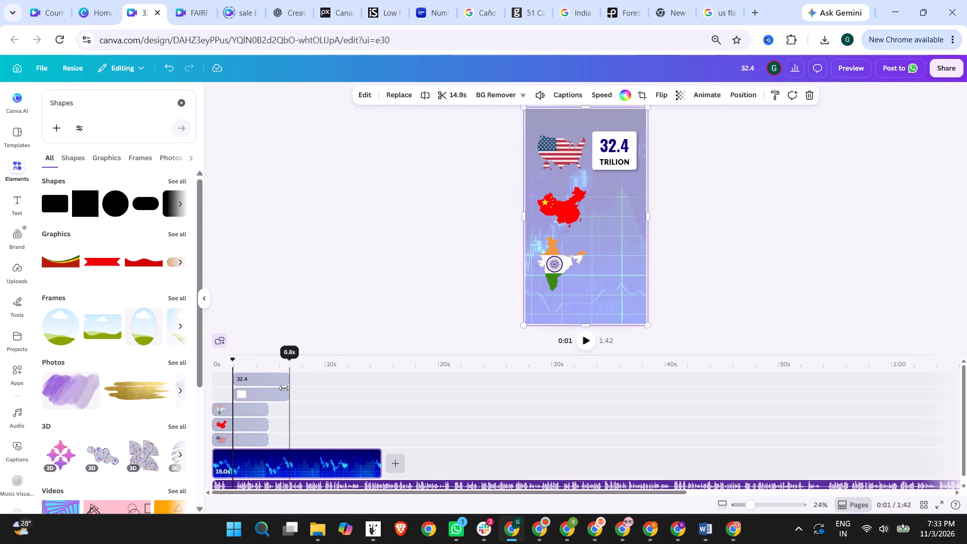
pyautogui.click(266, 379)
pyautogui.keyDown('ctrl'); pyautogui.click(253, 392); pyautogui.keyUp('ctrl')
pyautogui.hotkey('ctrl', 'c')
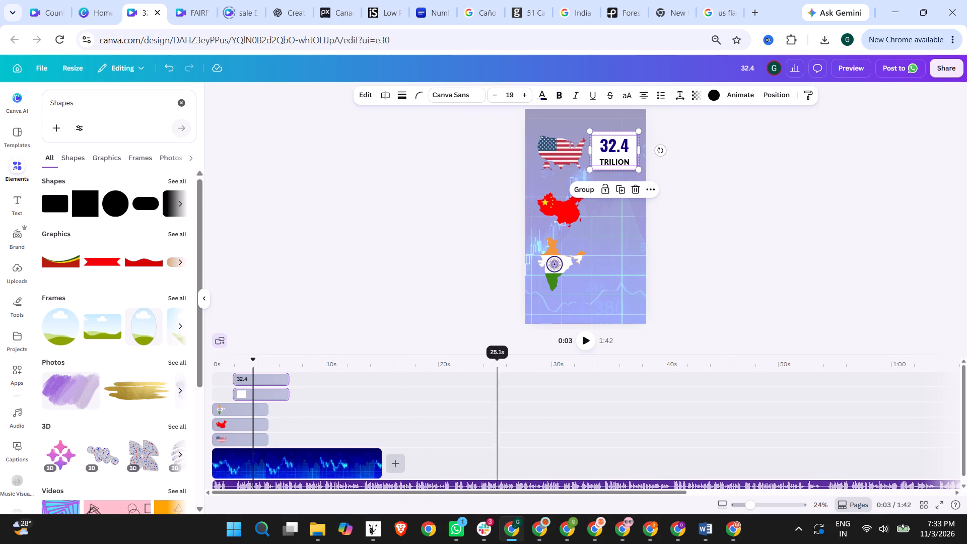
pyautogui.hotkey('ctrl', 'v')
pyautogui.moveTo(601, 157); pyautogui.dragTo(602, 208)
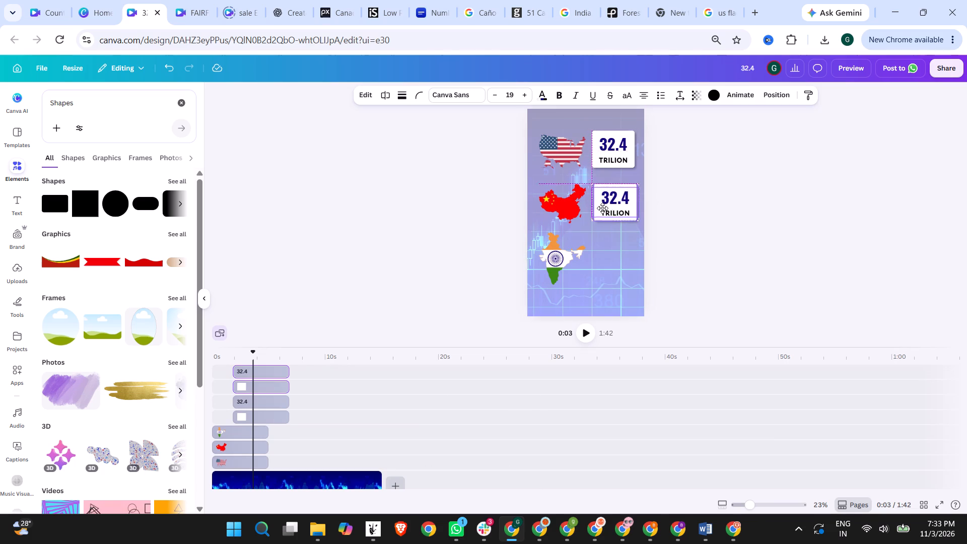
pyautogui.moveTo(602, 208); pyautogui.dragTo(602, 210)
# Paste another copy of the 32.4 TRILION card and place it beside the India map.
pyautogui.hotkey('ctrl', 'v')
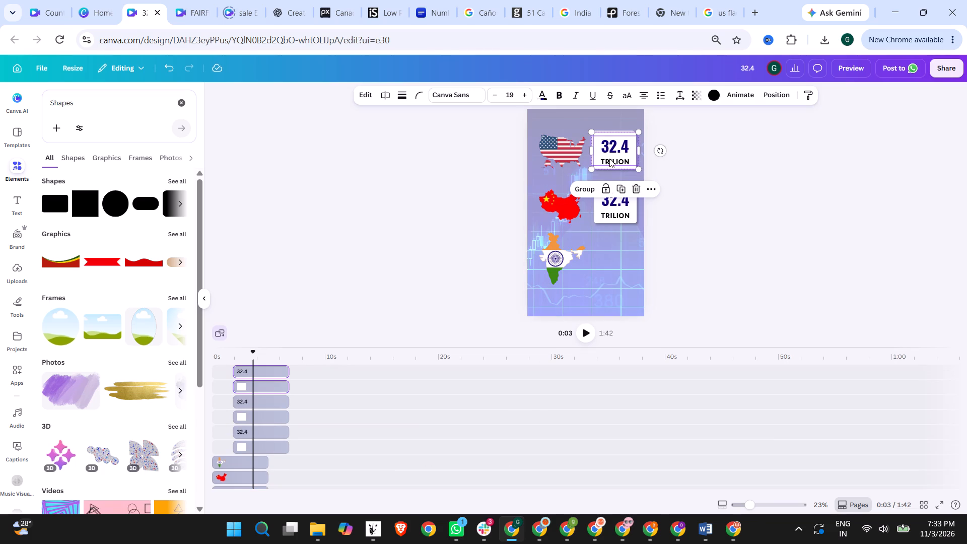
pyautogui.moveTo(609, 158); pyautogui.dragTo(612, 267)
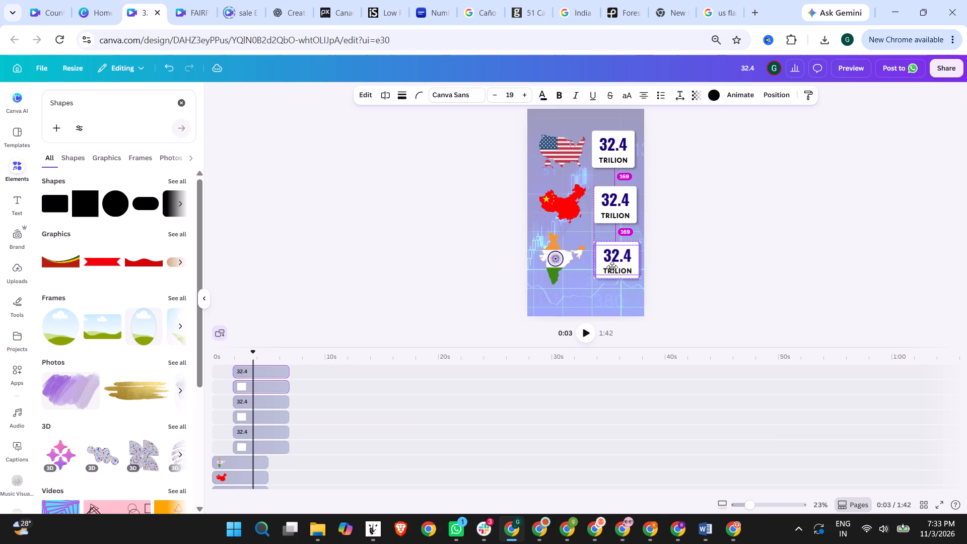
pyautogui.moveTo(612, 267); pyautogui.dragTo(612, 259)
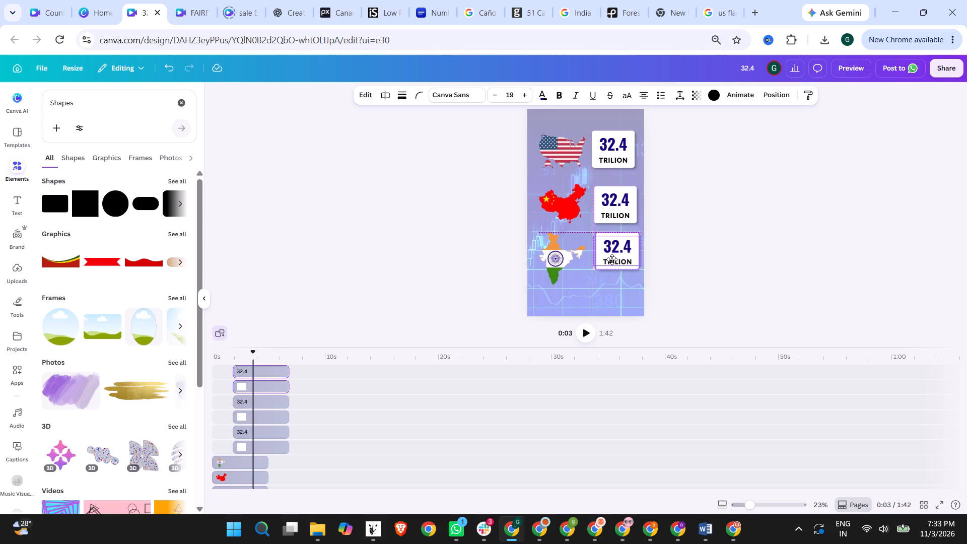
pyautogui.moveTo(612, 259); pyautogui.dragTo(612, 262)
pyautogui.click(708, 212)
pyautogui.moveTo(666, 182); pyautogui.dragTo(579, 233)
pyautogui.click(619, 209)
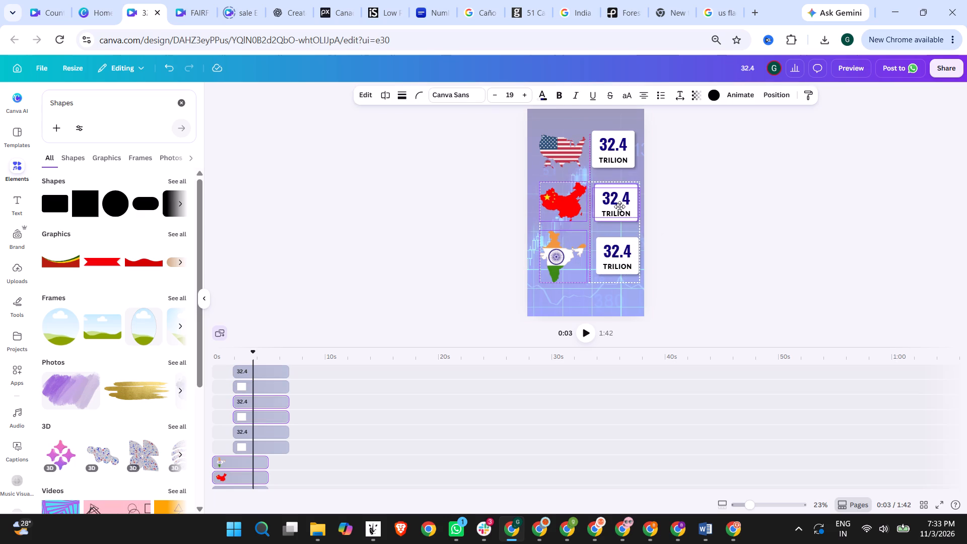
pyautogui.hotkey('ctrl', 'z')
# Move the China card and its text up slightly to line up with the China map.
pyautogui.click(692, 198)
pyautogui.moveTo(657, 177); pyautogui.dragTo(611, 214)
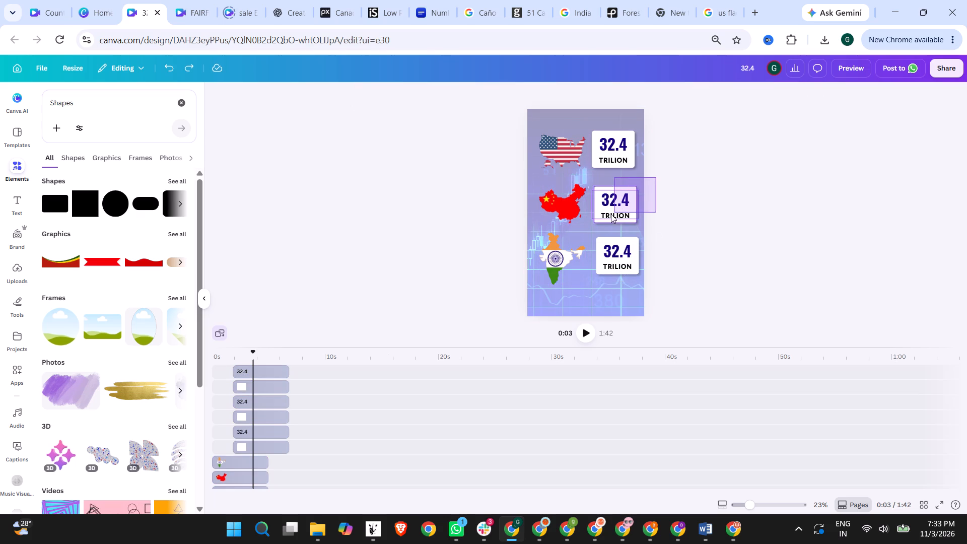
pyautogui.moveTo(611, 214); pyautogui.dragTo(598, 225)
pyautogui.click(625, 215)
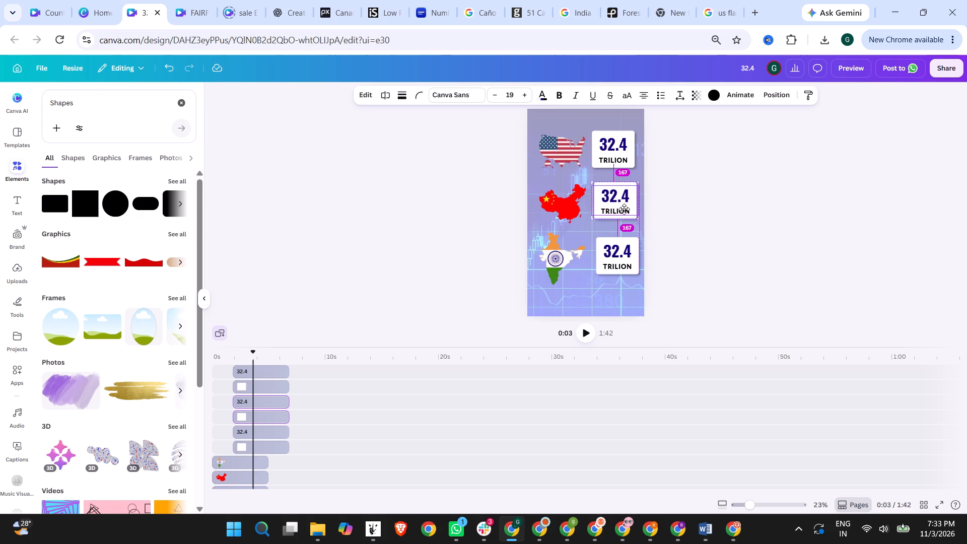
pyautogui.click(684, 209)
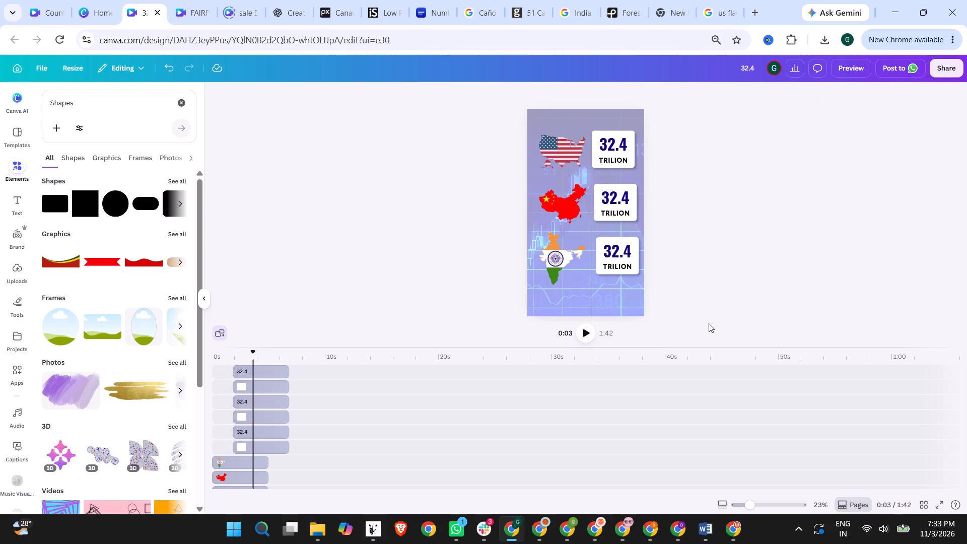
# Move the India card and its text down slightly to centre them on the India map.
pyautogui.click(616, 250)
pyautogui.click(675, 236)
pyautogui.moveTo(660, 235); pyautogui.dragTo(584, 276)
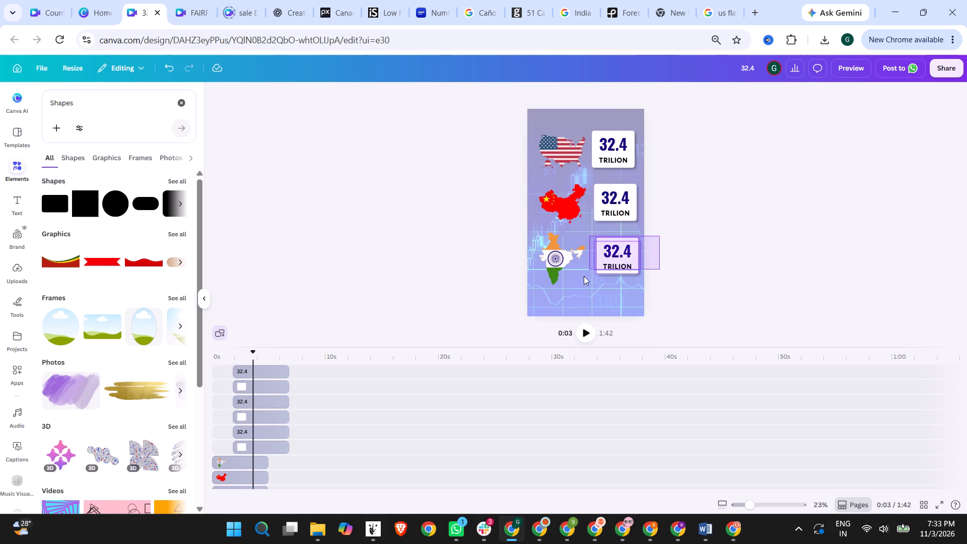
pyautogui.moveTo(584, 276); pyautogui.dragTo(595, 285)
pyautogui.click(611, 258)
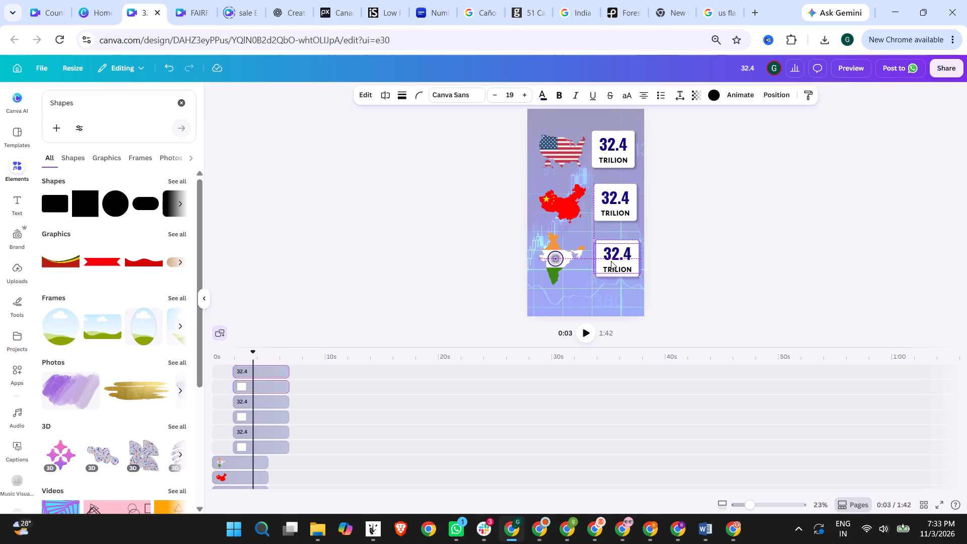
pyautogui.click(726, 251)
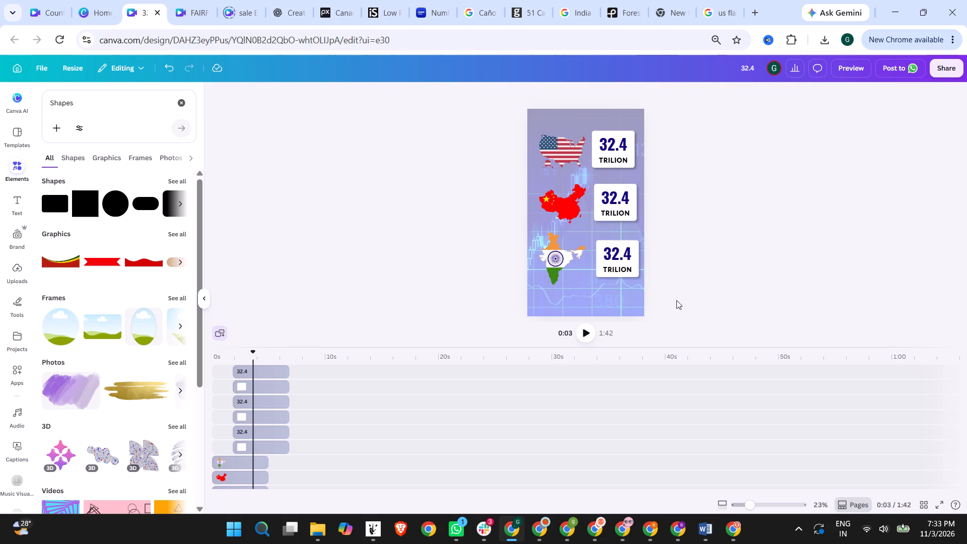
pyautogui.click(633, 530)
pyautogui.click(633, 530)
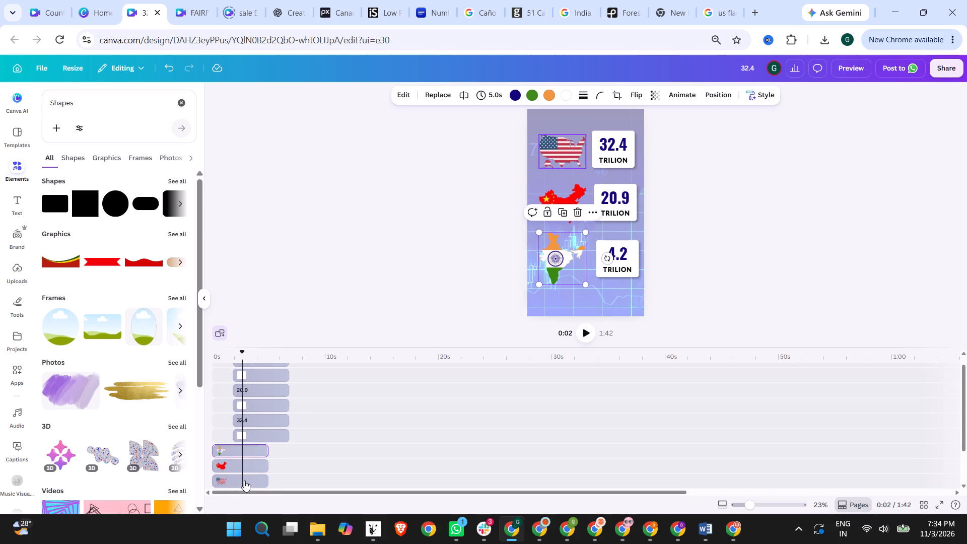
pyautogui.keyDown('shift'); pyautogui.click(249, 482); pyautogui.keyUp('shift')
pyautogui.click(614, 91)
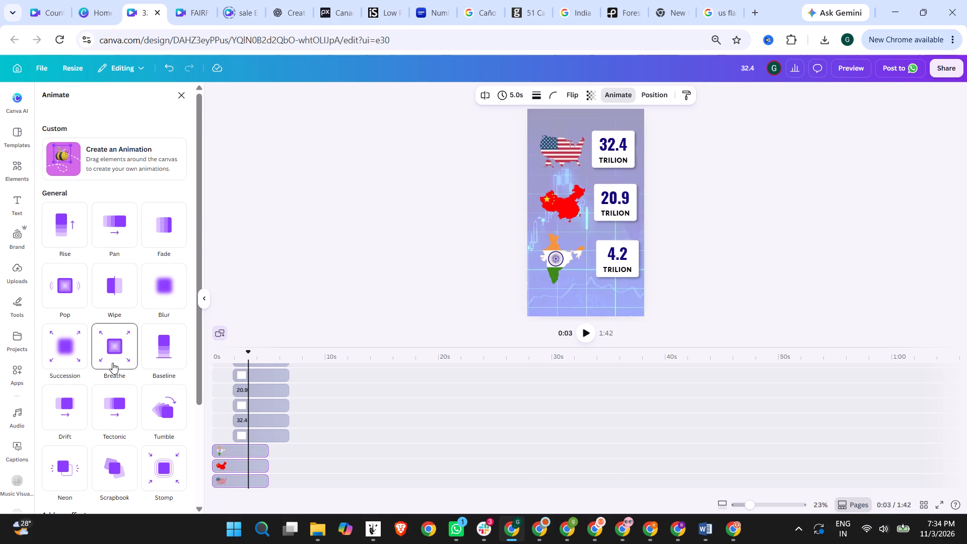
pyautogui.click(77, 293)
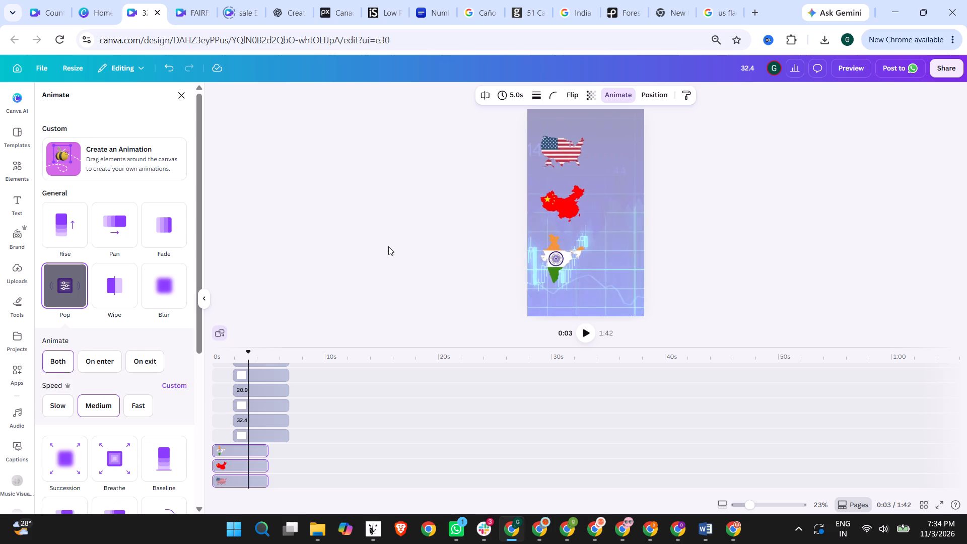
pyautogui.click(391, 245)
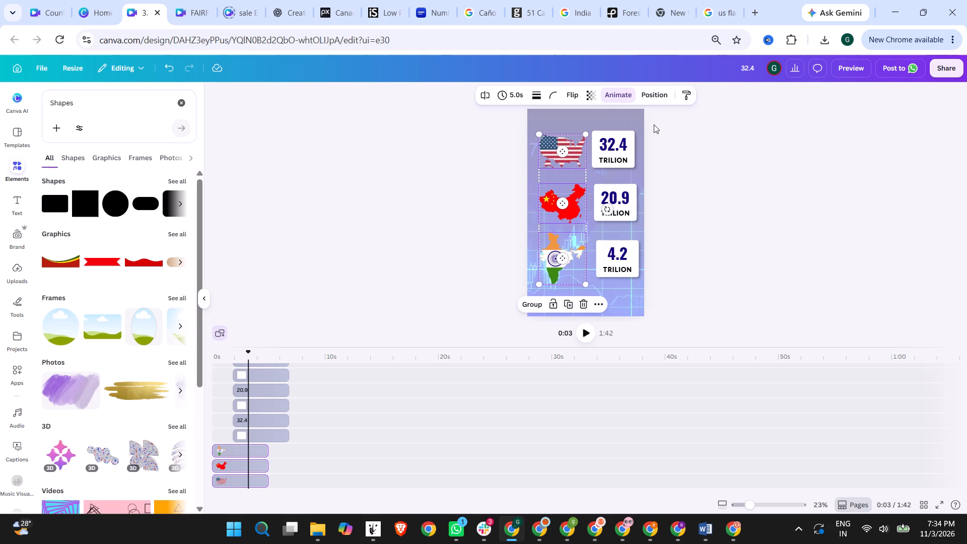
# Apply the Pop animation to the US, China and India number cards and their text together.
pyautogui.moveTo(658, 126); pyautogui.dragTo(595, 290)
pyautogui.click(720, 217)
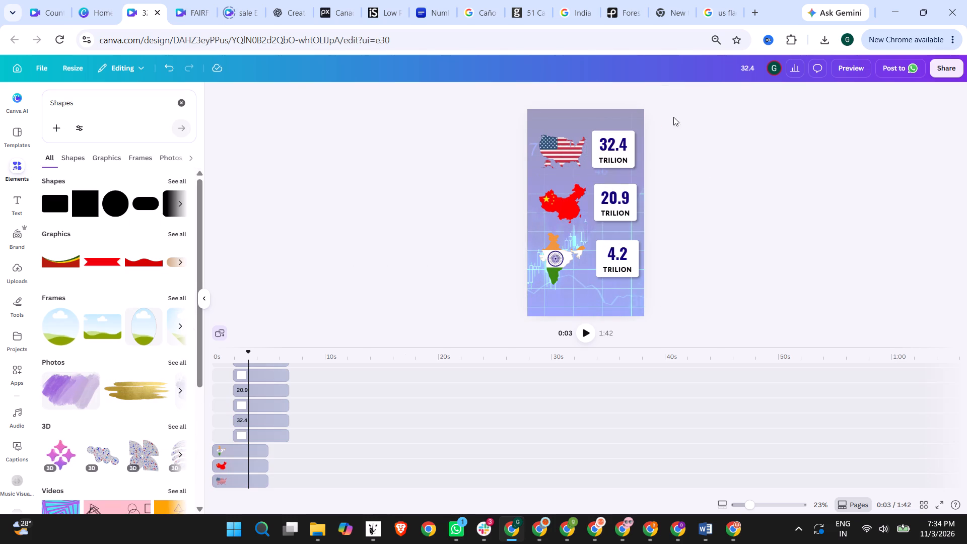
pyautogui.moveTo(669, 138); pyautogui.dragTo(591, 280)
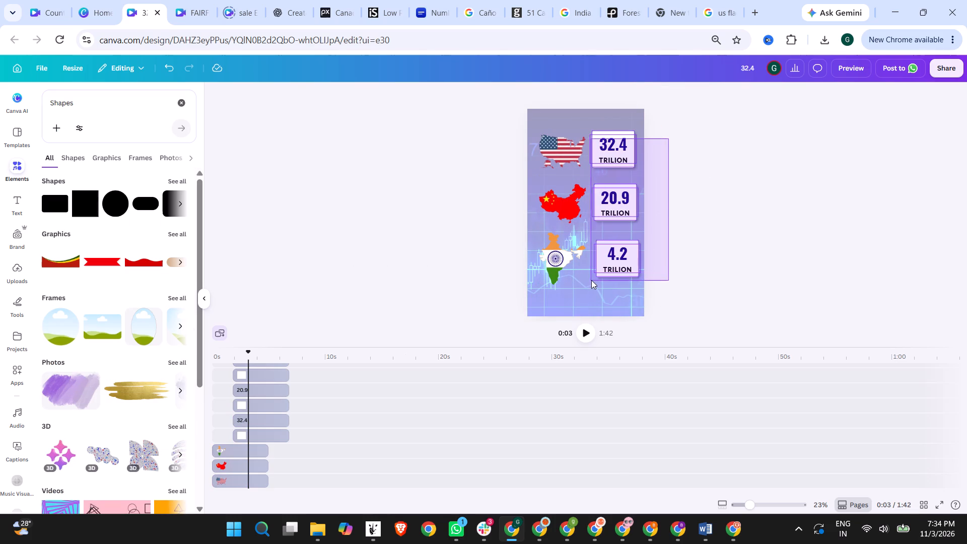
pyautogui.moveTo(591, 280); pyautogui.dragTo(592, 280)
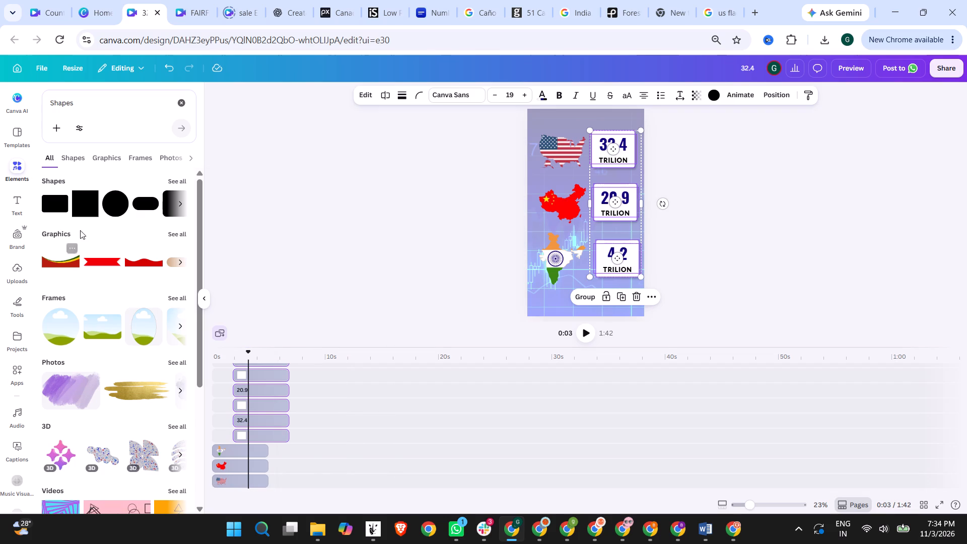
pyautogui.click(747, 89)
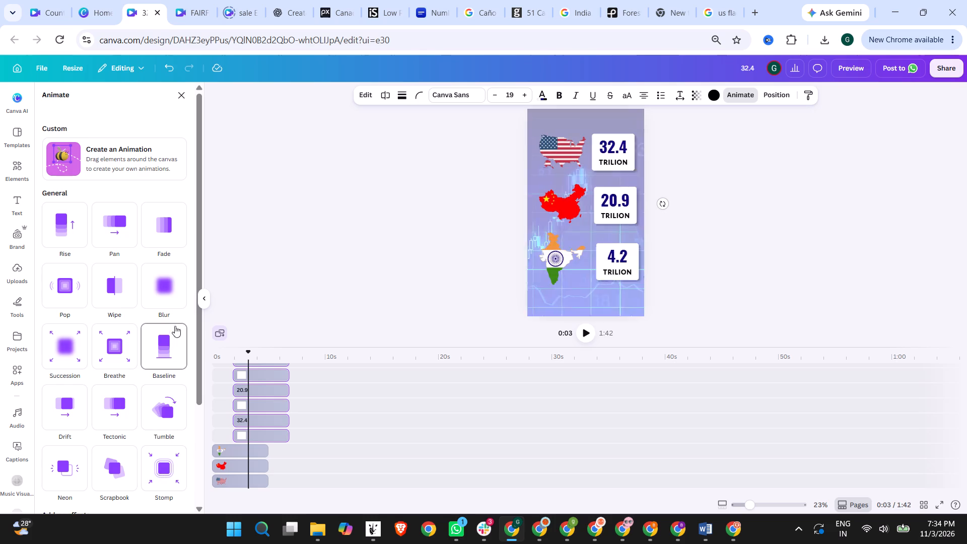
pyautogui.scroll(-3, 174, 302)
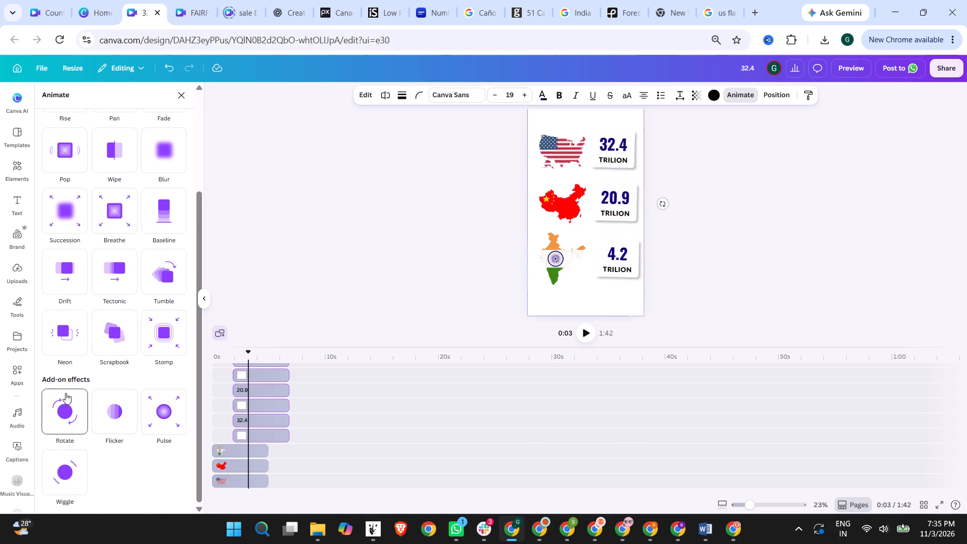
pyautogui.scroll(2, 72, 346)
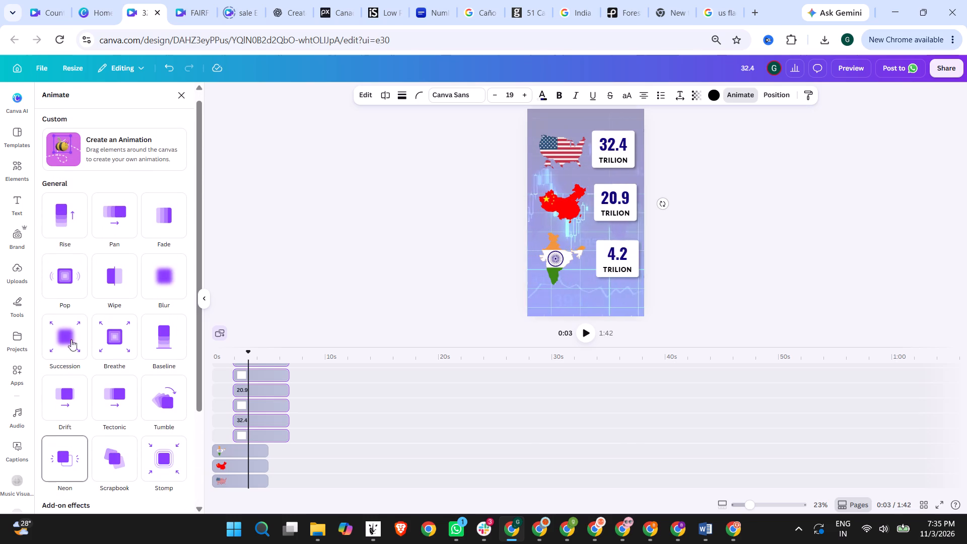
pyautogui.click(63, 294)
pyautogui.click(729, 259)
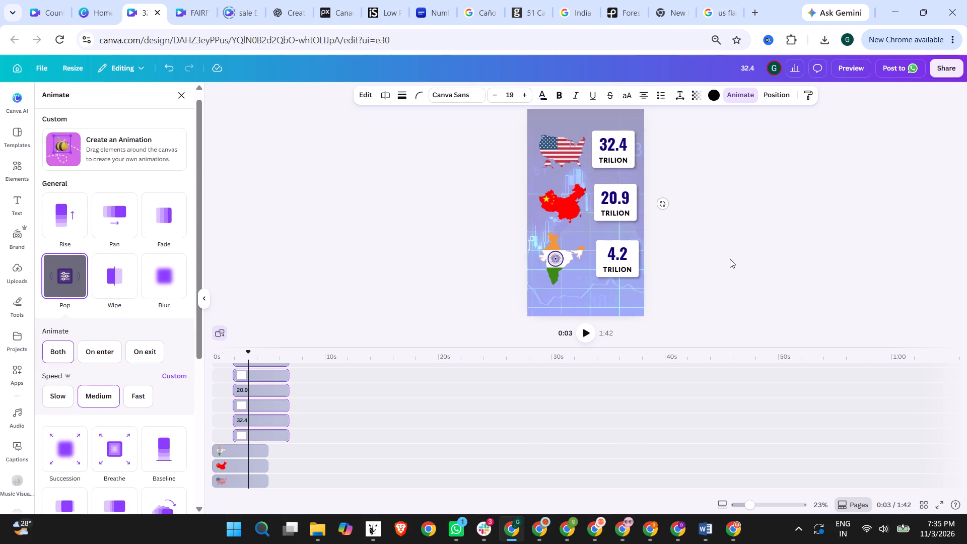
# Line up the India and China cards with their text in one column by shifting the India card slightly left.
pyautogui.click(675, 229)
pyautogui.moveTo(657, 235); pyautogui.dragTo(592, 277)
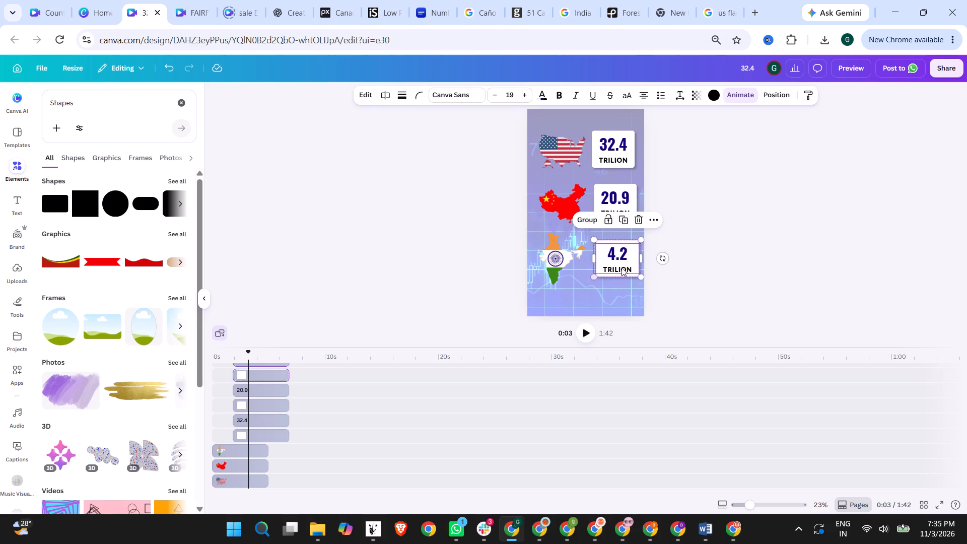
pyautogui.click(623, 261)
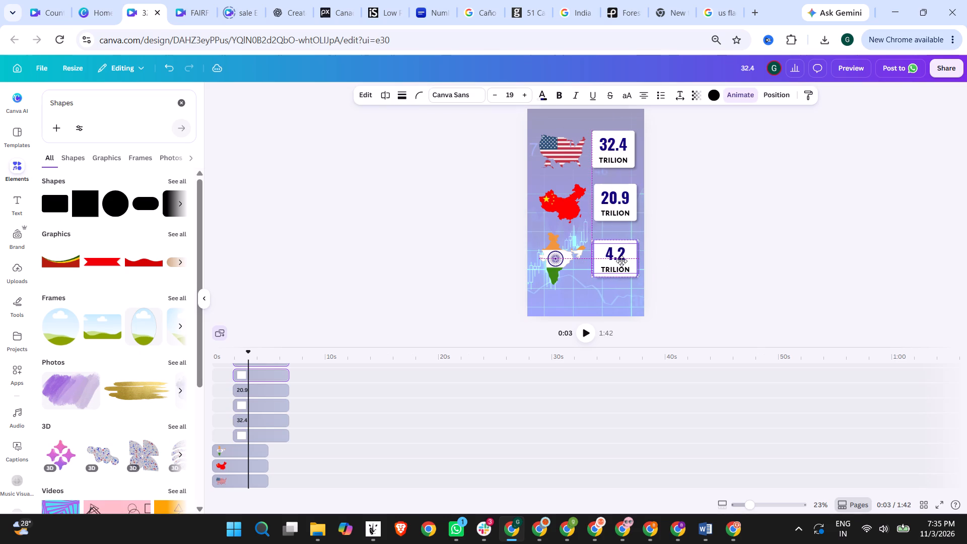
pyautogui.click(723, 243)
pyautogui.moveTo(671, 175); pyautogui.dragTo(588, 225)
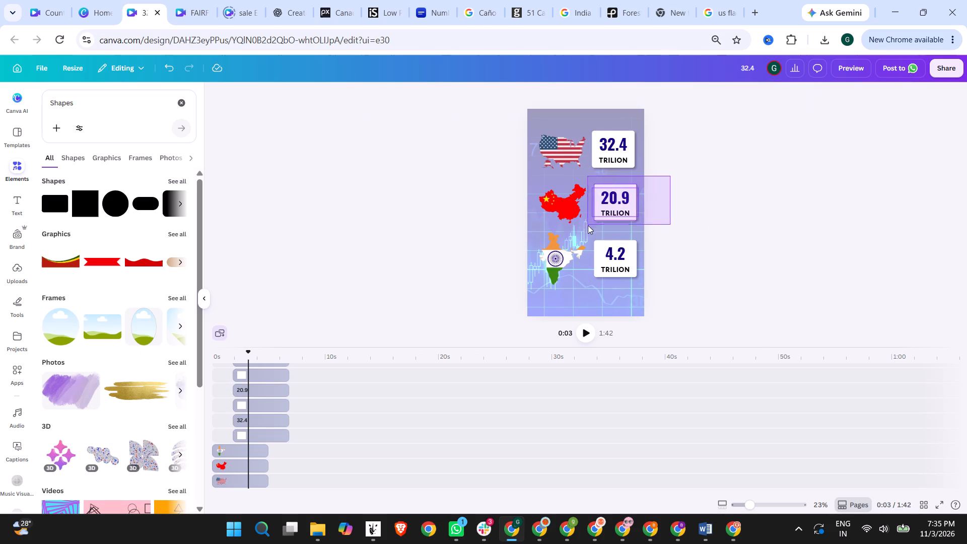
pyautogui.moveTo(588, 225); pyautogui.dragTo(585, 228)
pyautogui.click(691, 188)
pyautogui.moveTo(681, 172); pyautogui.dragTo(597, 229)
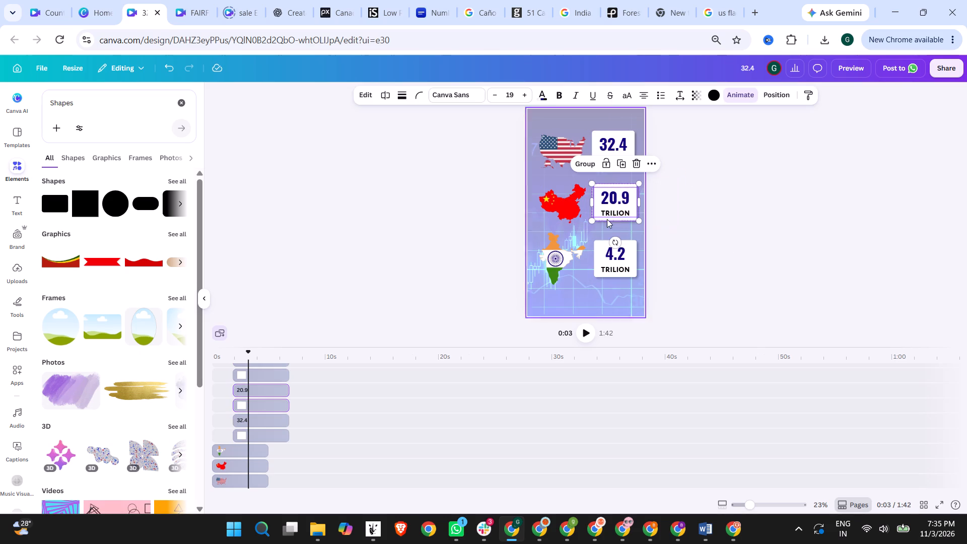
pyautogui.click(631, 200)
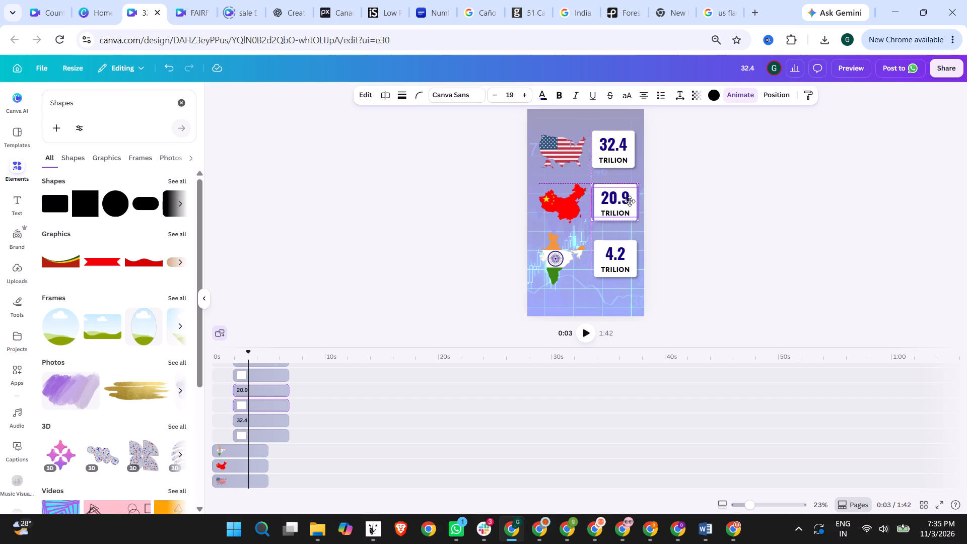
pyautogui.click(698, 202)
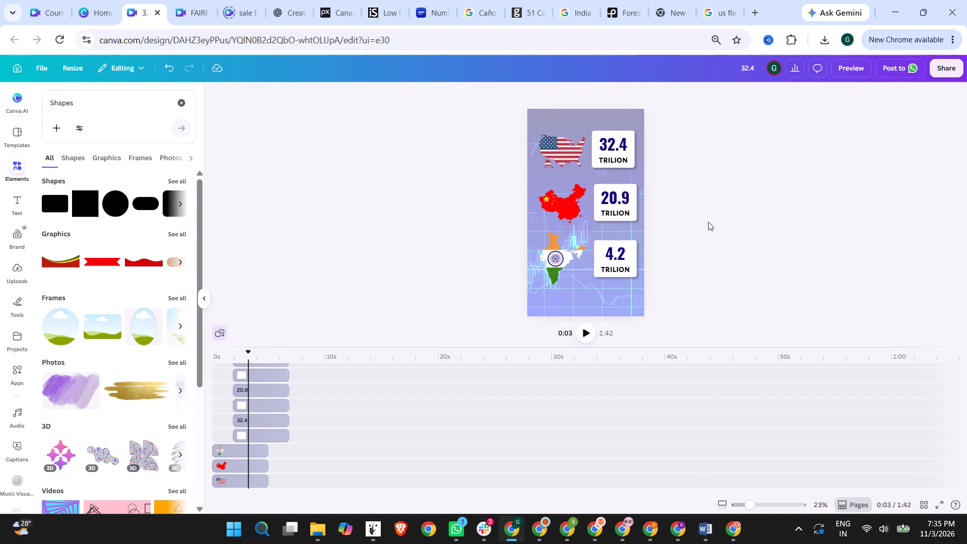
# Move the US card and its text to align with the China and India cards, with equal vertical spacing.
pyautogui.moveTo(663, 123); pyautogui.dragTo(580, 174)
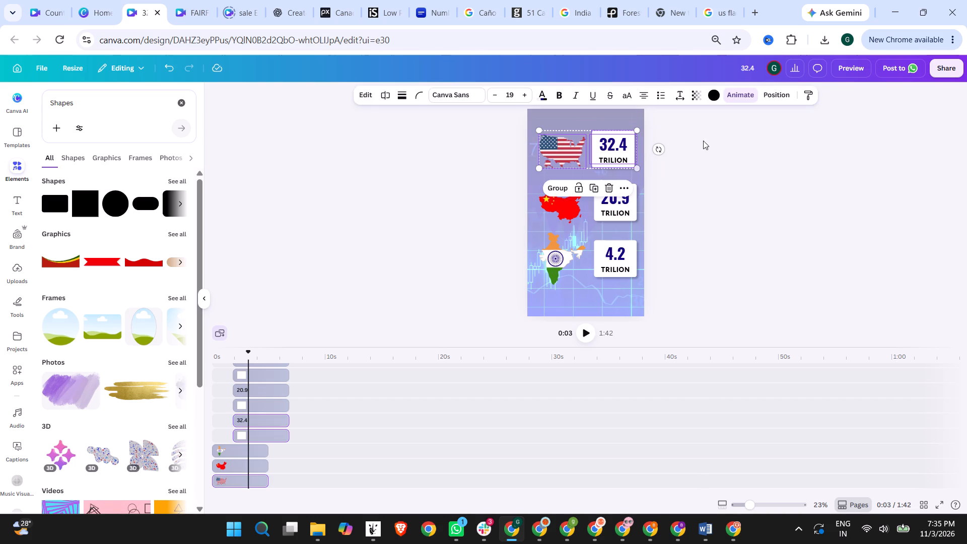
pyautogui.click(703, 141)
pyautogui.moveTo(676, 123); pyautogui.dragTo(604, 172)
pyautogui.click(611, 156)
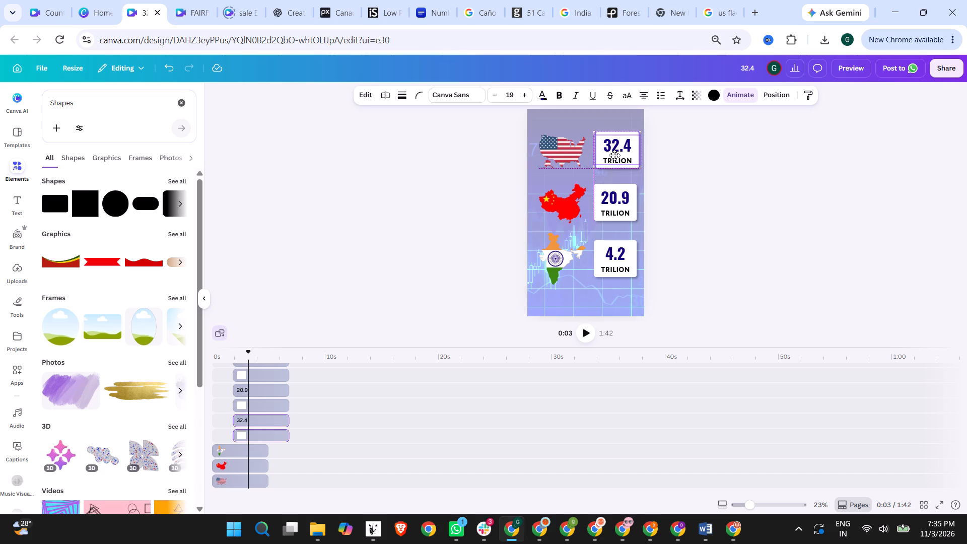
pyautogui.click(662, 170)
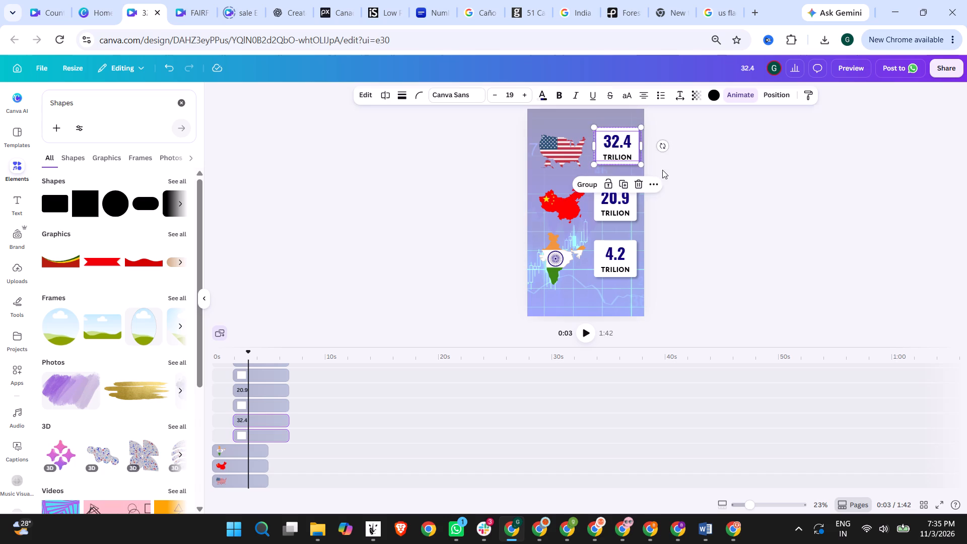
pyautogui.moveTo(670, 121); pyautogui.dragTo(596, 151)
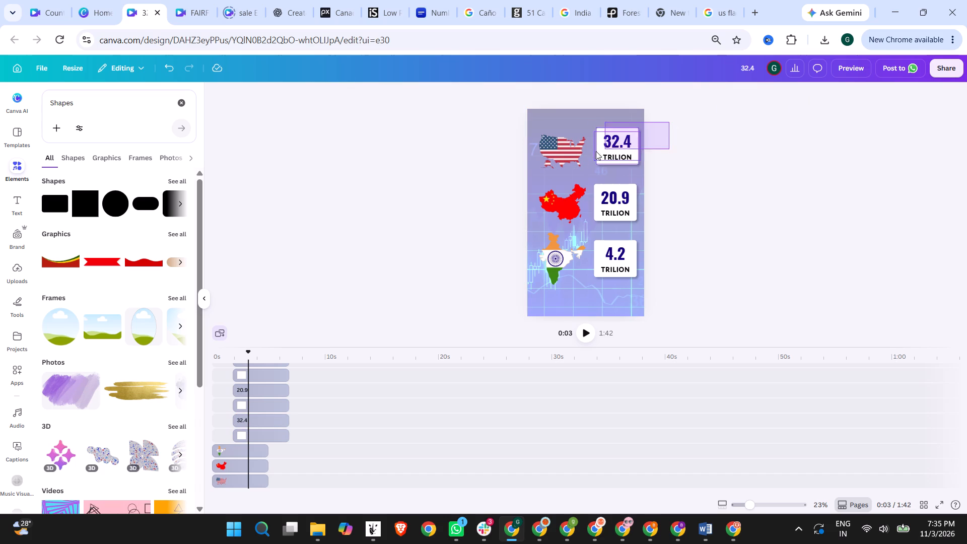
pyautogui.moveTo(596, 151); pyautogui.dragTo(600, 165)
pyautogui.click(621, 151)
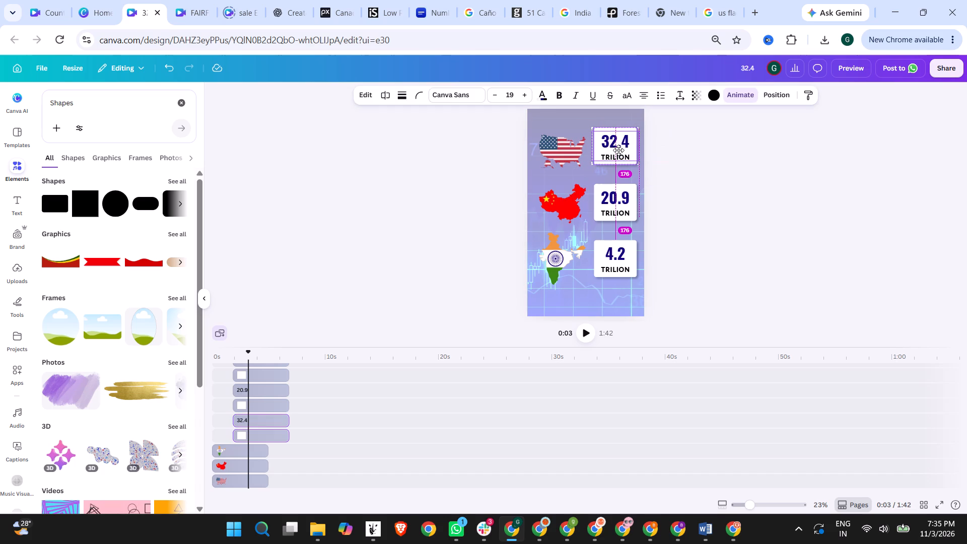
pyautogui.click(679, 153)
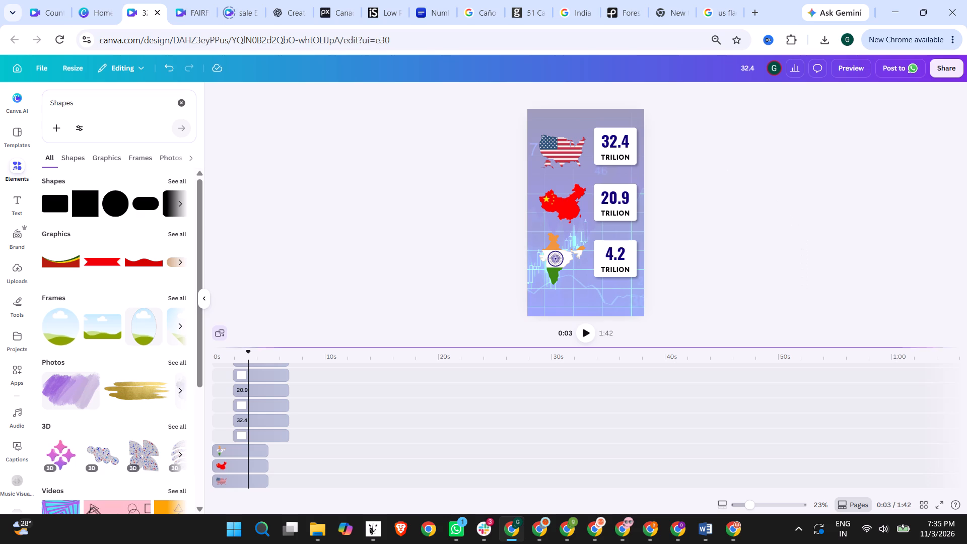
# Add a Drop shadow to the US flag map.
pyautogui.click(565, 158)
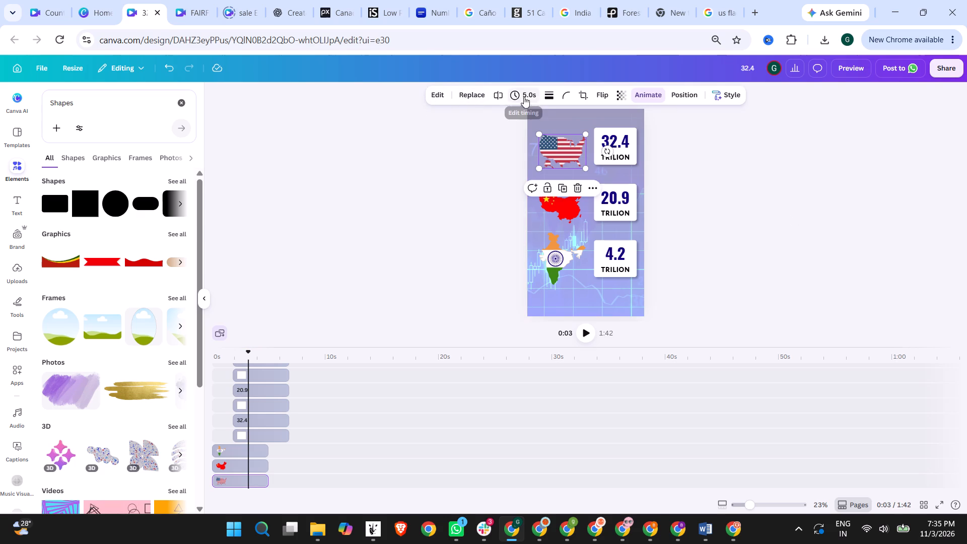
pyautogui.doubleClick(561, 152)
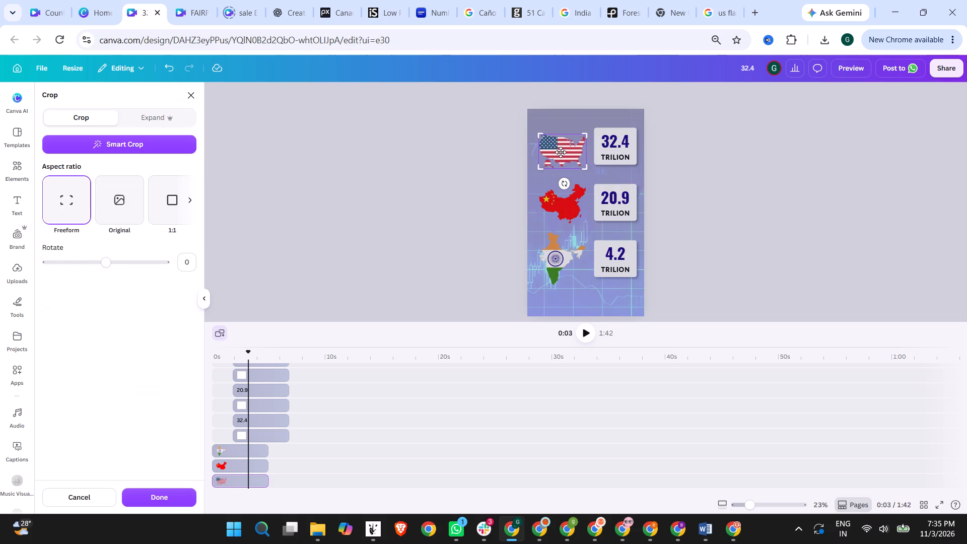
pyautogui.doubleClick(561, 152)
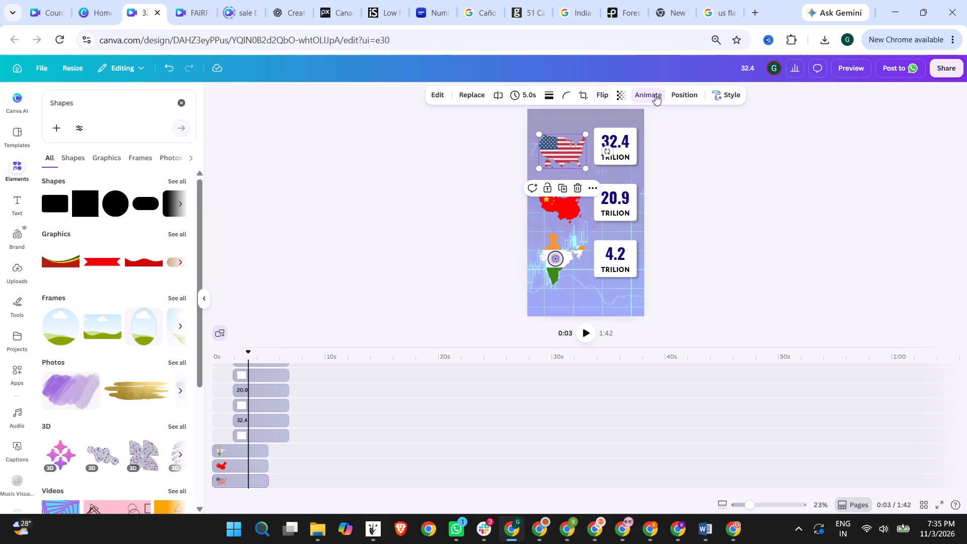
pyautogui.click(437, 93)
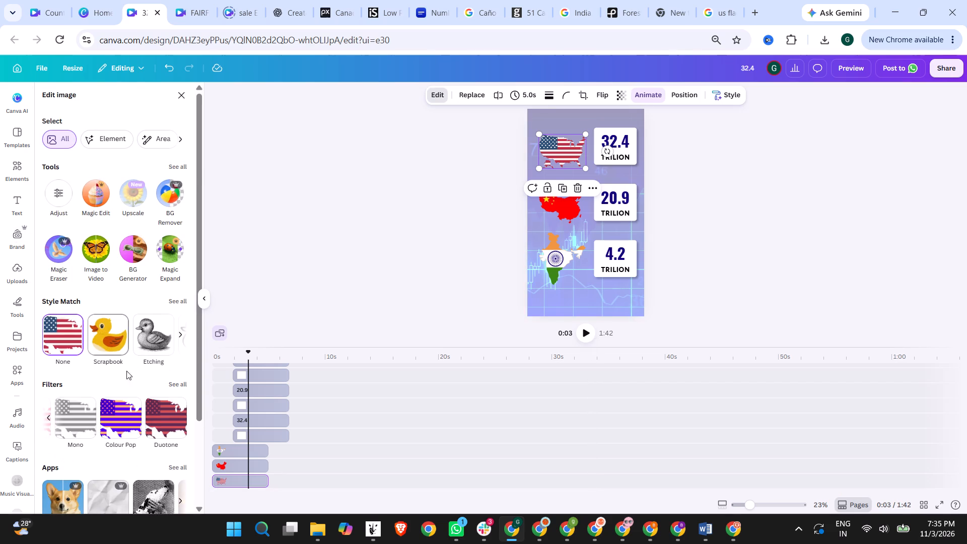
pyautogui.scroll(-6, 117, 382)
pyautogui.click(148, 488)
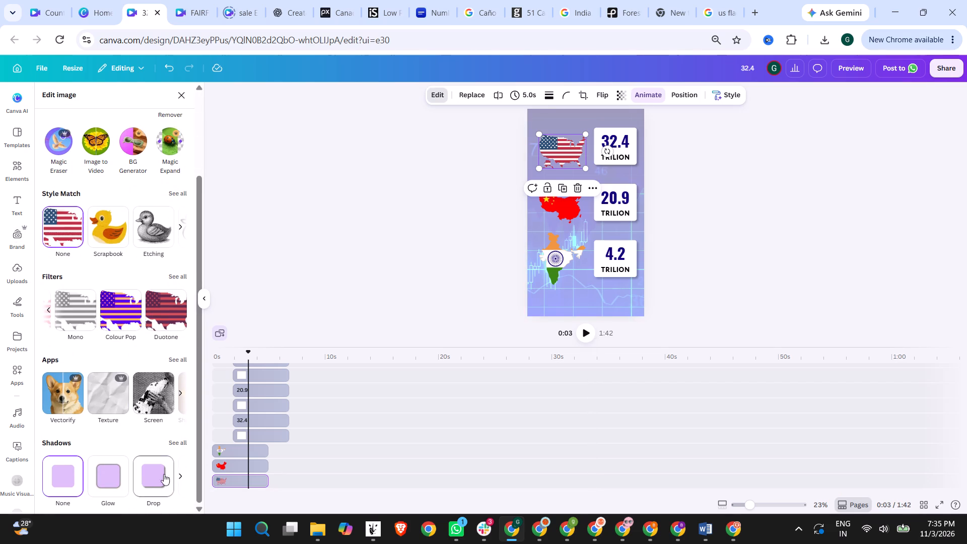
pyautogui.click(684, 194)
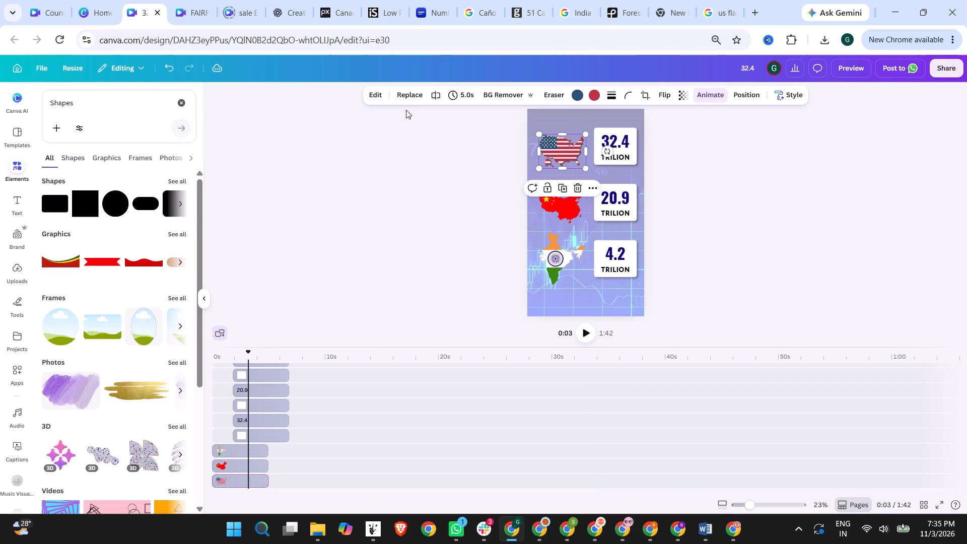
# Change the US flag map's shadow style to Glow.
pyautogui.click(376, 90)
pyautogui.scroll(-6, 169, 306)
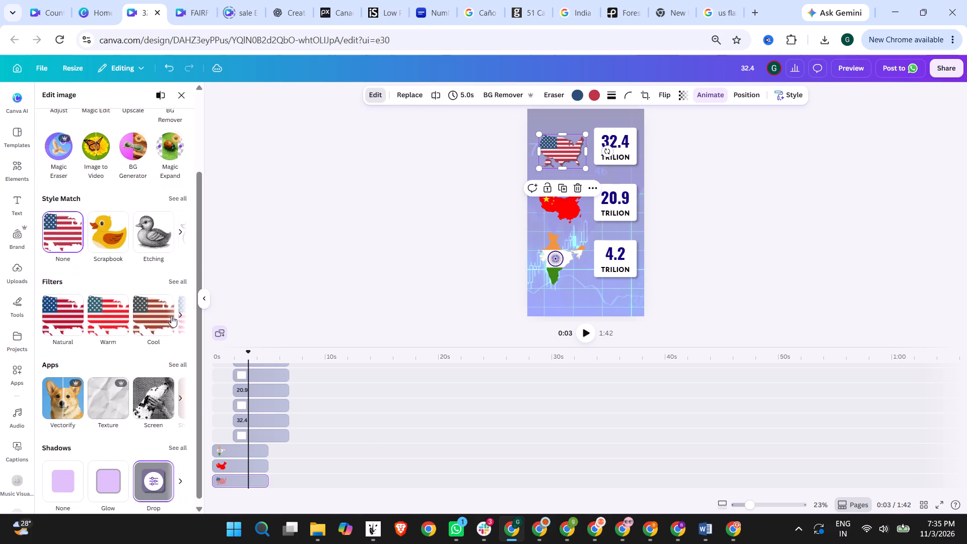
pyautogui.scroll(-4, 135, 377)
pyautogui.click(181, 444)
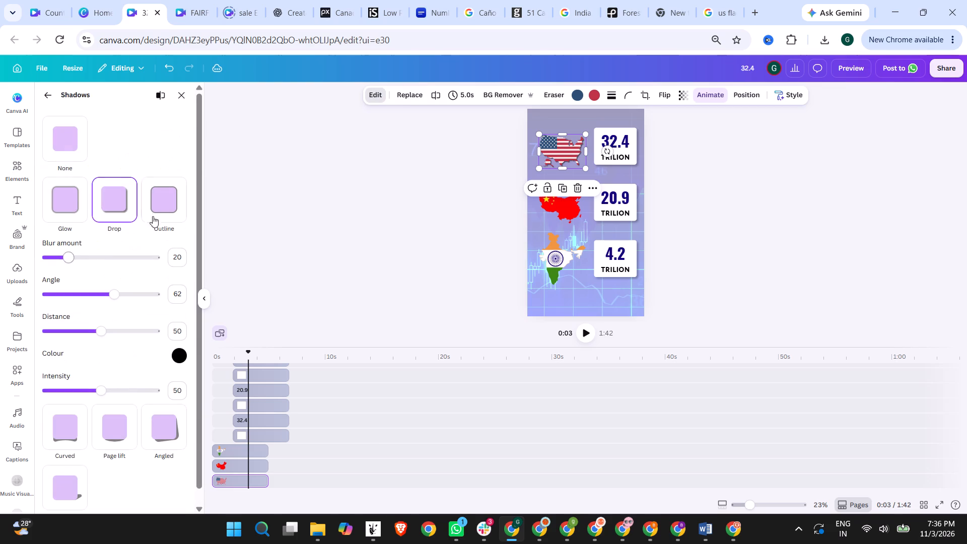
pyautogui.scroll(-3, 122, 318)
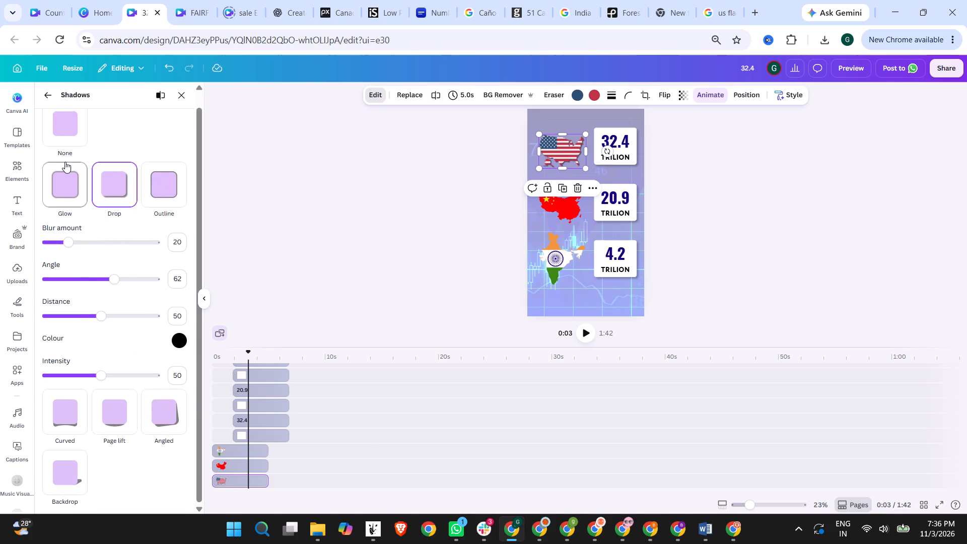
pyautogui.click(66, 189)
pyautogui.click(765, 184)
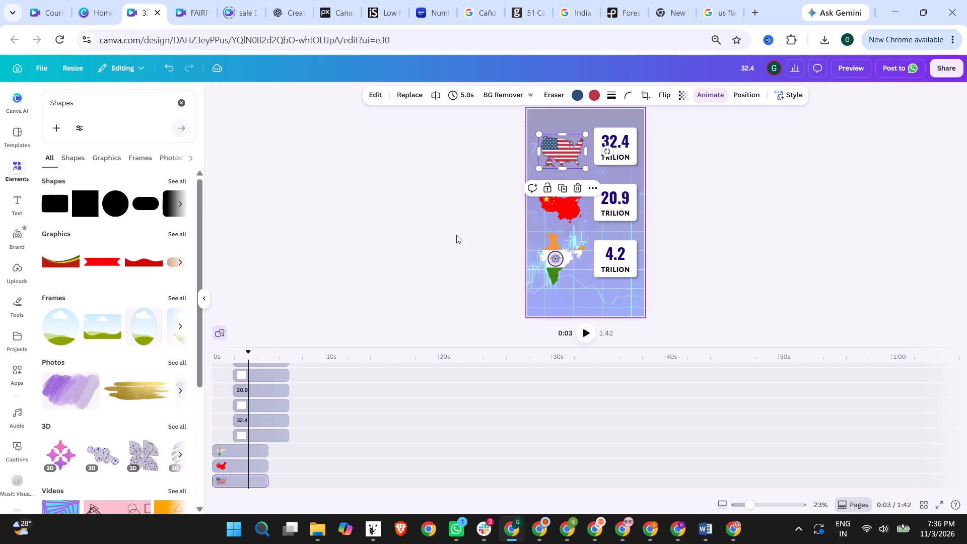
pyautogui.click(456, 235)
# Add a Glow shadow to the China flag map.
pyautogui.click(557, 202)
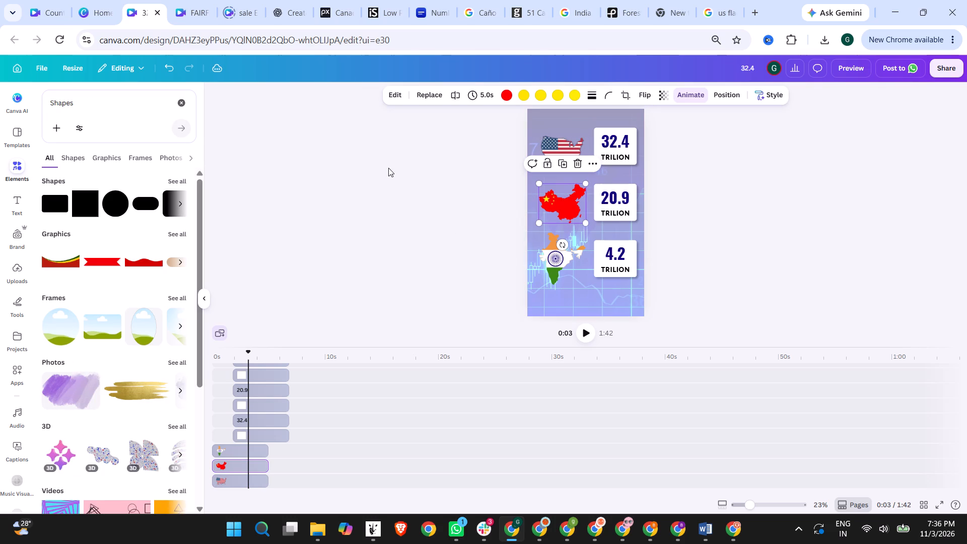
pyautogui.scroll(-6, 94, 401)
pyautogui.click(398, 95)
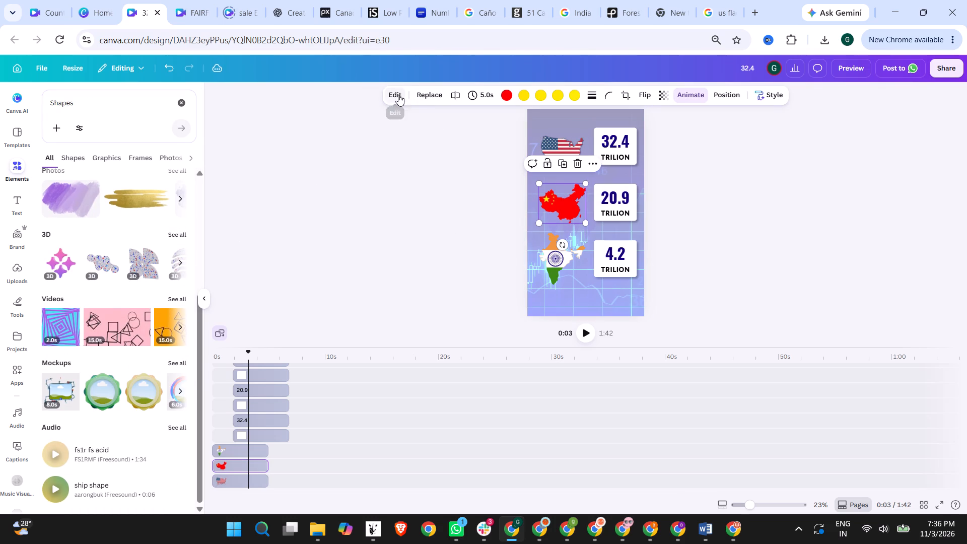
pyautogui.scroll(-8, 109, 426)
pyautogui.click(112, 481)
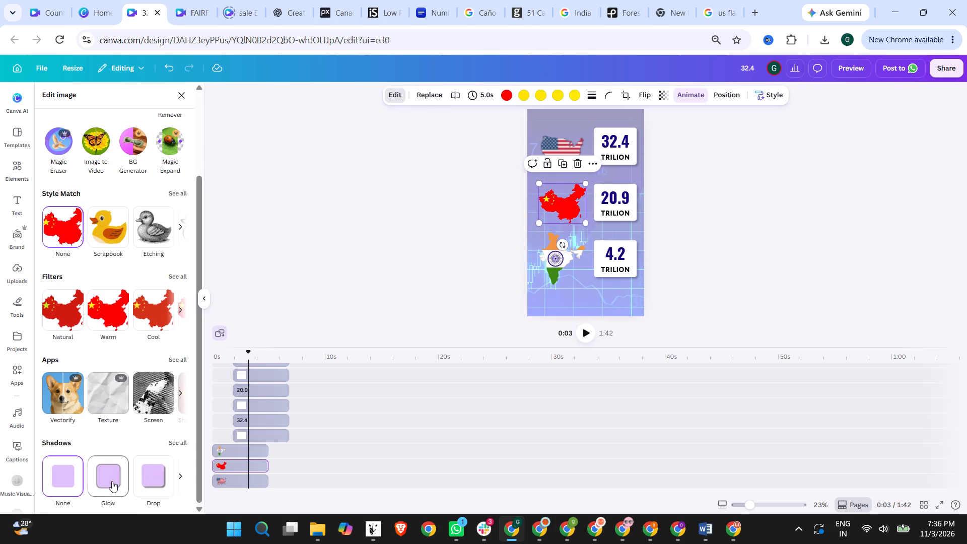
pyautogui.click(332, 227)
pyautogui.click(825, 208)
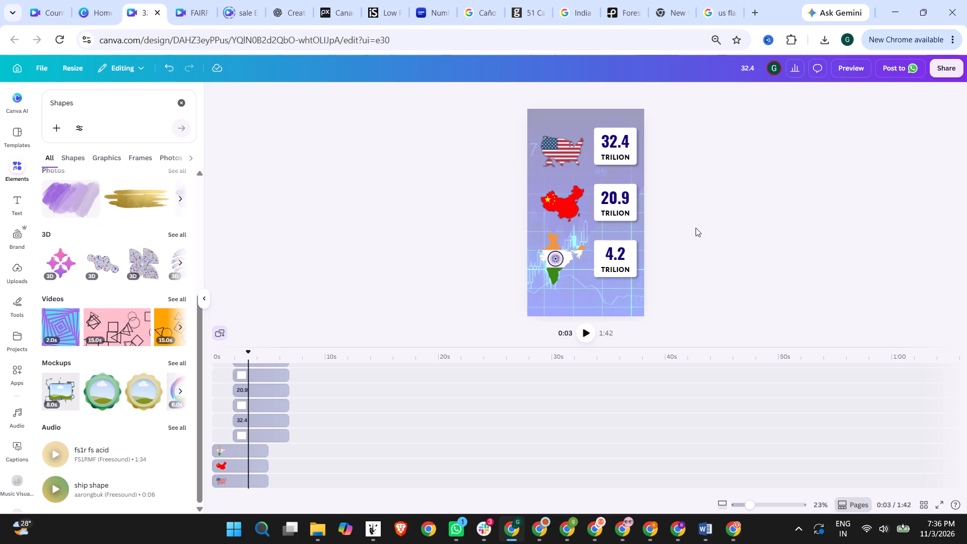
# Add a Glow shadow to the India flag map.
pyautogui.moveTo(512, 230); pyautogui.dragTo(582, 297)
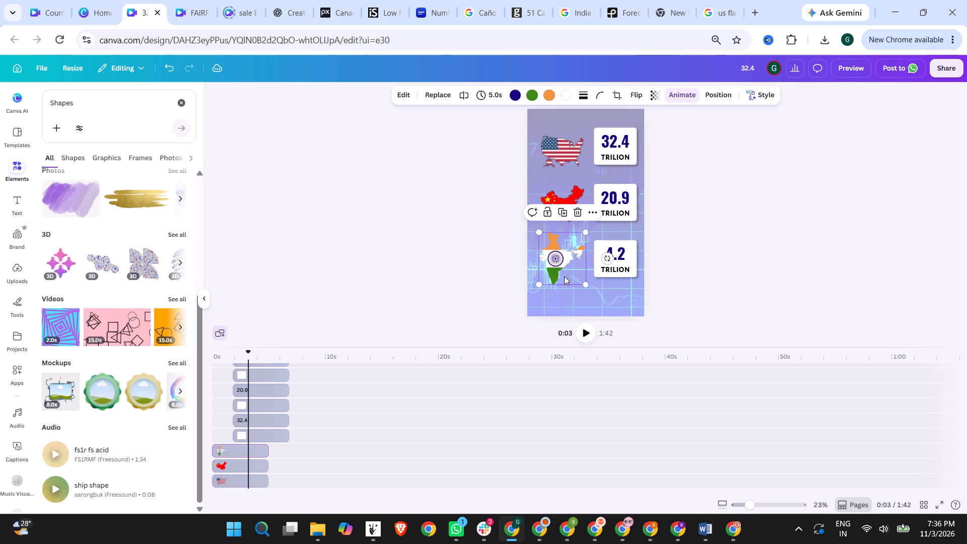
pyautogui.click(551, 264)
pyautogui.scroll(-13, 63, 416)
pyautogui.scroll(1, 85, 424)
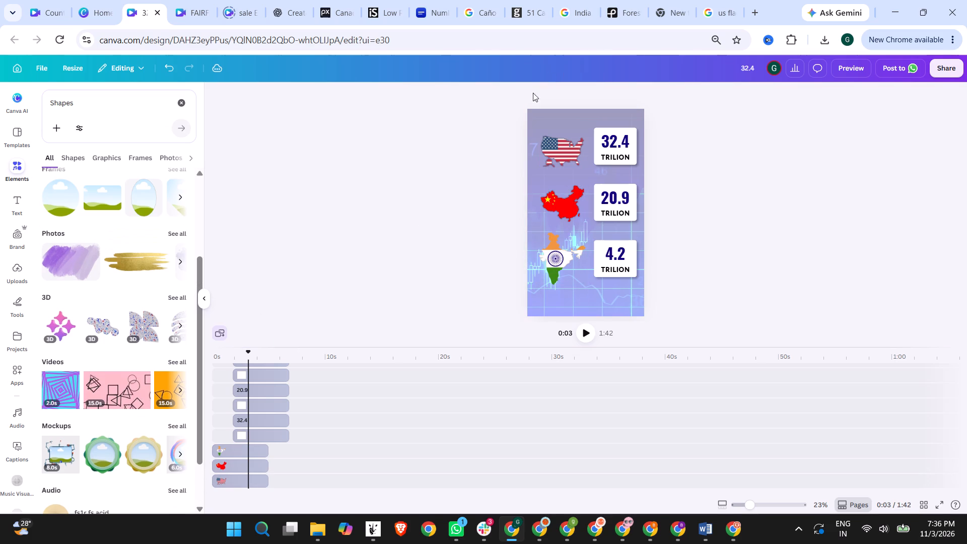
pyautogui.click(557, 274)
pyautogui.click(402, 95)
pyautogui.scroll(-3, 115, 382)
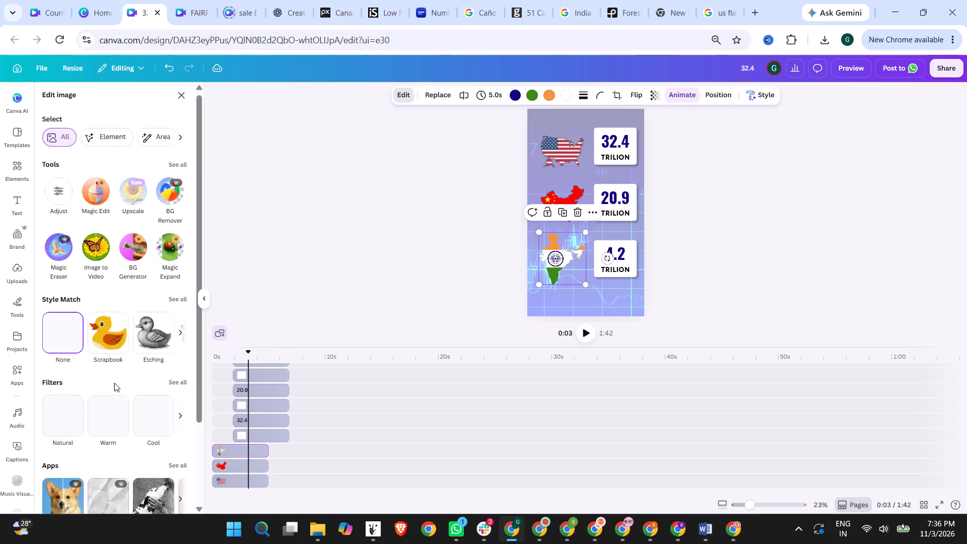
pyautogui.scroll(-16, 114, 383)
pyautogui.click(108, 491)
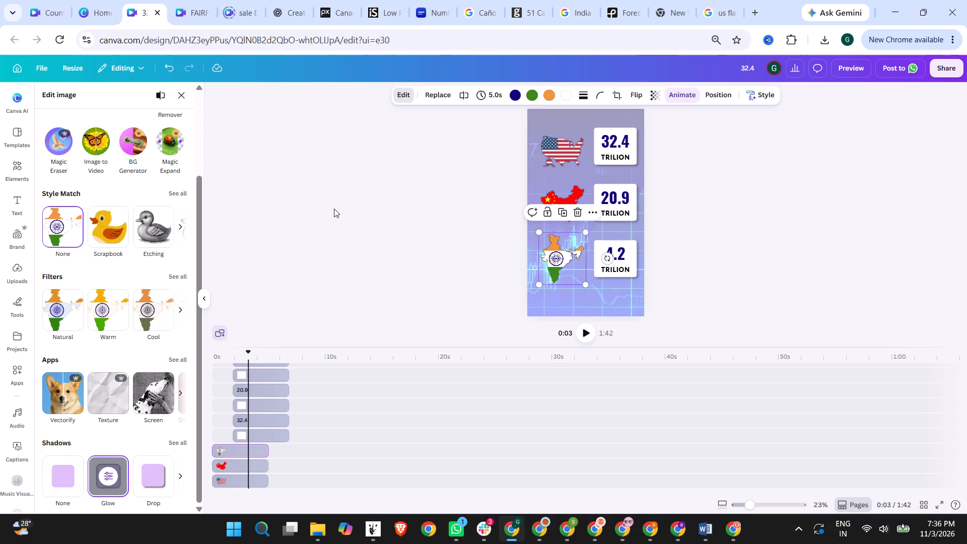
pyautogui.click(334, 208)
pyautogui.click(831, 205)
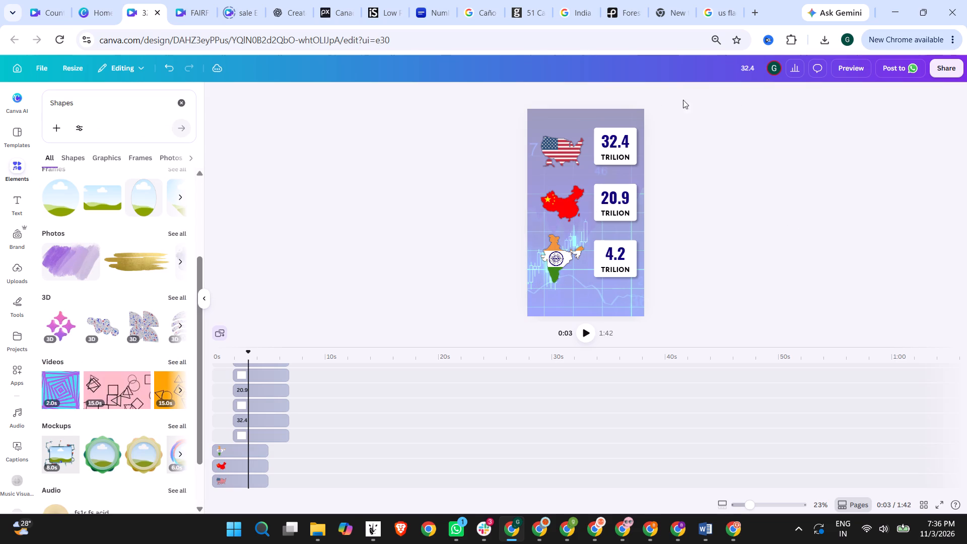
# Nudge the three white value cards and their text down together to line up better with the country maps.
pyautogui.moveTo(668, 122); pyautogui.dragTo(592, 290)
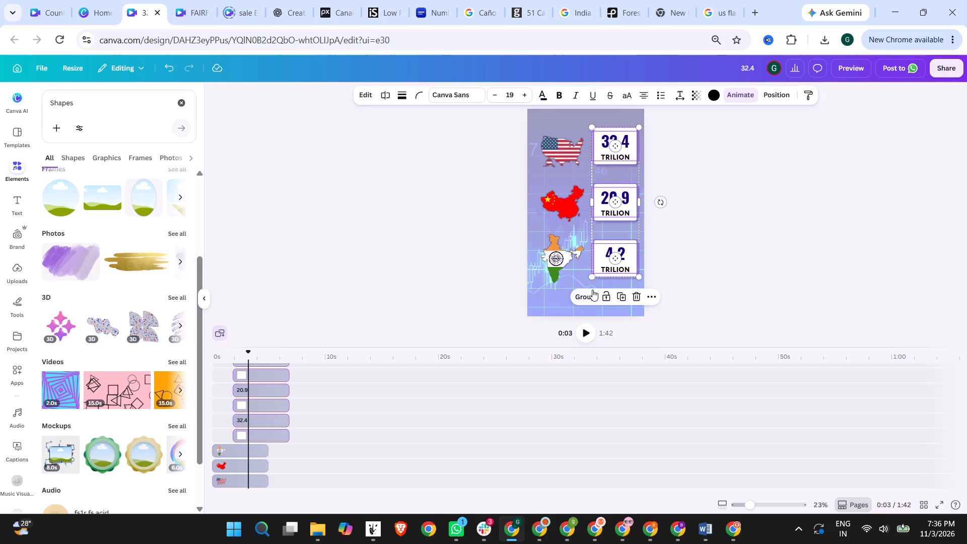
pyautogui.press('Down')
pyautogui.press('Down')
pyautogui.press('Down')
pyautogui.press('Down')
pyautogui.press('Down')
pyautogui.press('Down')
pyautogui.press('Down')
pyautogui.press('Down')
pyautogui.press('Down')
pyautogui.press('Down')
pyautogui.press('Down')
pyautogui.press('Down')
pyautogui.press('Down')
pyautogui.press('Down')
pyautogui.press('Down')
pyautogui.press('Down')
pyautogui.press('Down')
pyautogui.press('Down')
pyautogui.press('Down')
pyautogui.press('Down')
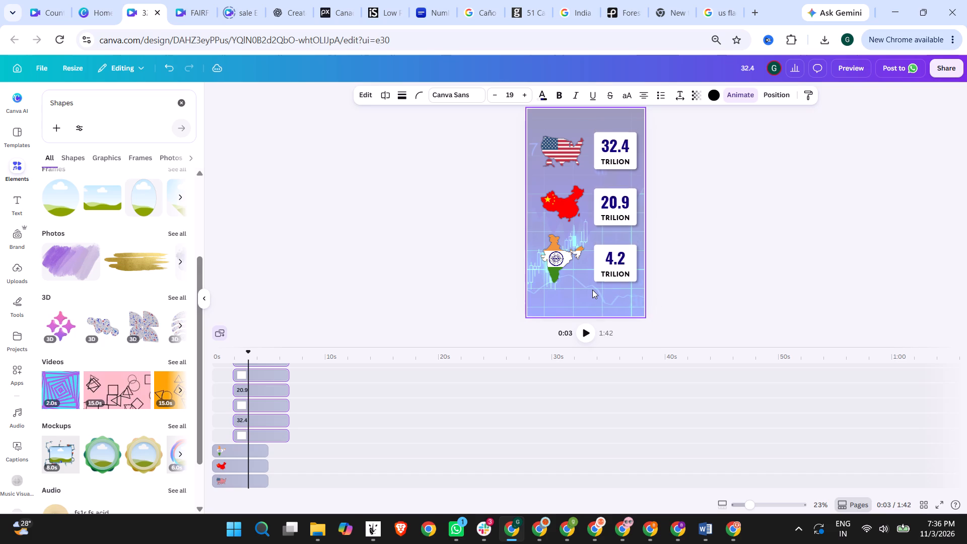
pyautogui.click(726, 224)
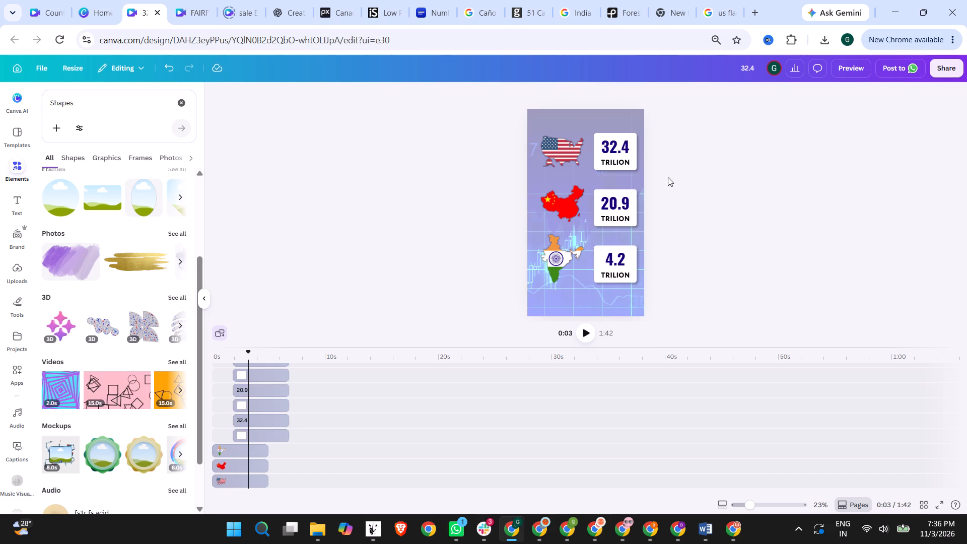
# Nudge the middle white card and its 20.9 TRILION text up slightly together to line up with the China map.
pyautogui.moveTo(668, 177); pyautogui.dragTo(598, 233)
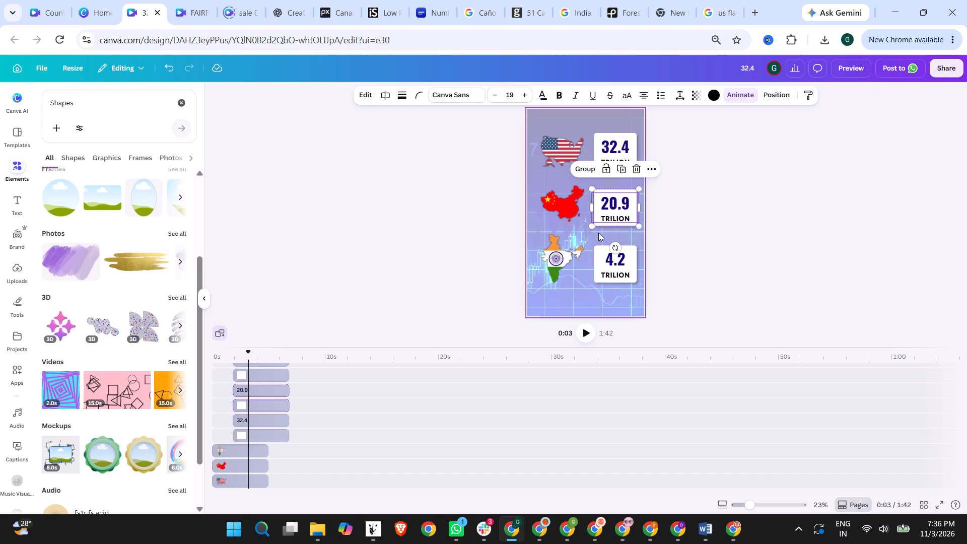
pyautogui.press('Up')
pyautogui.press('Up')
pyautogui.press('Up')
pyautogui.press('Up')
pyautogui.press('Up')
pyautogui.press('Up')
pyautogui.press('Up')
pyautogui.press('Up')
pyautogui.press('Up')
pyautogui.press('Up')
pyautogui.press('Up')
pyautogui.press('Up')
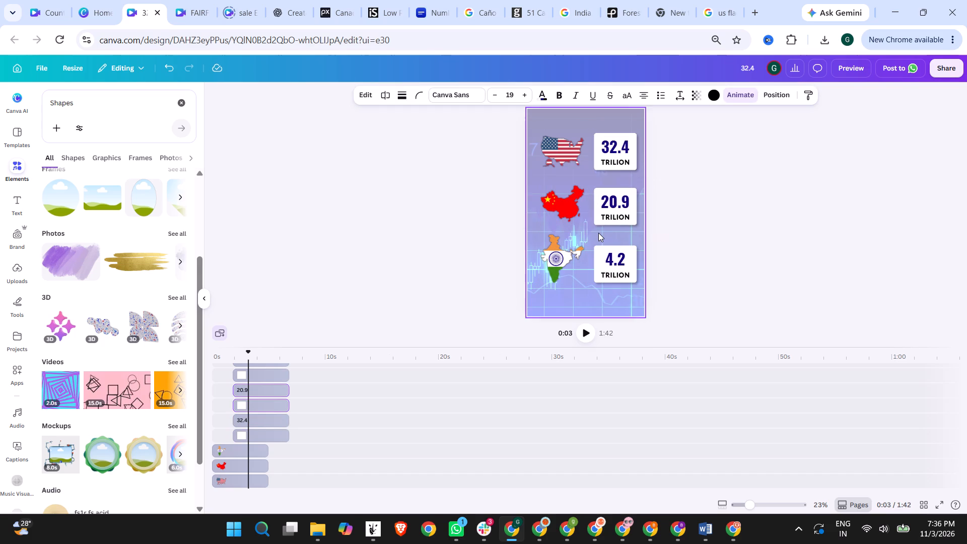
pyautogui.press('Up')
pyautogui.press('Up')
pyautogui.press('Up')
pyautogui.press('Up')
pyautogui.press('Up')
pyautogui.click(779, 219)
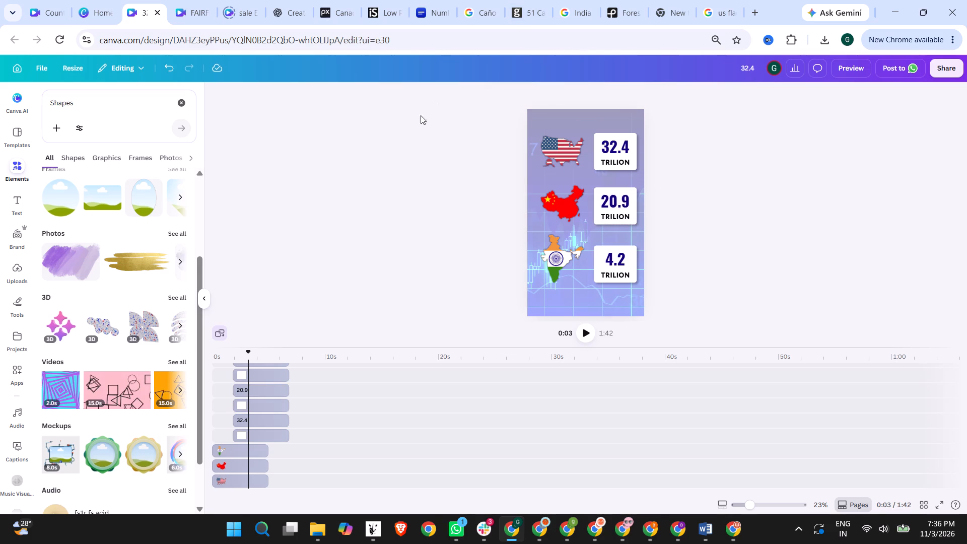
pyautogui.click(407, 128)
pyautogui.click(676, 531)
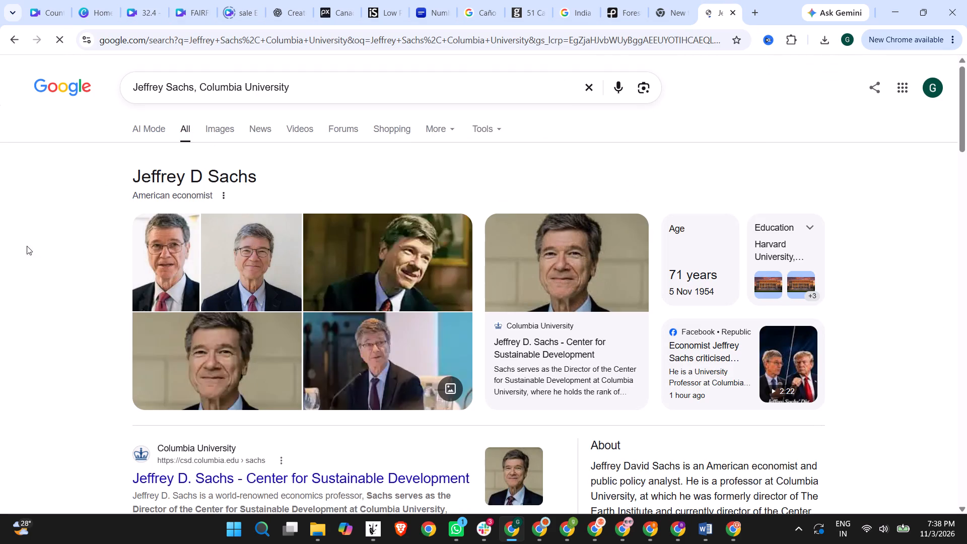
pyautogui.click(236, 123)
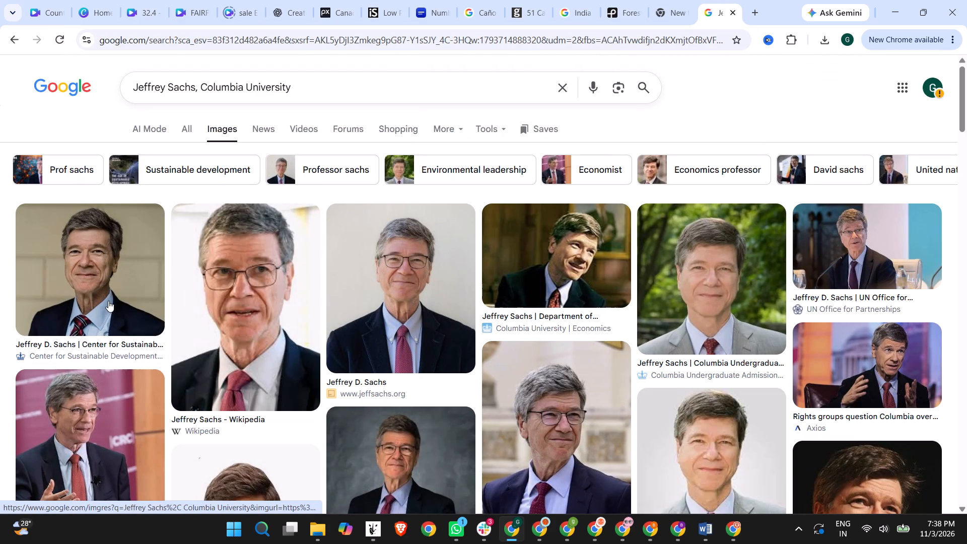
# Preview the Jeffrey Sachs photo results and copy the Sunway University portrait with the dark grey backdrop.
pyautogui.click(888, 231)
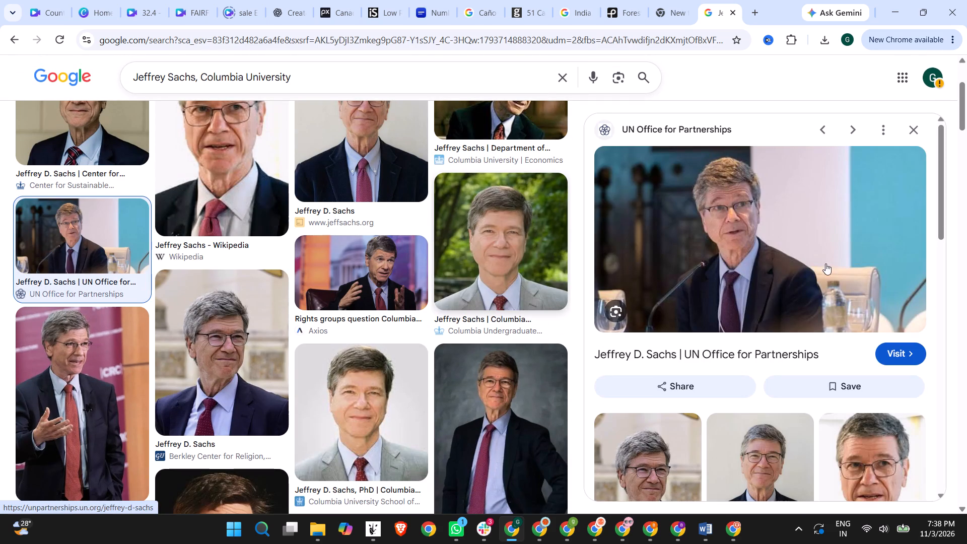
pyautogui.scroll(-2, 723, 241)
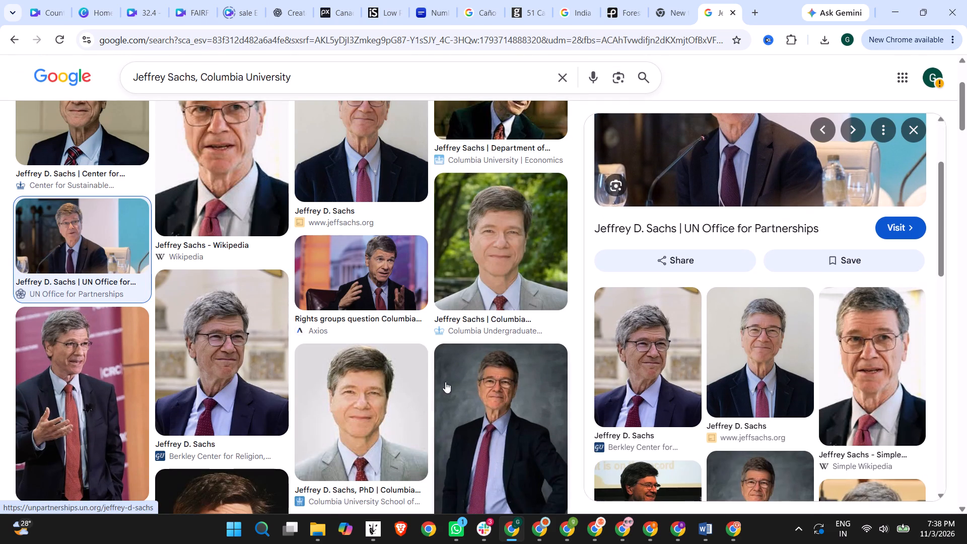
pyautogui.click(467, 421)
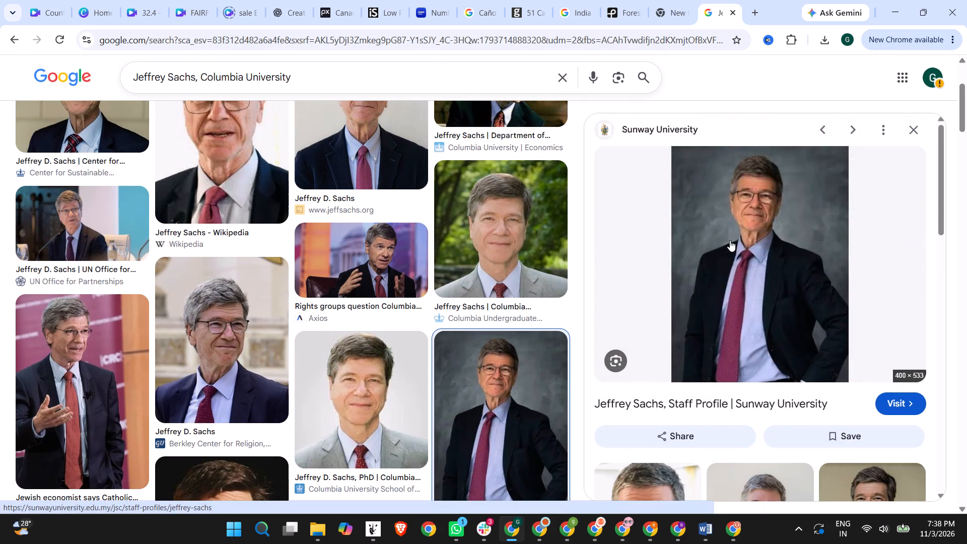
pyautogui.rightClick(730, 240)
pyautogui.click(773, 429)
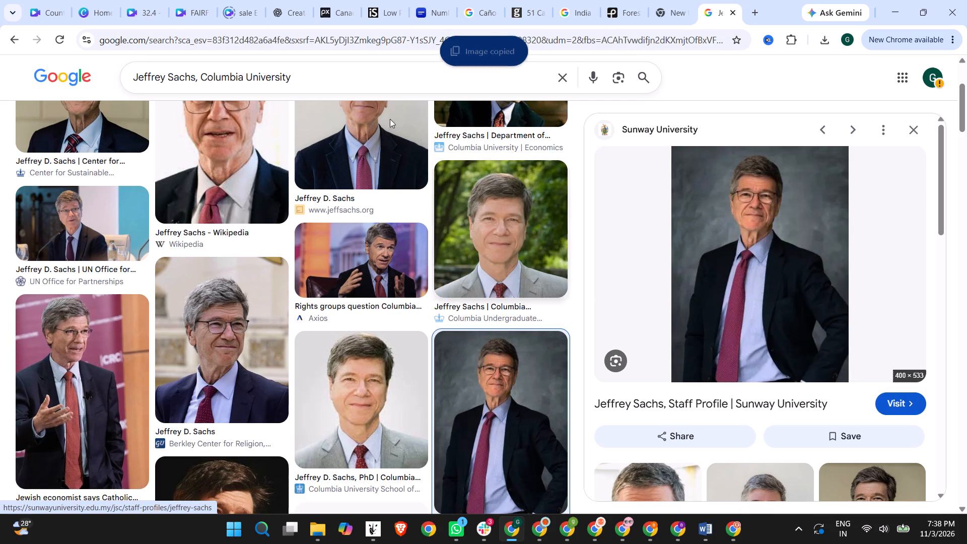
# Paste the portrait into the 32.4 Canva design at 0:12 and enlarge it to almost the full page width, centred.
pyautogui.click(56, 0)
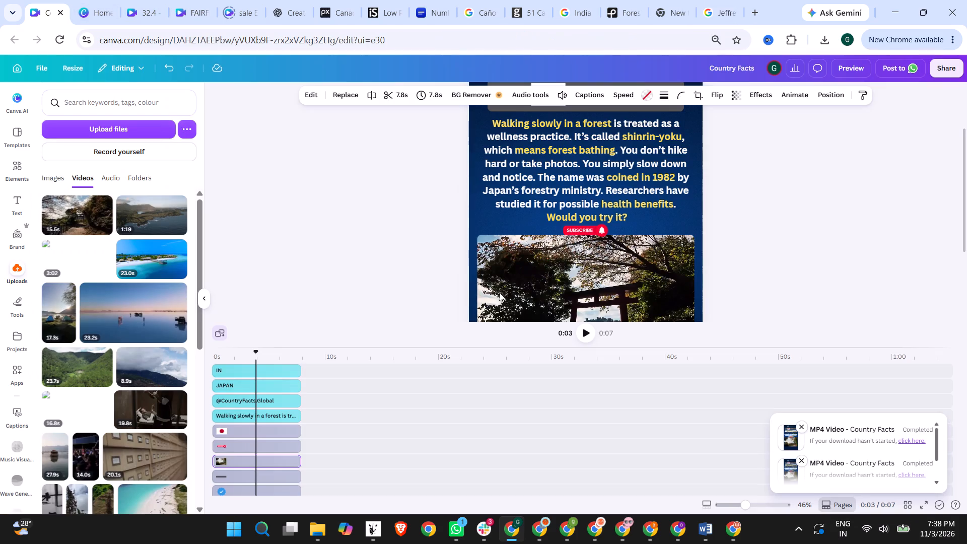
pyautogui.click(154, 0)
pyautogui.hotkey('ctrl', 'v')
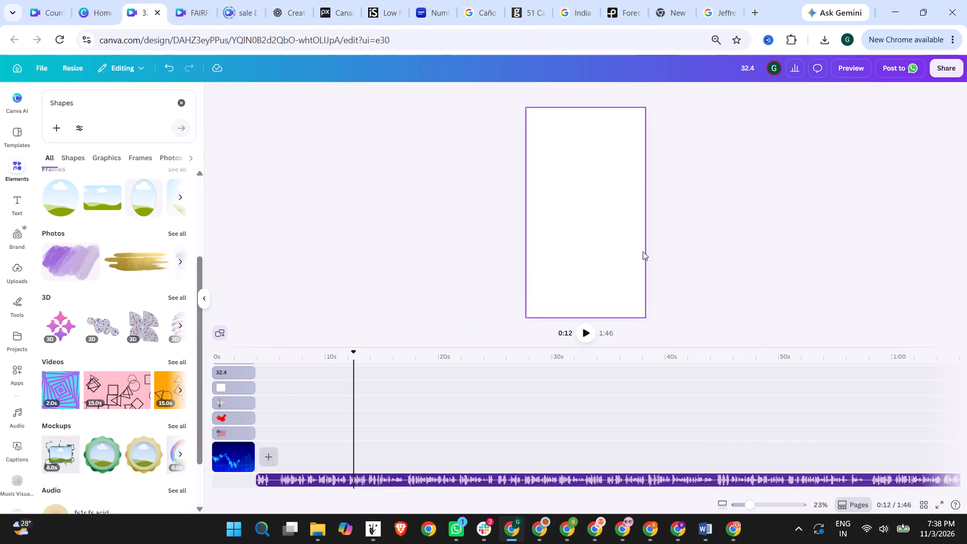
pyautogui.click(575, 222)
pyautogui.moveTo(577, 221); pyautogui.dragTo(548, 188)
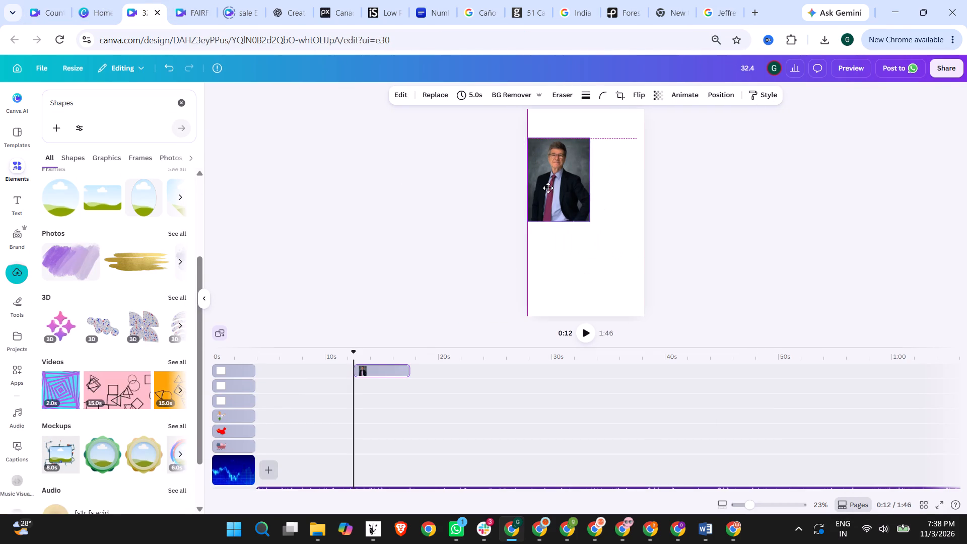
pyautogui.moveTo(548, 188); pyautogui.dragTo(556, 175)
pyautogui.moveTo(595, 209); pyautogui.dragTo(650, 263)
pyautogui.moveTo(580, 221); pyautogui.dragTo(580, 230)
pyautogui.click(692, 213)
# Duplicate the Jeffrey Sachs portrait and align the copy exactly over the original.
pyautogui.click(557, 214)
pyautogui.rightClick(557, 214)
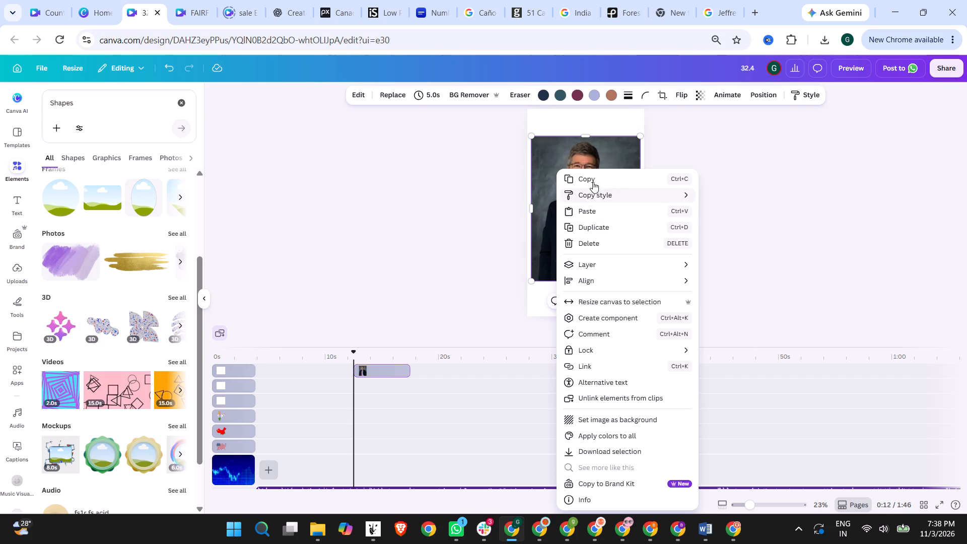
pyautogui.click(592, 181)
pyautogui.hotkey('ctrl', 'v')
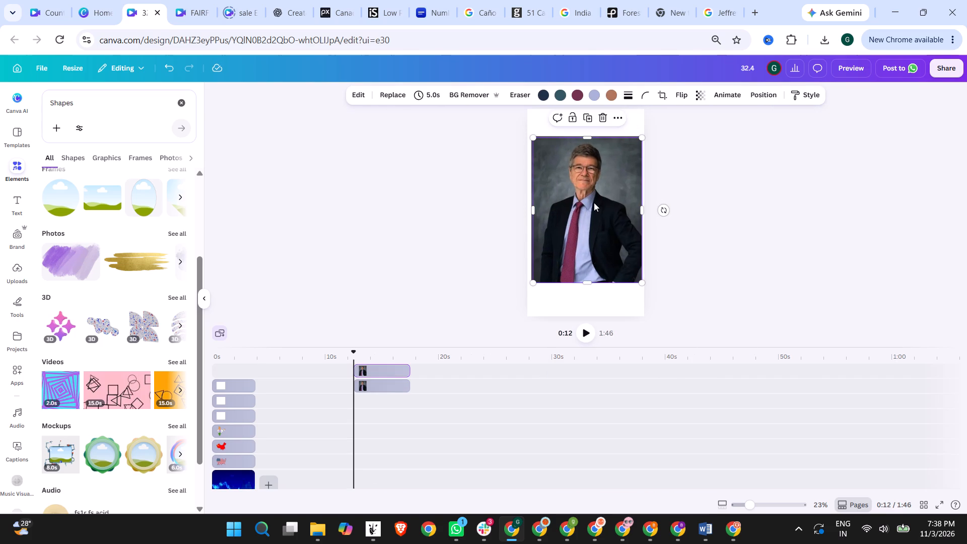
pyautogui.moveTo(570, 217); pyautogui.dragTo(569, 217)
pyautogui.moveTo(569, 217); pyautogui.dragTo(569, 212)
pyautogui.click(693, 217)
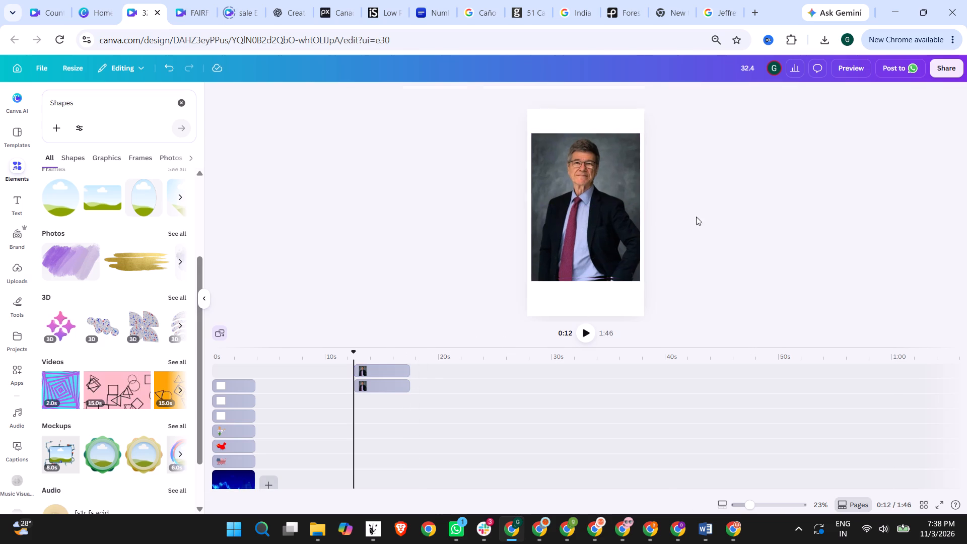
# Enlarge the lower copy of the portrait until it fills the whole page behind the front photo.
pyautogui.click(387, 384)
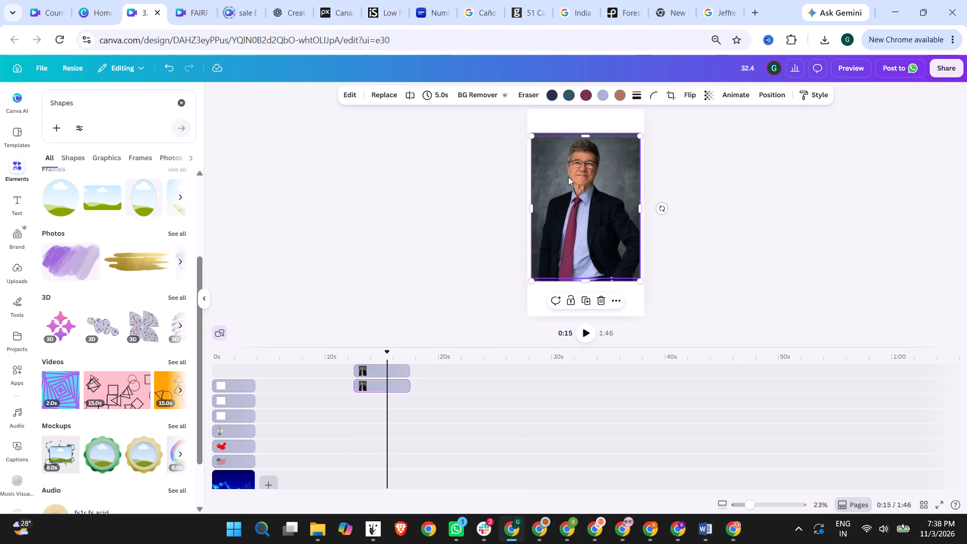
pyautogui.moveTo(531, 138); pyautogui.dragTo(468, 88)
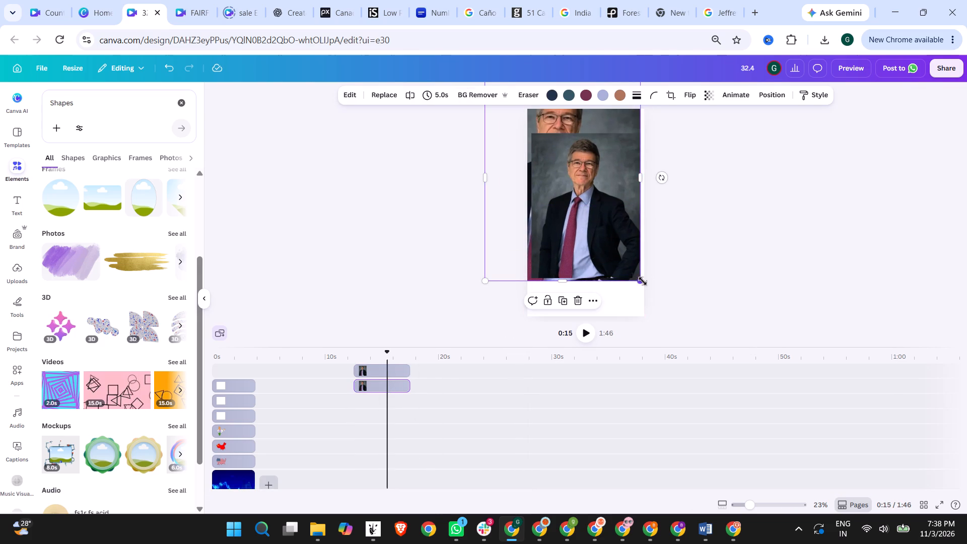
pyautogui.moveTo(643, 281); pyautogui.dragTo(667, 310)
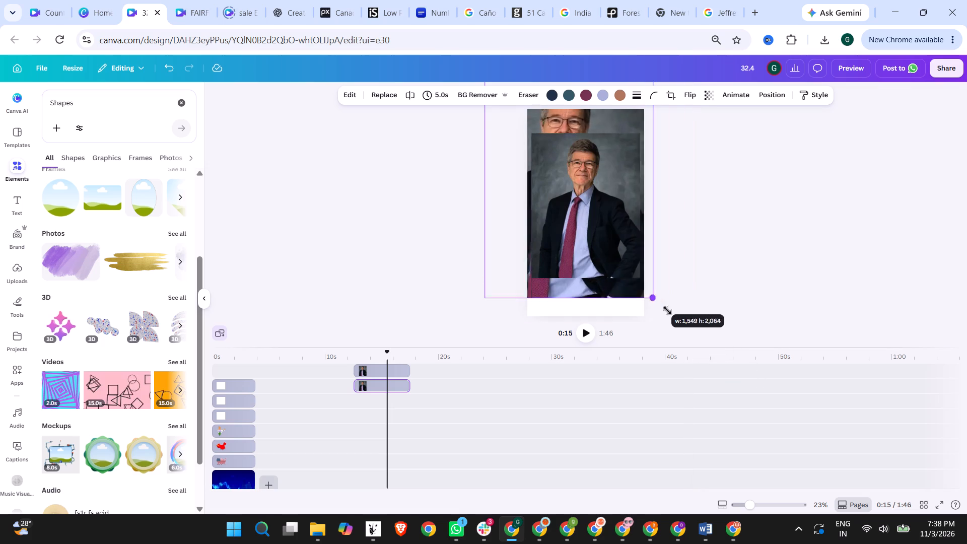
pyautogui.moveTo(667, 310); pyautogui.dragTo(678, 325)
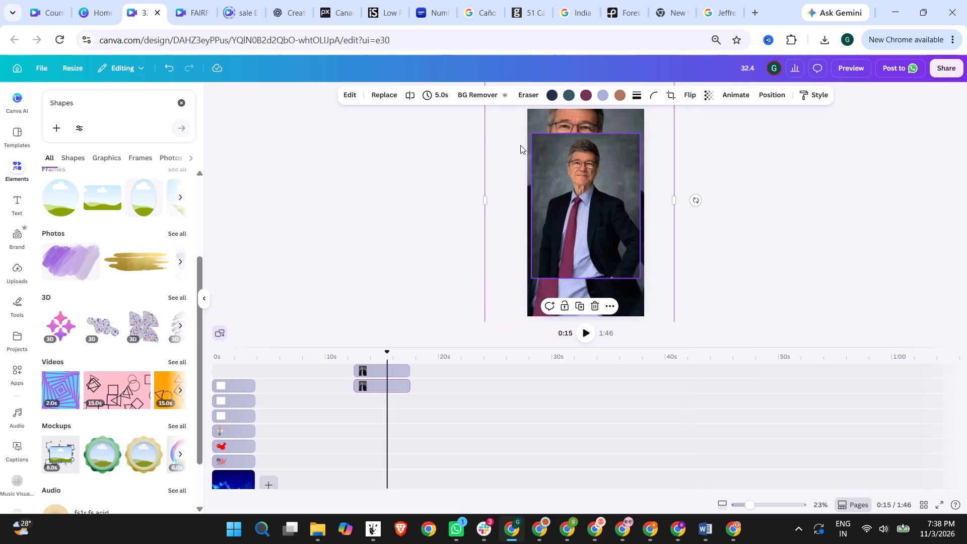
# Look through the image-editing tools, apps and Area and Element selection modes for the enlarged background portrait.
pyautogui.click(351, 96)
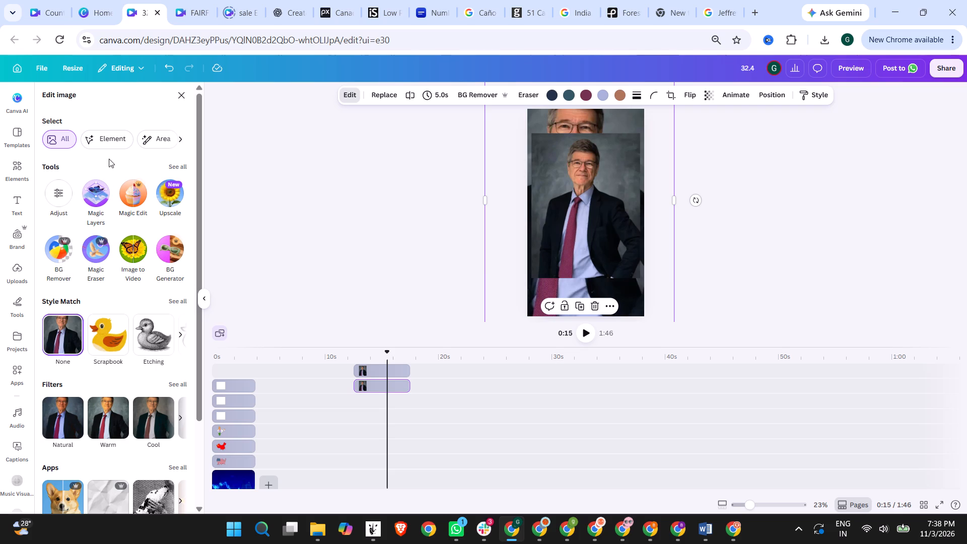
pyautogui.scroll(-1, 147, 284)
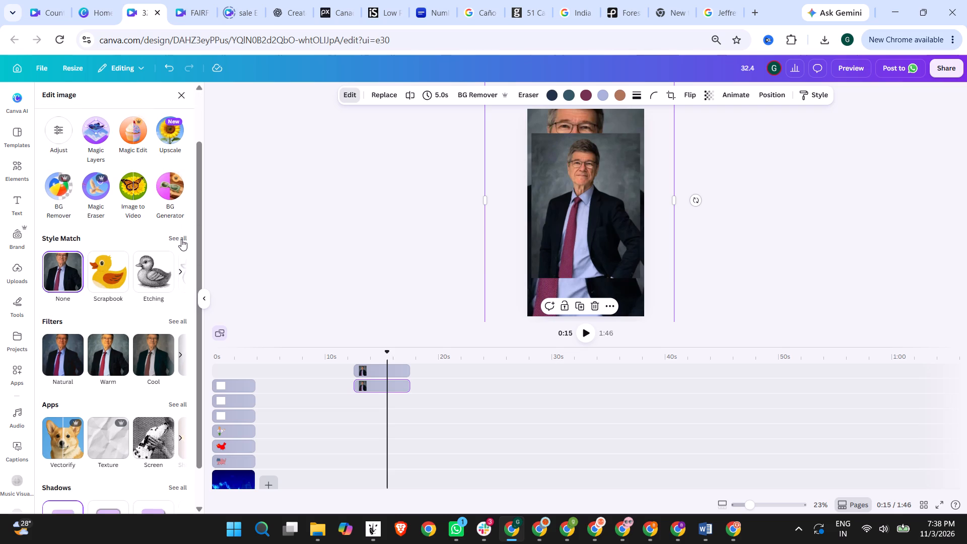
pyautogui.scroll(-2, 151, 350)
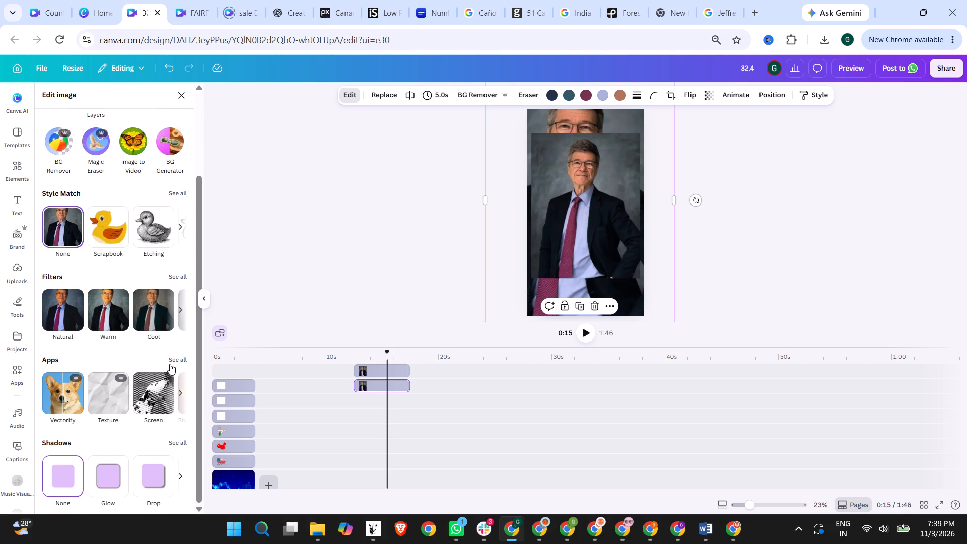
pyautogui.click(171, 363)
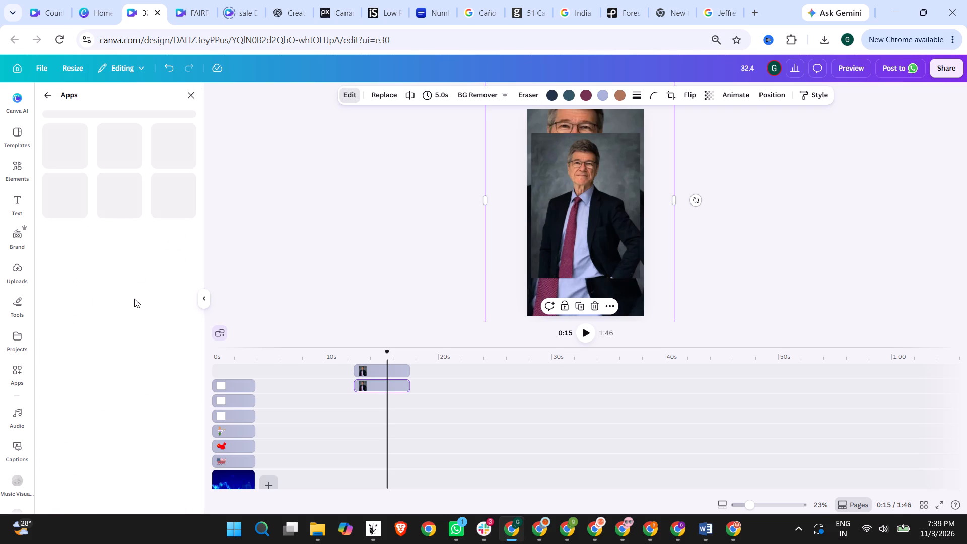
pyautogui.click(49, 98)
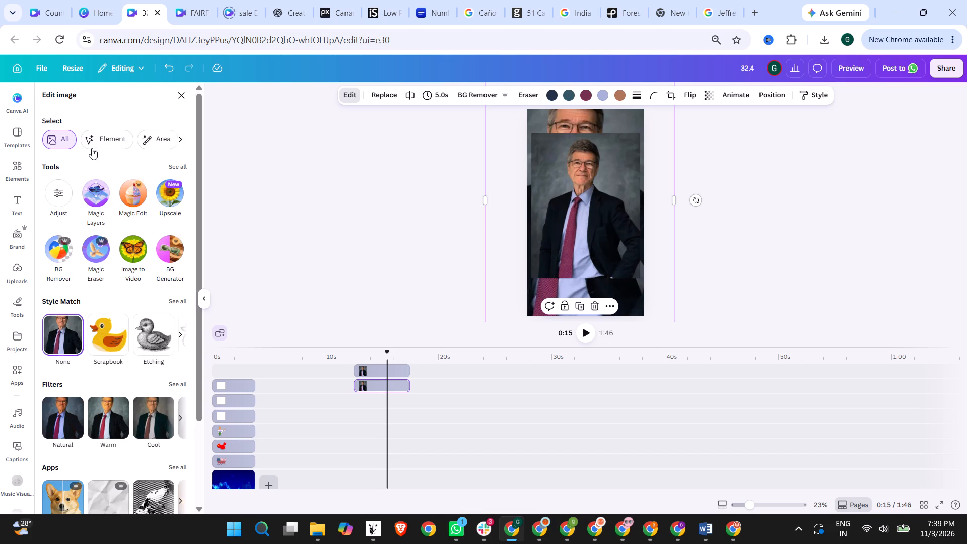
pyautogui.click(180, 139)
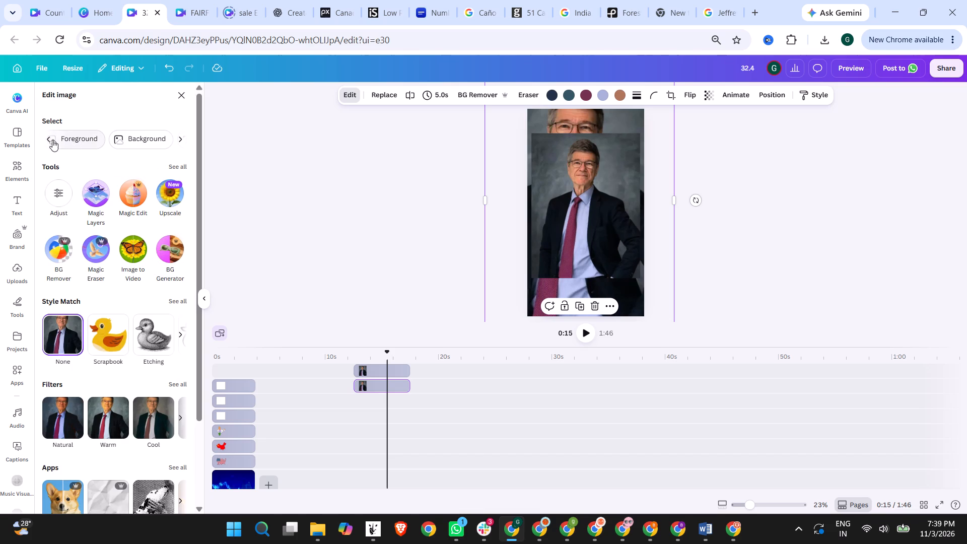
pyautogui.click(46, 140)
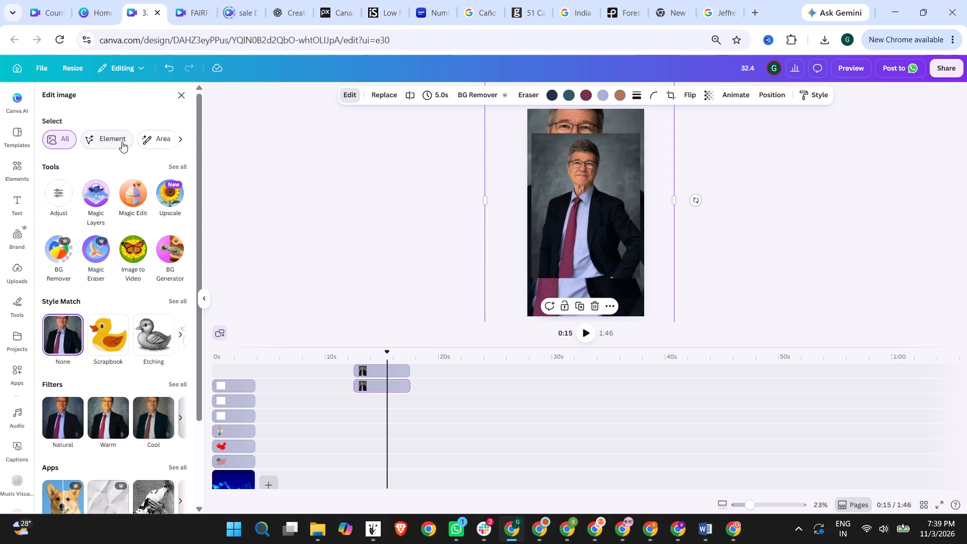
pyautogui.click(148, 141)
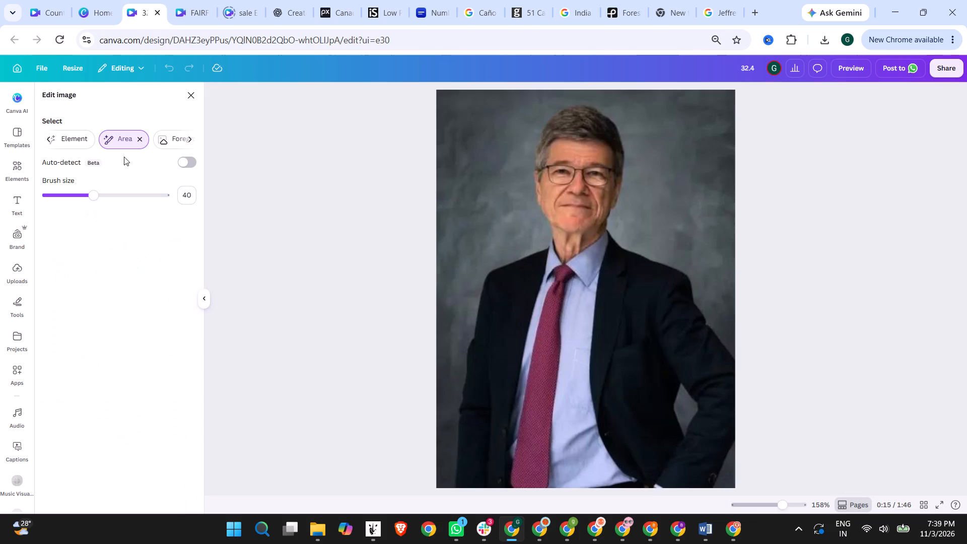
pyautogui.click(70, 146)
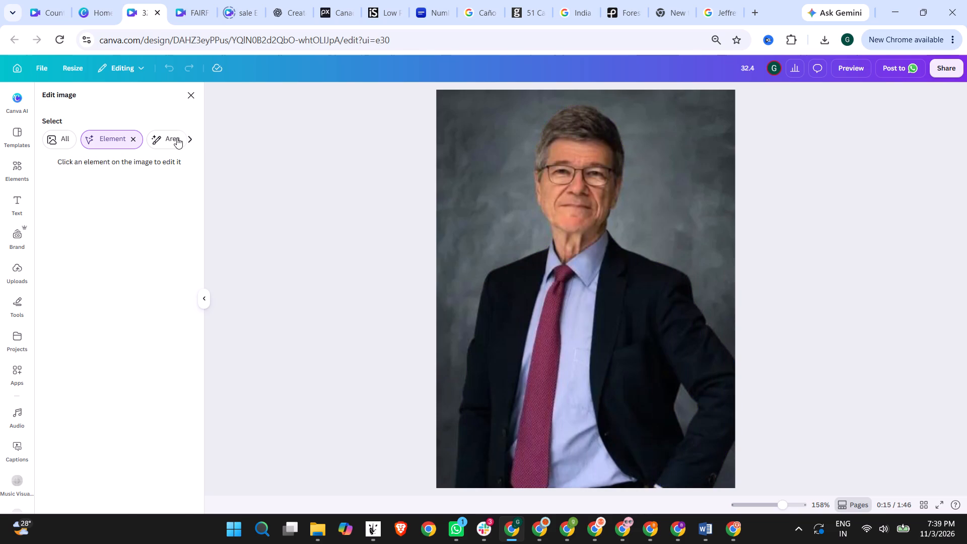
pyautogui.press('Escape')
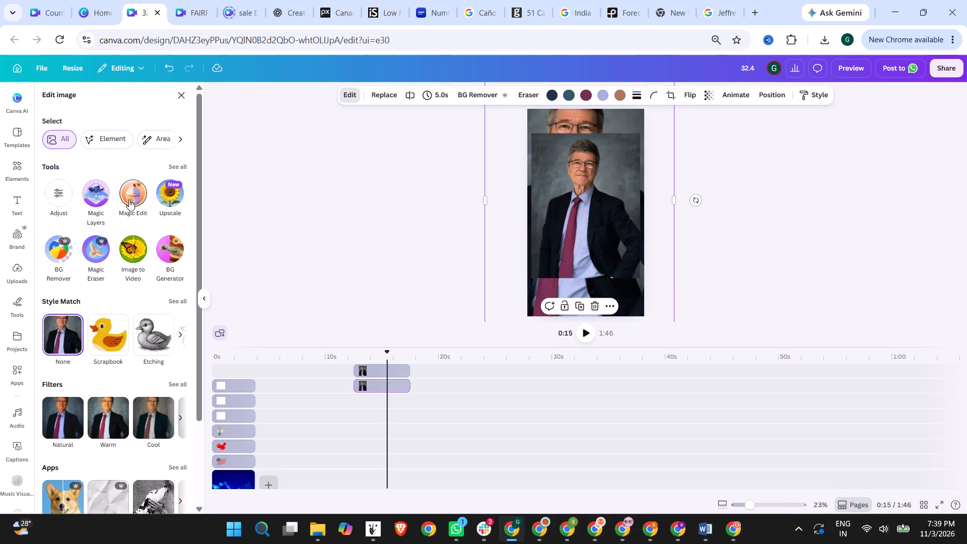
# Look through the full set of Style Match styles for the background portrait, from illustration to craft and texture.
pyautogui.click(175, 299)
pyautogui.scroll(-4, 143, 312)
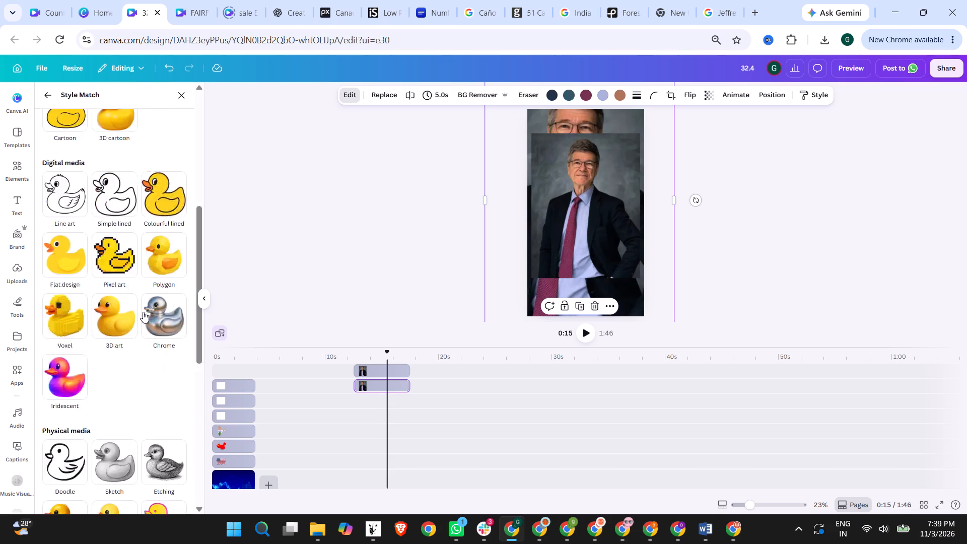
pyautogui.scroll(-6, 143, 312)
pyautogui.scroll(2, 143, 312)
pyautogui.scroll(-10, 143, 312)
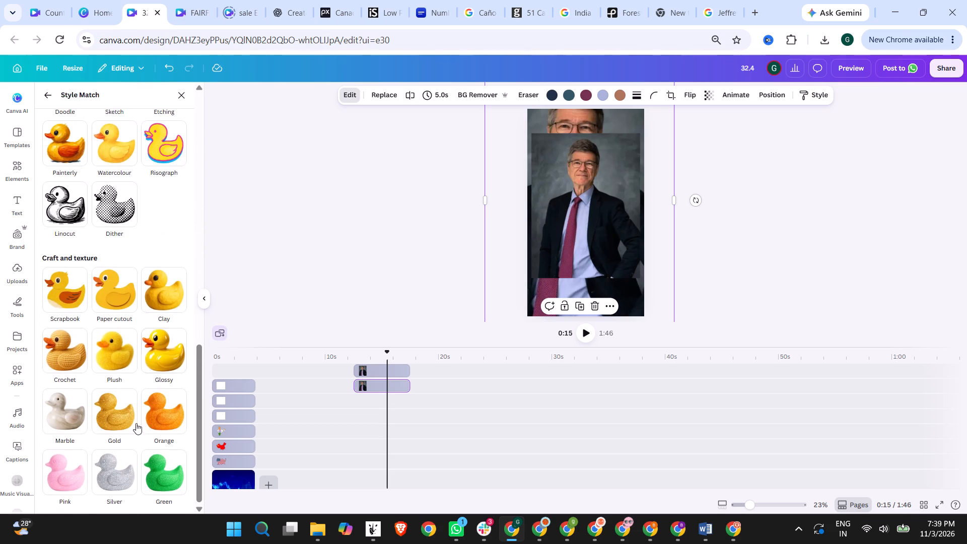
pyautogui.scroll(4, 114, 389)
pyautogui.scroll(4, 140, 425)
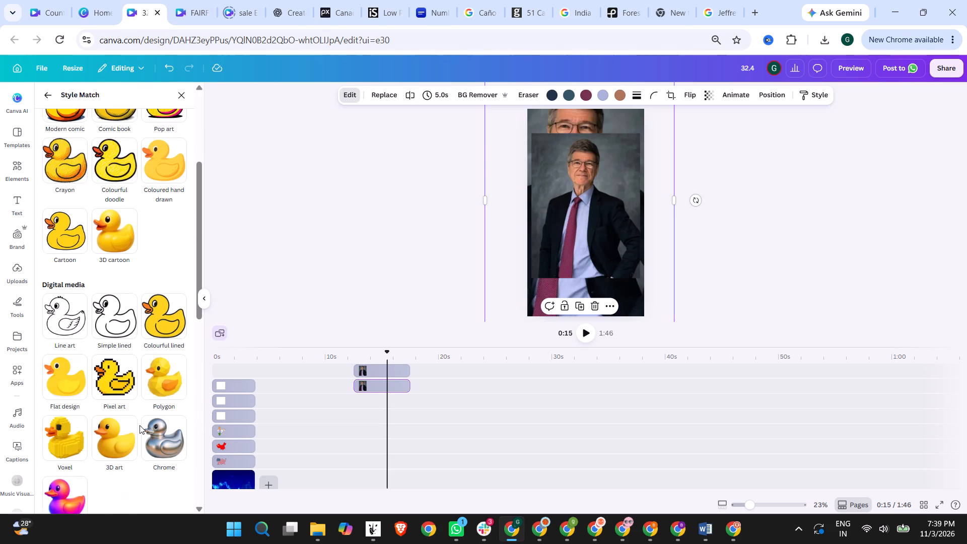
pyautogui.scroll(4, 134, 393)
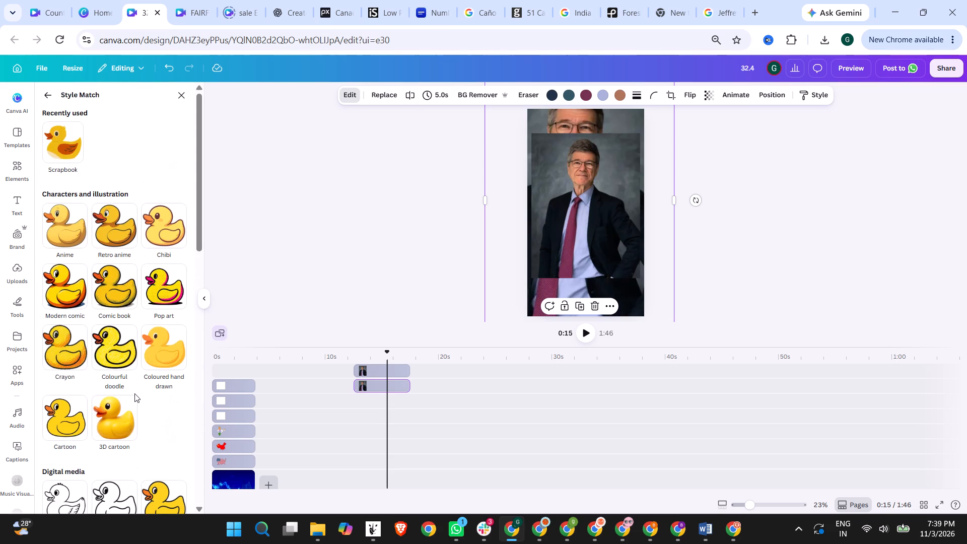
pyautogui.scroll(-4, 134, 393)
pyautogui.scroll(4, 134, 393)
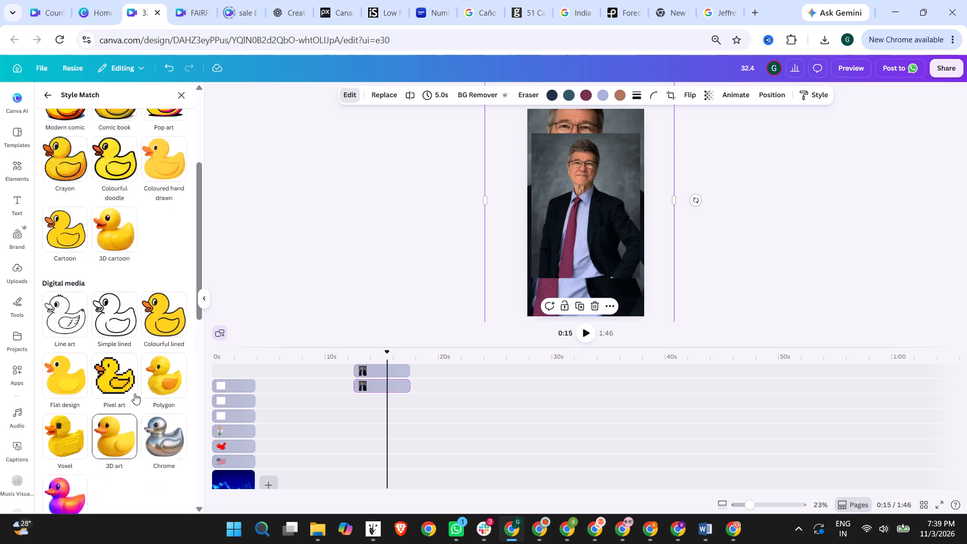
pyautogui.scroll(2, 134, 393)
pyautogui.click(48, 91)
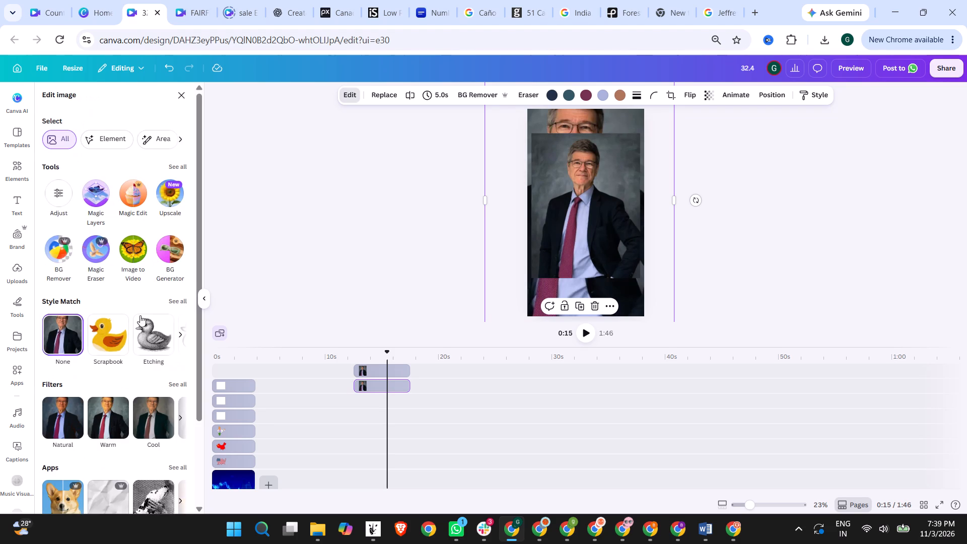
# Look through the full range of image filters available for the background portrait, including the Duotone set.
pyautogui.scroll(-2, 140, 319)
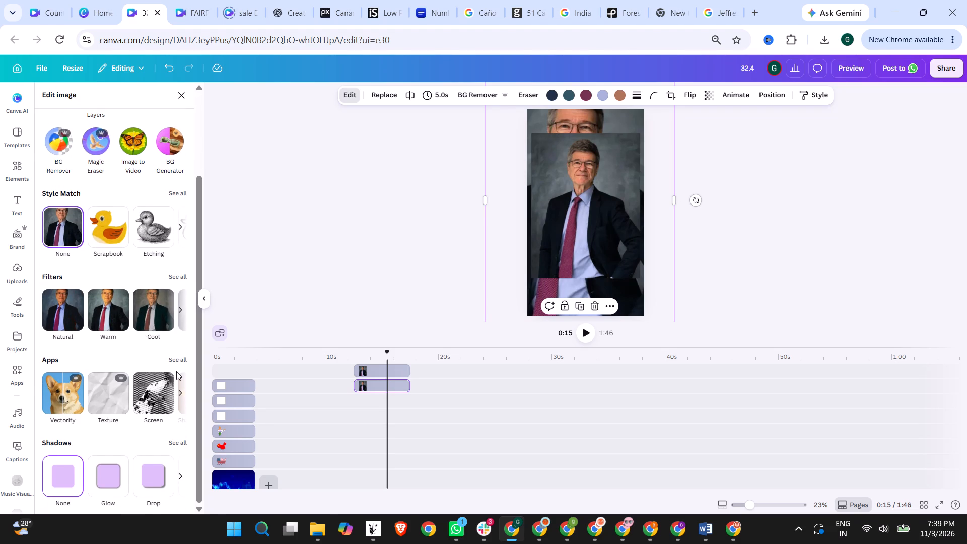
pyautogui.click(181, 274)
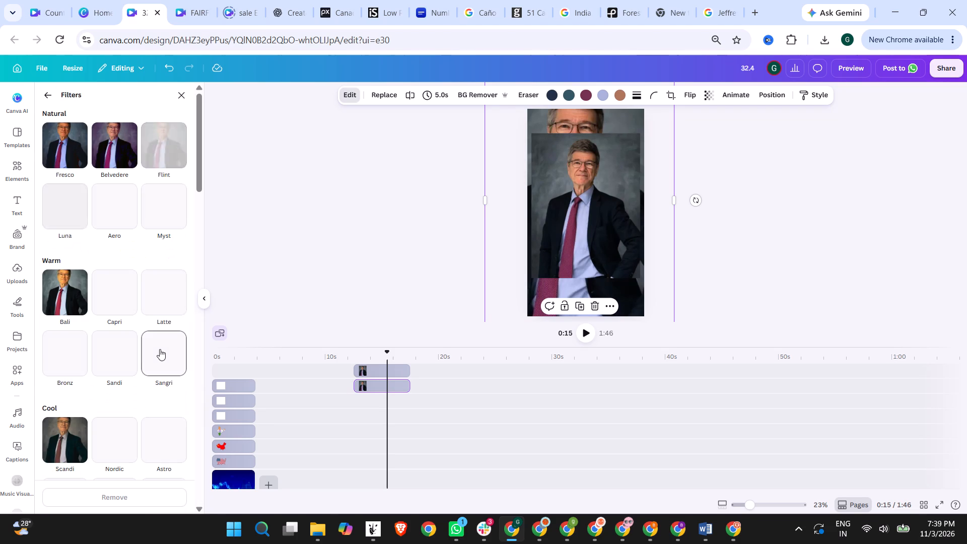
pyautogui.scroll(-17, 160, 349)
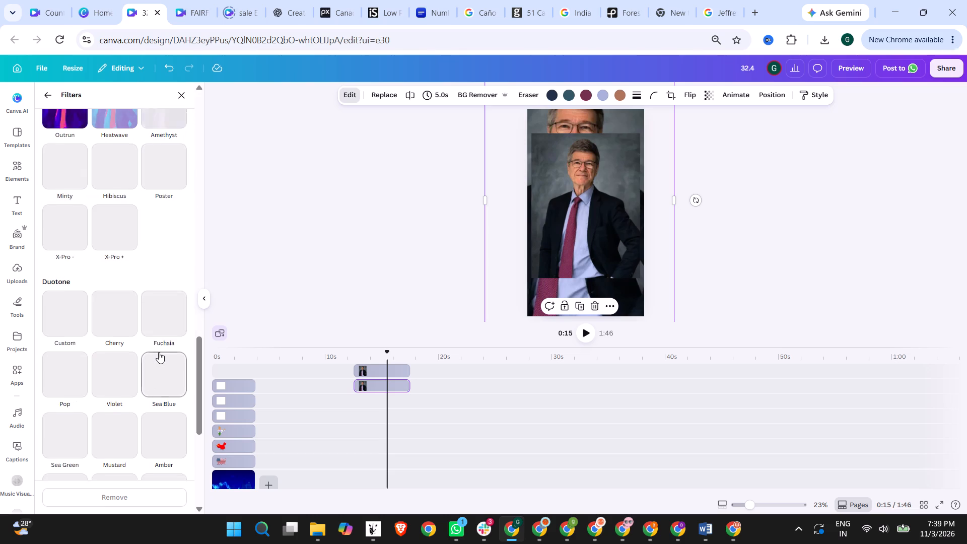
pyautogui.scroll(-7, 159, 352)
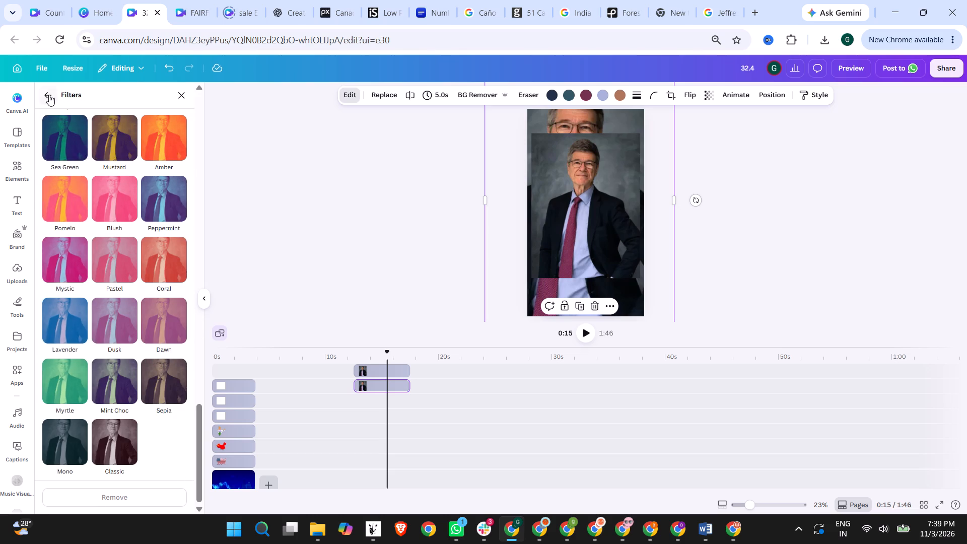
pyautogui.click(49, 95)
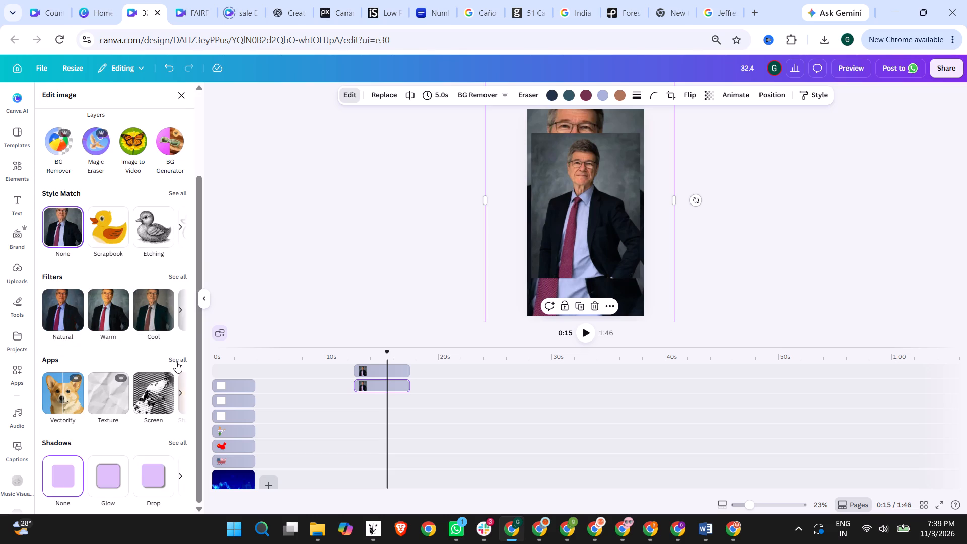
pyautogui.scroll(-3, 163, 393)
pyautogui.scroll(11, 162, 398)
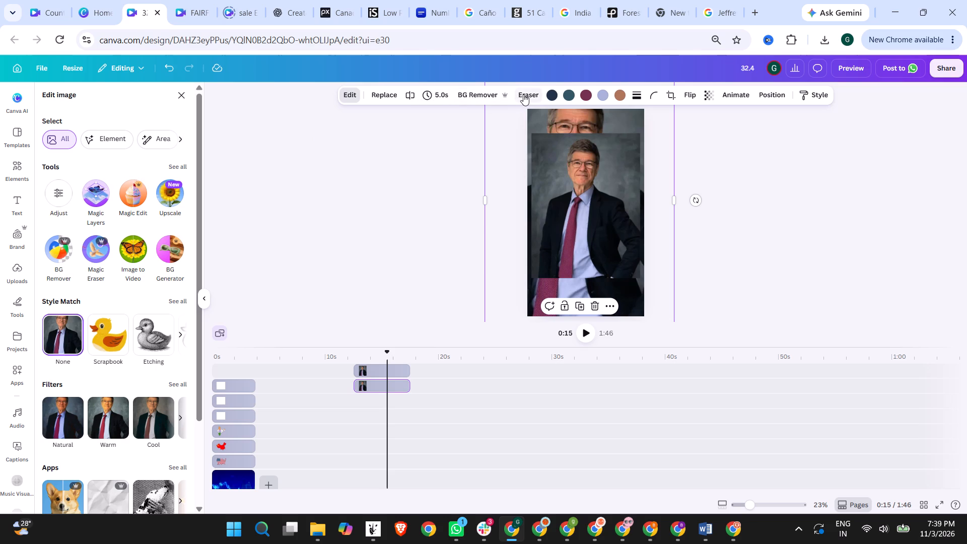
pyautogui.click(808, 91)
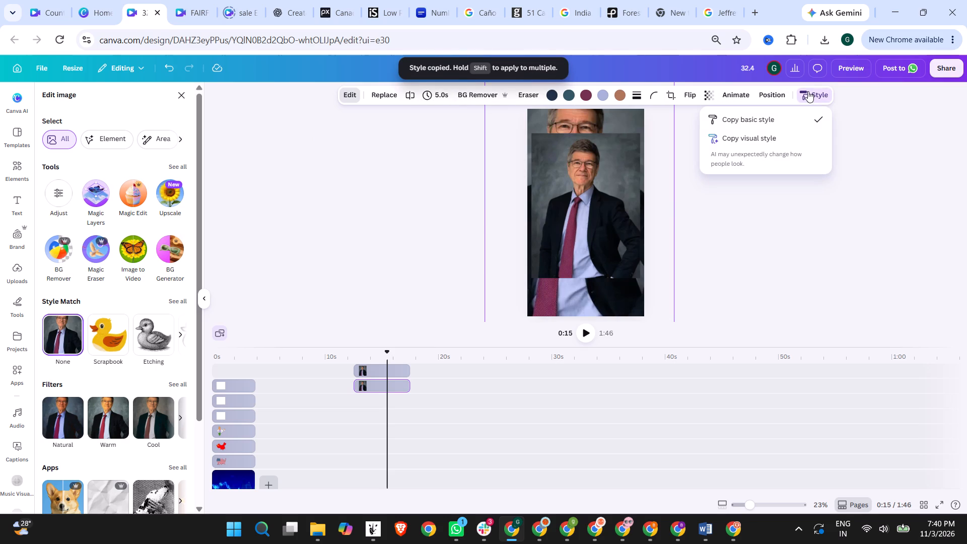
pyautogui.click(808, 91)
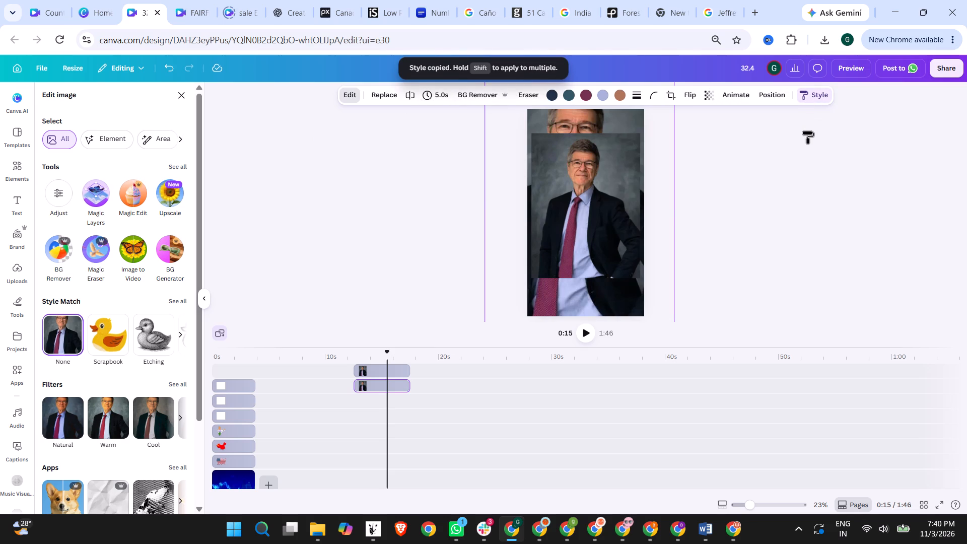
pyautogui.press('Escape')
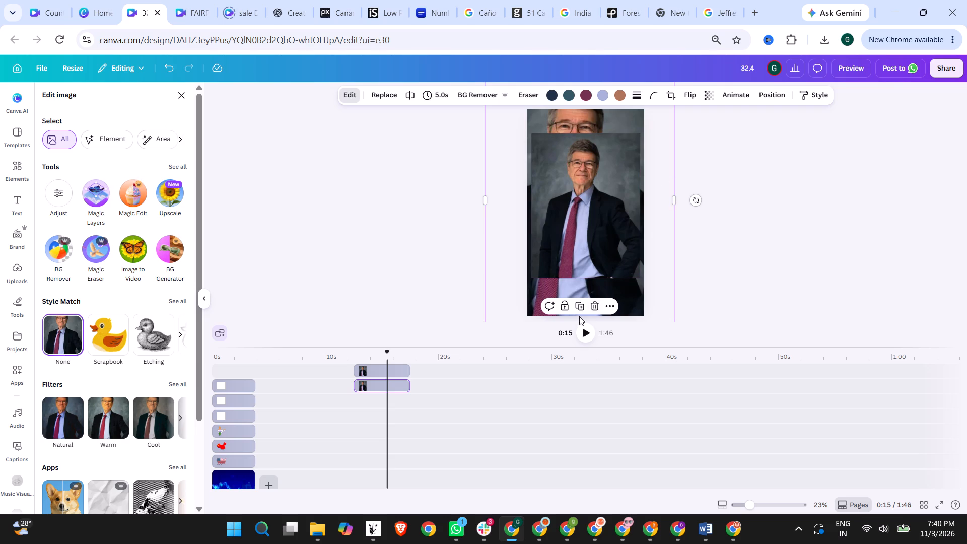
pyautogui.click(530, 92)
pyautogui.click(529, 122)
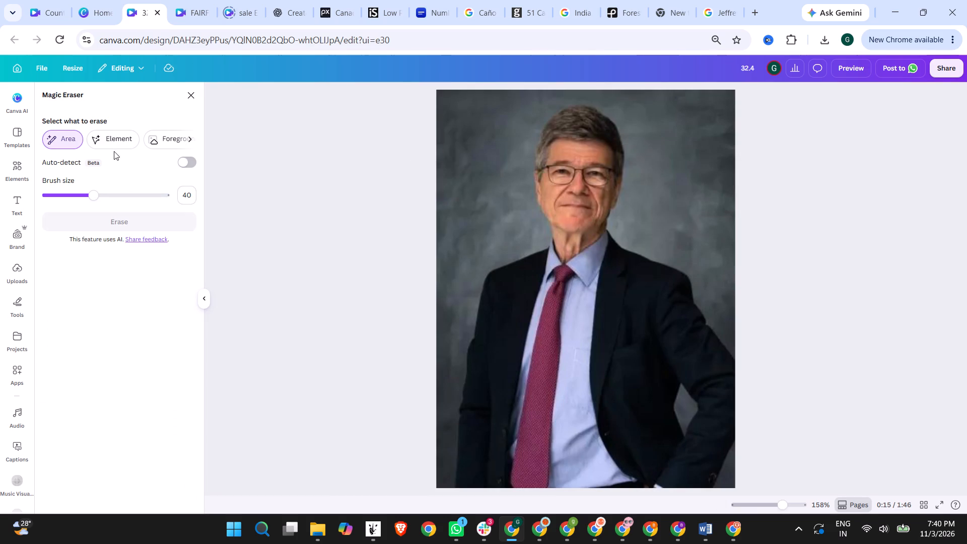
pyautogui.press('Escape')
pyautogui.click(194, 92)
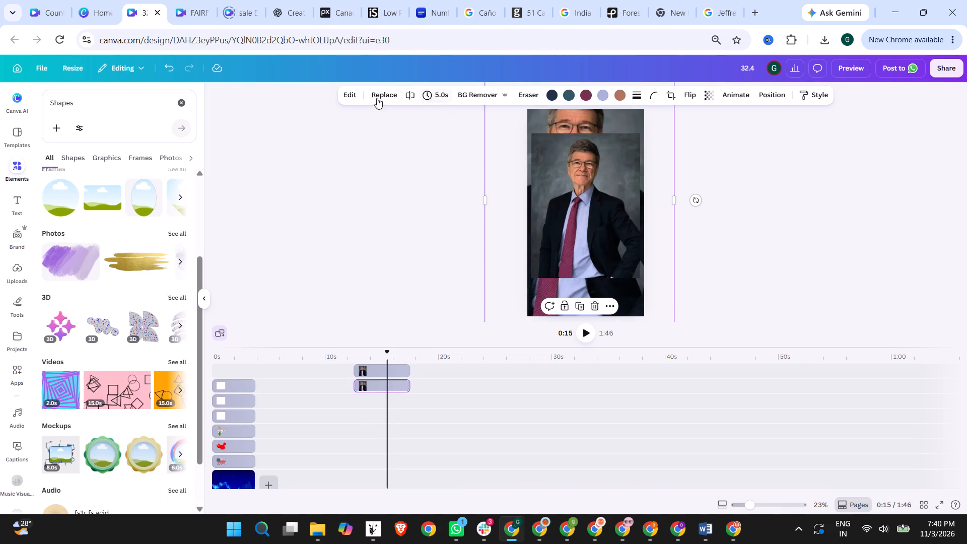
# Search the elements library for "blur" and show all of the matching graphics.
pyautogui.scroll(-2, 144, 307)
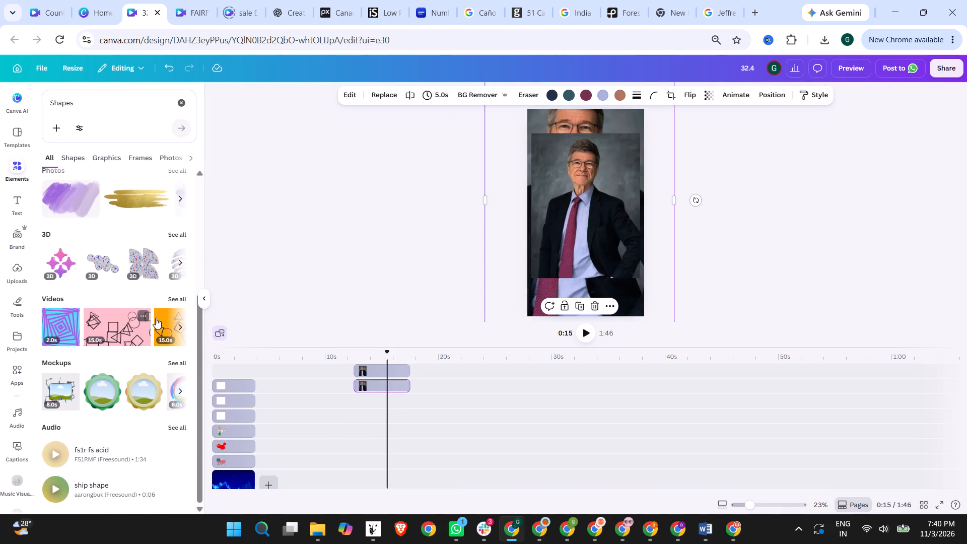
pyautogui.moveTo(110, 105); pyautogui.dragTo(0, 107)
pyautogui.write('blur')
pyautogui.press('Return')
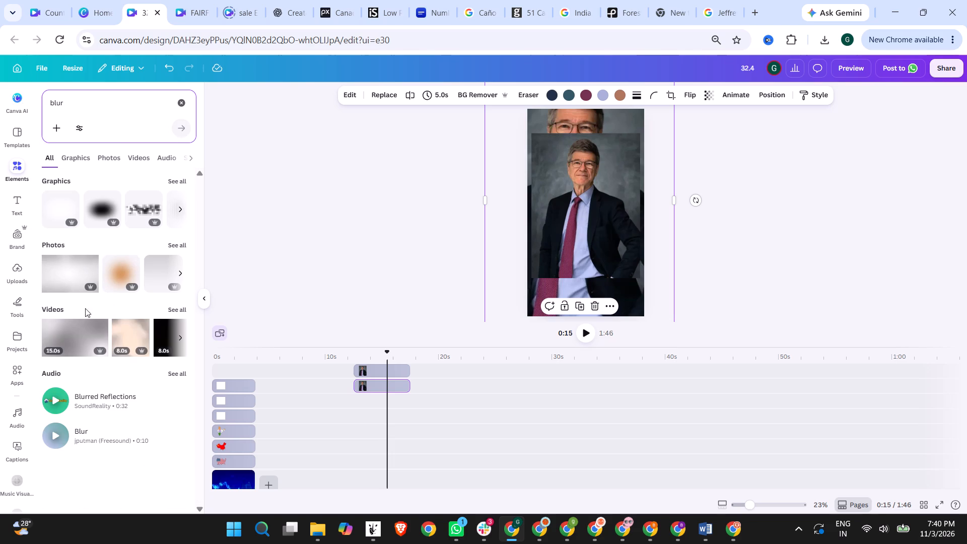
pyautogui.click(17, 304)
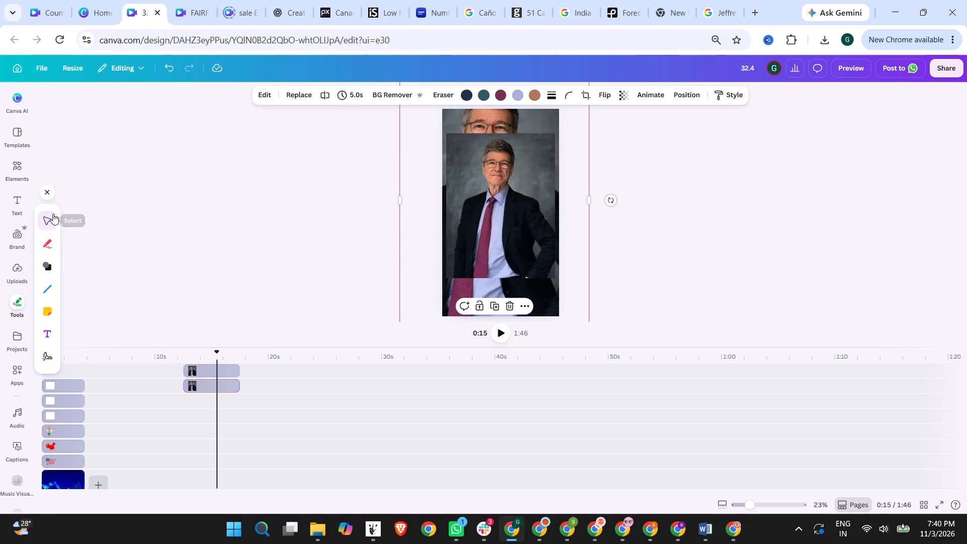
pyautogui.click(23, 348)
pyautogui.click(16, 164)
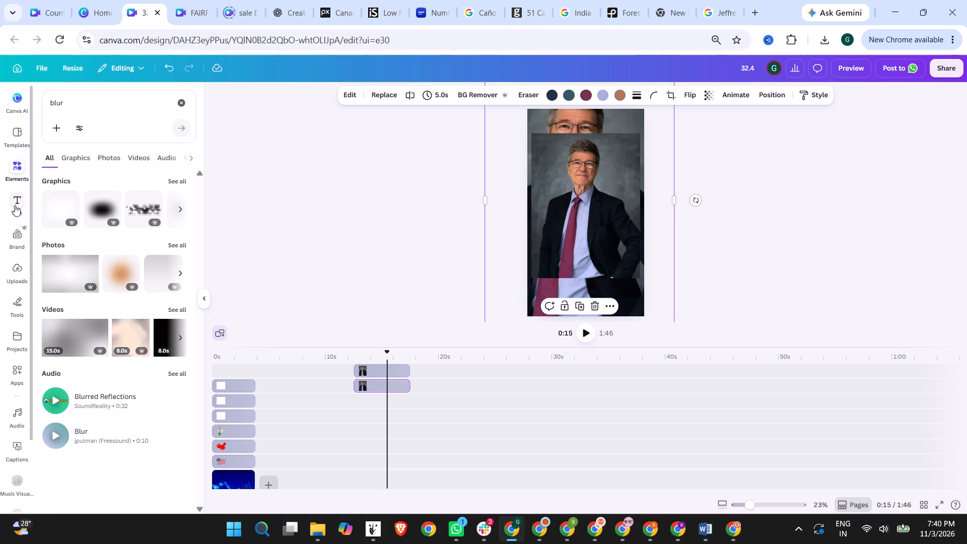
pyautogui.click(181, 176)
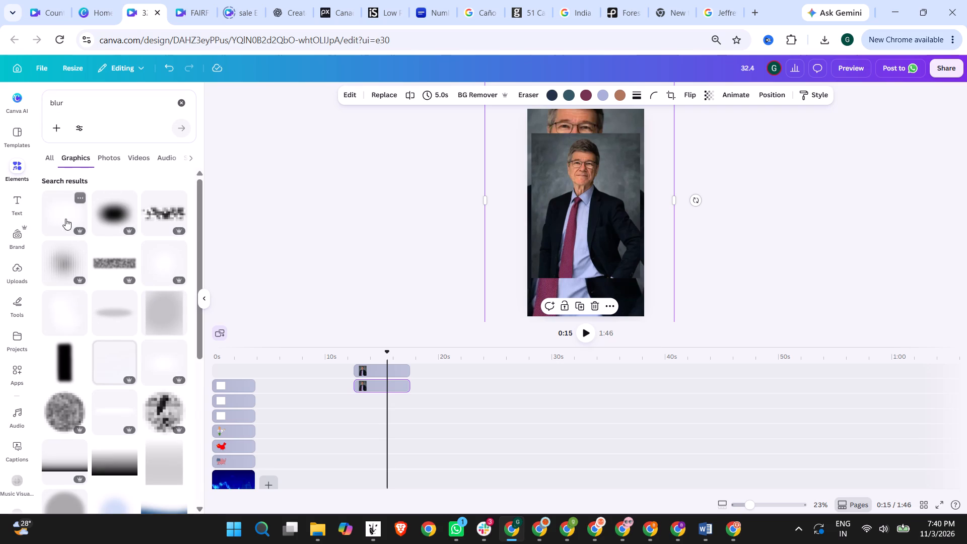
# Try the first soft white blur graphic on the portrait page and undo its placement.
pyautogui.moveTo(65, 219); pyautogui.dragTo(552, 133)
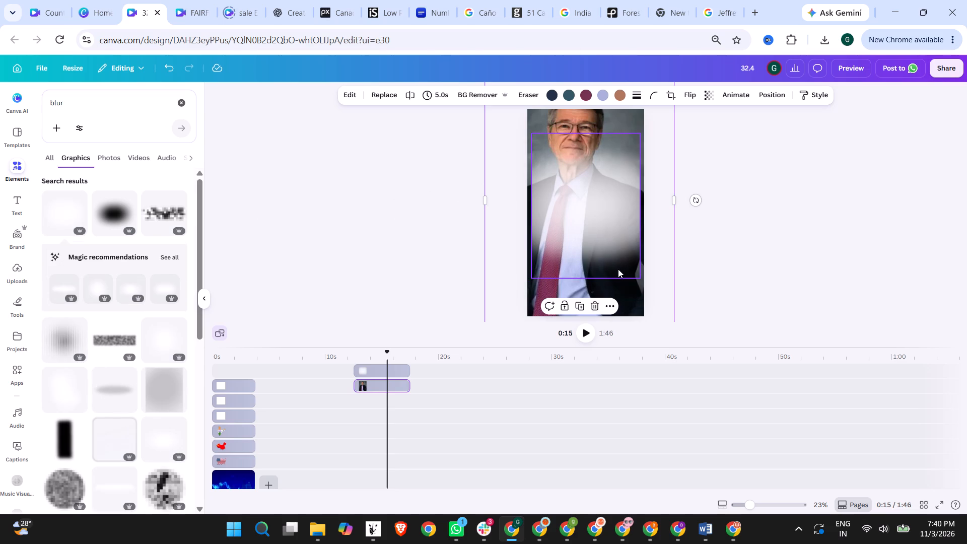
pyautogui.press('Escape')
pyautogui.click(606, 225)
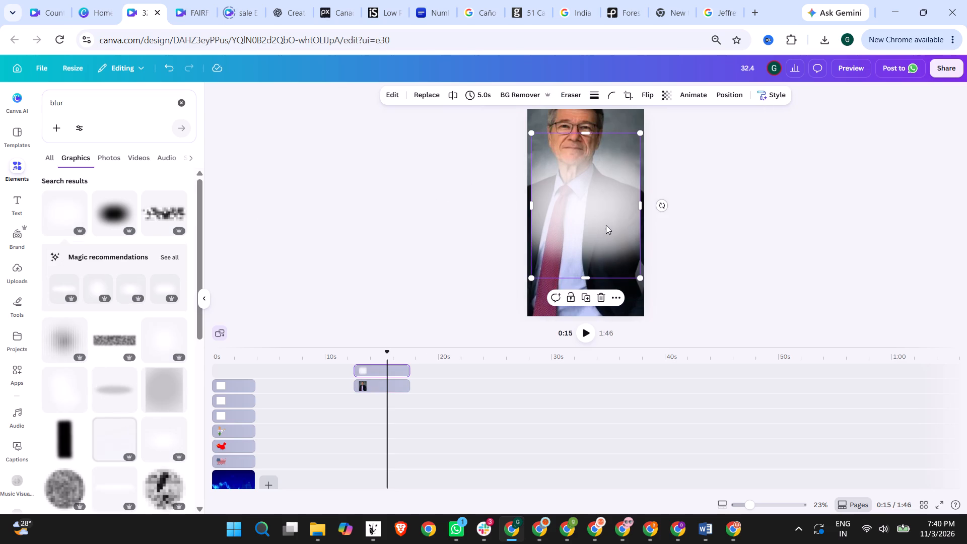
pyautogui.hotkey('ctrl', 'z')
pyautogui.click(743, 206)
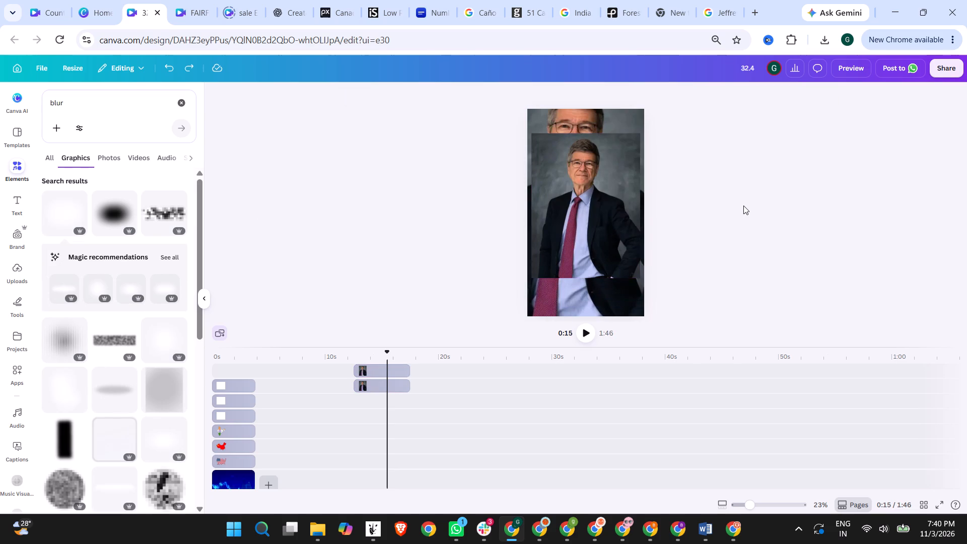
# Start a web search in a new tab for "how to blur".
pyautogui.click(754, 8)
pyautogui.write('how to blur')
pyautogui.press('space')
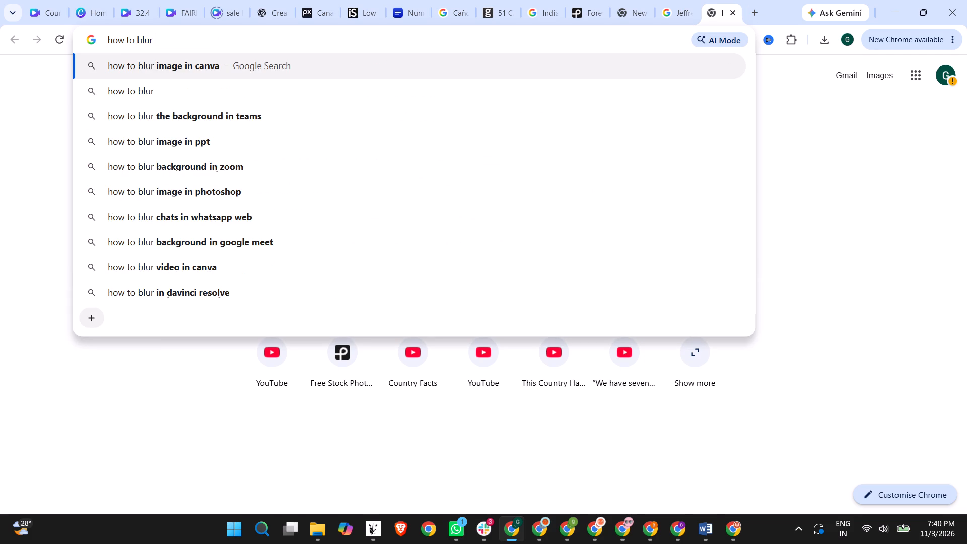
# Search the web for "how to blur photos in canva" and read the suggested instructions.
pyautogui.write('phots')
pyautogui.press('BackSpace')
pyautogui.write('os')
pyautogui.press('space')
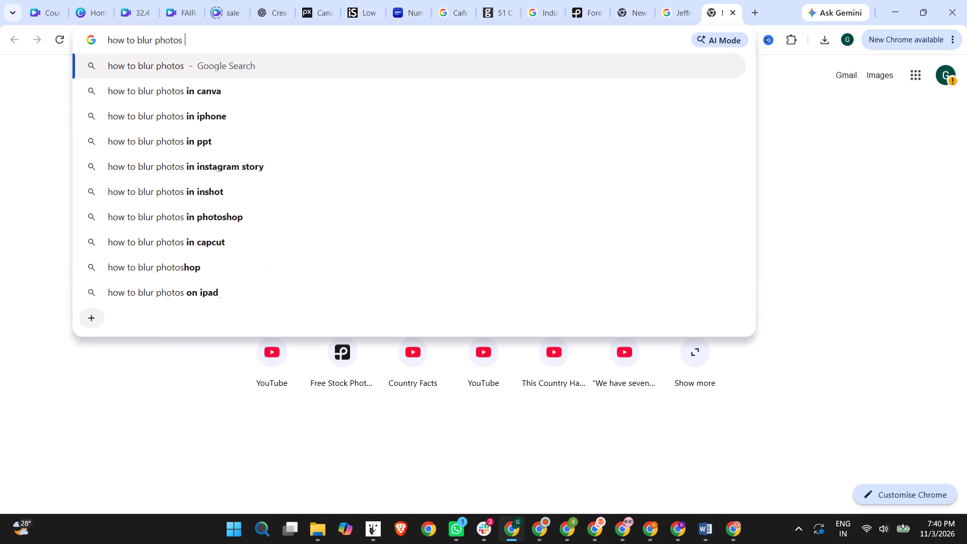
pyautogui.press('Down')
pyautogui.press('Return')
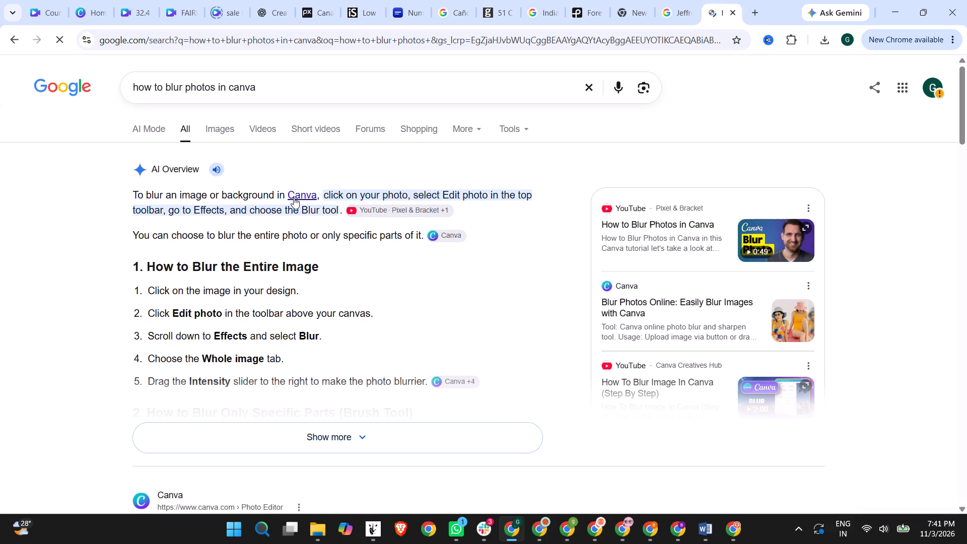
# Back in the Canva design, look through the background portrait's image adjustments, from White balance to Texture, for a blur option.
pyautogui.click(673, 0)
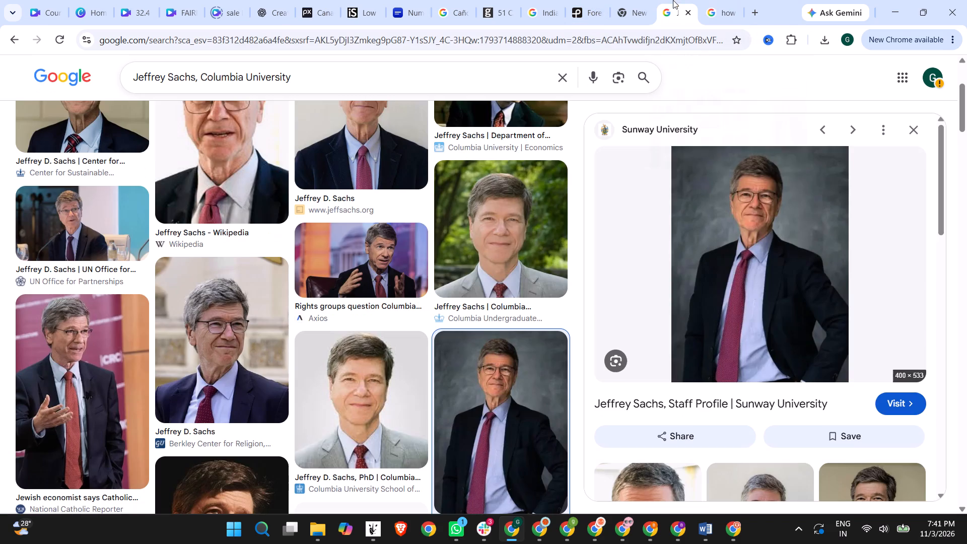
pyautogui.click(96, 0)
pyautogui.click(119, 0)
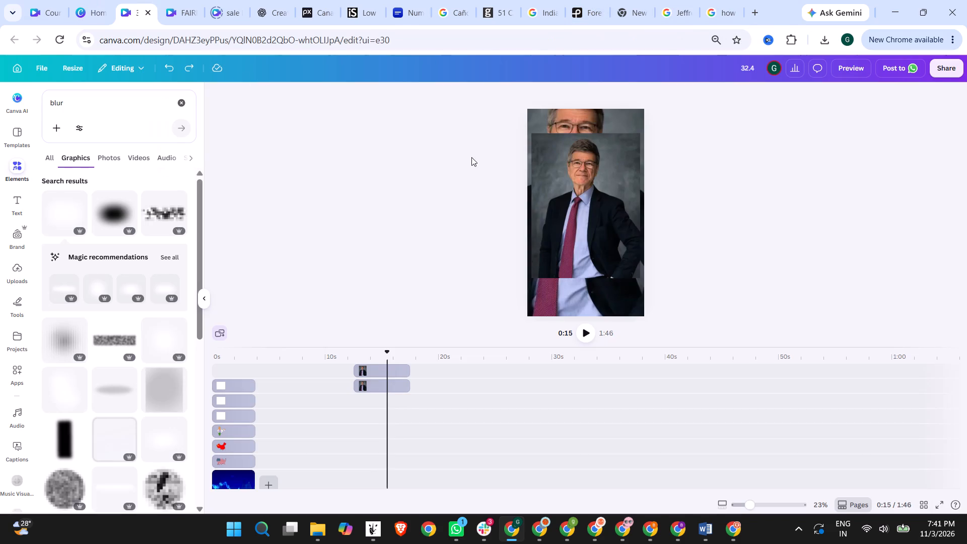
pyautogui.click(561, 123)
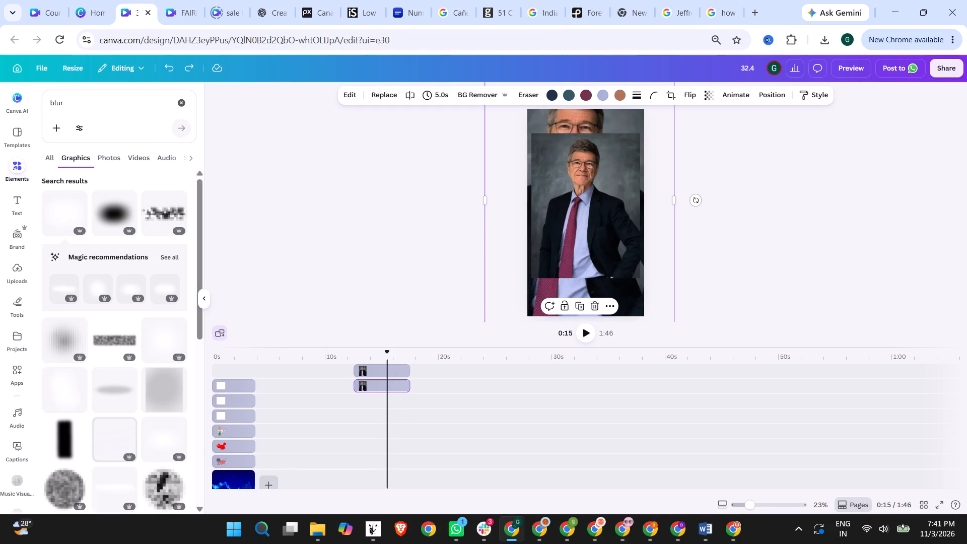
pyautogui.click(183, 104)
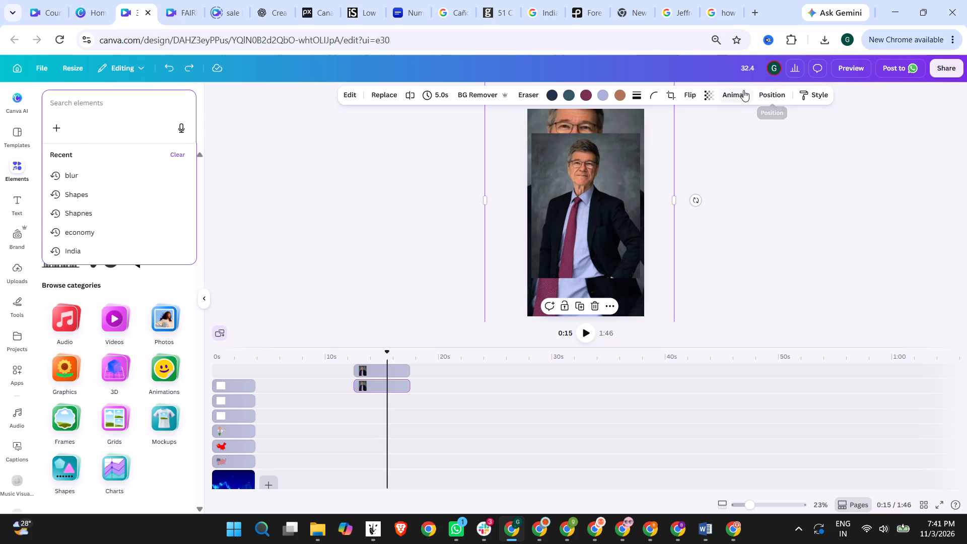
pyautogui.click(343, 91)
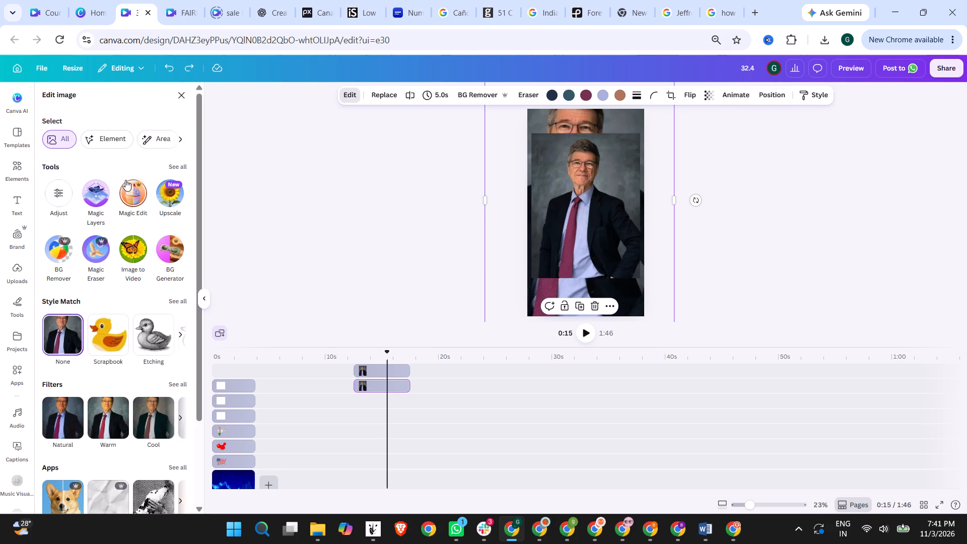
pyautogui.click(61, 194)
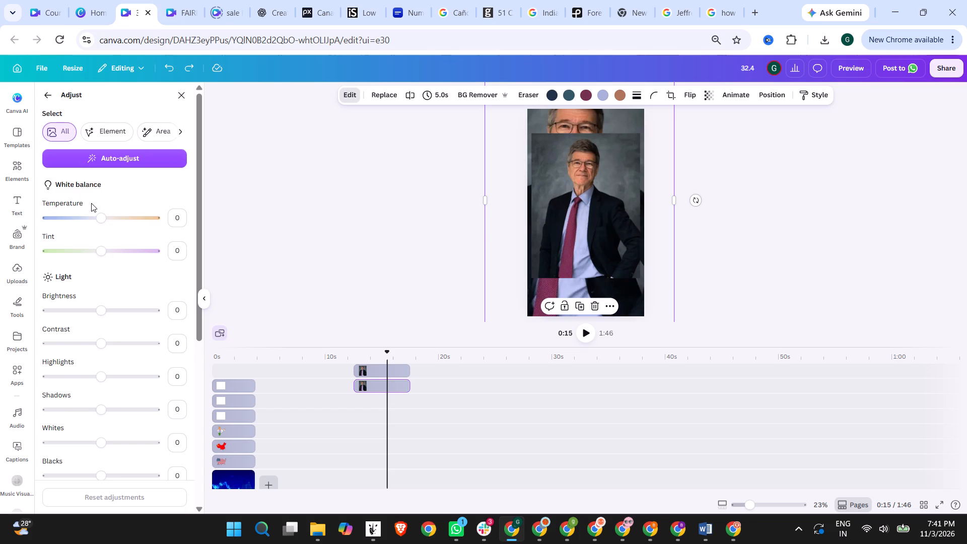
pyautogui.scroll(-7, 114, 245)
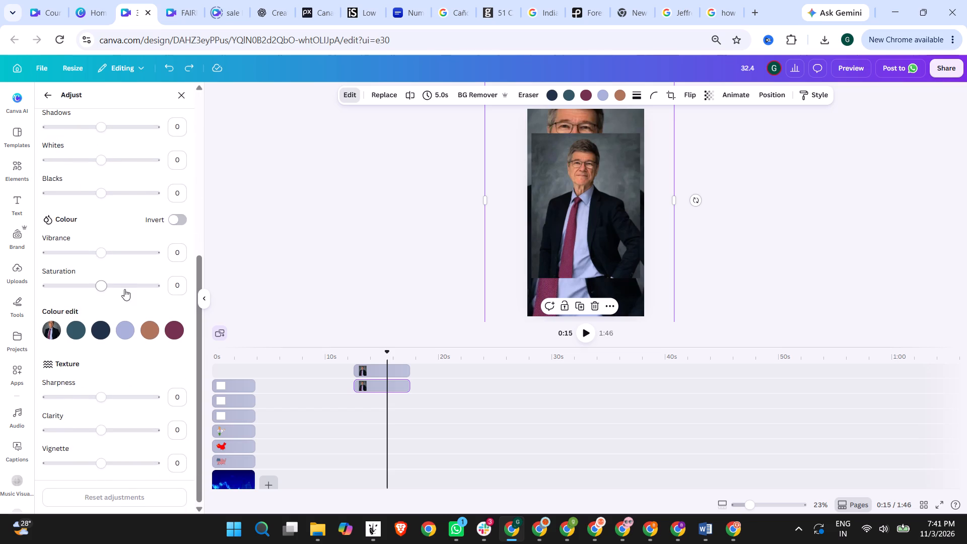
pyautogui.scroll(7, 148, 304)
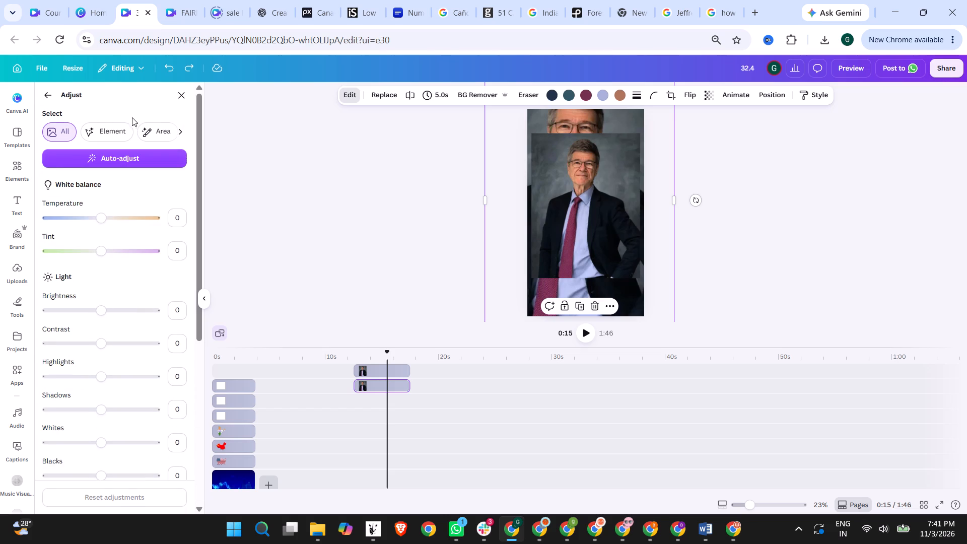
pyautogui.click(43, 94)
# Recheck the blur instructions, then brush blur across the top of the background portrait with brush size 62 and intensity 77.
pyautogui.click(715, 0)
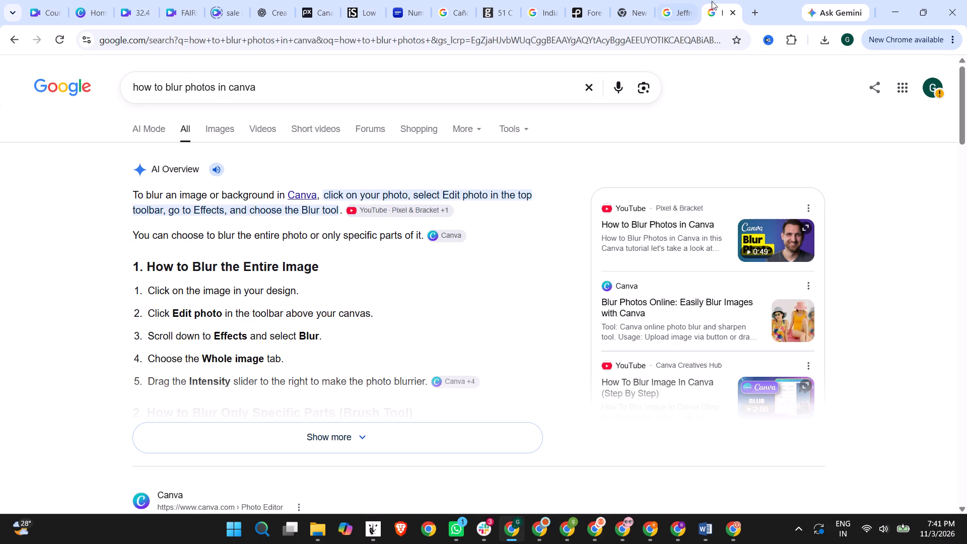
pyautogui.click(131, 0)
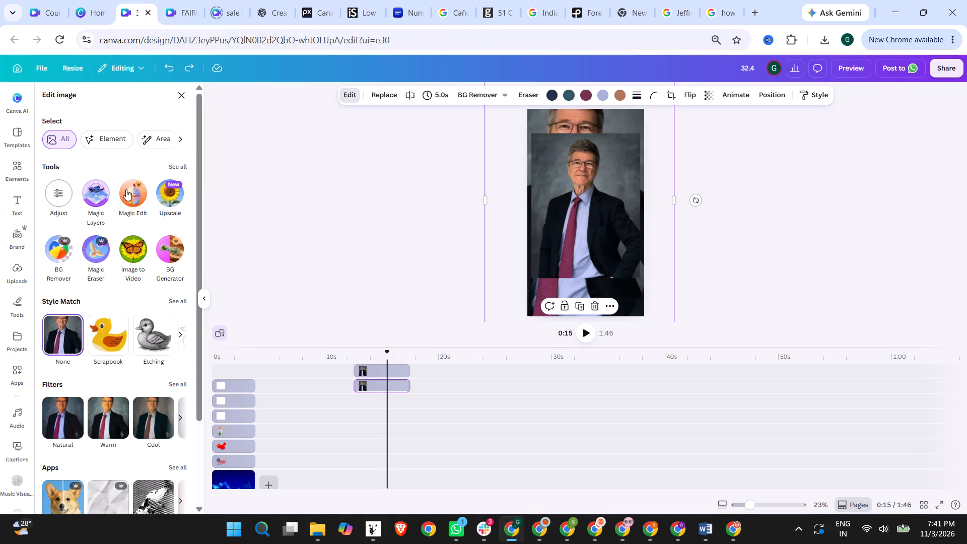
pyautogui.click(180, 170)
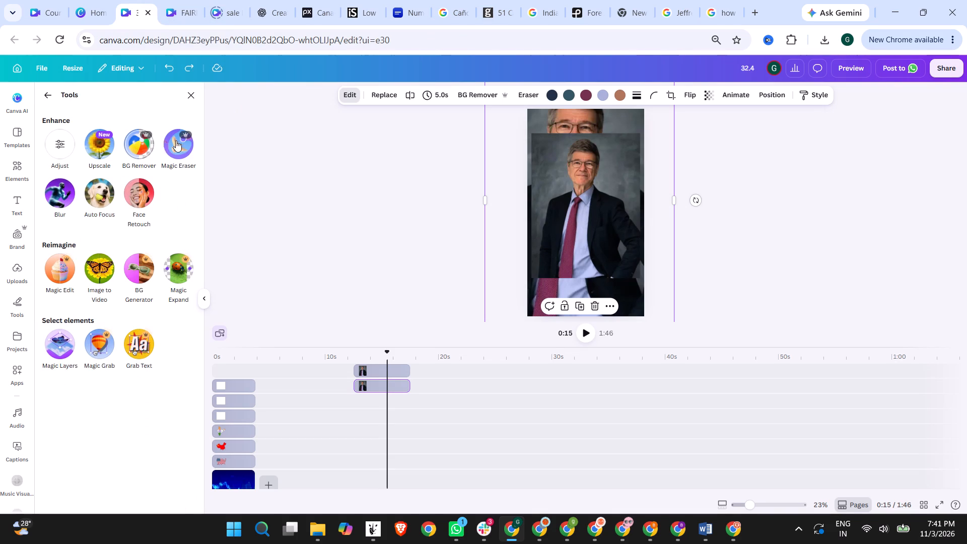
pyautogui.click(49, 193)
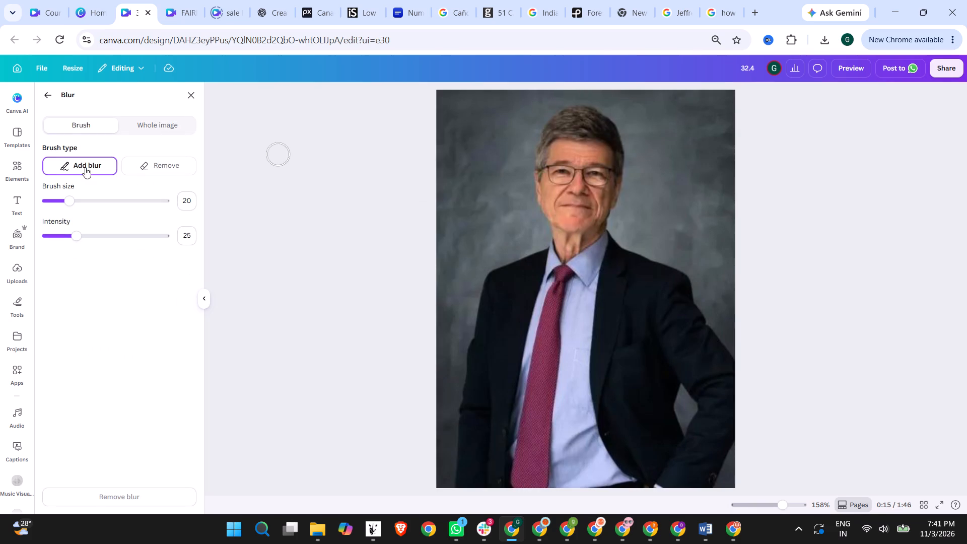
pyautogui.moveTo(70, 200); pyautogui.dragTo(120, 200)
pyautogui.moveTo(79, 234); pyautogui.dragTo(139, 238)
pyautogui.moveTo(481, 155); pyautogui.dragTo(386, 152)
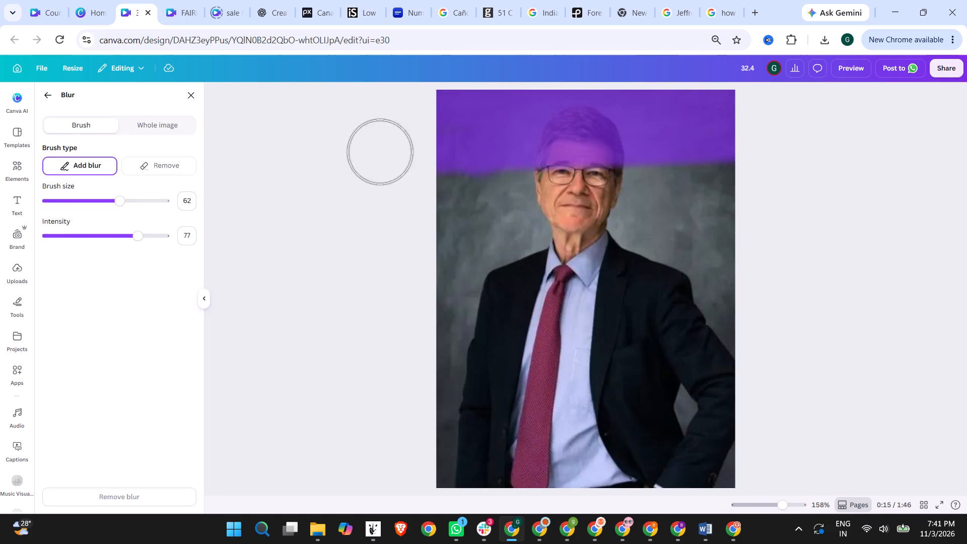
# Brush blur over the whole enlarged background portrait and return to the page with the front photo left sharp.
pyautogui.moveTo(386, 152); pyautogui.dragTo(824, 375)
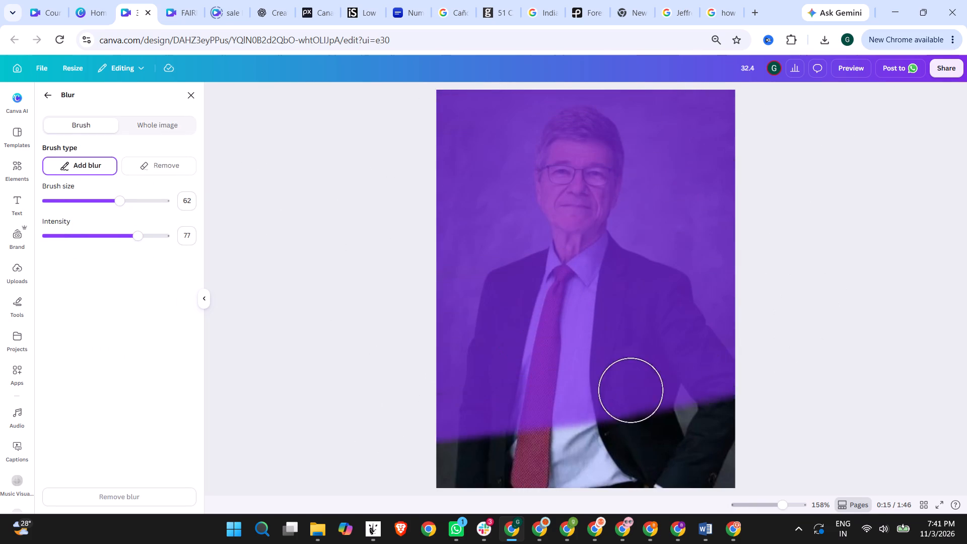
pyautogui.moveTo(824, 375); pyautogui.dragTo(821, 493)
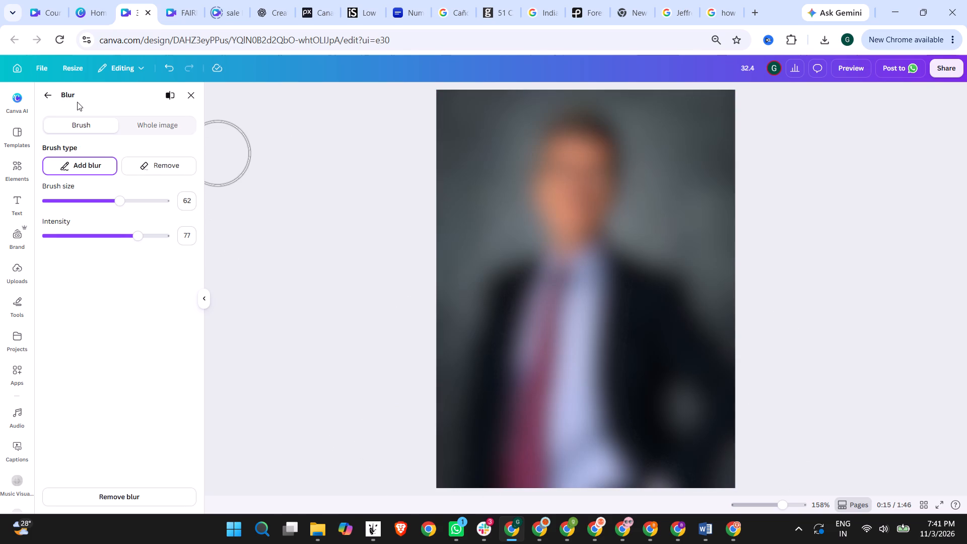
pyautogui.click(45, 97)
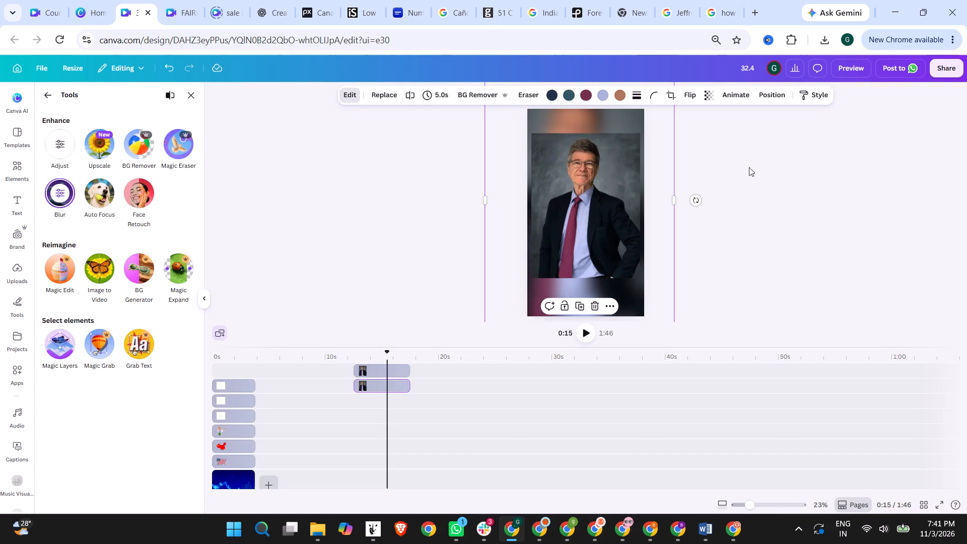
pyautogui.click(719, 175)
pyautogui.click(365, 210)
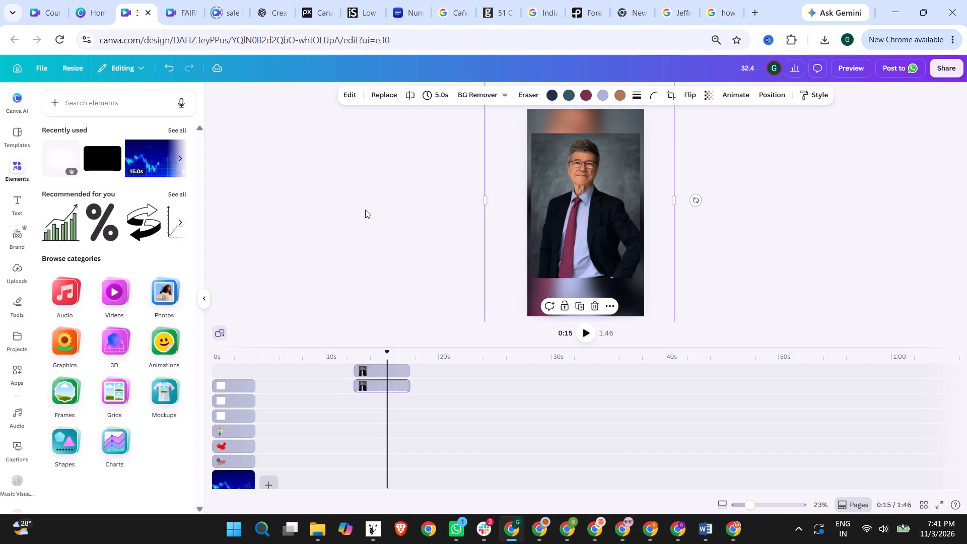
pyautogui.click(578, 218)
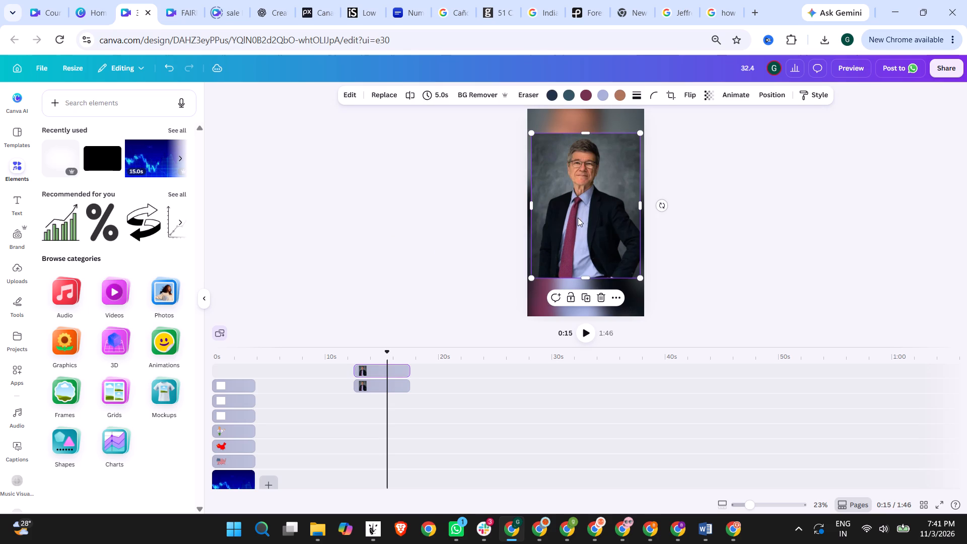
pyautogui.click(812, 211)
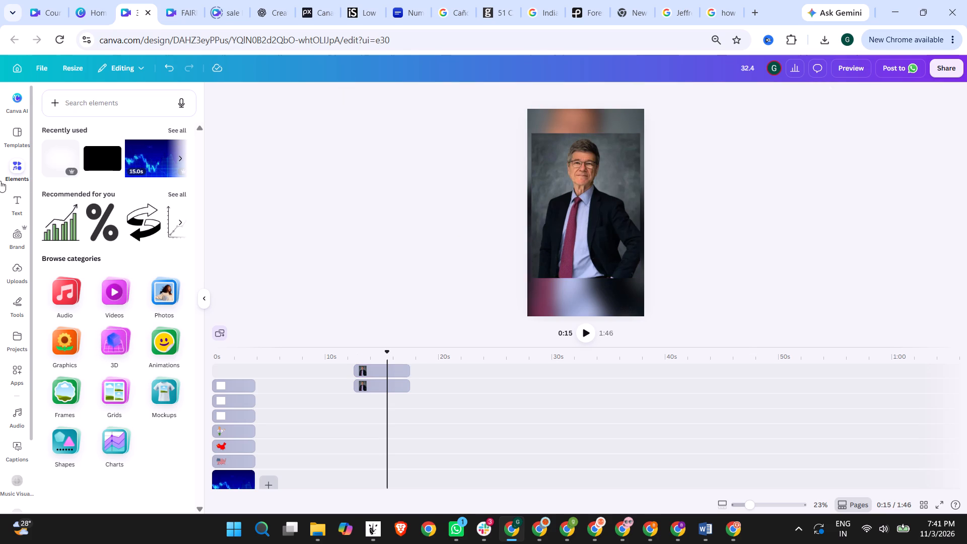
# Add the yellow HUGE SALE font combination to the portrait page and position it over the lower chest of the front photo.
pyautogui.click(13, 197)
pyautogui.scroll(-3, 132, 318)
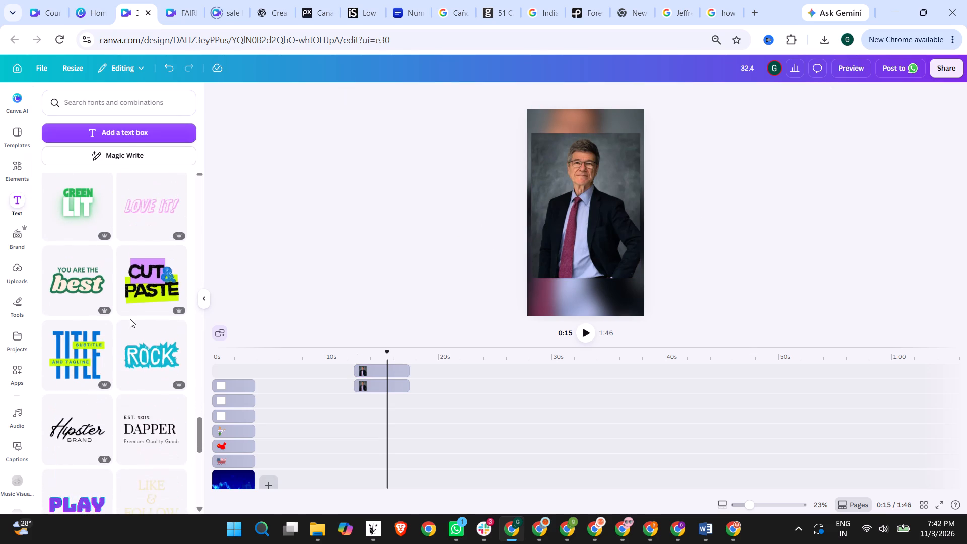
pyautogui.scroll(-3, 130, 319)
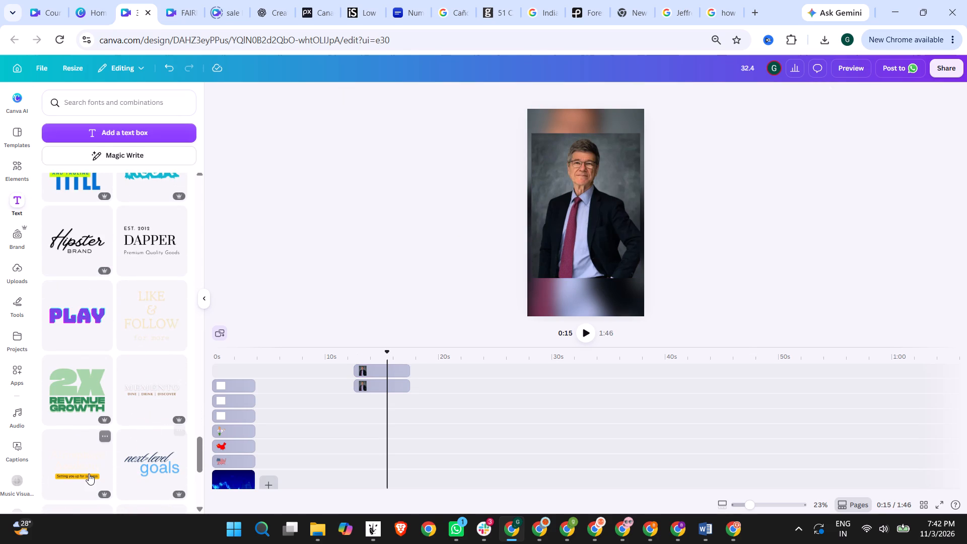
pyautogui.scroll(4, 103, 307)
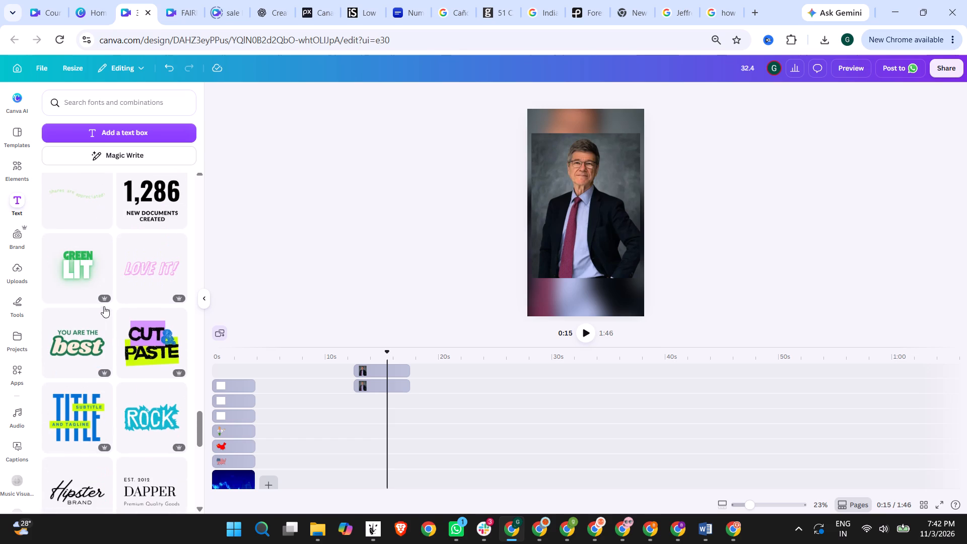
pyautogui.scroll(7, 163, 433)
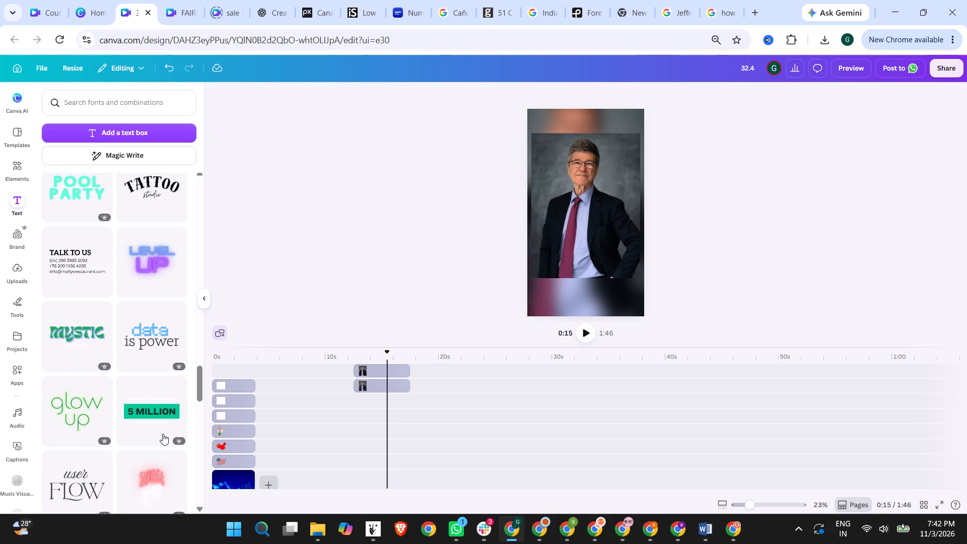
pyautogui.scroll(7, 79, 265)
pyautogui.scroll(6, 129, 305)
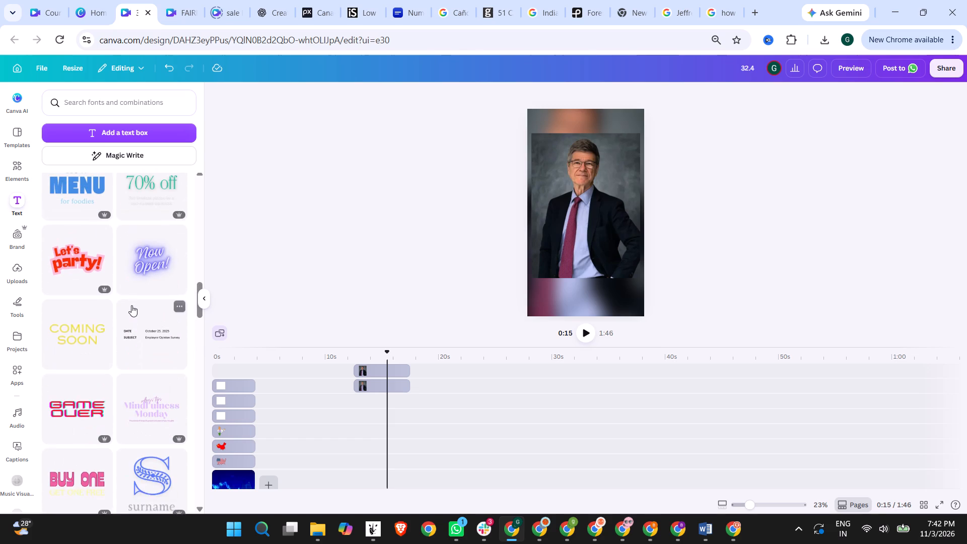
pyautogui.scroll(13, 131, 305)
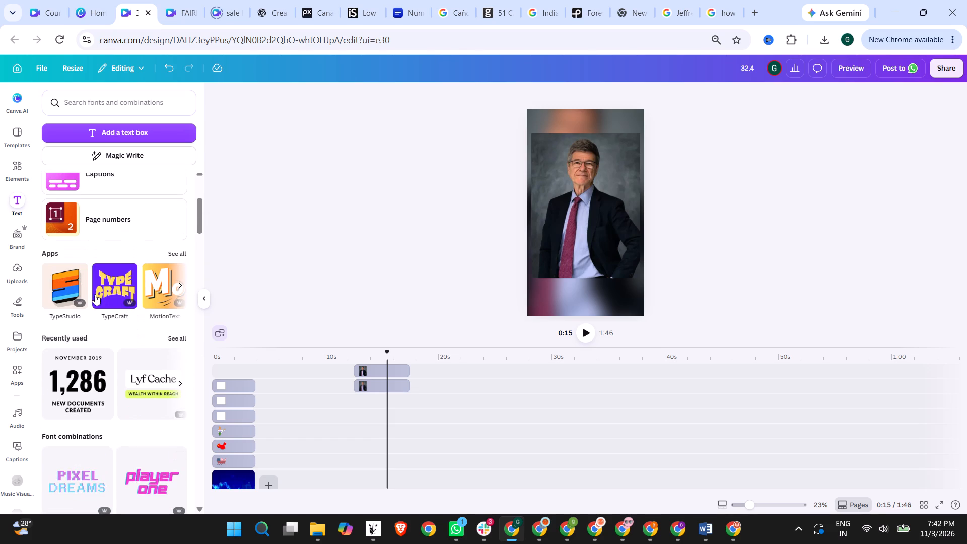
pyautogui.scroll(4, 93, 293)
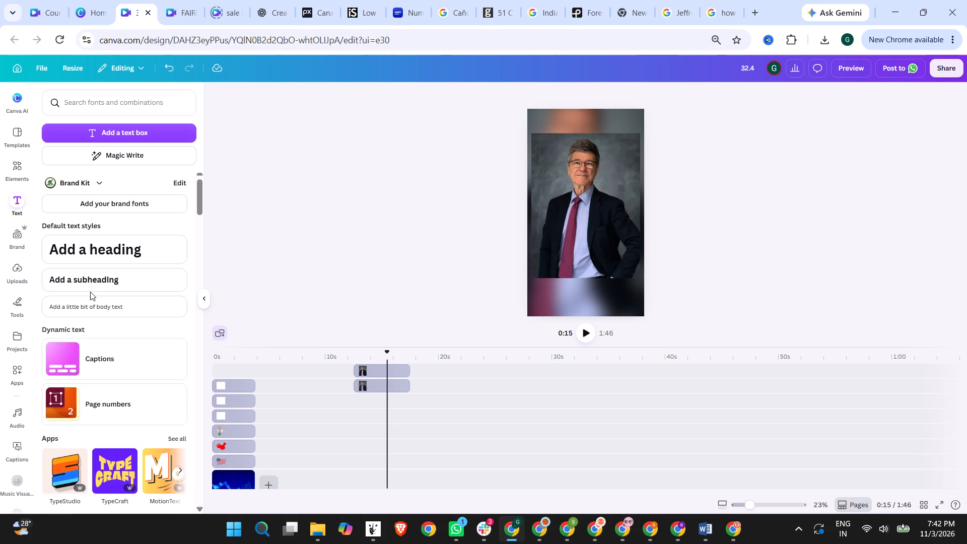
pyautogui.scroll(-5, 130, 376)
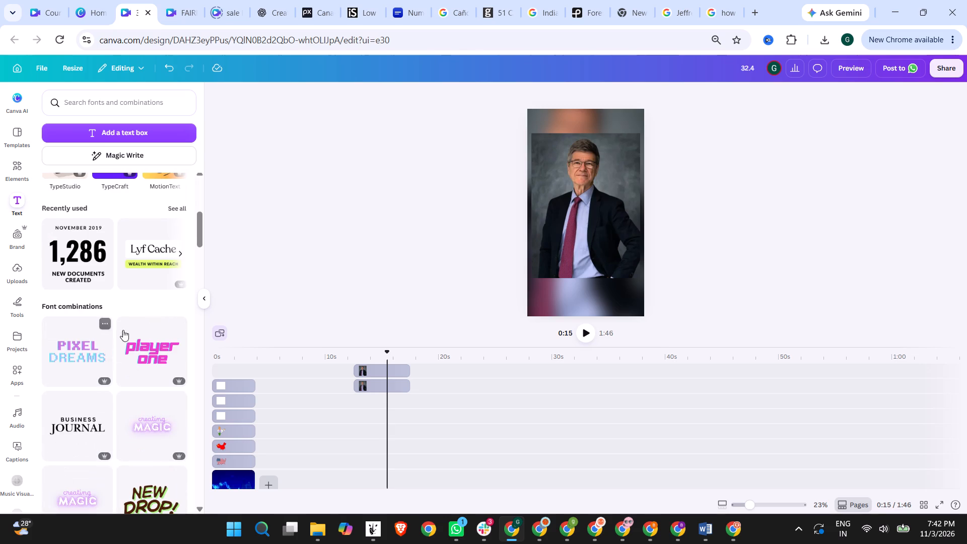
pyautogui.scroll(-19, 136, 262)
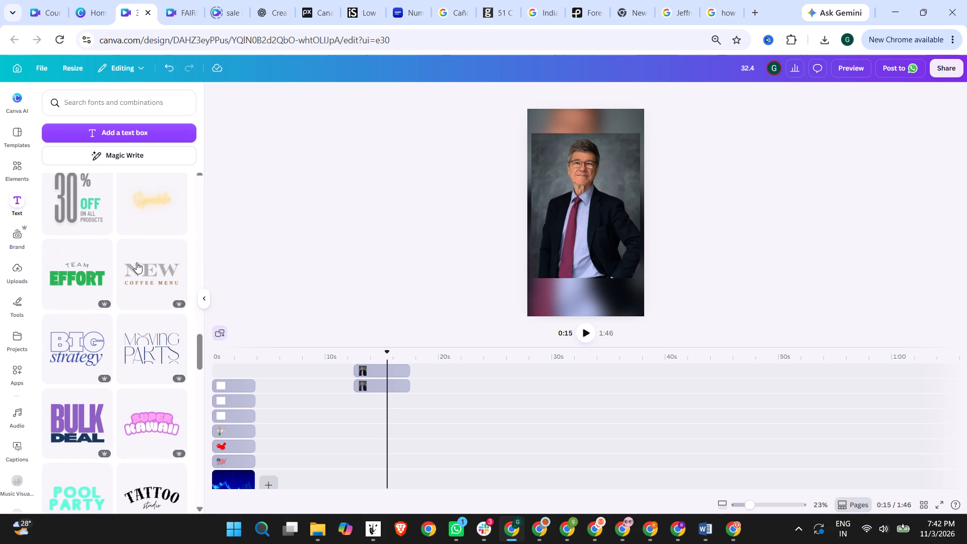
pyautogui.scroll(-11, 80, 352)
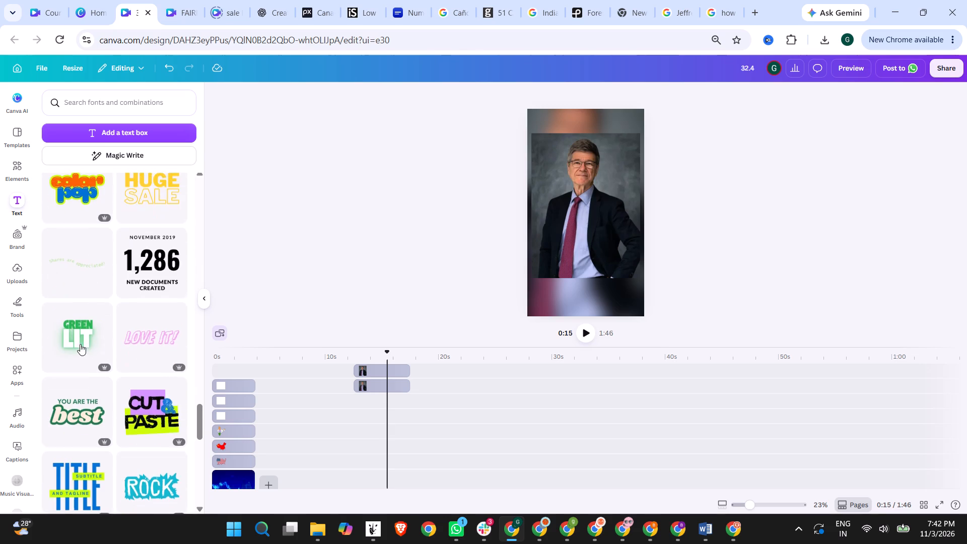
pyautogui.scroll(2, 111, 329)
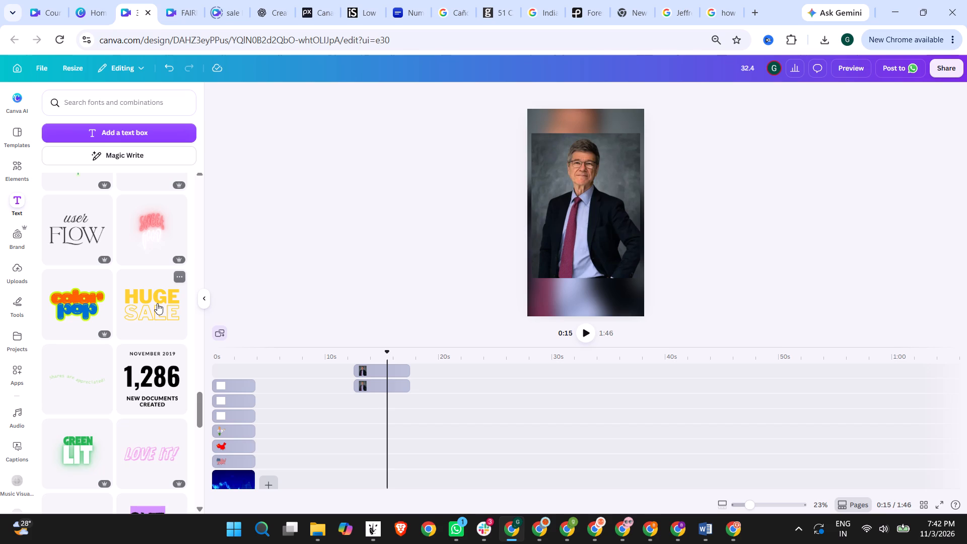
pyautogui.click(157, 303)
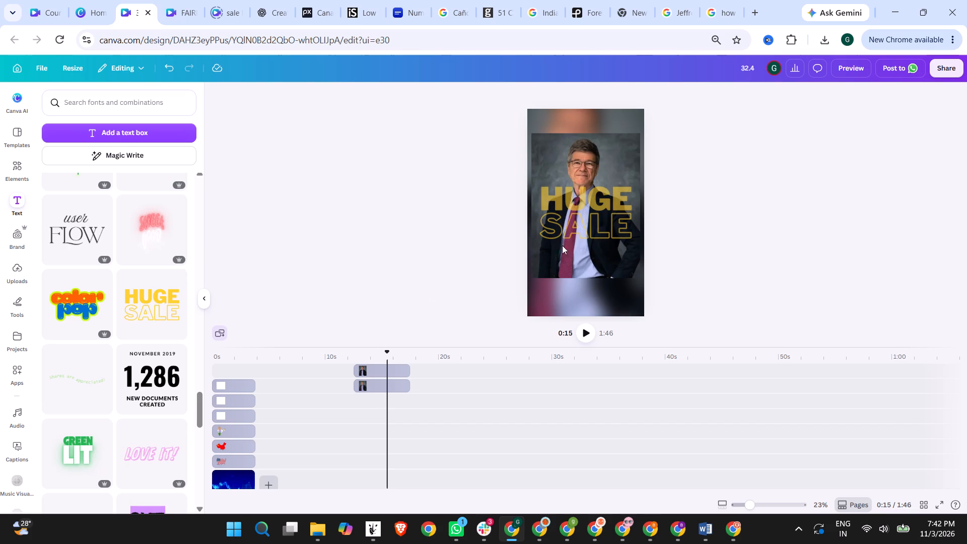
pyautogui.moveTo(603, 217); pyautogui.dragTo(603, 239)
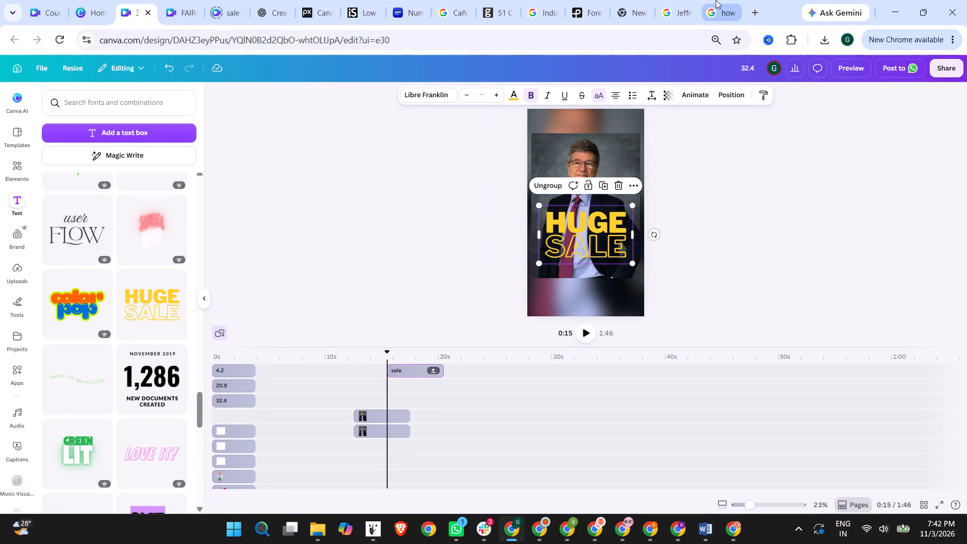
# Copy the name "Jeffrey Sachs" from the Google image search tab and replace the word HUGE with it in the design.
pyautogui.click(681, 0)
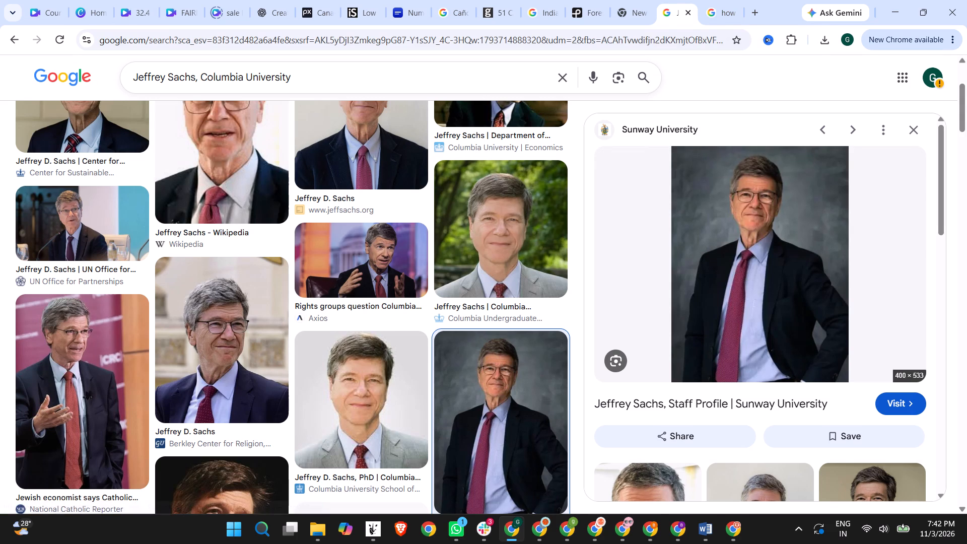
pyautogui.moveTo(194, 79); pyautogui.dragTo(103, 82)
pyautogui.hotkey('ctrl', 'c')
pyautogui.click(91, 0)
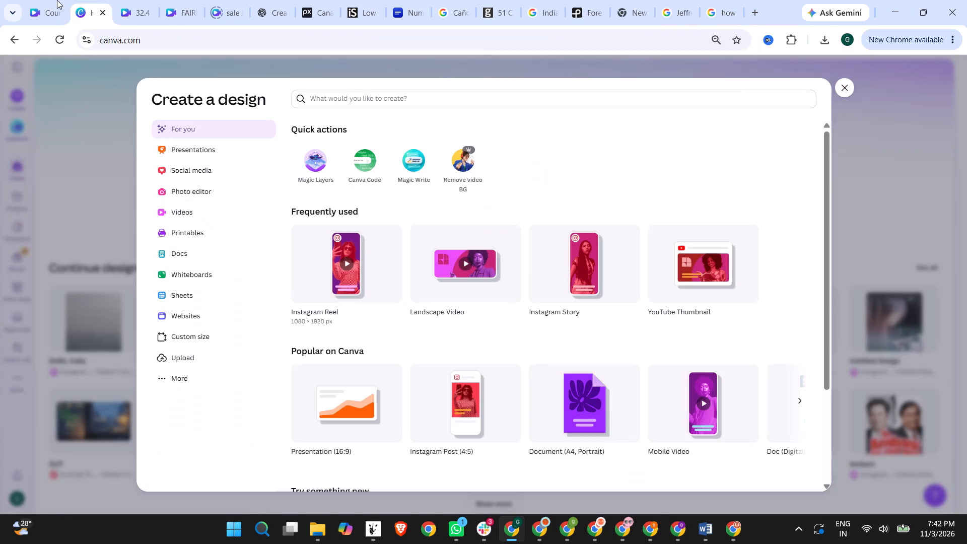
pyautogui.click(57, 0)
pyautogui.click(119, 0)
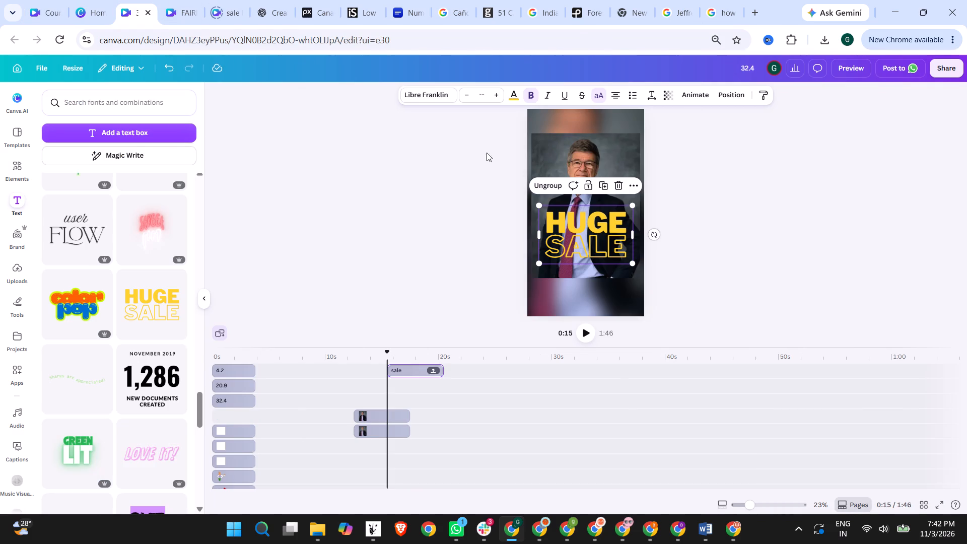
pyautogui.doubleClick(611, 230)
pyautogui.hotkey('ctrl', 'v')
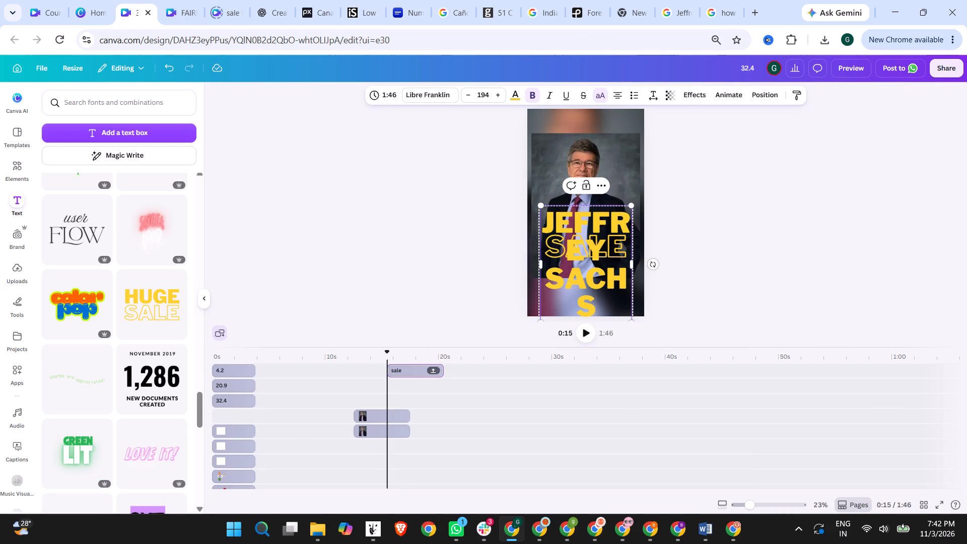
# Cut the surname SACHS out of the upper text line, keeping only JEFFREY.
pyautogui.moveTo(548, 271); pyautogui.dragTo(629, 320)
pyautogui.click(608, 301)
pyautogui.moveTo(606, 305); pyautogui.dragTo(599, 299)
pyautogui.moveTo(599, 299); pyautogui.dragTo(543, 267)
pyautogui.hotkey('ctrl', 'x')
# Widen the JEFFREY text box on both sides so the name fits on a single line above SALE.
pyautogui.moveTo(550, 246); pyautogui.dragTo(637, 250)
pyautogui.click(607, 248)
pyautogui.doubleClick(619, 253)
pyautogui.tripleClick(623, 257)
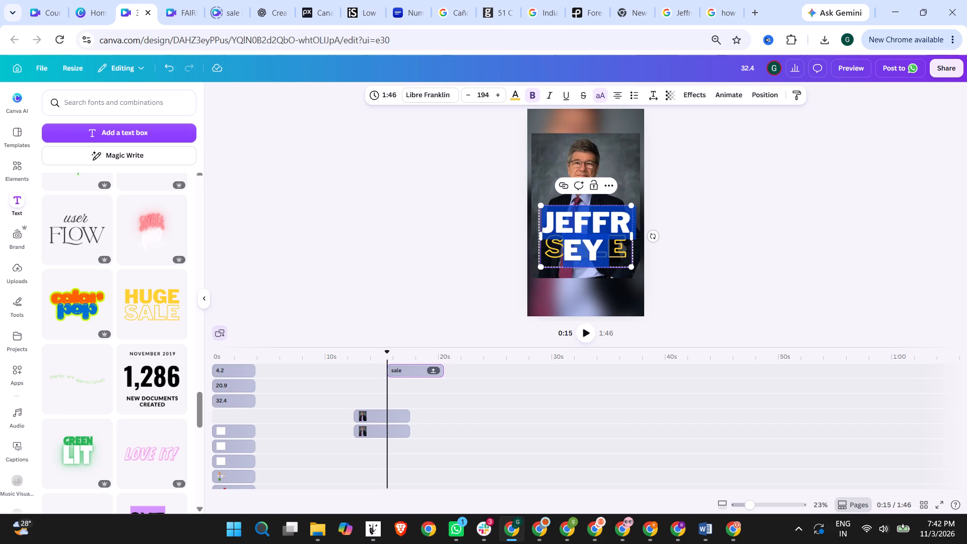
pyautogui.moveTo(635, 234); pyautogui.dragTo(644, 234)
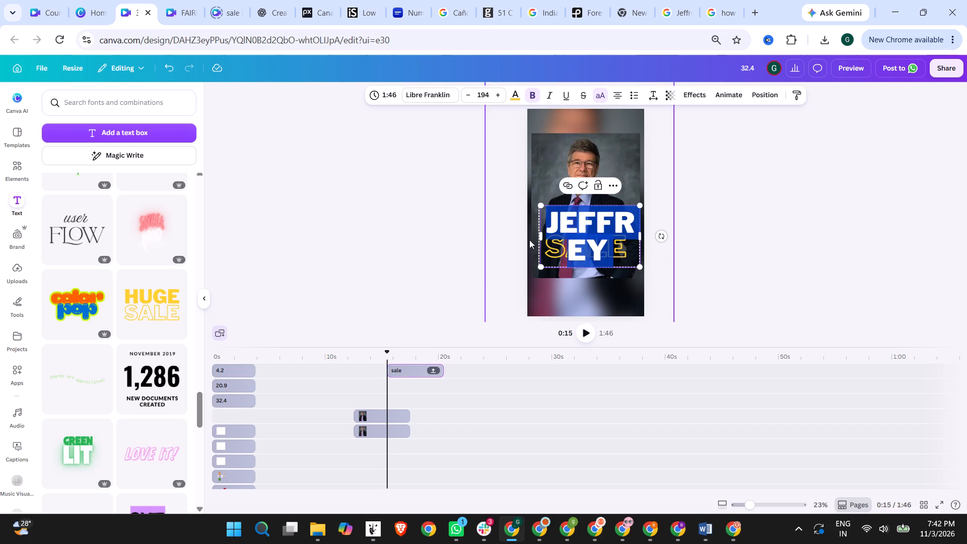
pyautogui.moveTo(539, 239); pyautogui.dragTo(492, 237)
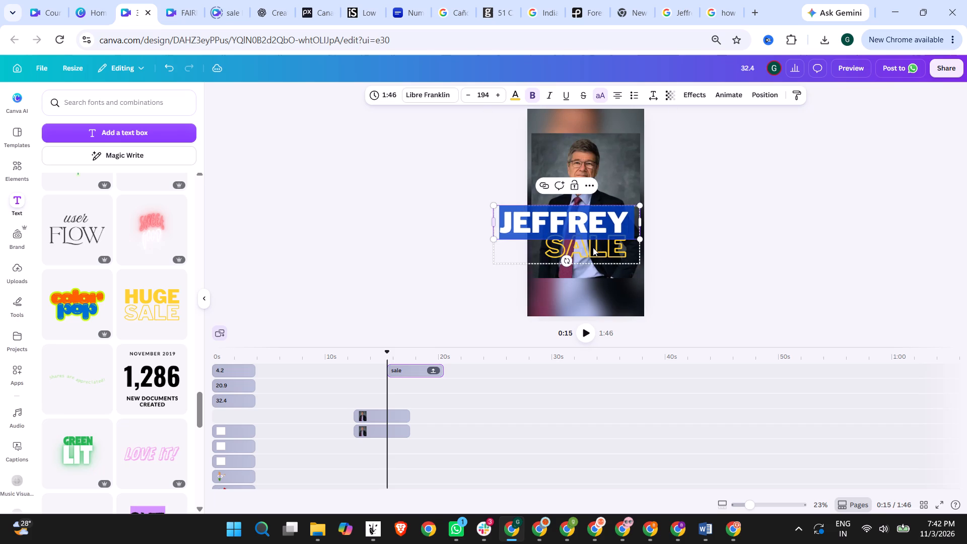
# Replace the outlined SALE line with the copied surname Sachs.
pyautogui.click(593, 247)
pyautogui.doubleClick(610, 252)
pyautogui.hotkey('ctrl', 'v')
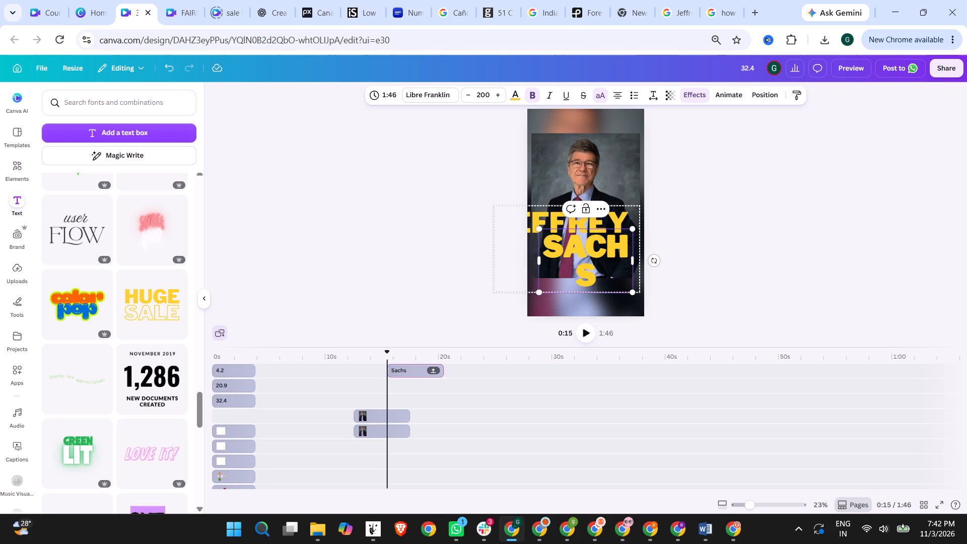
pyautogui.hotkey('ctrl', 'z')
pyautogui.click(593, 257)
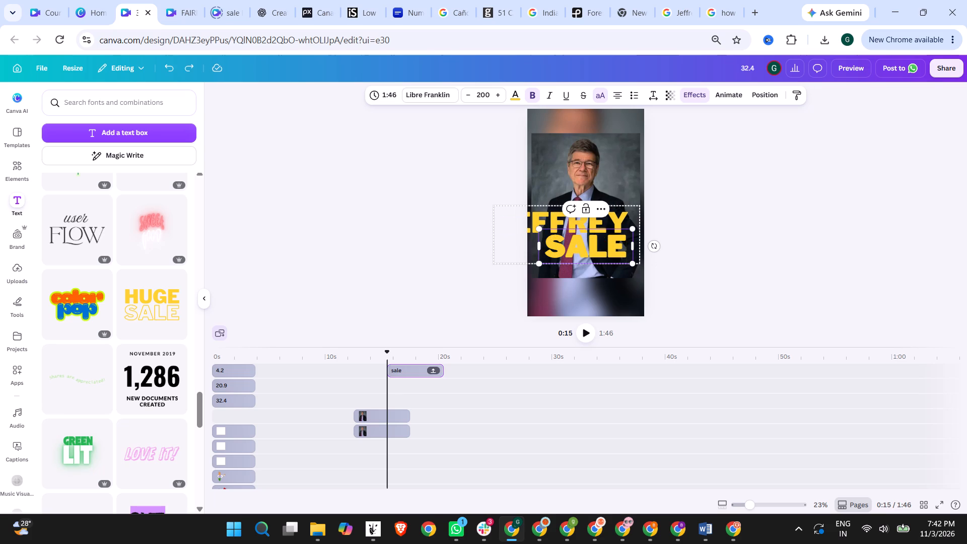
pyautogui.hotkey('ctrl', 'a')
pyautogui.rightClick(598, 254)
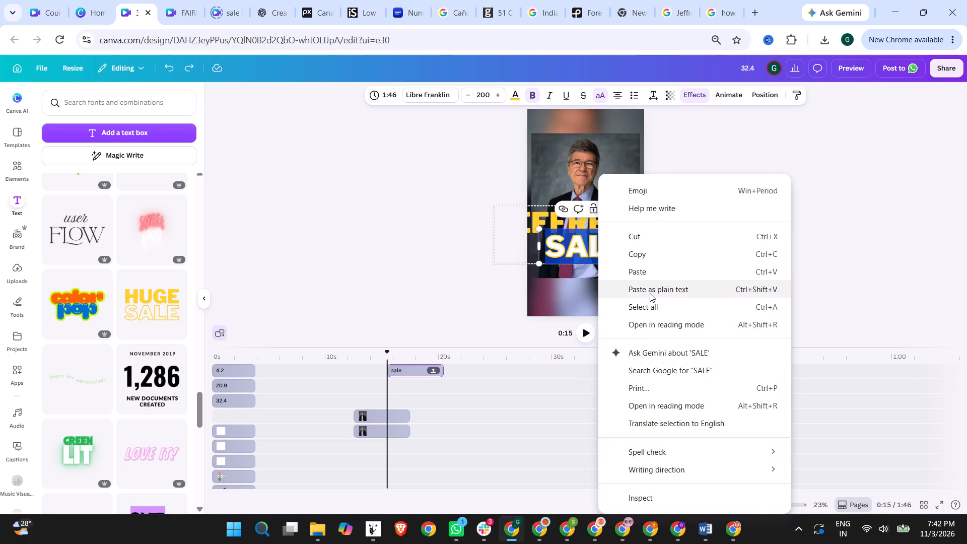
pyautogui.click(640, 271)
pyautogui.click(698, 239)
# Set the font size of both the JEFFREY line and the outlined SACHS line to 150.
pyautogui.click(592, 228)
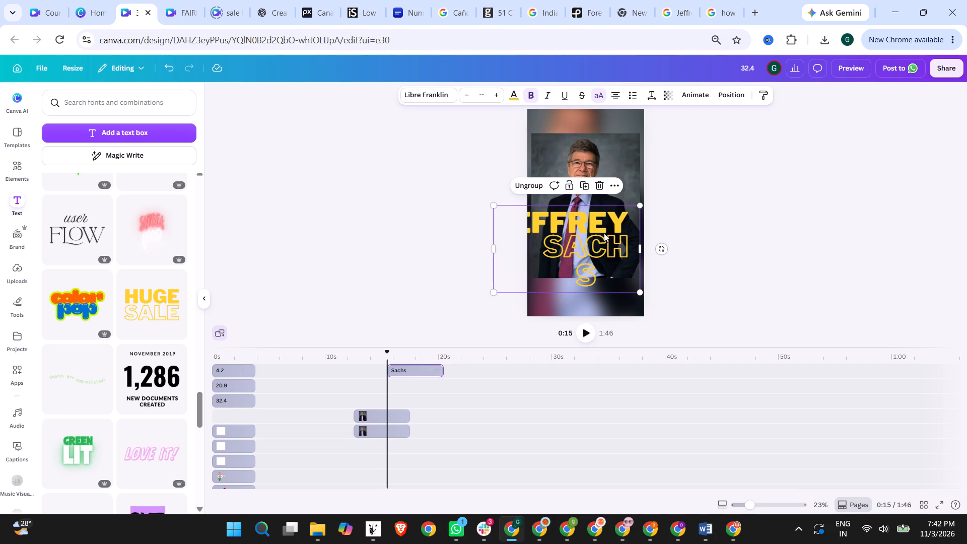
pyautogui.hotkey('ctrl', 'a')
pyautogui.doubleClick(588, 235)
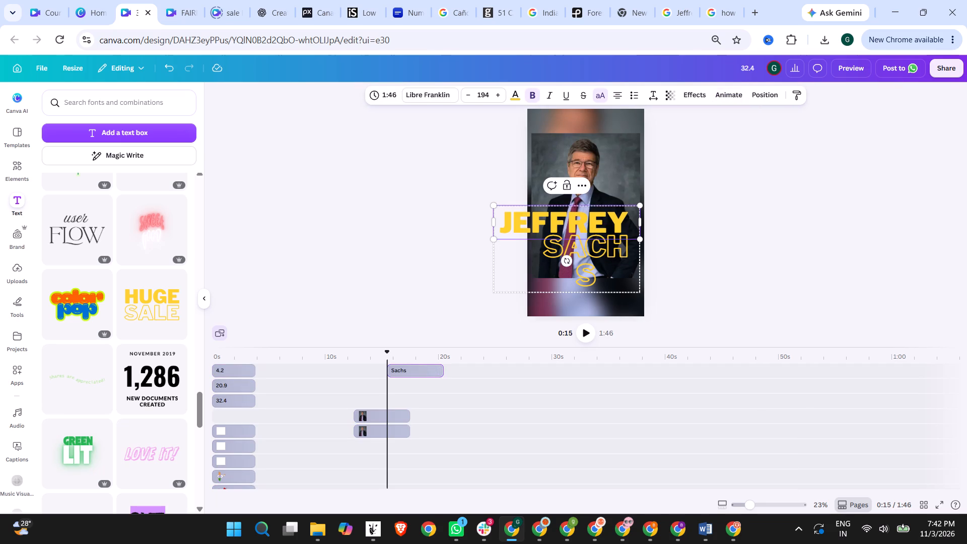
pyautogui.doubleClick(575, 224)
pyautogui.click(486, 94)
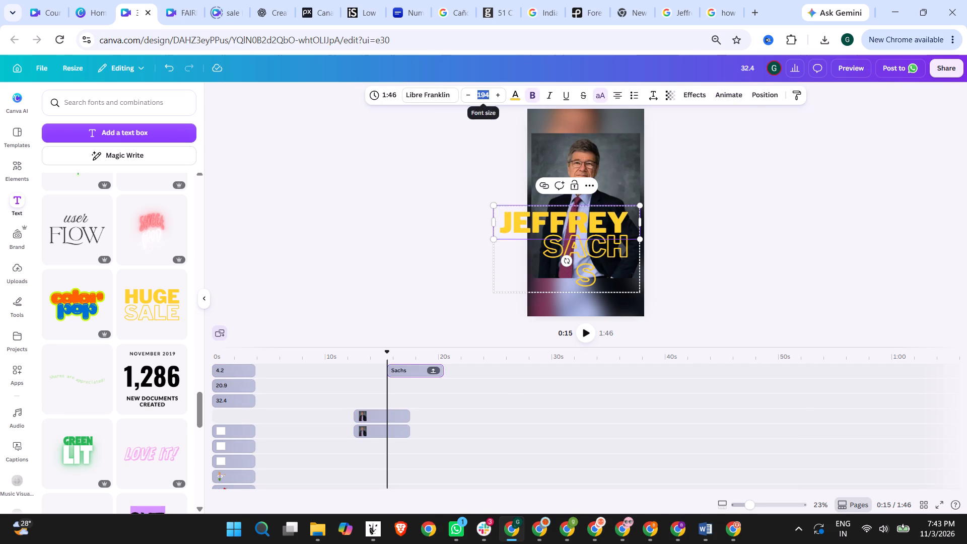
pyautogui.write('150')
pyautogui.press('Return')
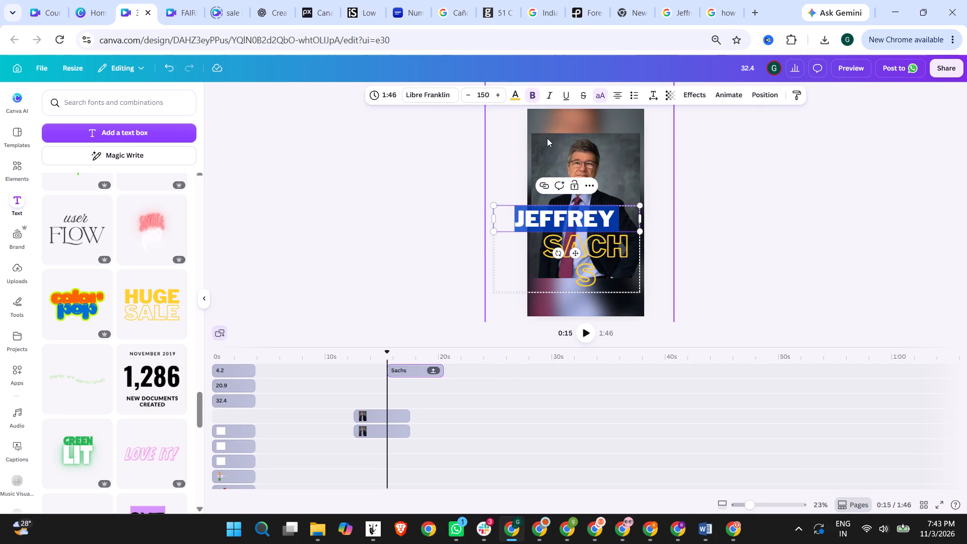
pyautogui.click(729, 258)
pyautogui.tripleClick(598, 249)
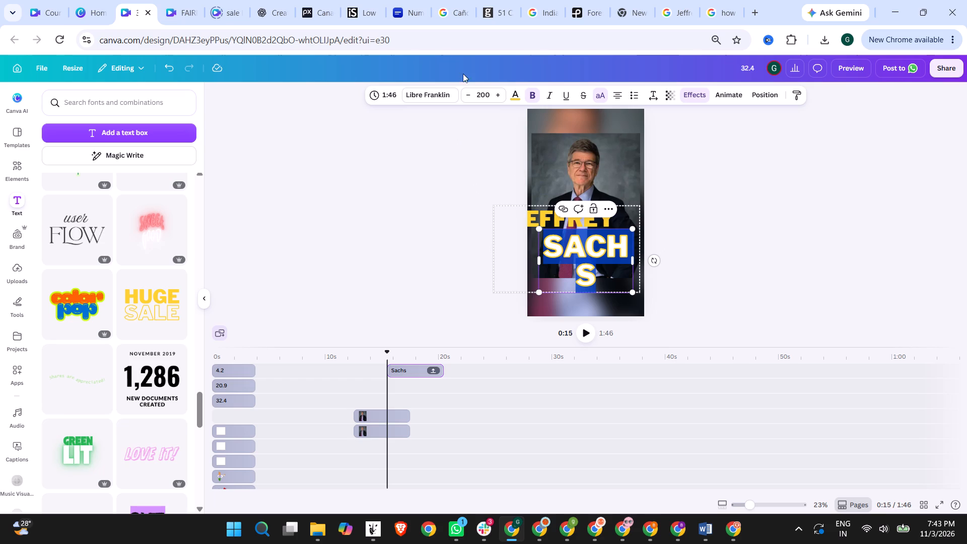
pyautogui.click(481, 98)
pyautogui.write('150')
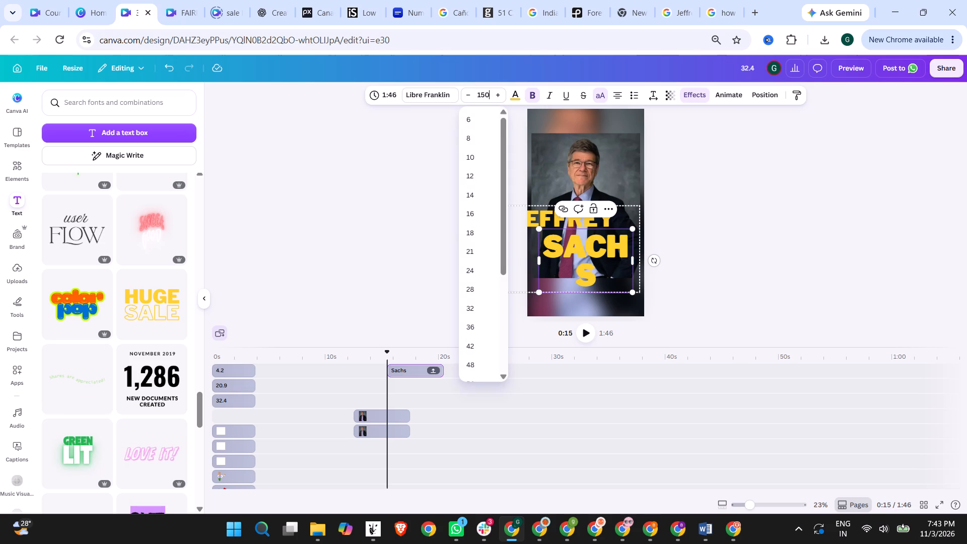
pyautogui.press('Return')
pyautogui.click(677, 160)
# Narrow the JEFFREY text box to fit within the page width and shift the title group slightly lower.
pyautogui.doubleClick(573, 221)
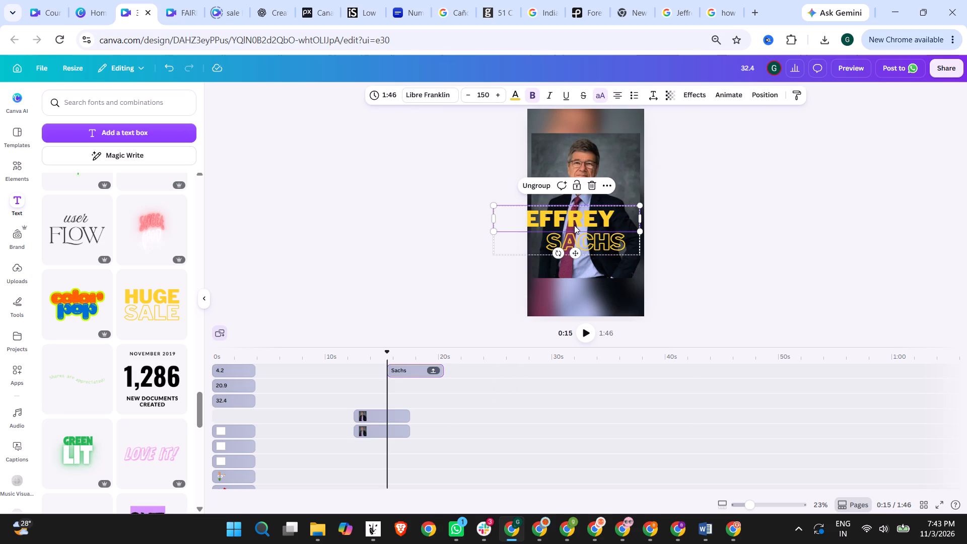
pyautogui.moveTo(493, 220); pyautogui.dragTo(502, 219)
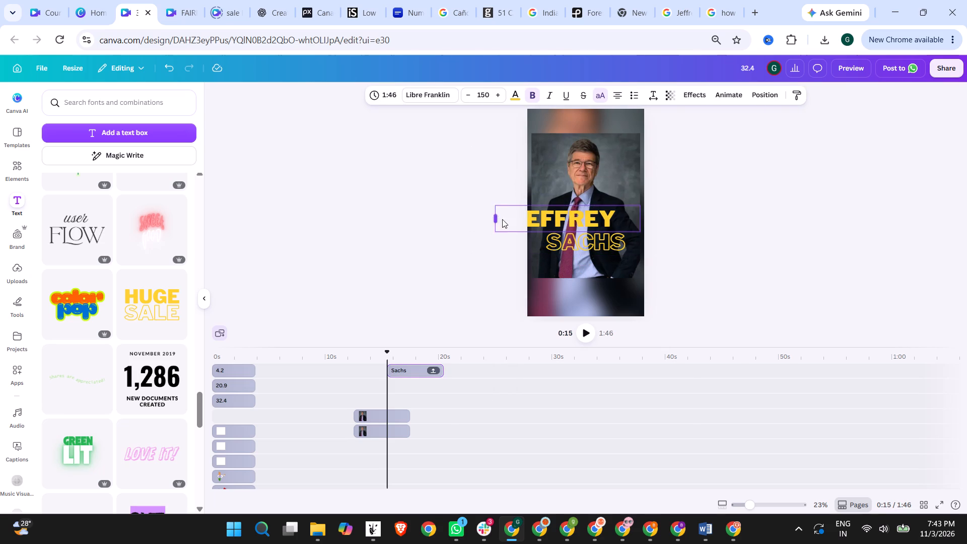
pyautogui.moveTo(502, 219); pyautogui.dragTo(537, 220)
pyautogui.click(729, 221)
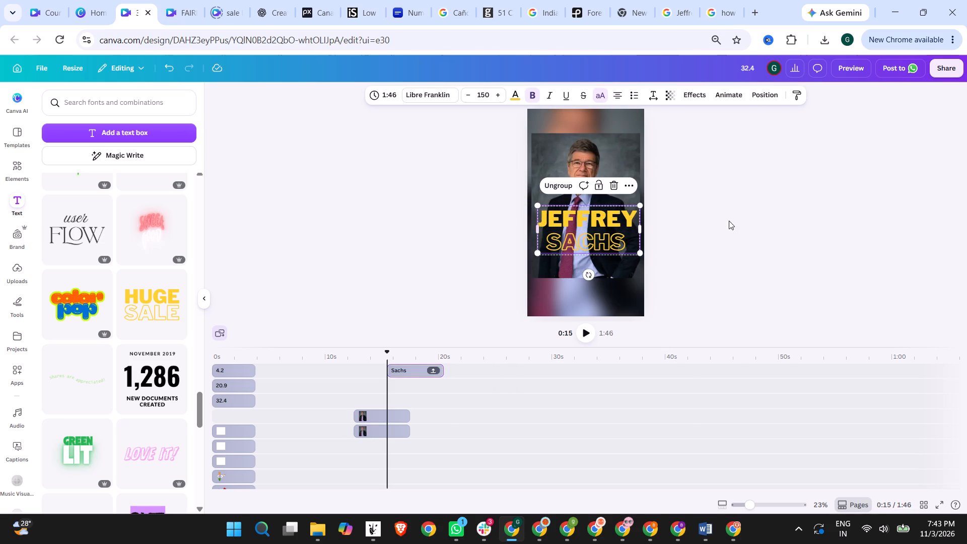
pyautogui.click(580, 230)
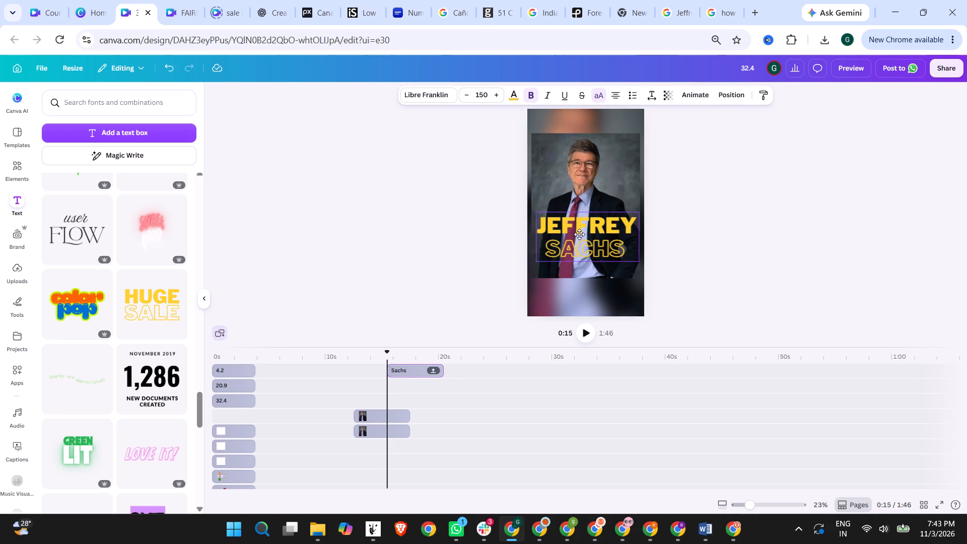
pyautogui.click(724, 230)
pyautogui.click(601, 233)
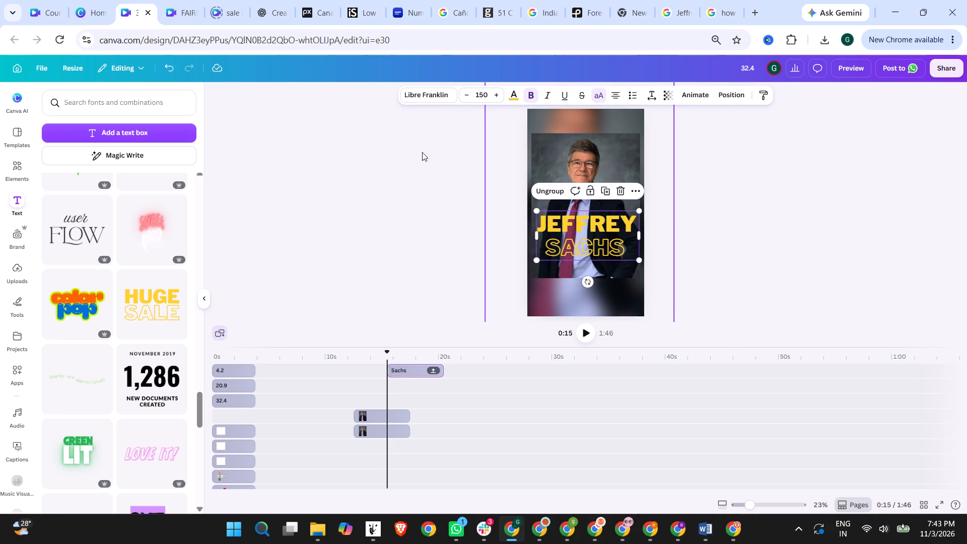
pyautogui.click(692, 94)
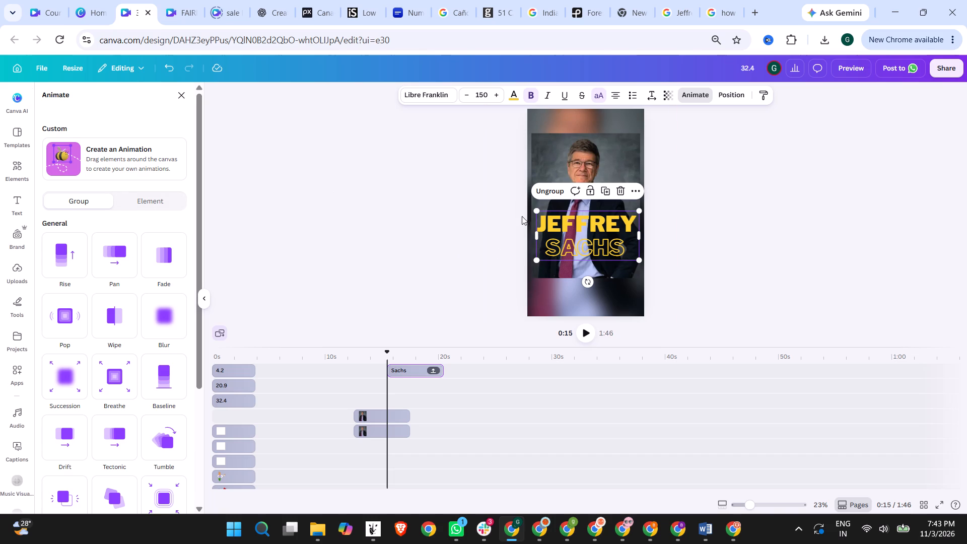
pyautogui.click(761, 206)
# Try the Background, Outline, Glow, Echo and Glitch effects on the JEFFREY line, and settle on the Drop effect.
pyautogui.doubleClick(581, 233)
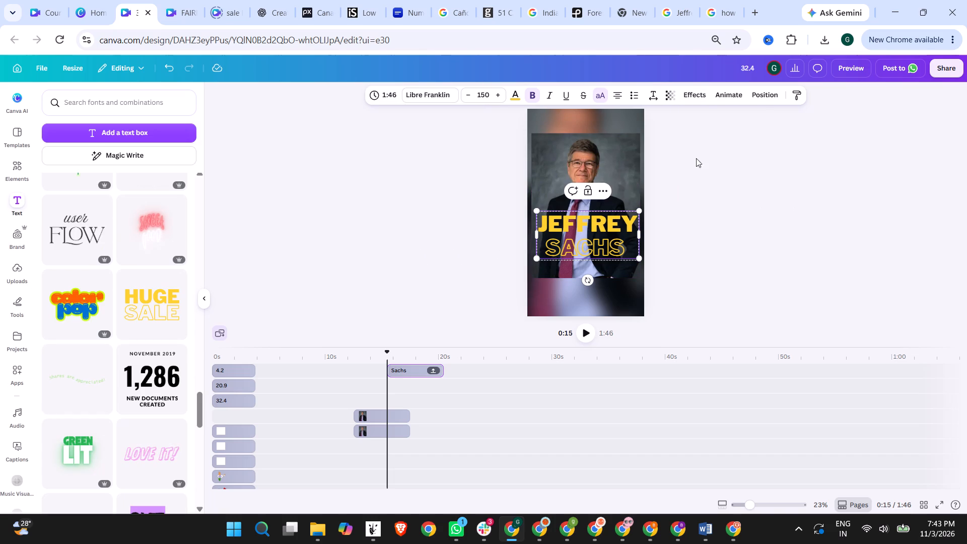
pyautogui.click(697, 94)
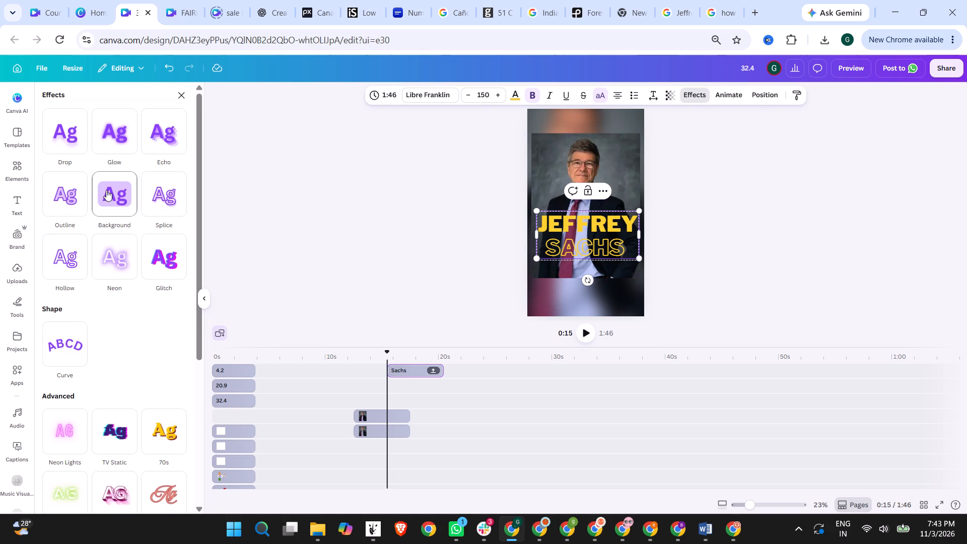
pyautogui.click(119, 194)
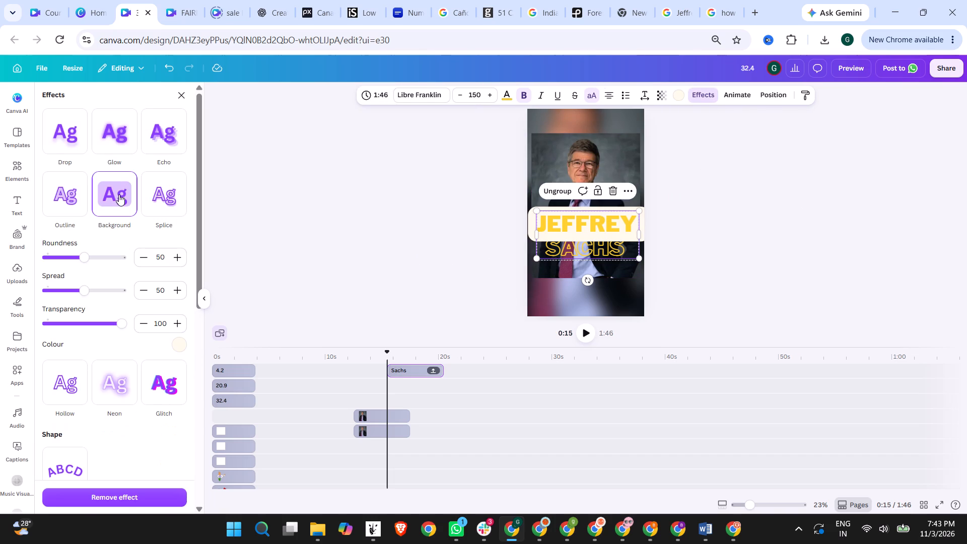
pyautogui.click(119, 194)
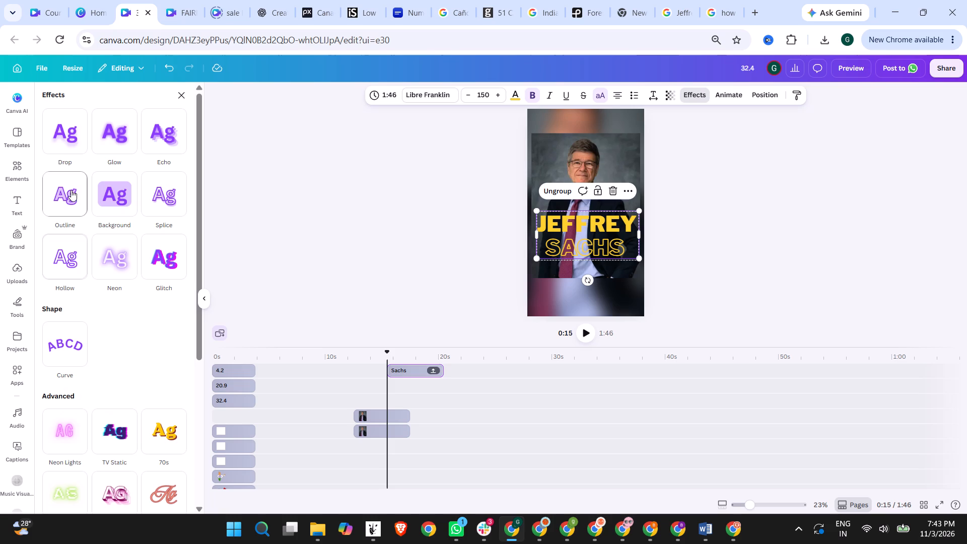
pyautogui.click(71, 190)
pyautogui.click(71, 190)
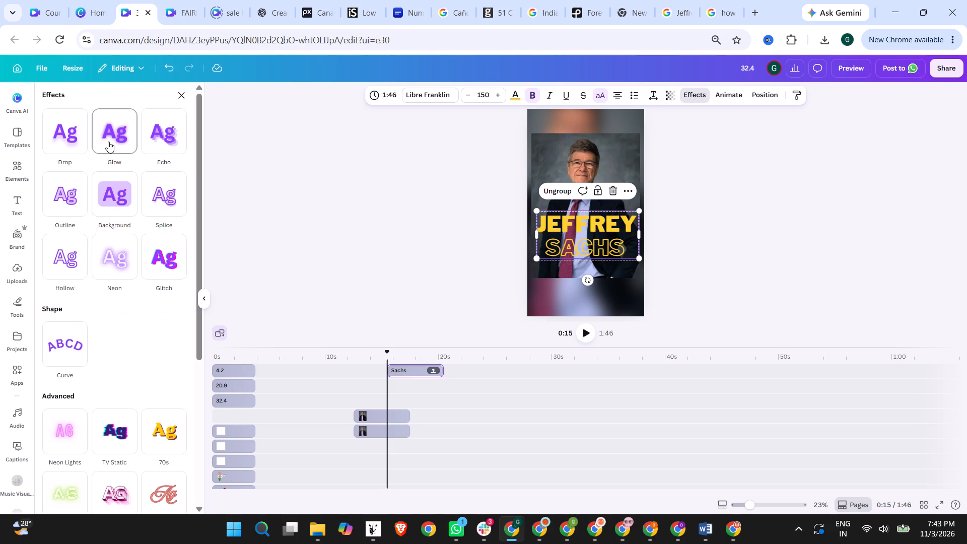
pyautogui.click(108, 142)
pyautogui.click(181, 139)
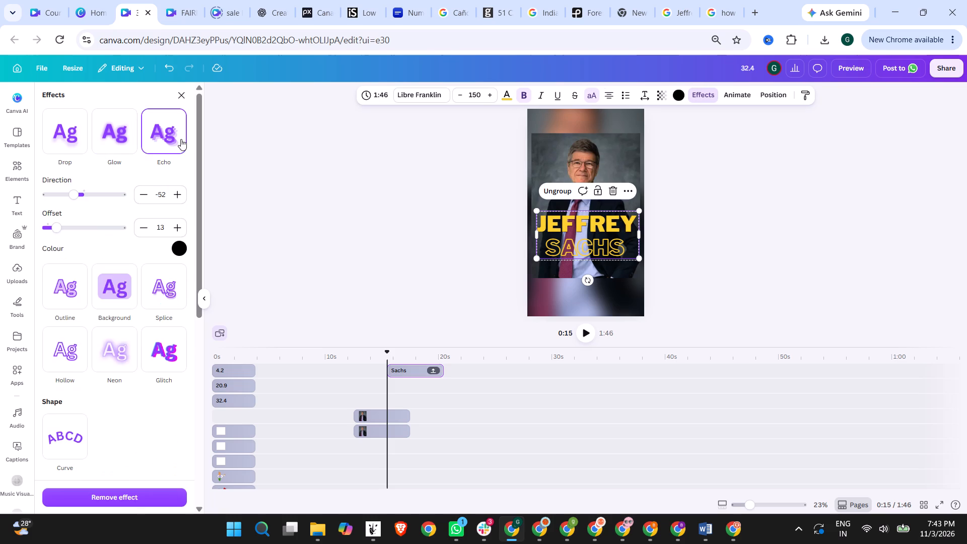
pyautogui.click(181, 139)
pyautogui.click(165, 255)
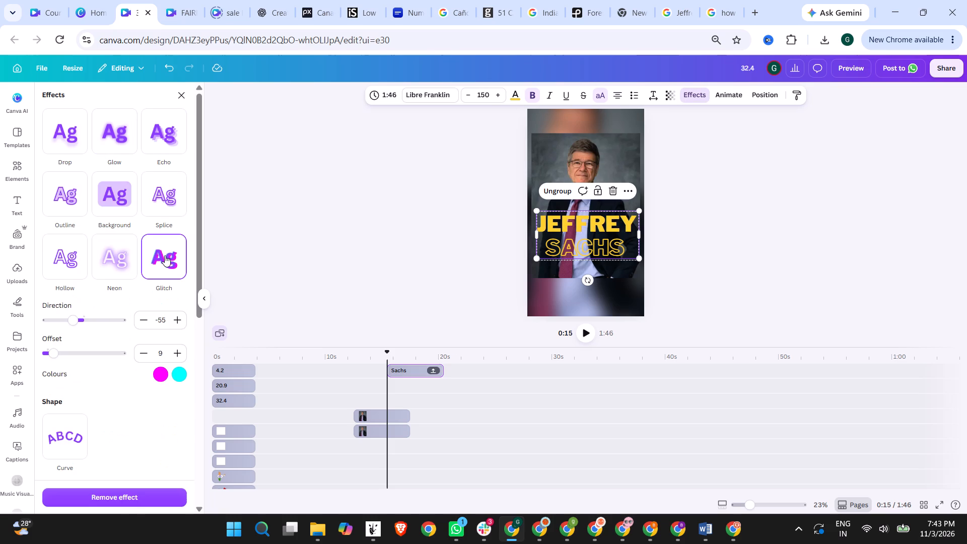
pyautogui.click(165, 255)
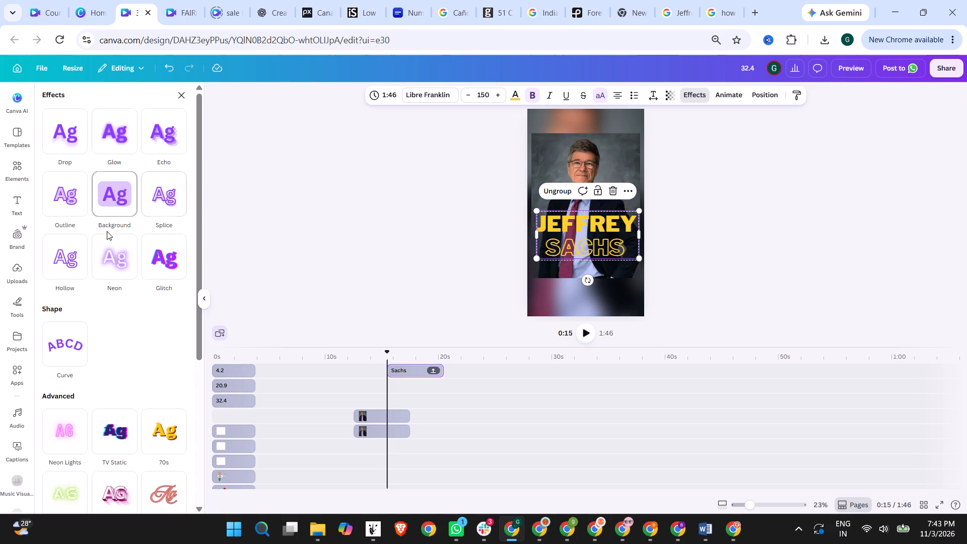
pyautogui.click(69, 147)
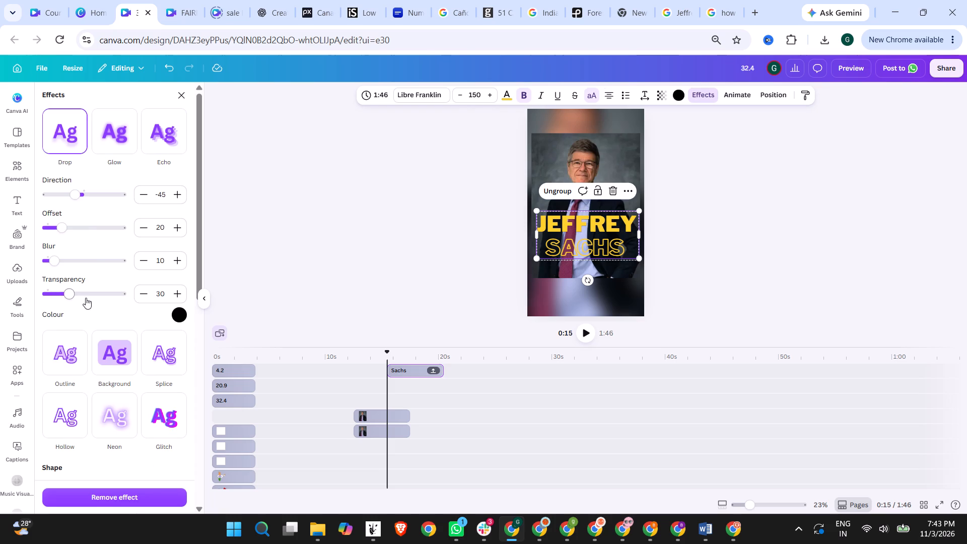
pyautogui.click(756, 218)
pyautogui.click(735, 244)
# Move the front photo up near the page's top edge and shift the JEFFREY SACHS title down across the photo's lower edge.
pyautogui.moveTo(604, 244); pyautogui.dragTo(603, 258)
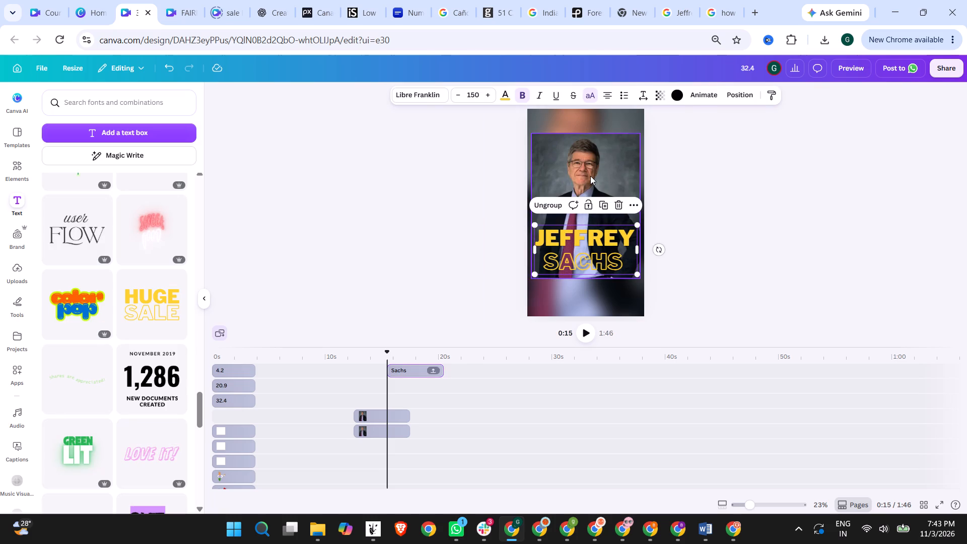
pyautogui.click(590, 173)
pyautogui.moveTo(598, 171); pyautogui.dragTo(600, 151)
pyautogui.click(672, 212)
pyautogui.moveTo(607, 247); pyautogui.dragTo(609, 258)
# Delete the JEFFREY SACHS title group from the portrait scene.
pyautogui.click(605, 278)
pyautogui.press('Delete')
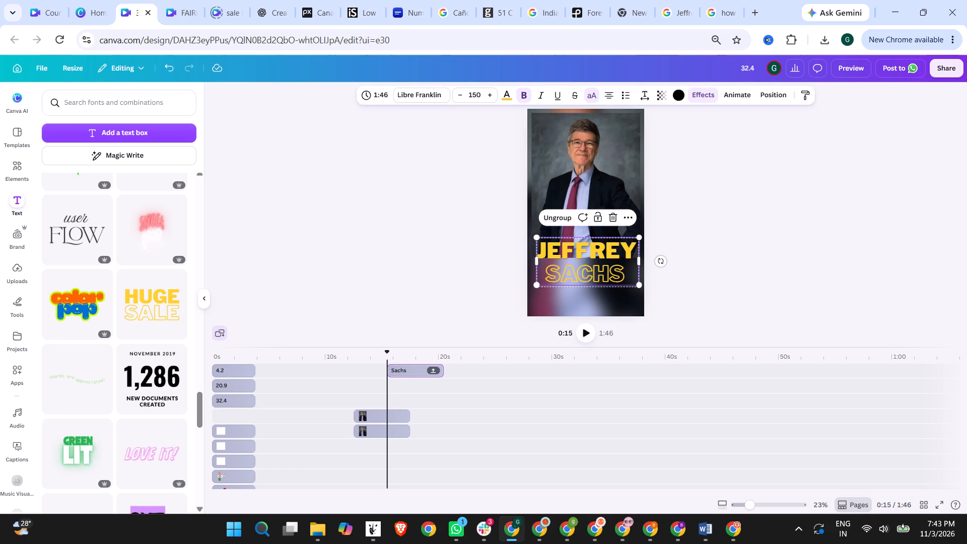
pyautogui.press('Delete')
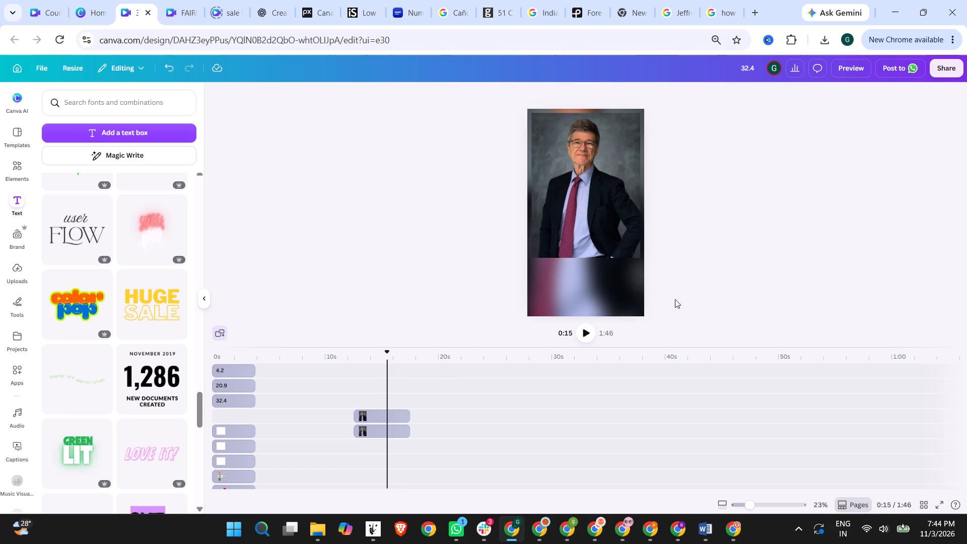
# Browse the font combinations for a title style that suits the name on the portrait scene.
pyautogui.scroll(-5, 164, 315)
pyautogui.scroll(-3, 64, 390)
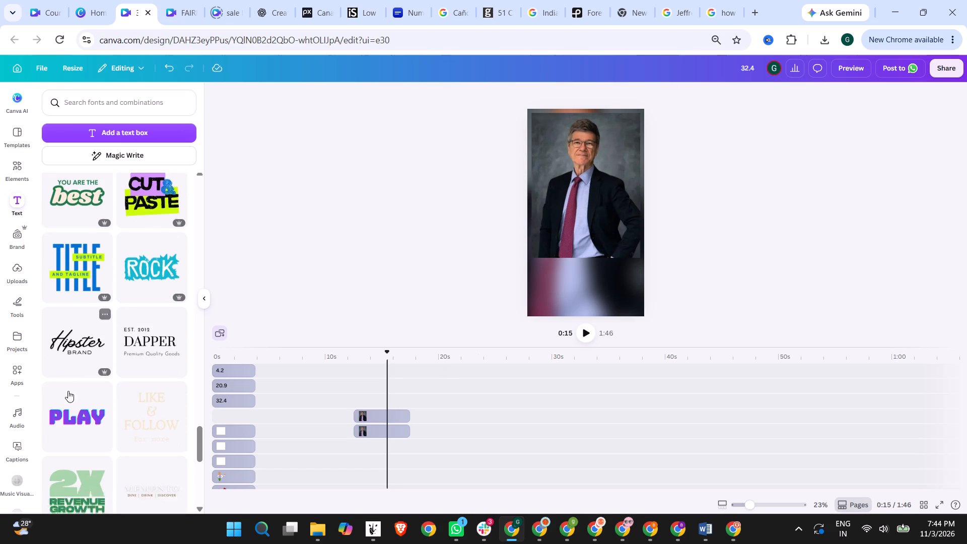
pyautogui.scroll(-2, 68, 391)
pyautogui.scroll(3, 82, 389)
pyautogui.scroll(-4, 83, 322)
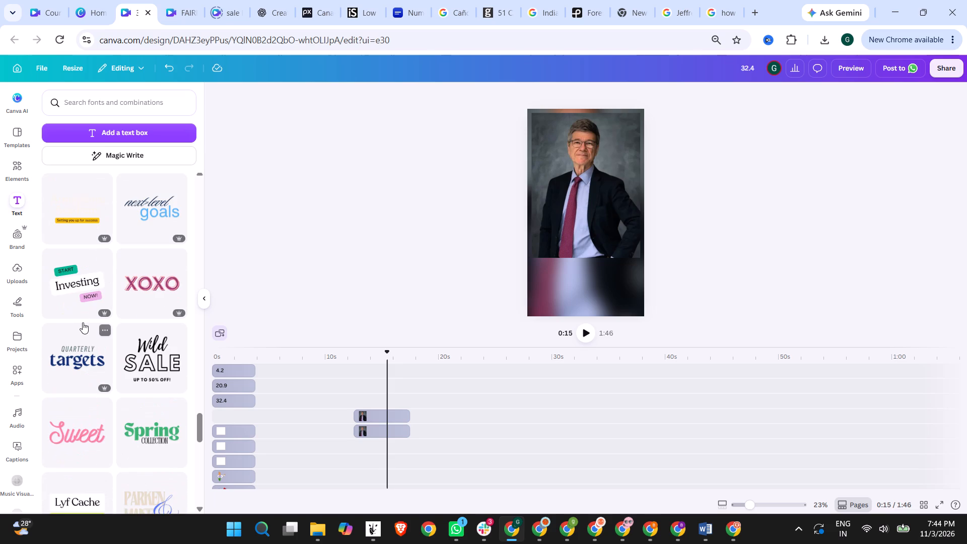
pyautogui.scroll(-6, 83, 326)
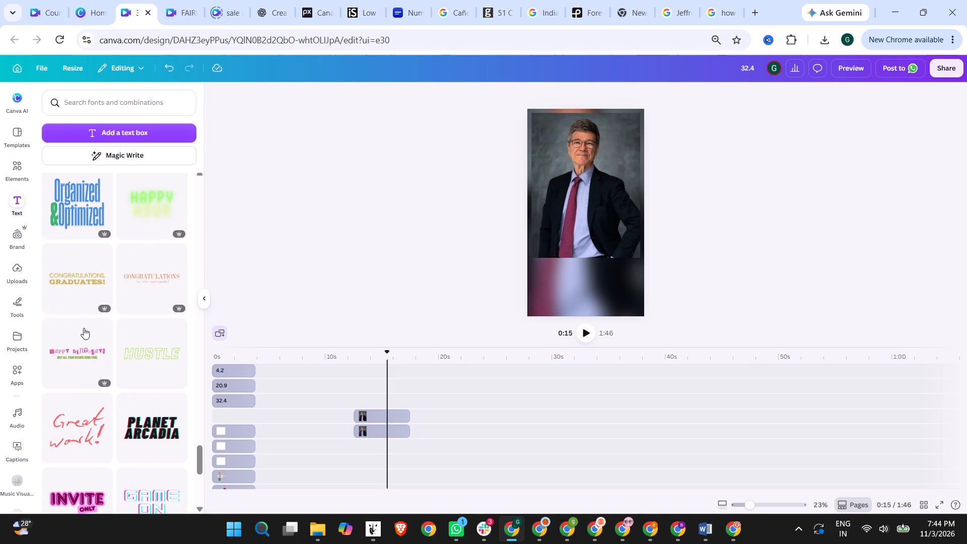
pyautogui.scroll(-5, 129, 328)
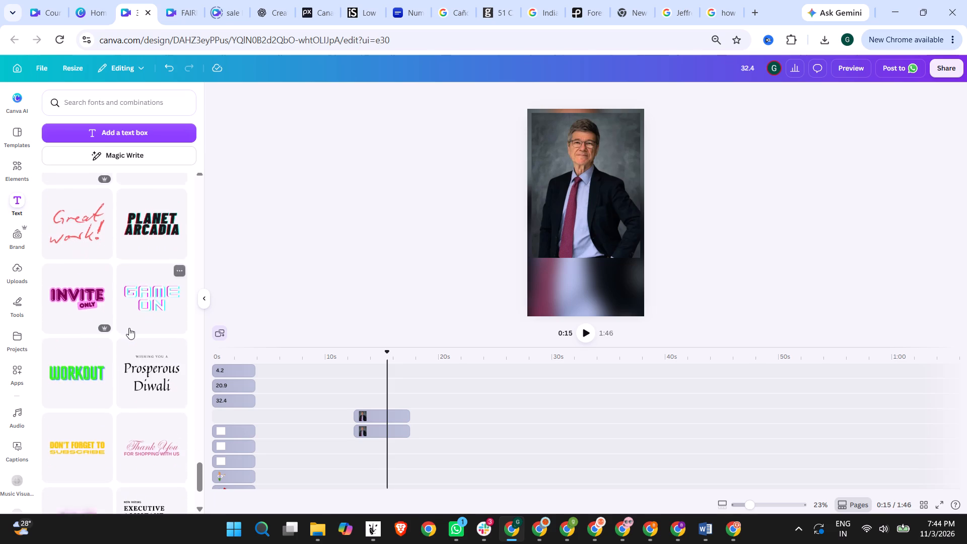
pyautogui.scroll(-6, 129, 328)
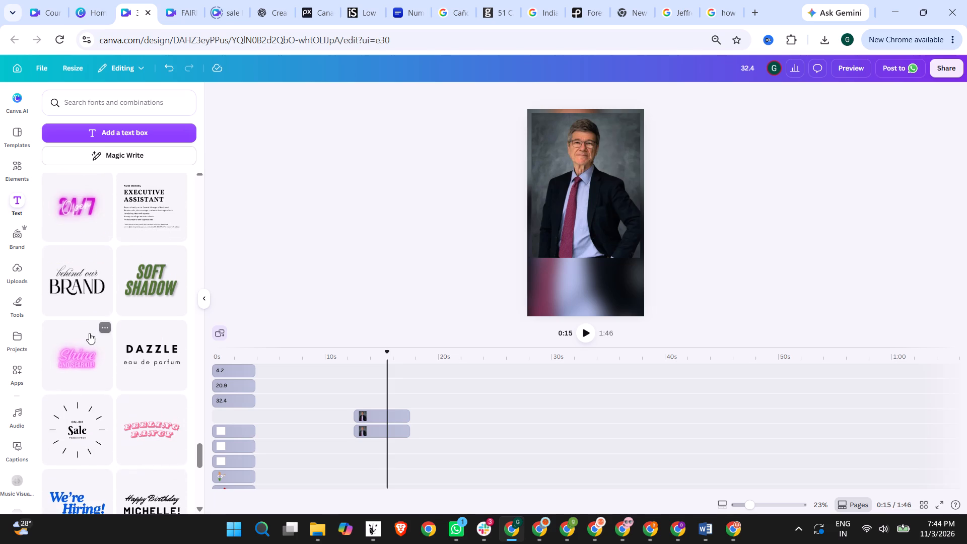
pyautogui.scroll(-10, 89, 333)
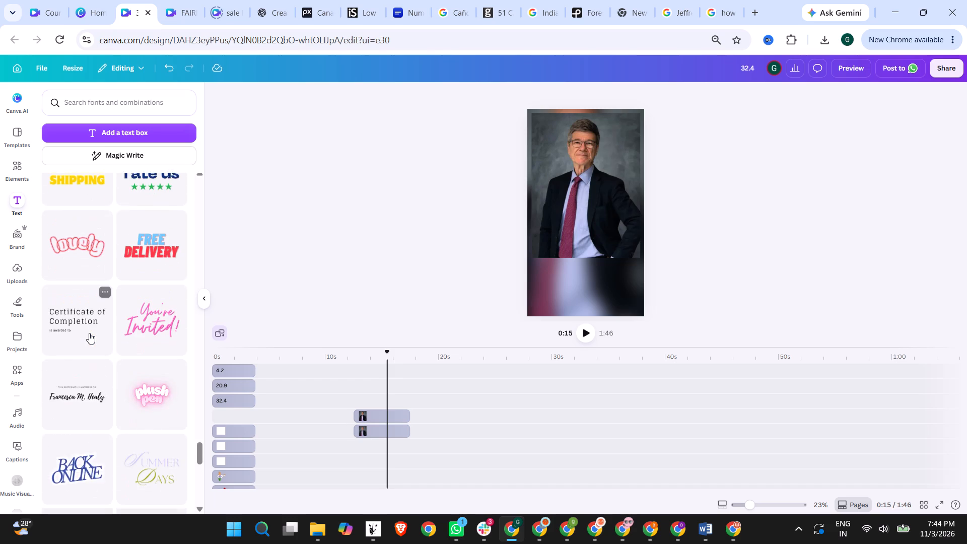
pyautogui.scroll(-6, 89, 333)
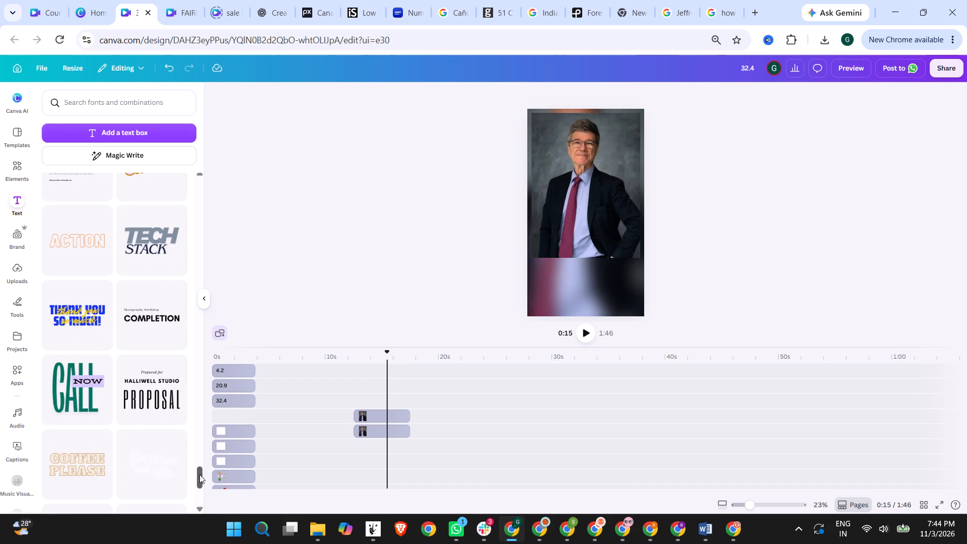
pyautogui.moveTo(200, 474); pyautogui.dragTo(198, 487)
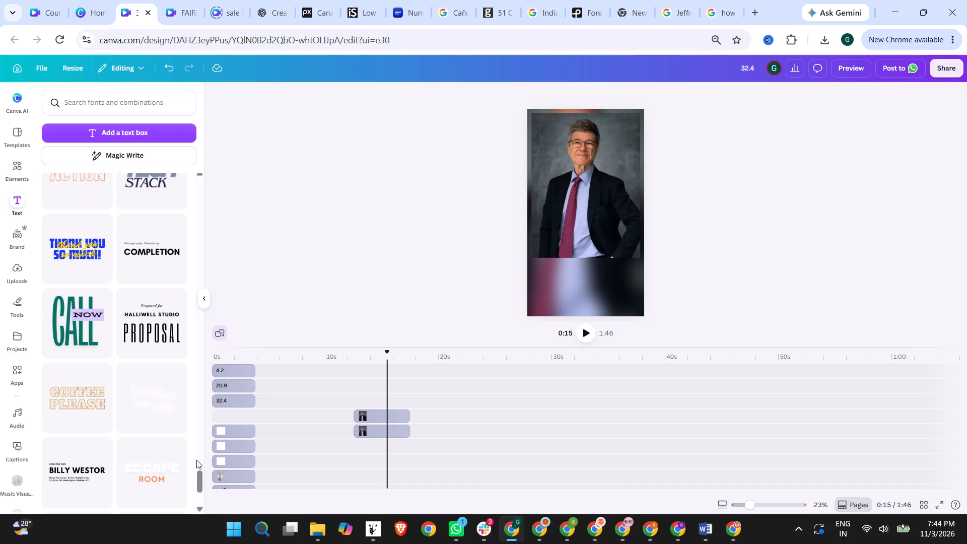
pyautogui.moveTo(195, 482); pyautogui.dragTo(200, 513)
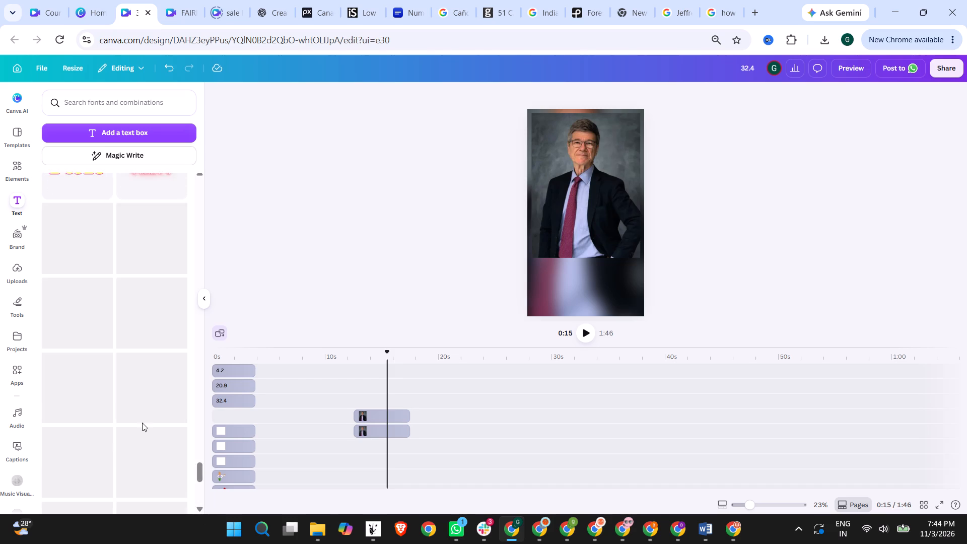
pyautogui.scroll(-3, 142, 422)
pyautogui.scroll(5, 142, 422)
pyautogui.scroll(-8, 142, 422)
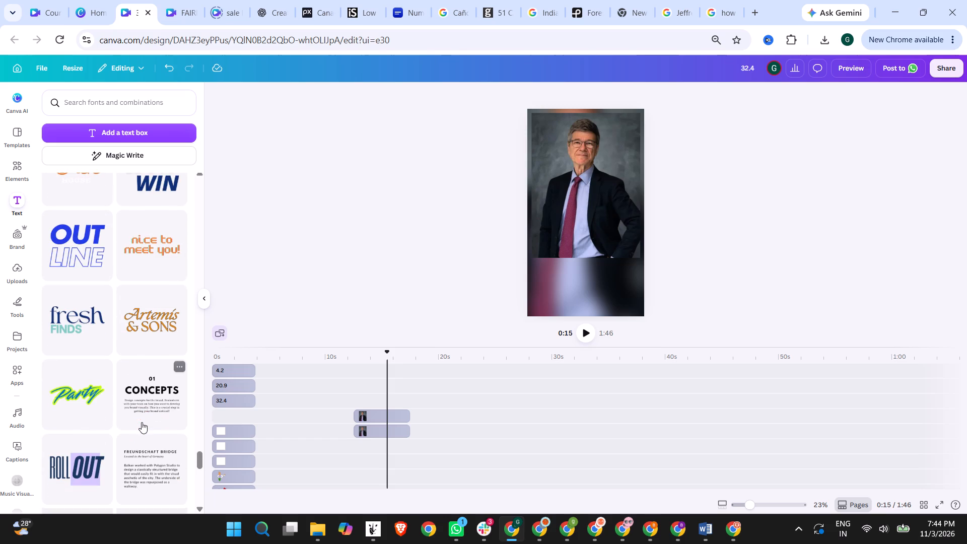
pyautogui.scroll(-13, 142, 422)
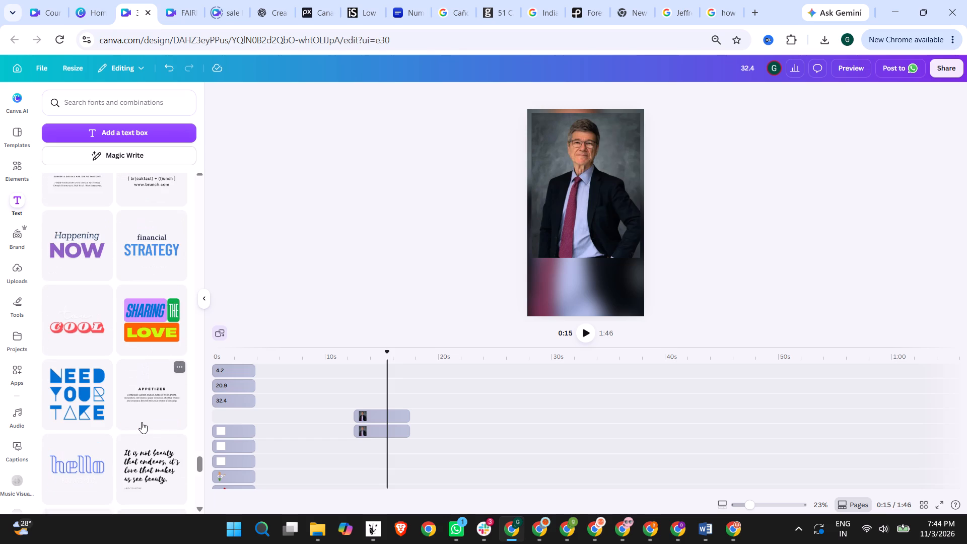
pyautogui.scroll(-7, 142, 422)
pyautogui.scroll(7, 142, 422)
pyautogui.scroll(-12, 142, 422)
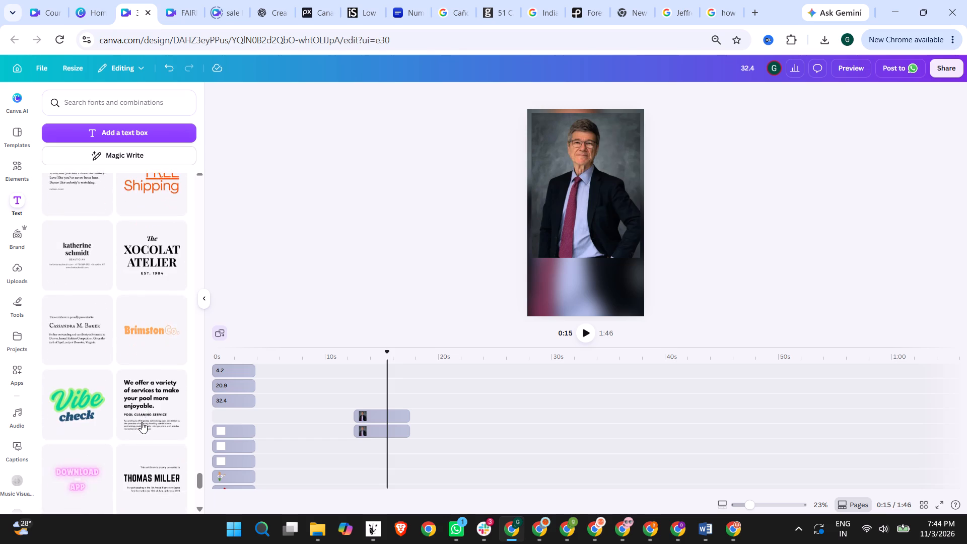
pyautogui.scroll(-2, 142, 422)
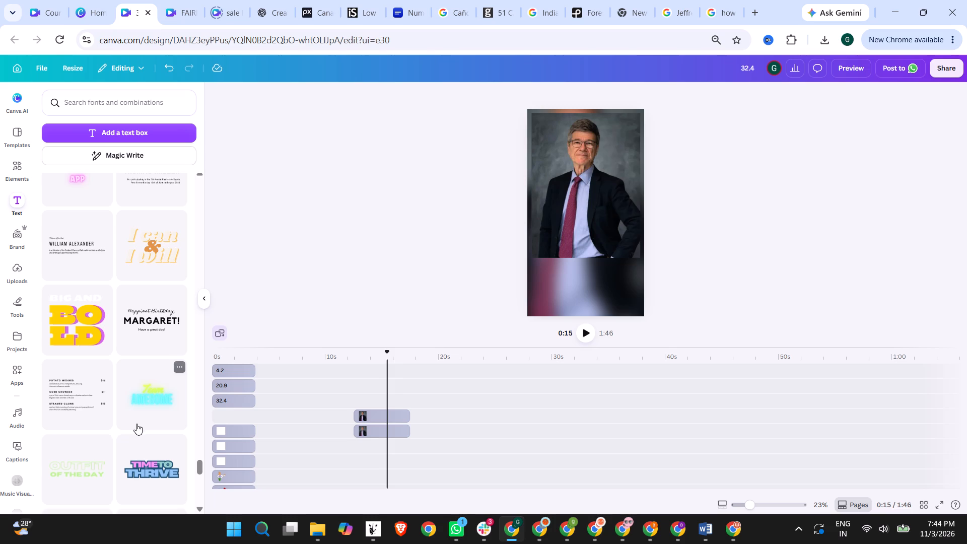
pyautogui.click(78, 248)
pyautogui.click(690, 208)
pyautogui.moveTo(580, 209); pyautogui.dragTo(577, 253)
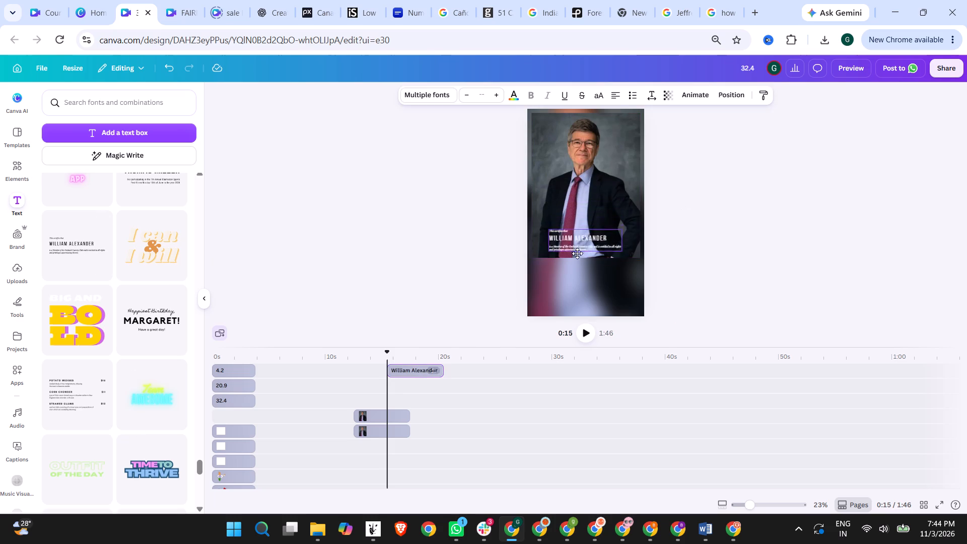
pyautogui.moveTo(577, 253); pyautogui.dragTo(567, 267)
# Replace the WILLIAM ALEXANDER line with the full name Jeffrey Sachs, copied from the Google image search tab.
pyautogui.doubleClick(563, 269)
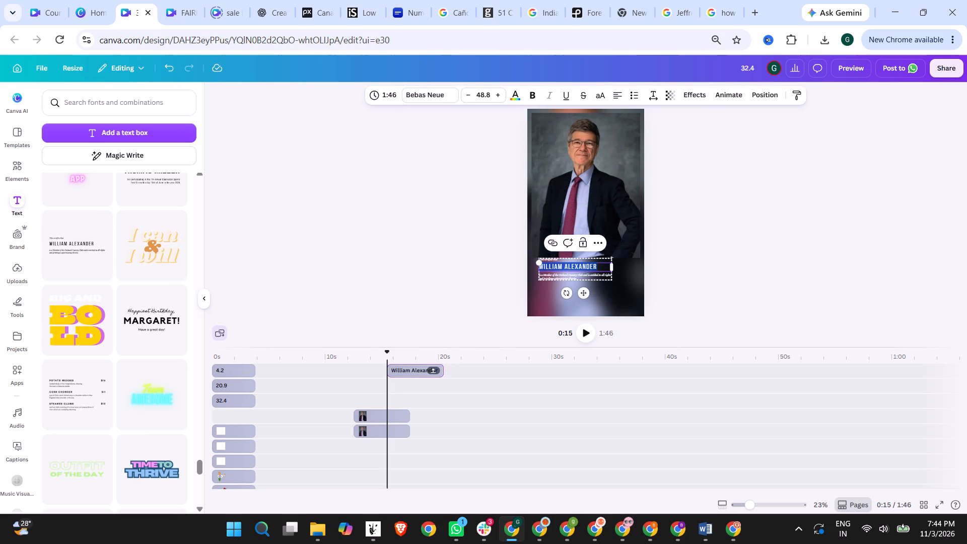
pyautogui.hotkey('ctrl', 'v')
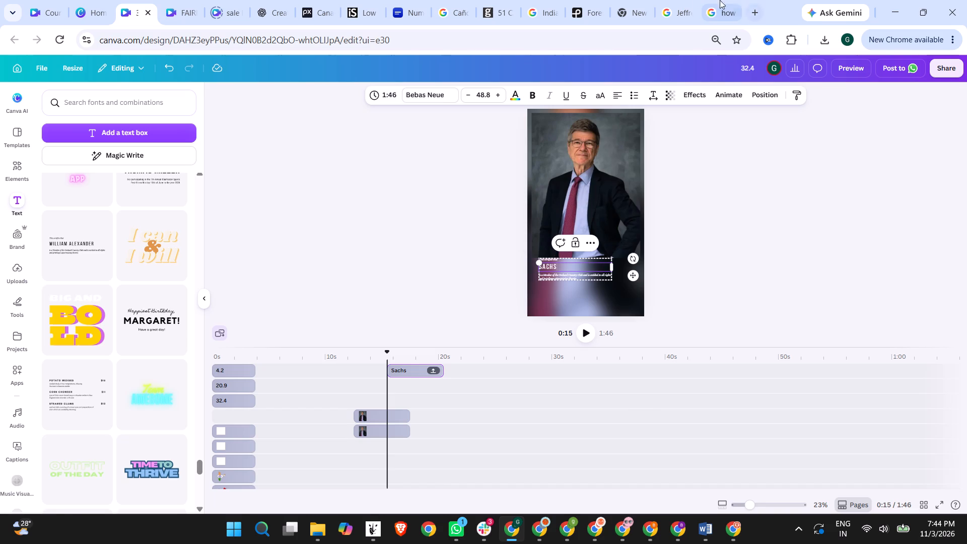
pyautogui.click(673, 0)
pyautogui.hotkey('ctrl', 'c')
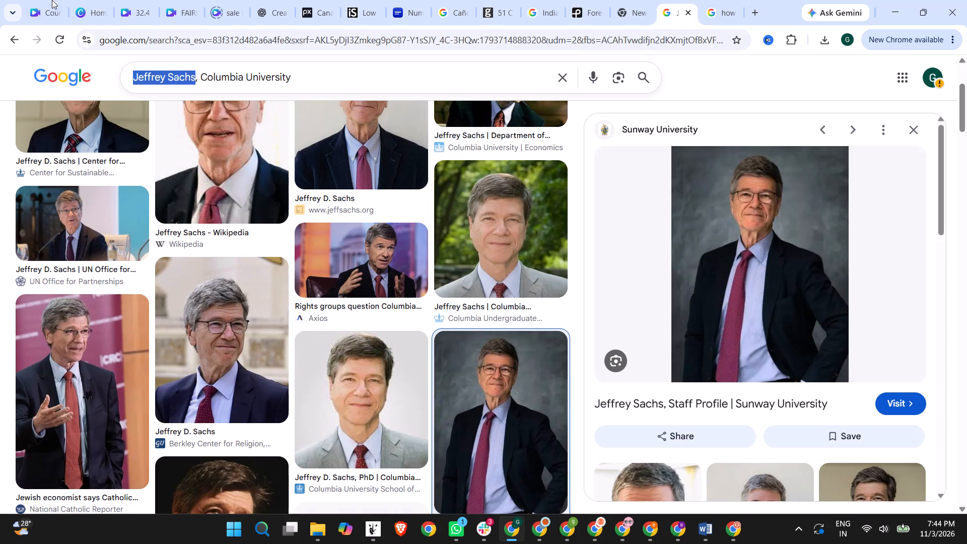
pyautogui.click(41, 0)
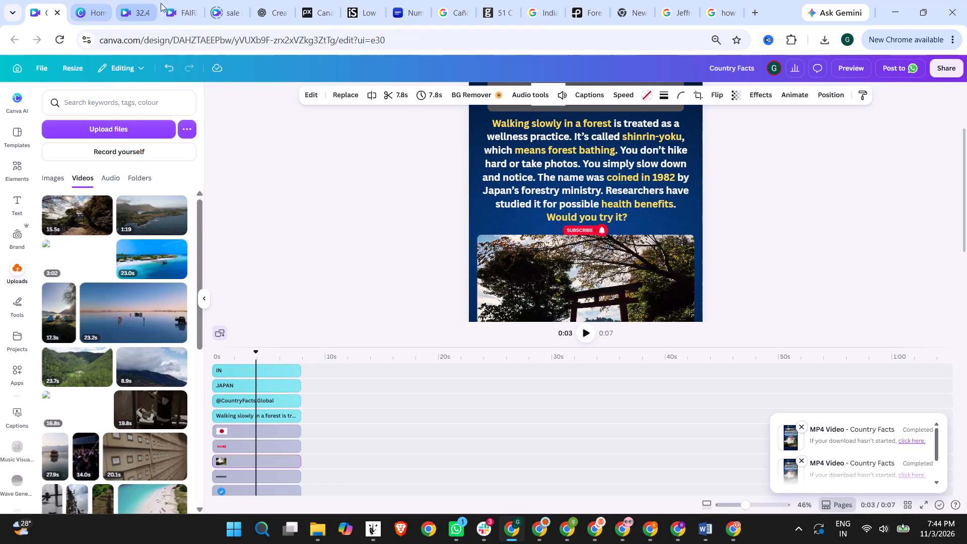
pyautogui.click(161, 3)
pyautogui.click(130, 0)
pyautogui.click(561, 266)
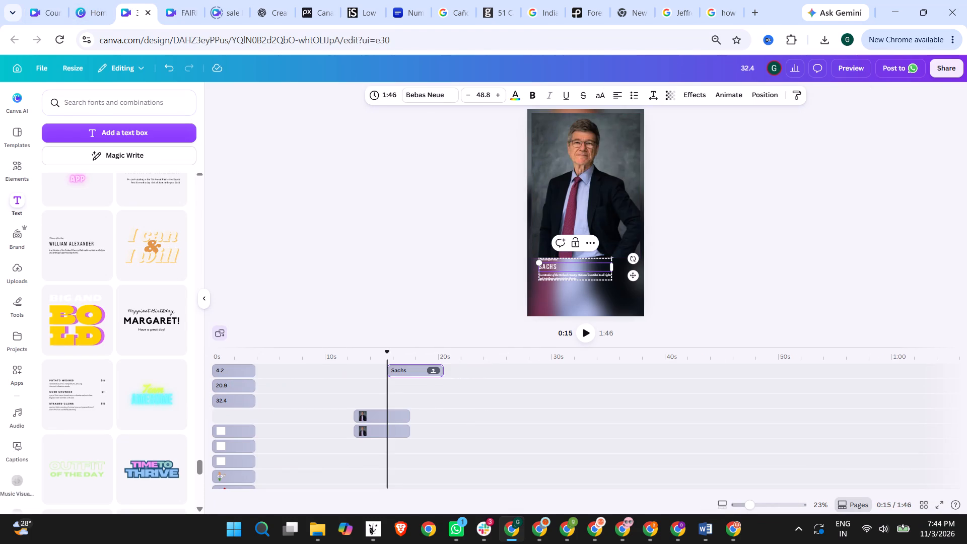
pyautogui.hotkey('ctrl', 'a')
pyautogui.hotkey('ctrl', 'v')
pyautogui.click(663, 269)
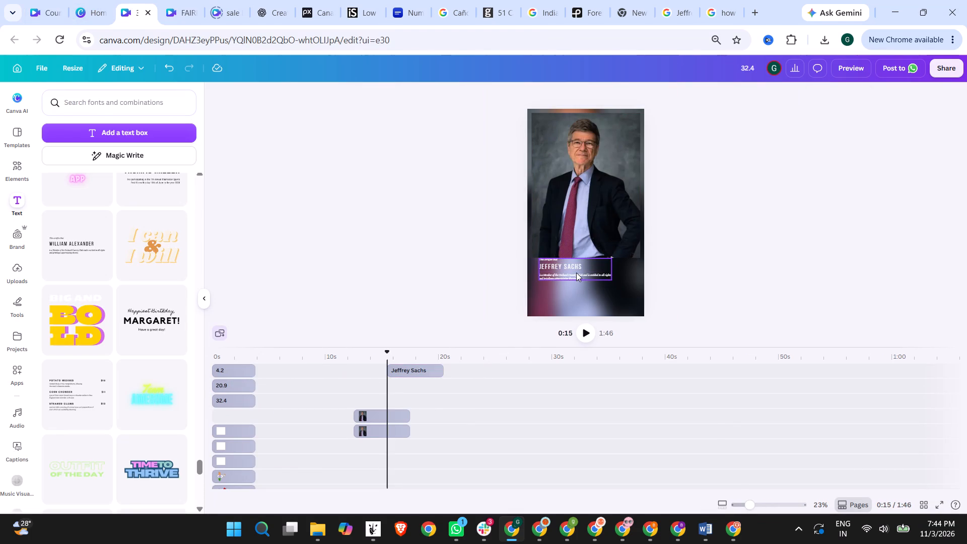
# Delete the small text lines above and below the JEFFREY SACHS line, leaving only the name.
pyautogui.click(576, 273)
pyautogui.click(572, 276)
pyautogui.press('Delete')
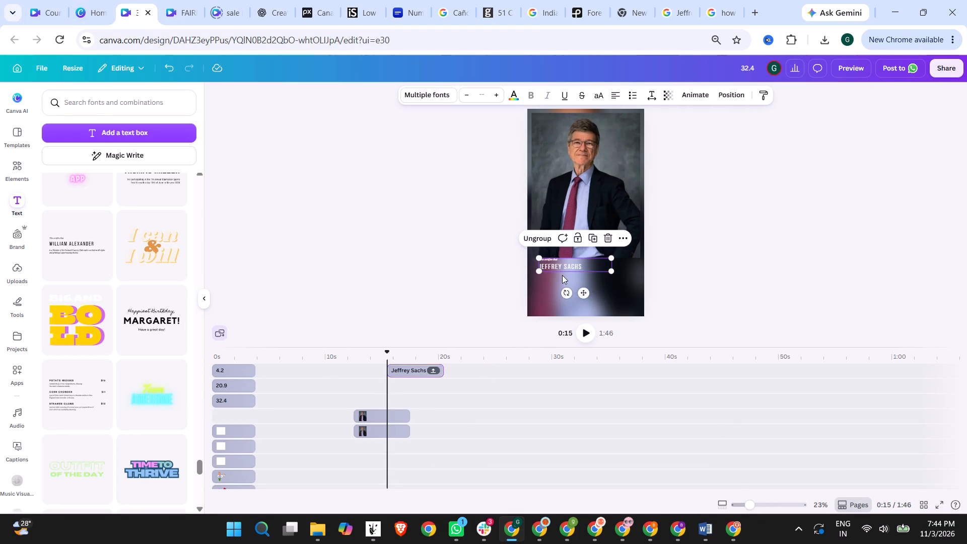
pyautogui.click(549, 258)
pyautogui.click(549, 259)
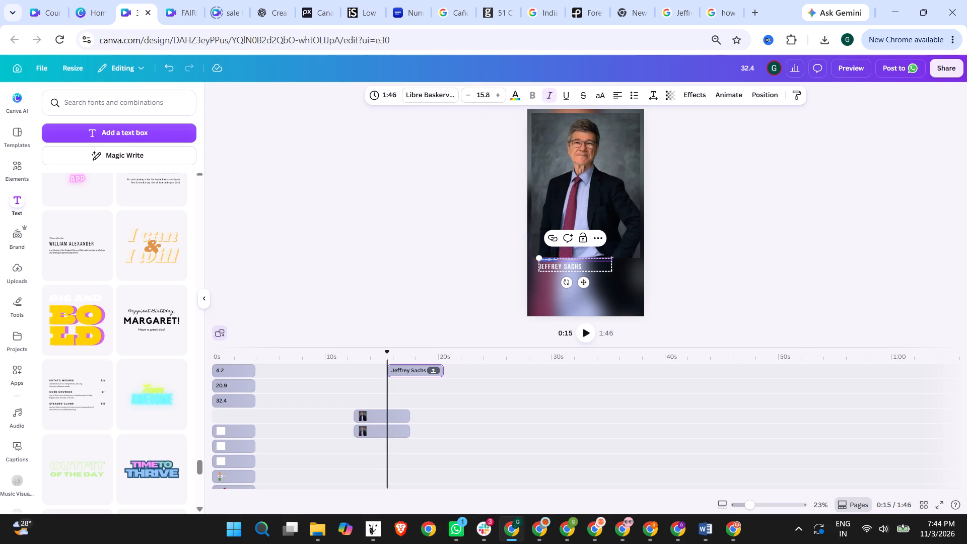
pyautogui.click(673, 259)
pyautogui.click(558, 263)
pyautogui.click(552, 260)
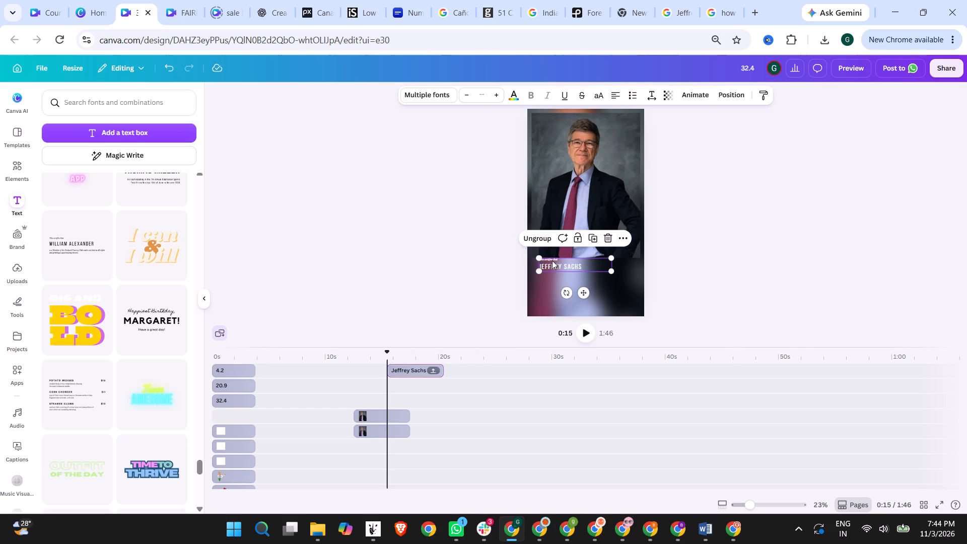
pyautogui.press('Delete')
pyautogui.click(696, 256)
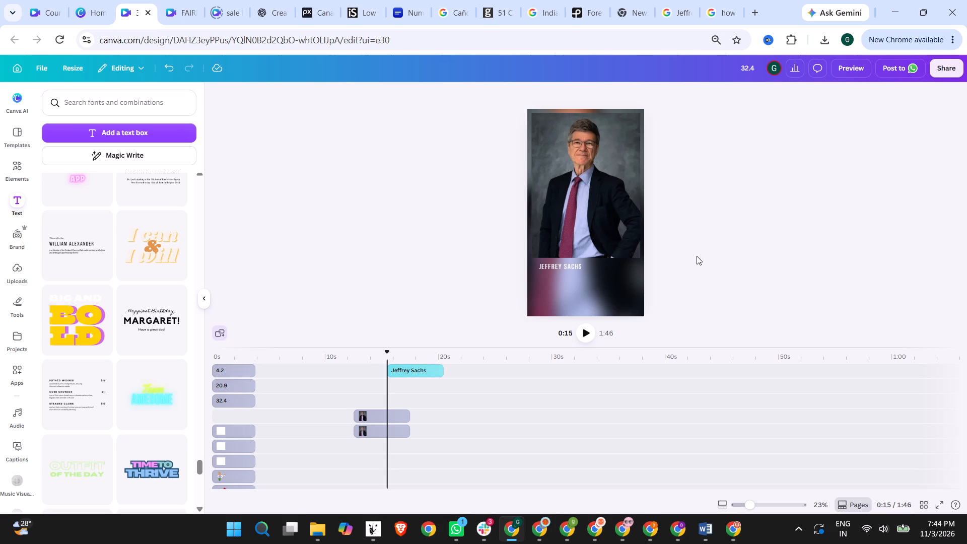
# Widen the JEFFREY SACHS text box slightly and set its font size to 80.7.
pyautogui.click(562, 268)
pyautogui.moveTo(613, 270); pyautogui.dragTo(651, 271)
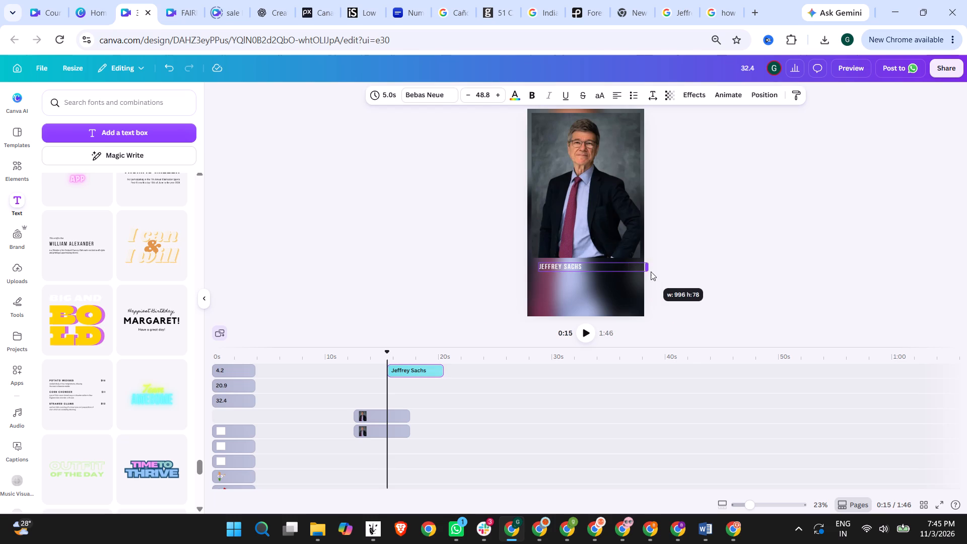
pyautogui.moveTo(651, 271); pyautogui.dragTo(619, 267)
pyautogui.doubleClick(585, 263)
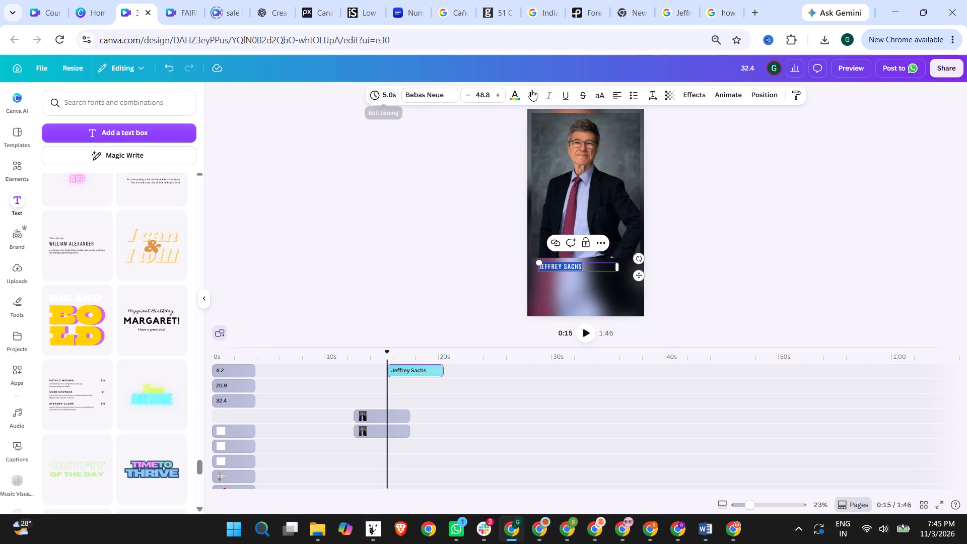
pyautogui.click(499, 92)
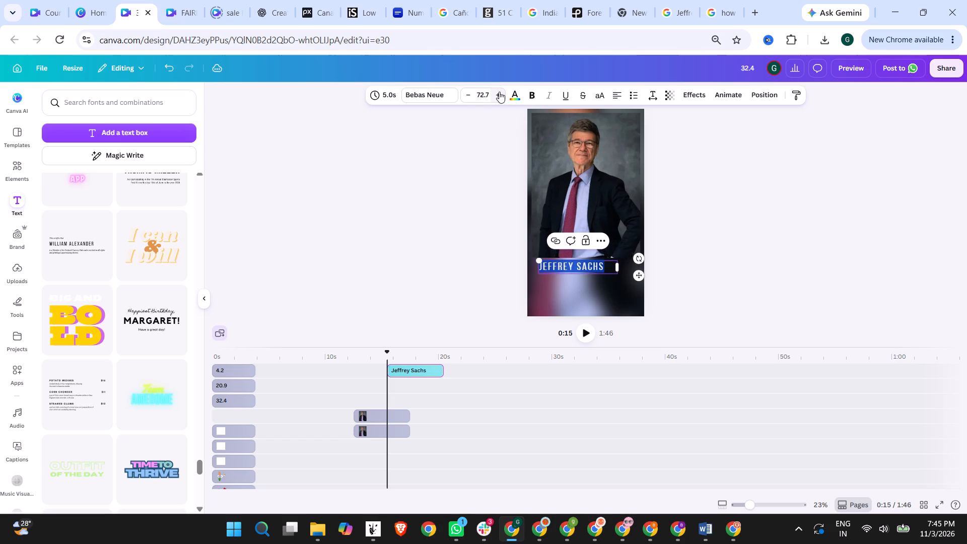
pyautogui.click(763, 251)
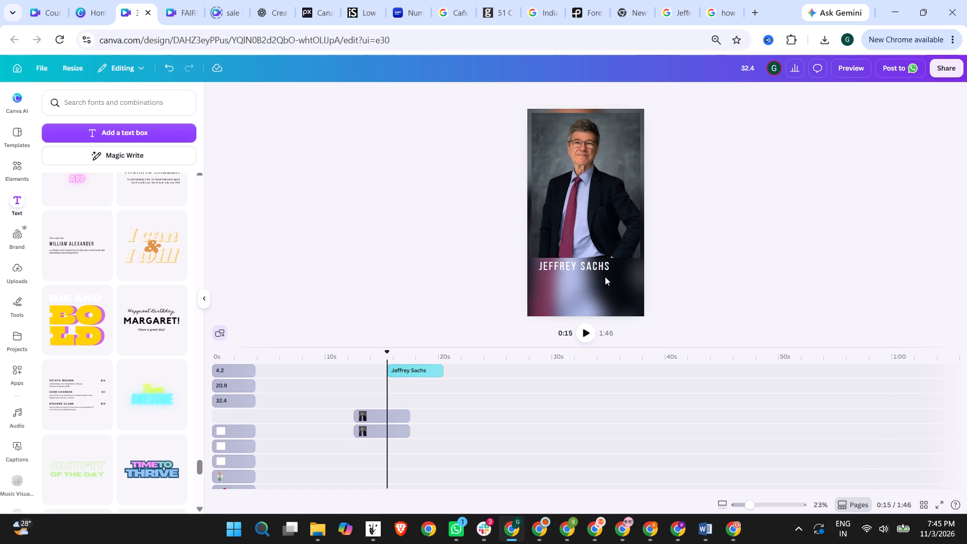
# Nudge the JEFFREY SACHS line slightly down and to the left, below the front photo's lower edge.
pyautogui.click(593, 264)
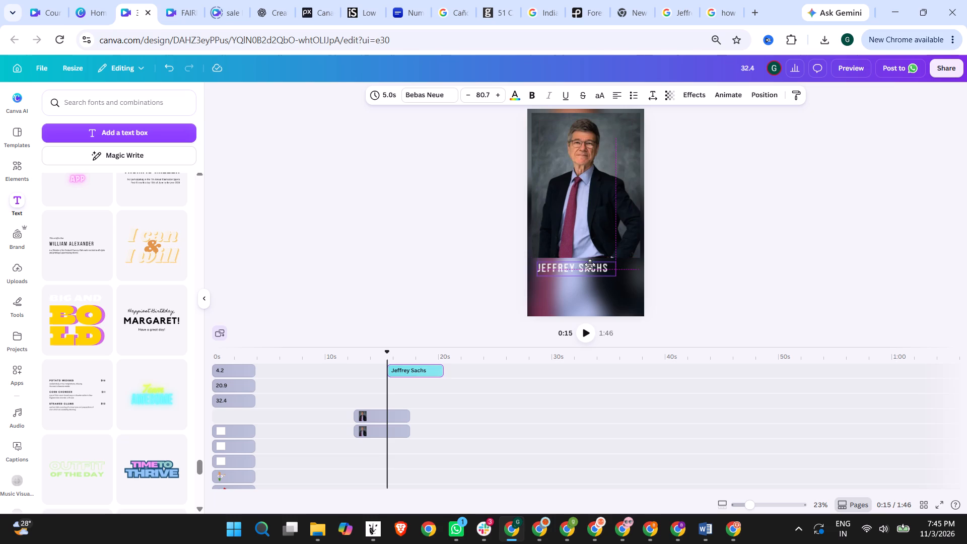
pyautogui.click(716, 260)
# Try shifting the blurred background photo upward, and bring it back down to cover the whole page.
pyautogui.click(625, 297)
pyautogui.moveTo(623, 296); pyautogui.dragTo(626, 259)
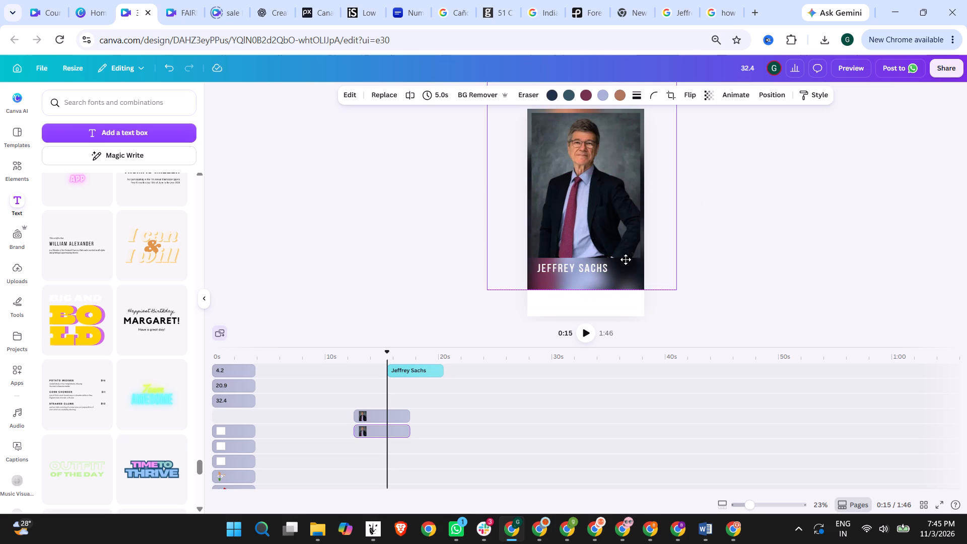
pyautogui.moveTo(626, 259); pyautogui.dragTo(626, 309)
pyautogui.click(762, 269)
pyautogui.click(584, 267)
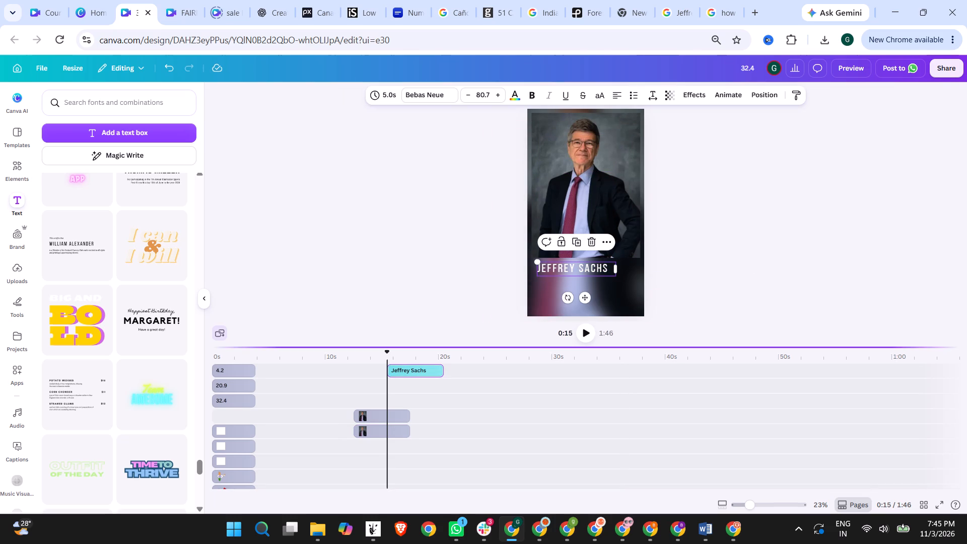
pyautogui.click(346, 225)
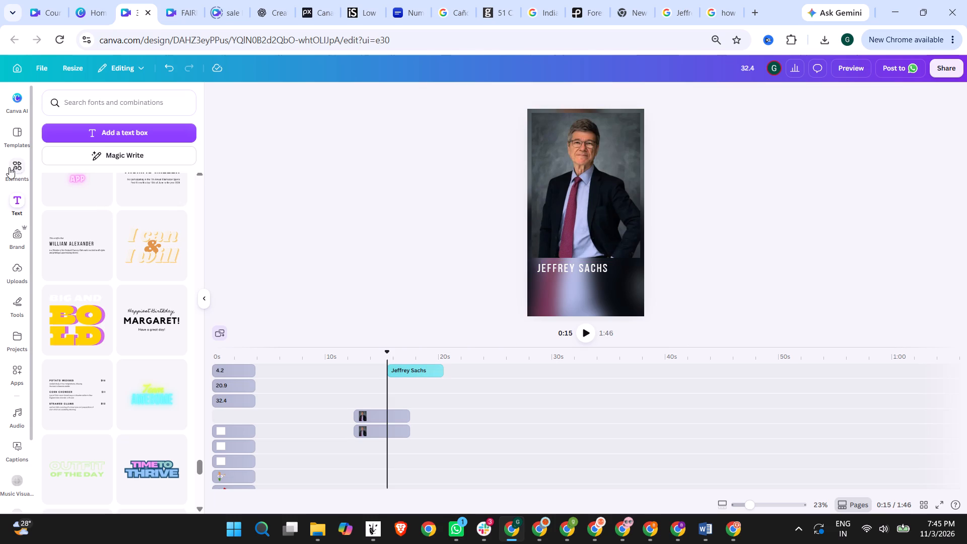
# Browse the shapes library, including the recently used and basic shapes, for a shape to go with the name title.
pyautogui.click(17, 174)
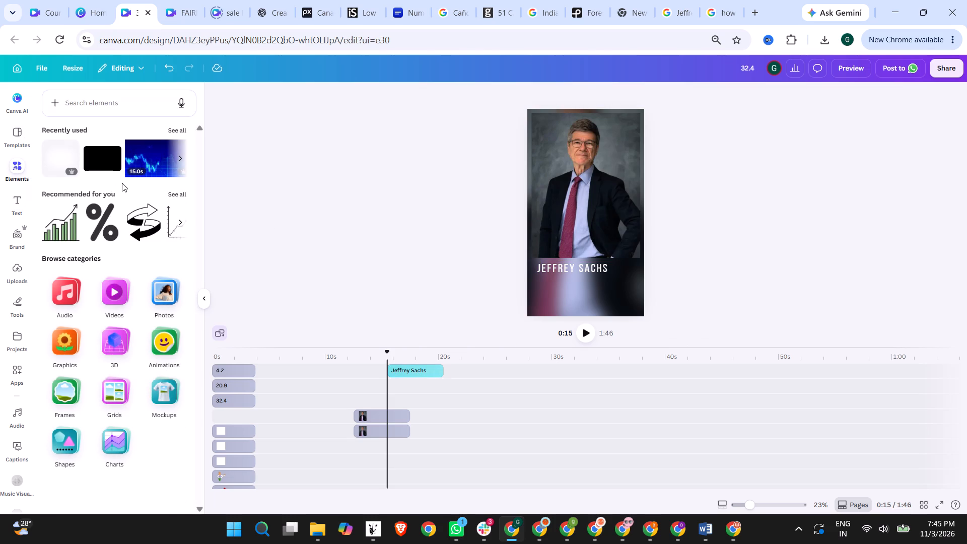
pyautogui.scroll(-4, 128, 308)
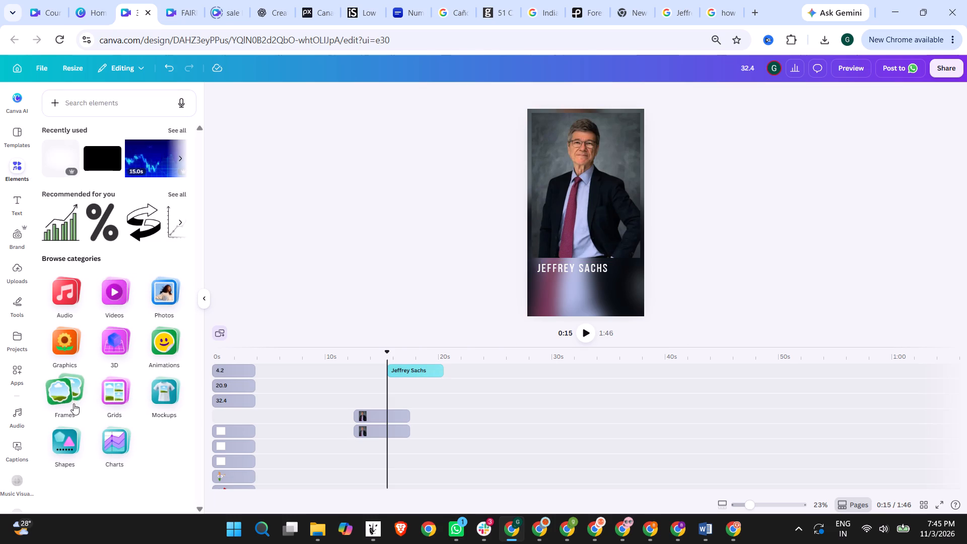
pyautogui.click(75, 441)
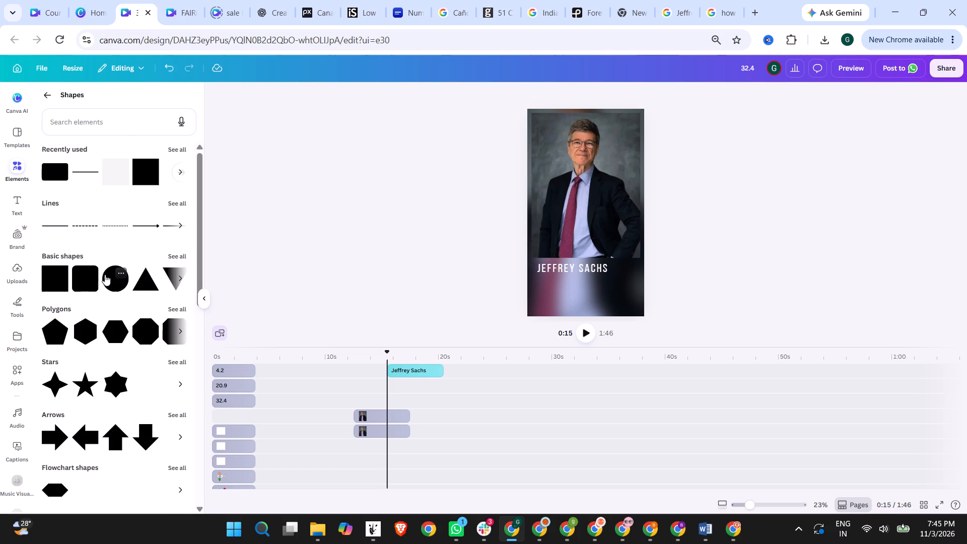
pyautogui.scroll(-9, 106, 264)
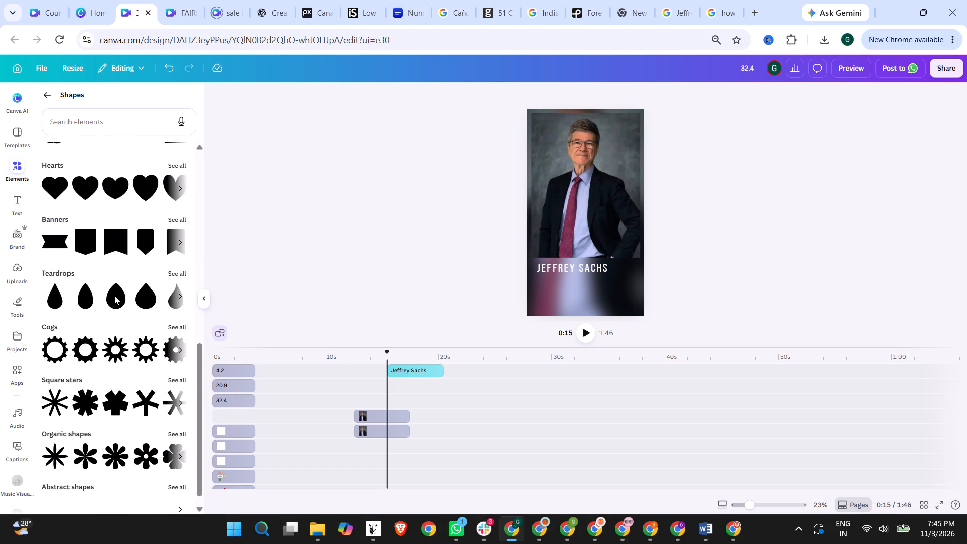
pyautogui.scroll(-3, 114, 296)
pyautogui.scroll(5, 127, 313)
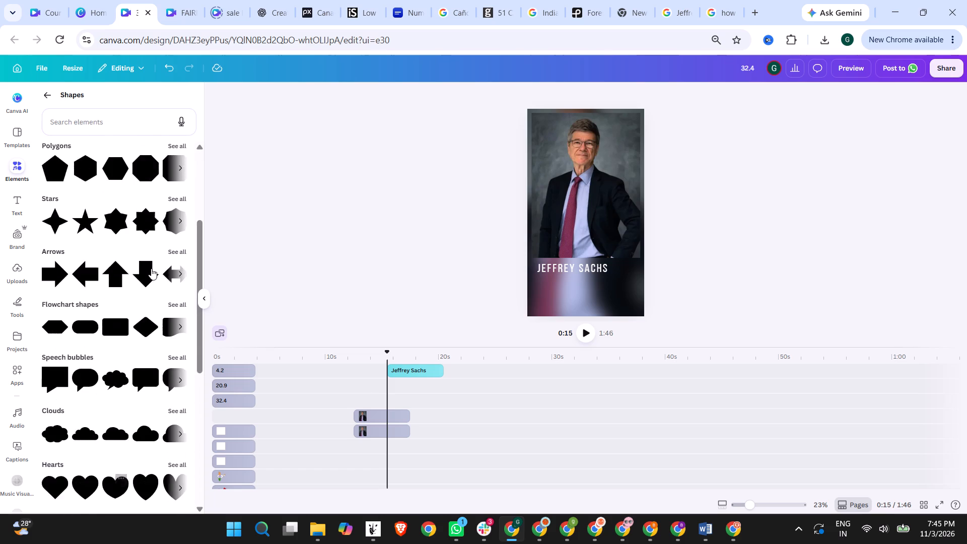
pyautogui.scroll(5, 151, 248)
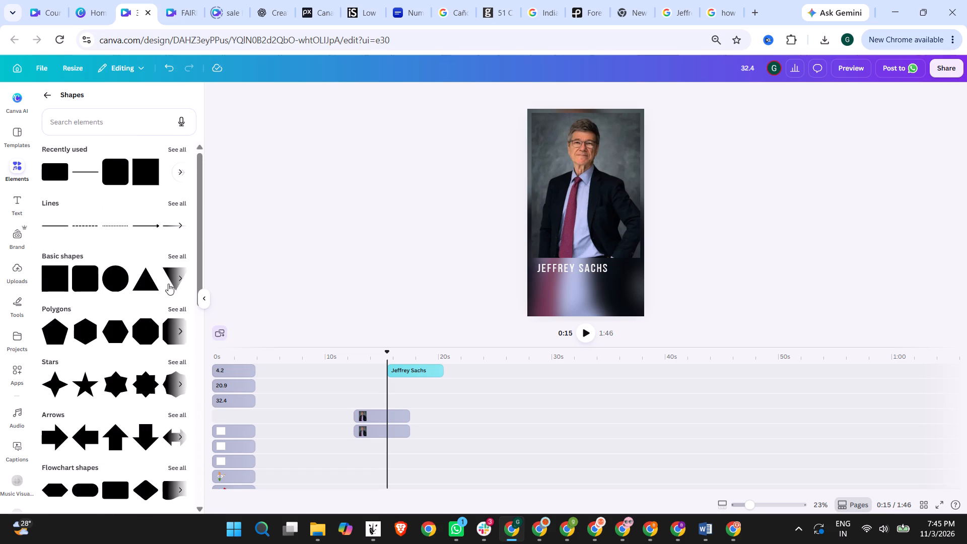
pyautogui.click(177, 167)
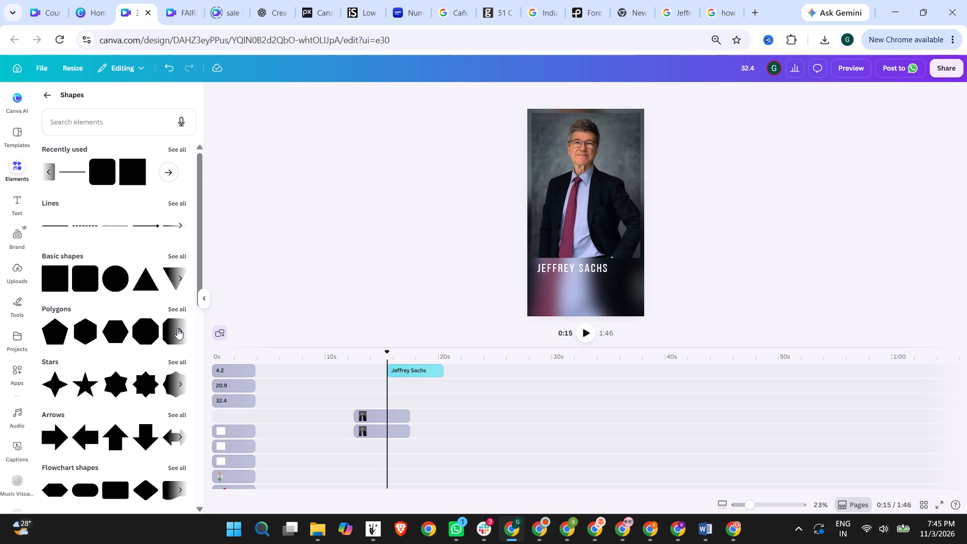
pyautogui.click(179, 277)
pyautogui.click(179, 277)
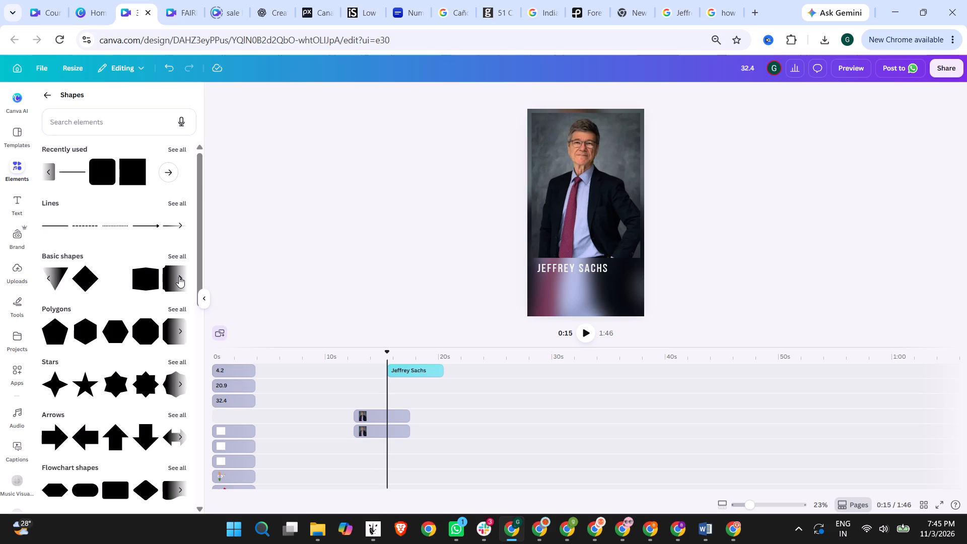
pyautogui.click(179, 277)
pyautogui.click(179, 277)
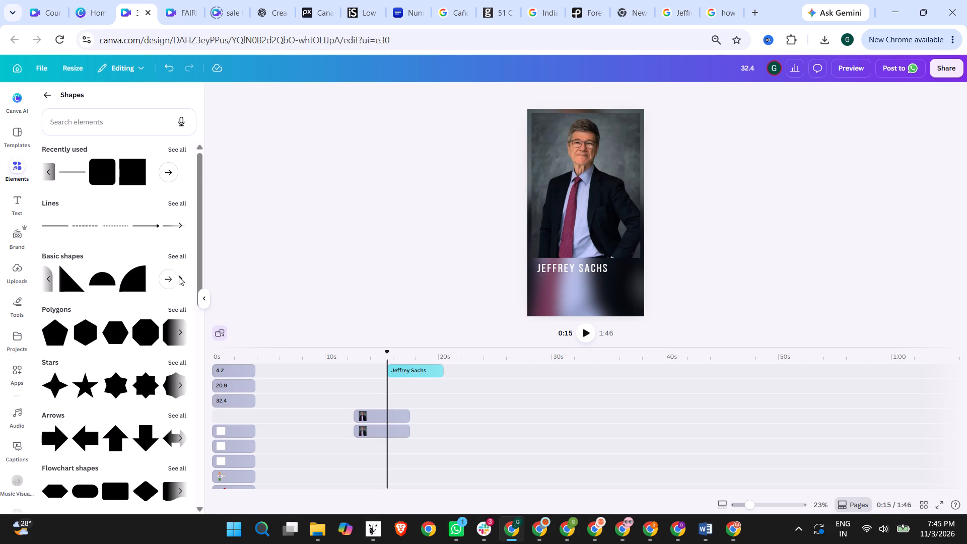
# Make the JEFFREY SACHS name text bold.
pyautogui.doubleClick(548, 265)
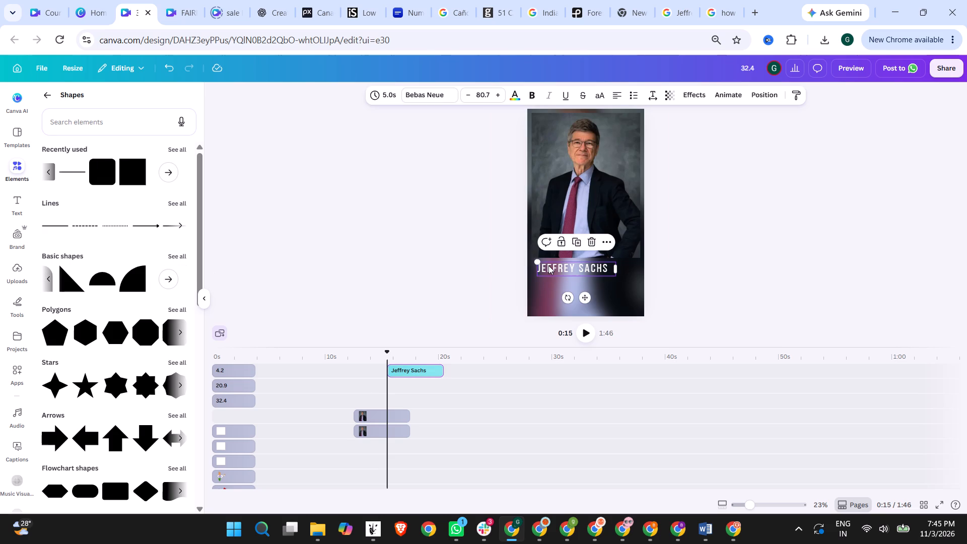
pyautogui.click(531, 96)
pyautogui.click(740, 229)
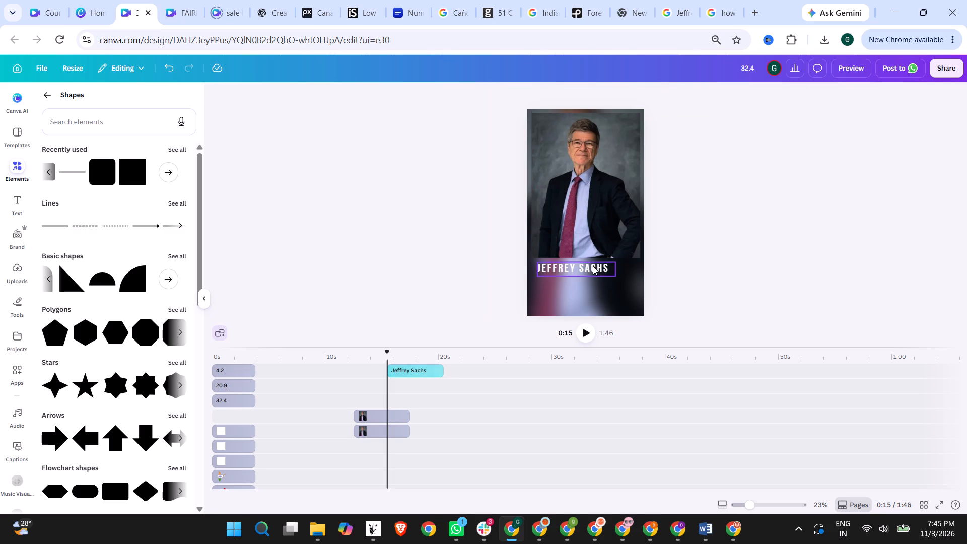
# Move the JEFFREY SACHS text to the page's right edge and break it into two lines, with SACHS below JEFFREY.
pyautogui.moveTo(593, 266); pyautogui.dragTo(623, 267)
pyautogui.click(603, 276)
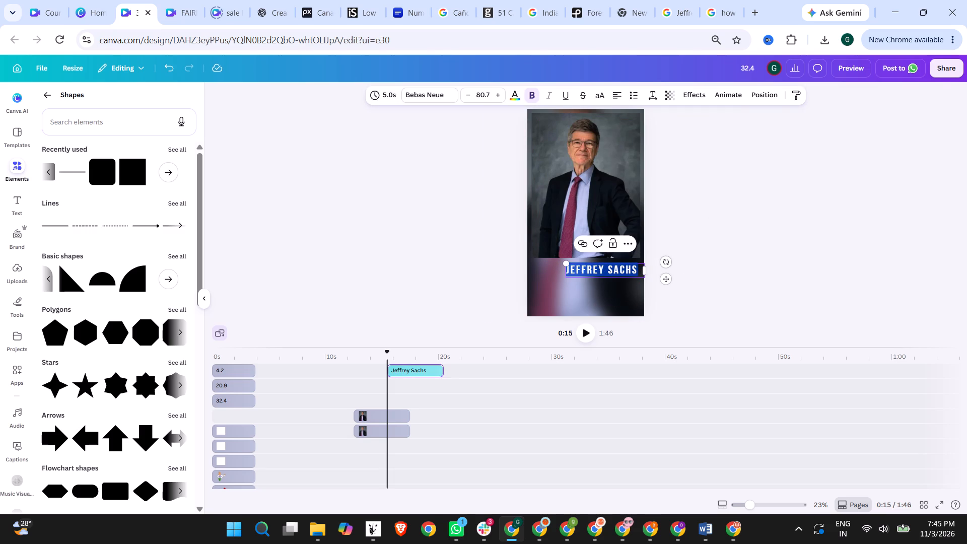
pyautogui.doubleClick(606, 271)
pyautogui.click(606, 271)
pyautogui.press('Return')
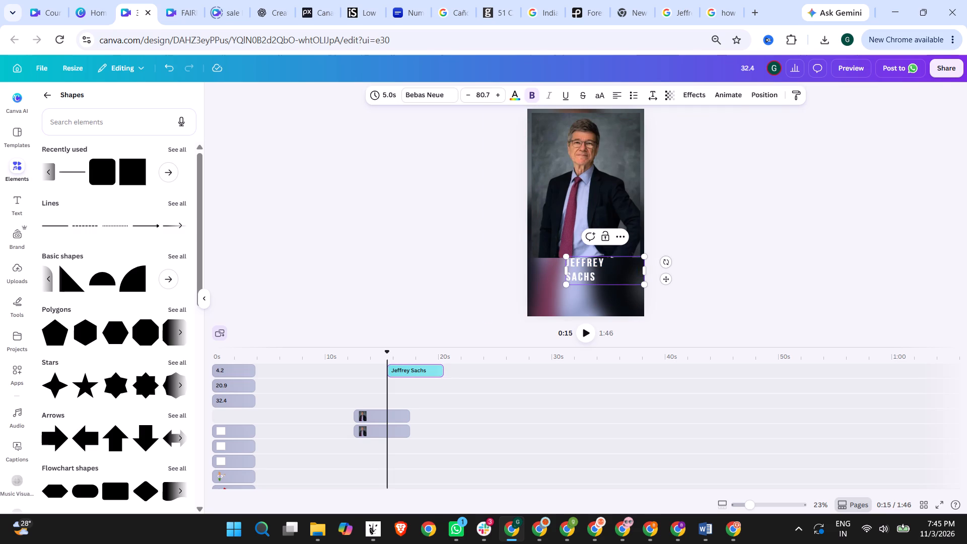
# Narrow the two-line name box from its left side to about 486 wide and place it just below the front photo's lower-right corner.
pyautogui.moveTo(563, 271); pyautogui.dragTo(597, 271)
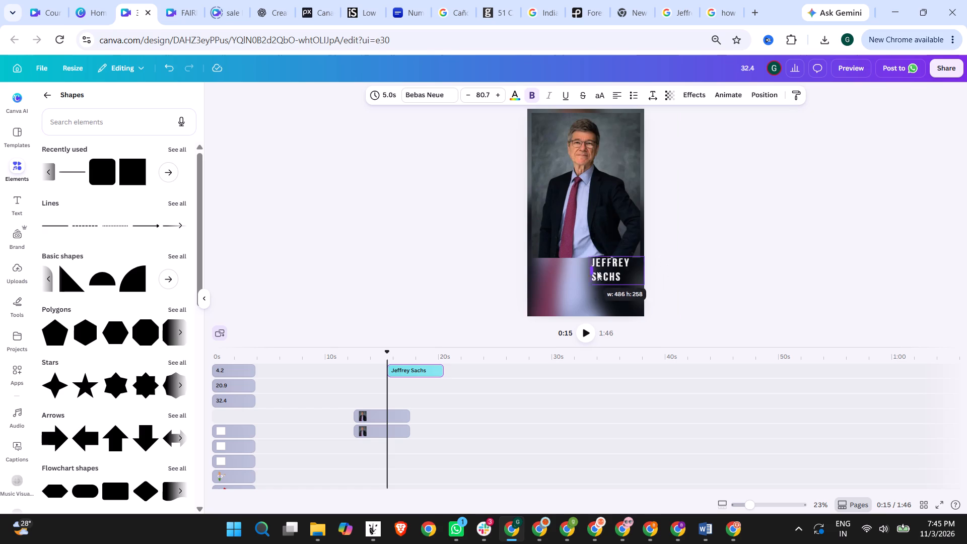
pyautogui.moveTo(597, 271); pyautogui.dragTo(591, 273)
pyautogui.moveTo(736, 251); pyautogui.dragTo(743, 250)
pyautogui.moveTo(620, 263); pyautogui.dragTo(630, 267)
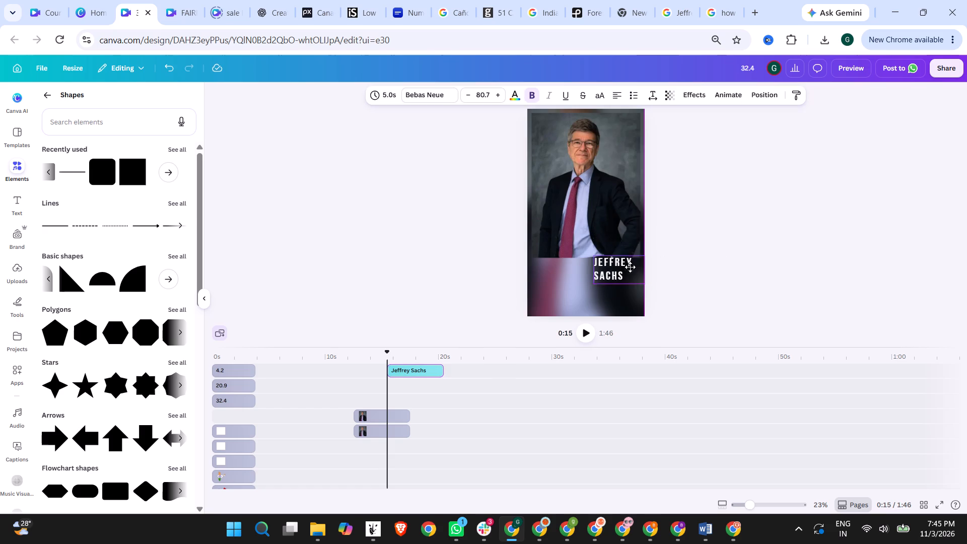
pyautogui.moveTo(630, 267); pyautogui.dragTo(627, 266)
pyautogui.click(691, 258)
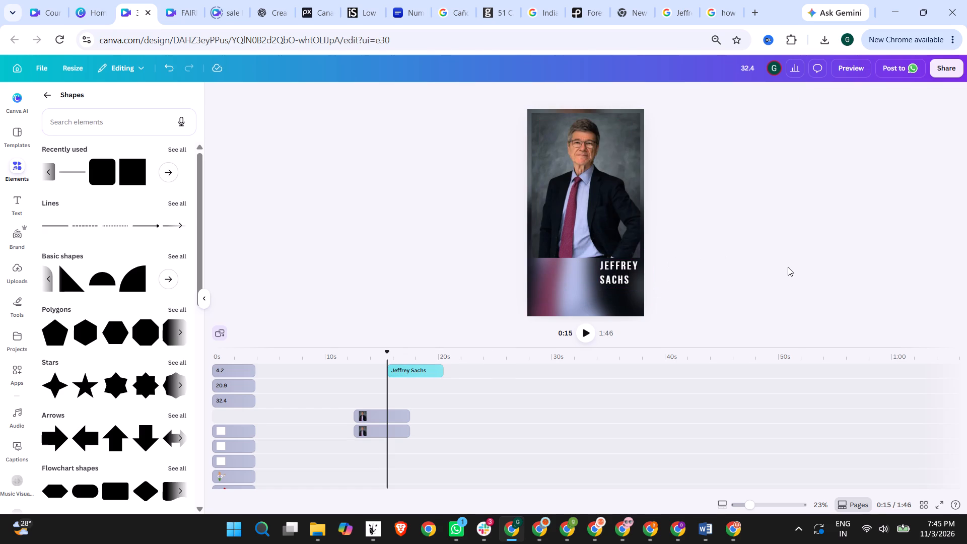
pyautogui.click(779, 259)
pyautogui.click(396, 249)
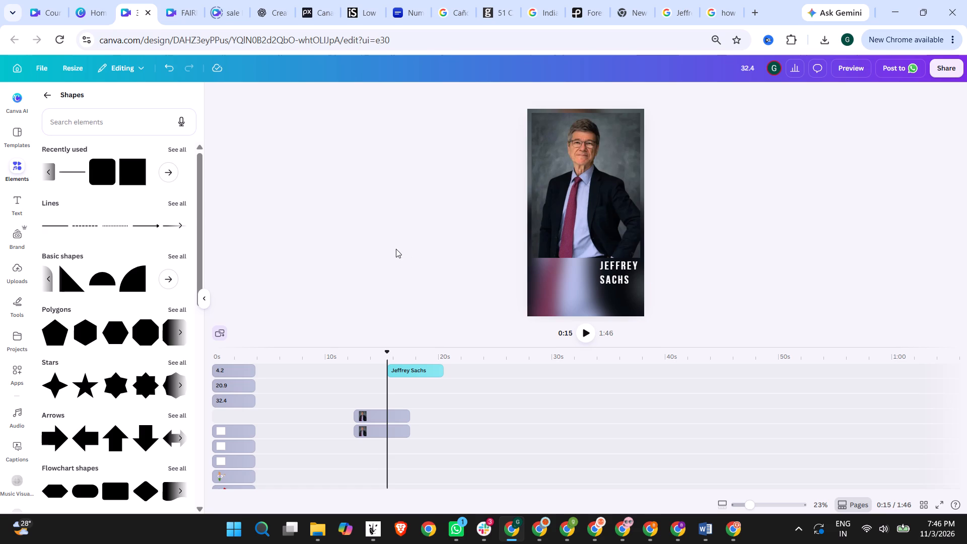
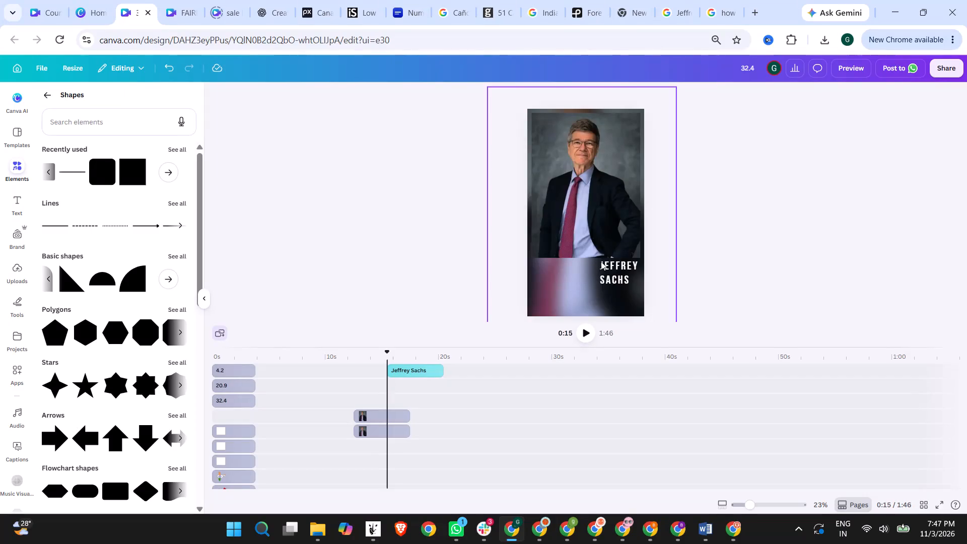
# Move the JEFFREY SACHS name title up onto the front photo, beside the man's head at the page's upper right.
pyautogui.click(618, 262)
pyautogui.moveTo(618, 268); pyautogui.dragTo(621, 136)
pyautogui.click(708, 133)
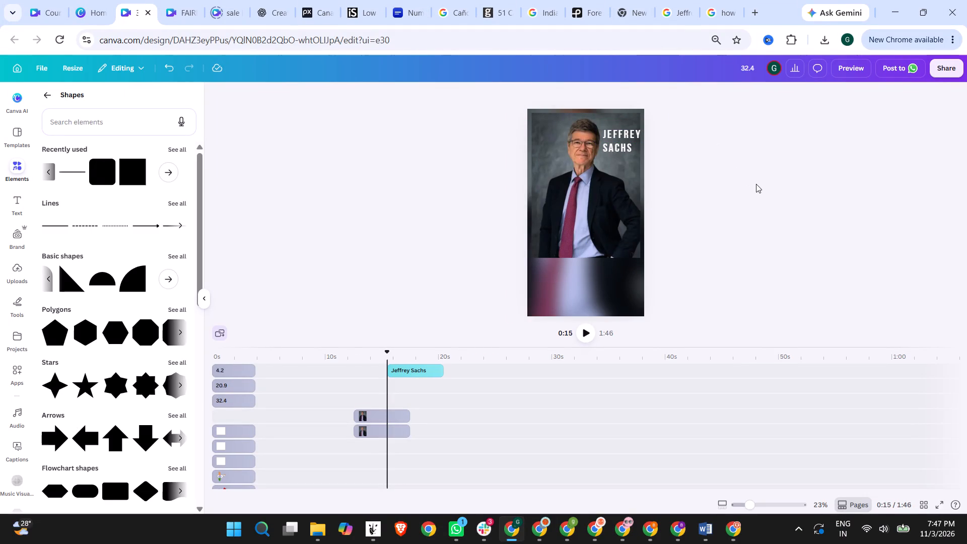
pyautogui.click(756, 184)
# Play the video from the start to check how the scenes follow each other.
pyautogui.click(221, 352)
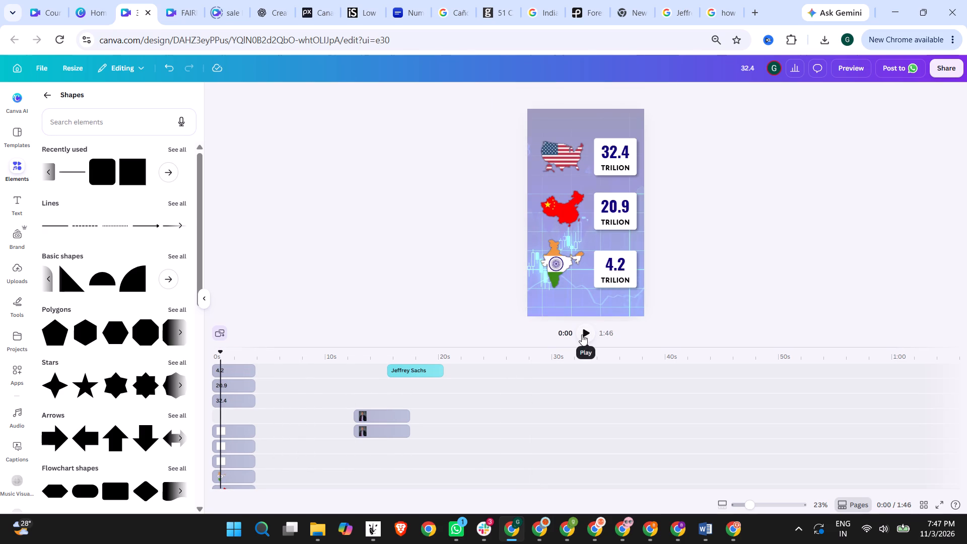
pyautogui.click(582, 334)
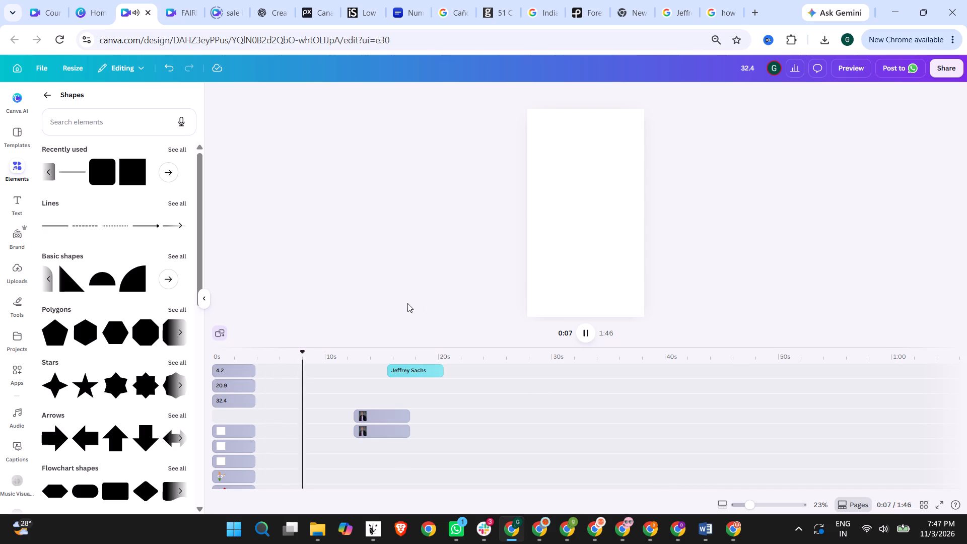
pyautogui.scroll(-2, 383, 284)
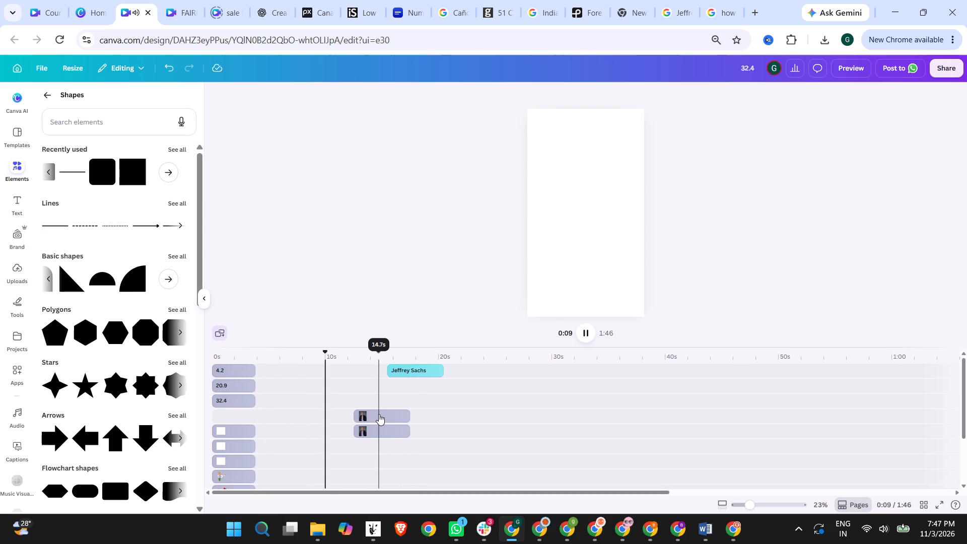
# Move the name title clip and both Jeffrey Sachs photo clips earlier together, with the photos starting directly after the opening GDP scene.
pyautogui.keyDown('ctrl'); pyautogui.click(430, 369); pyautogui.keyUp('ctrl')
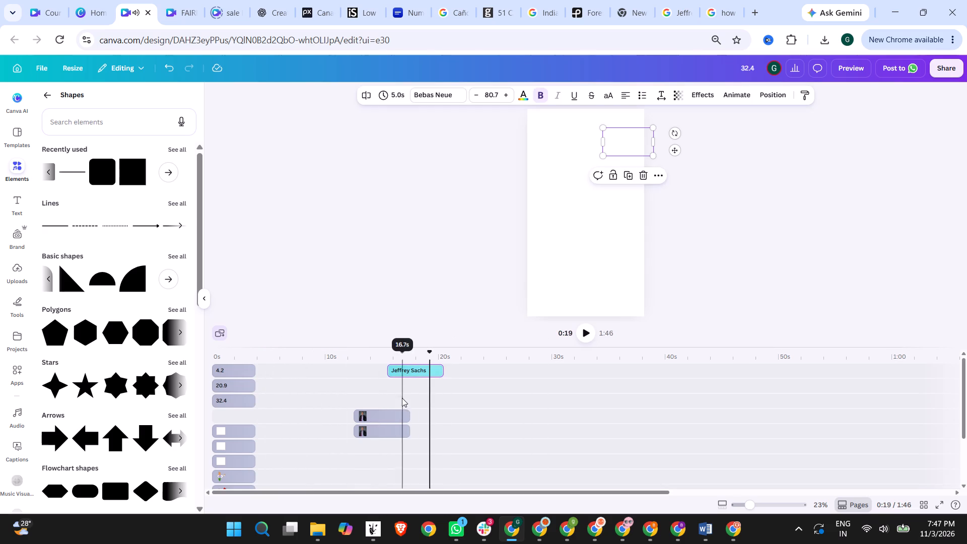
pyautogui.keyDown('ctrl'); pyautogui.click(393, 415); pyautogui.keyUp('ctrl')
pyautogui.keyDown('ctrl'); pyautogui.click(383, 429); pyautogui.keyUp('ctrl')
pyautogui.moveTo(405, 368); pyautogui.dragTo(313, 369)
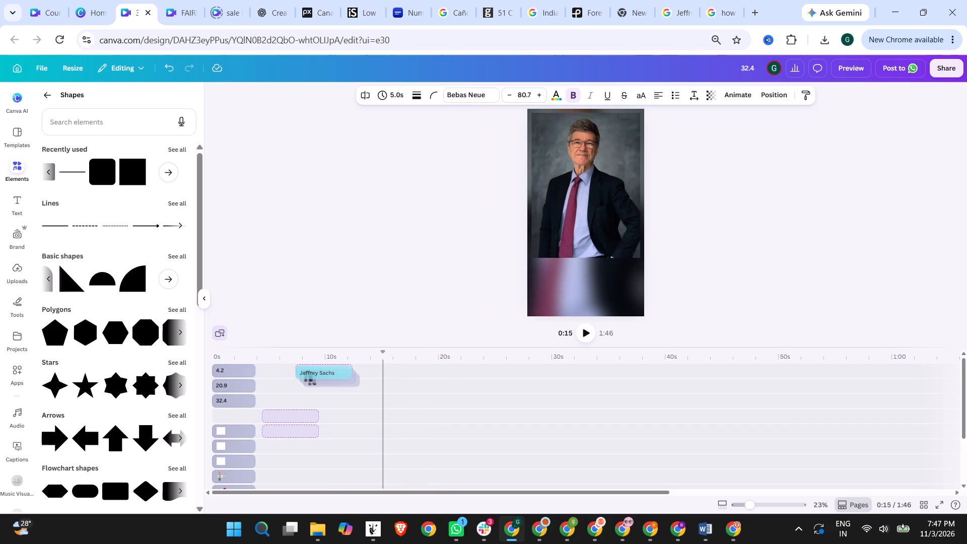
pyautogui.moveTo(313, 369); pyautogui.dragTo(307, 385)
pyautogui.click(338, 318)
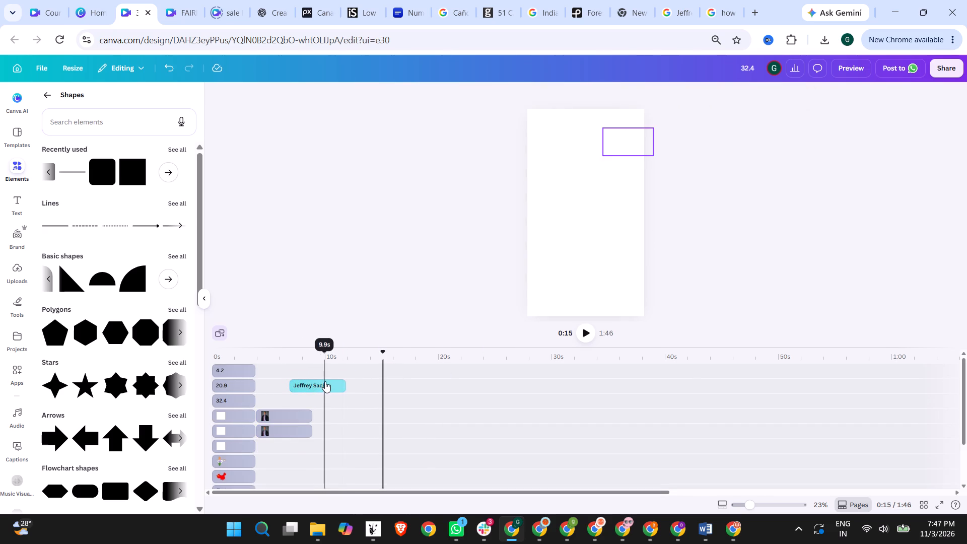
# Shift the name title clip over the photo clips and trim it to 4.4 s so it ends with them.
pyautogui.moveTo(325, 382); pyautogui.dragTo(298, 381)
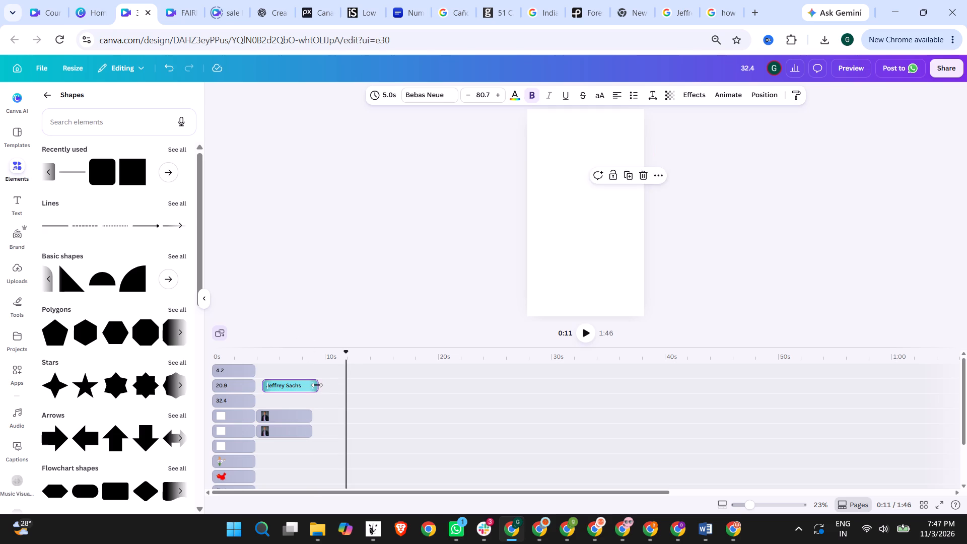
pyautogui.moveTo(317, 385); pyautogui.dragTo(308, 385)
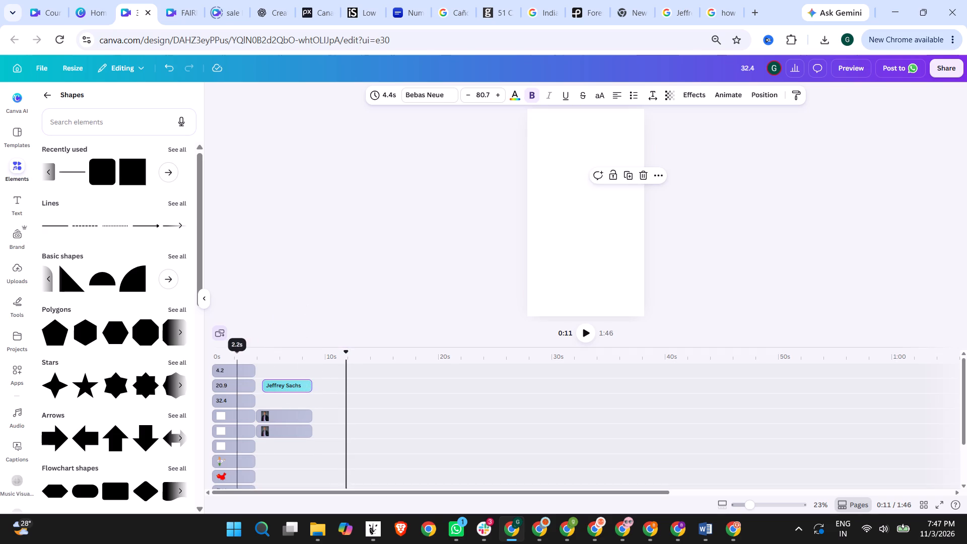
# Play the video from about 2 s to check the retimed Jeffrey Sachs scene.
pyautogui.click(235, 360)
pyautogui.click(588, 331)
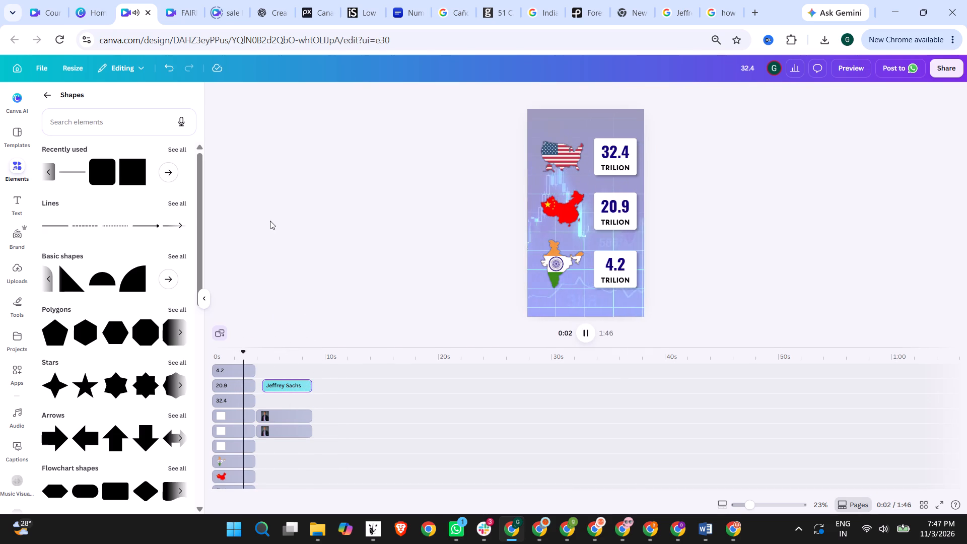
# Switch to the Pexels page, close the open video and search the stock videos for "india vs us".
pyautogui.click(720, 0)
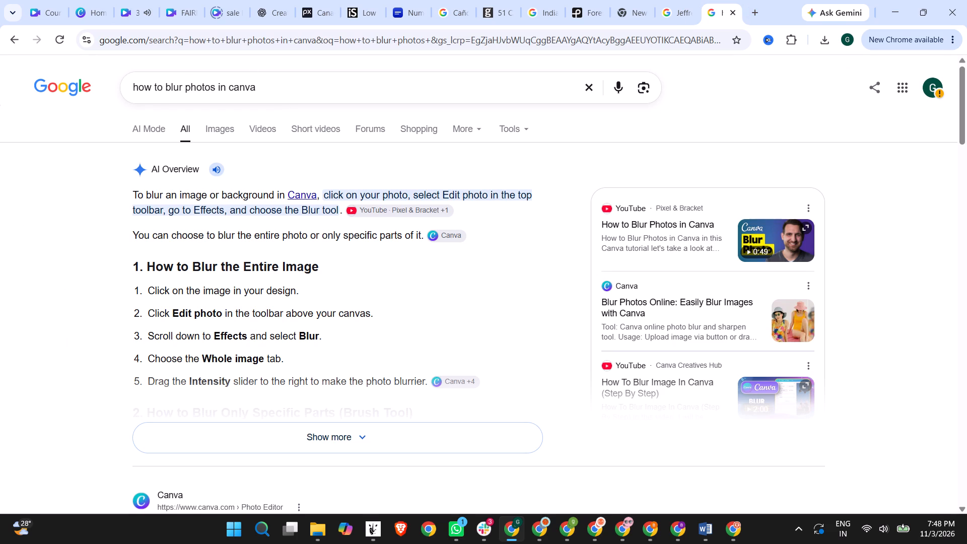
pyautogui.moveTo(265, 79); pyautogui.dragTo(24, 85)
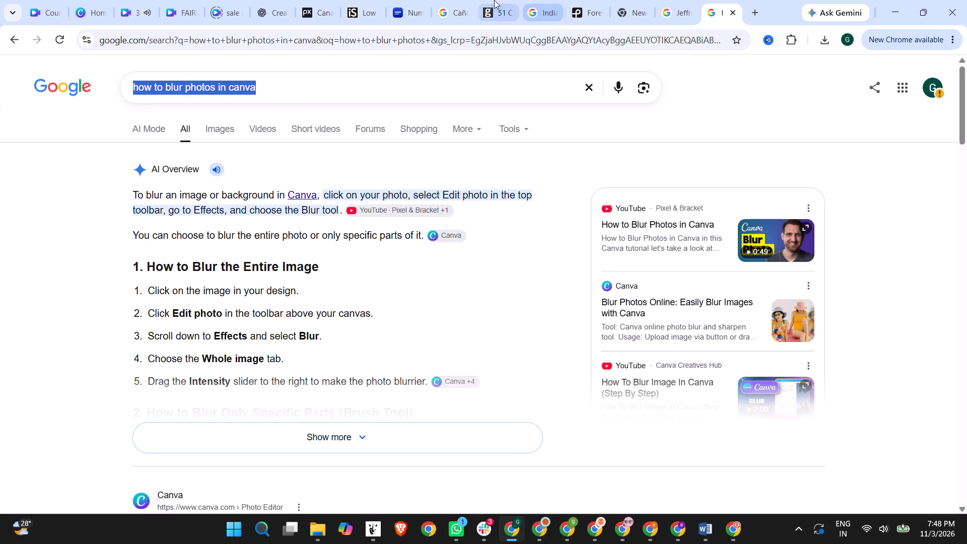
pyautogui.click(494, 0)
pyautogui.click(352, 0)
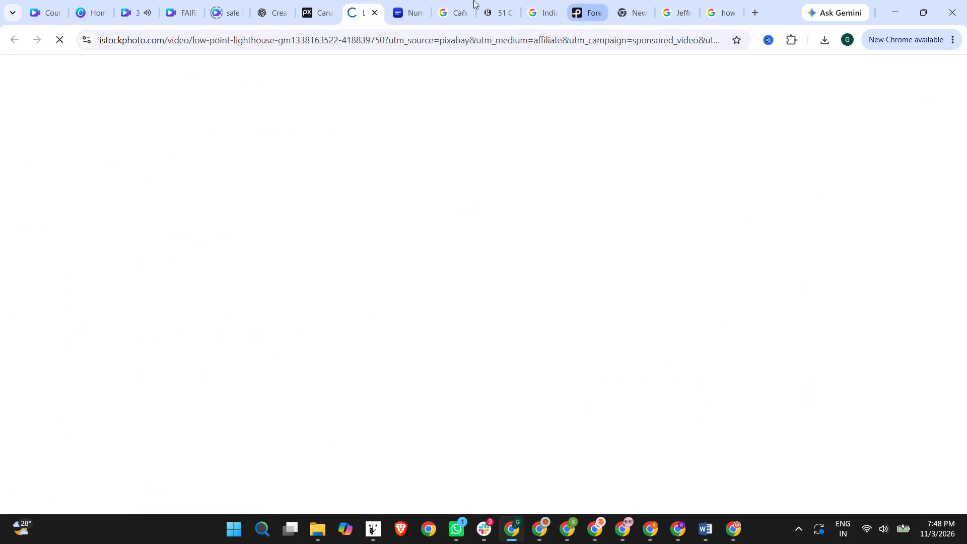
pyautogui.click(313, 0)
pyautogui.click(584, 0)
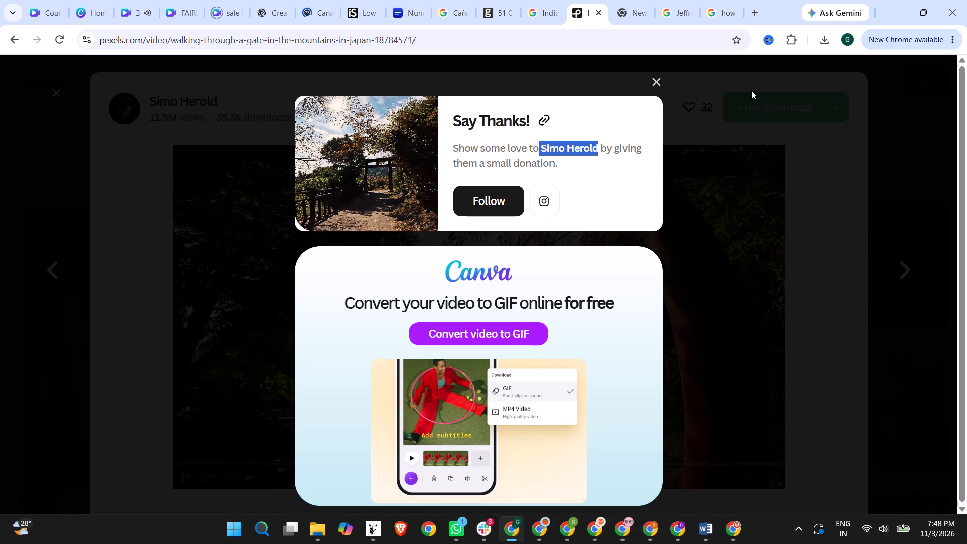
pyautogui.click(660, 78)
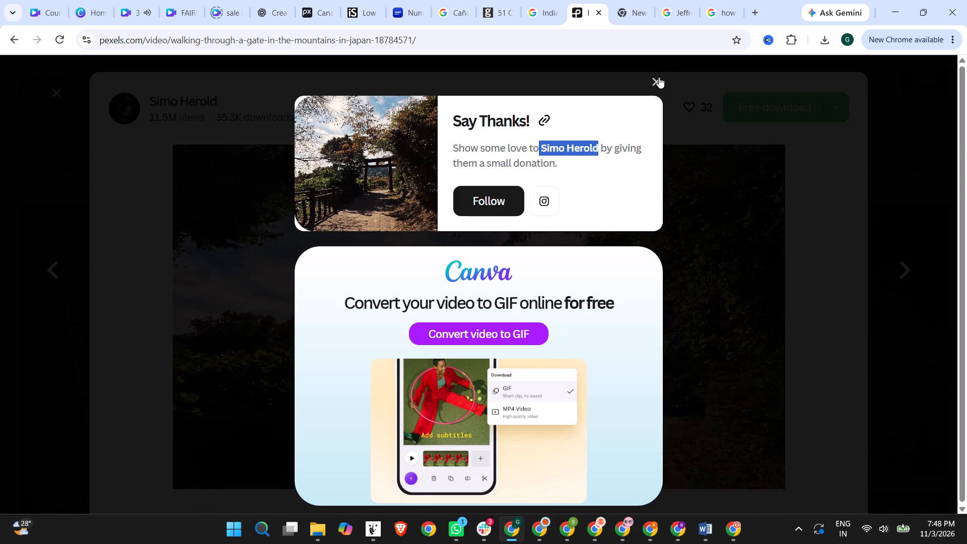
pyautogui.click(658, 79)
pyautogui.click(868, 91)
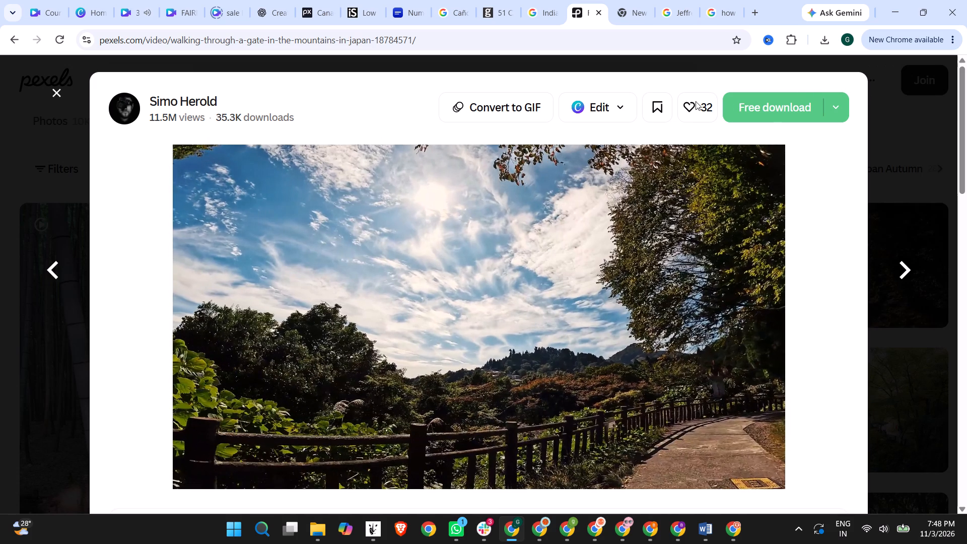
pyautogui.moveTo(309, 78); pyautogui.dragTo(153, 76)
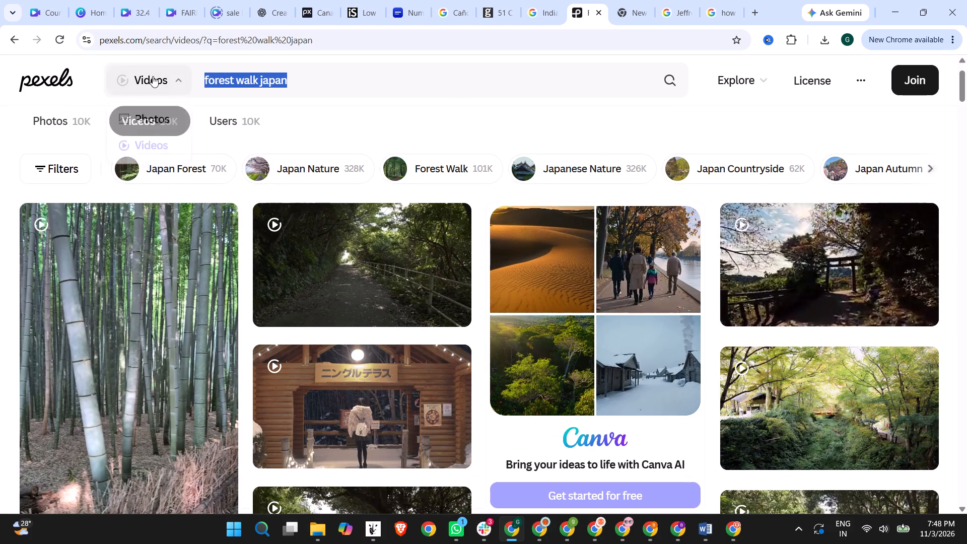
pyautogui.moveTo(153, 76); pyautogui.dragTo(153, 76)
pyautogui.write('india vs us')
pyautogui.press('Return')
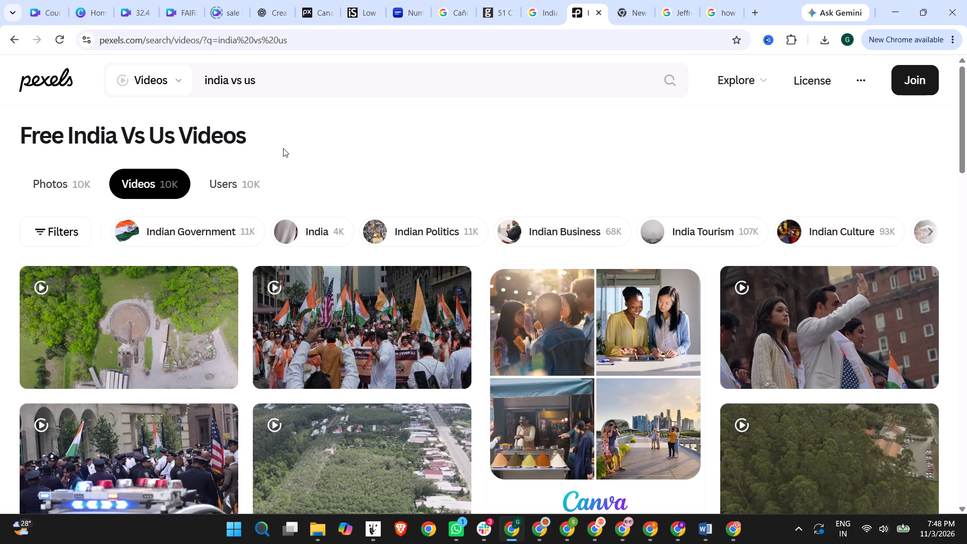
# Look through the "india vs us" video results for footage suited to the India versus US comparison.
pyautogui.scroll(-4, 283, 148)
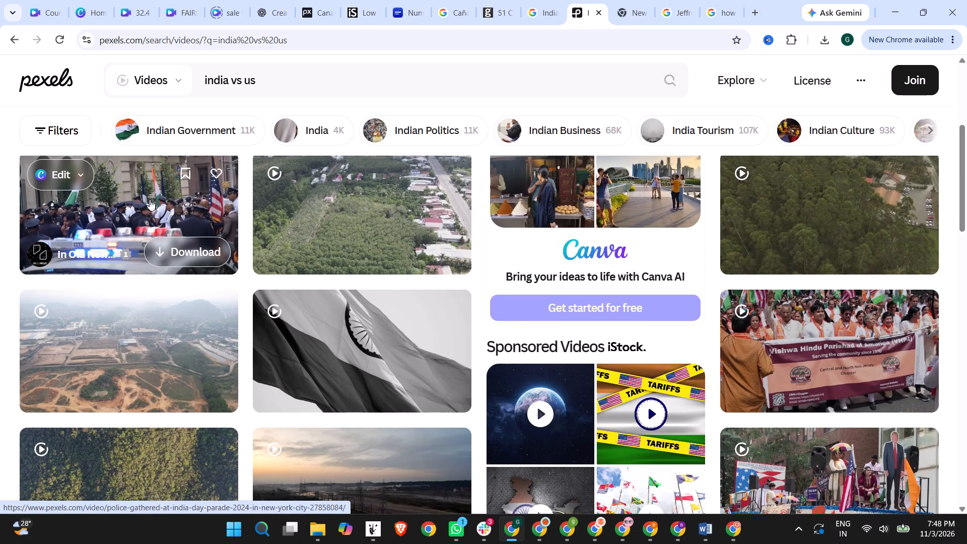
pyautogui.scroll(-5, 155, 201)
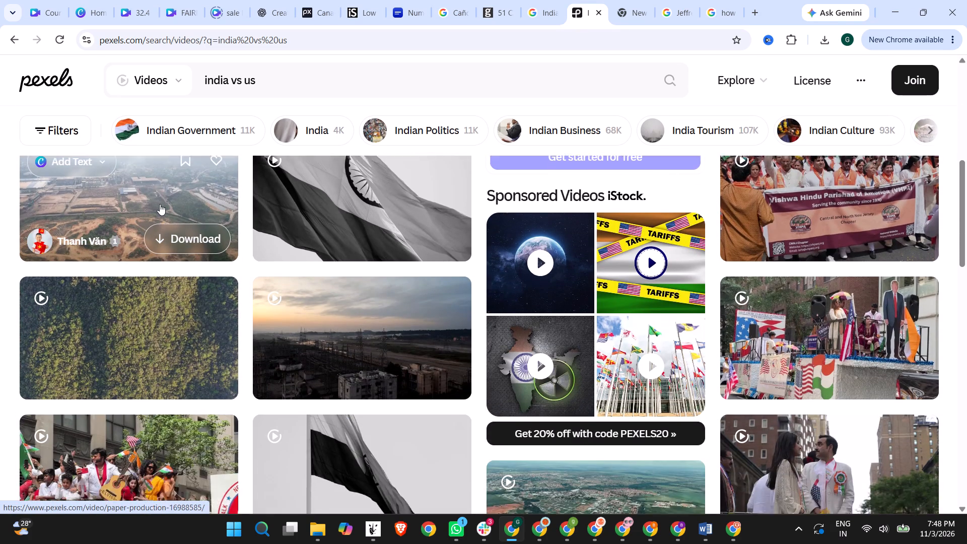
pyautogui.scroll(-2, 160, 204)
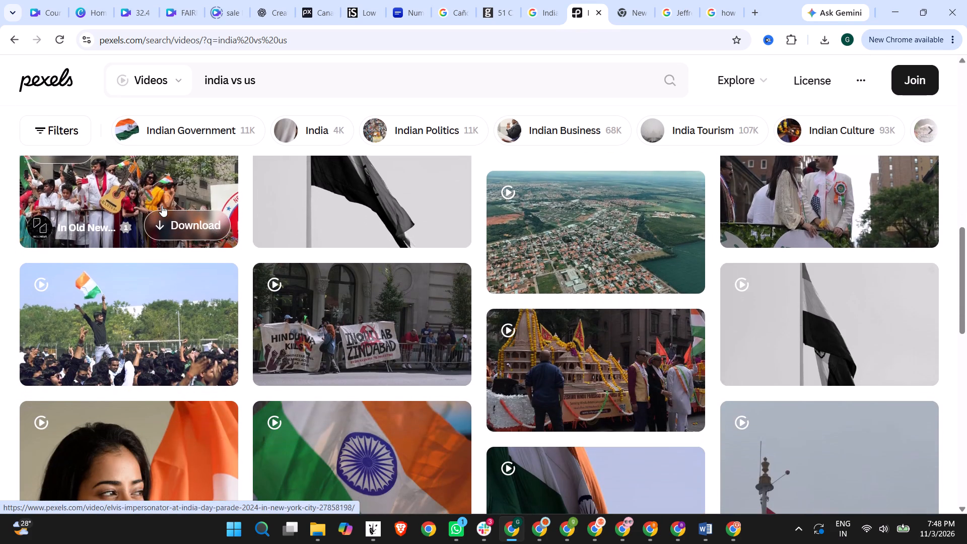
pyautogui.scroll(-6, 162, 206)
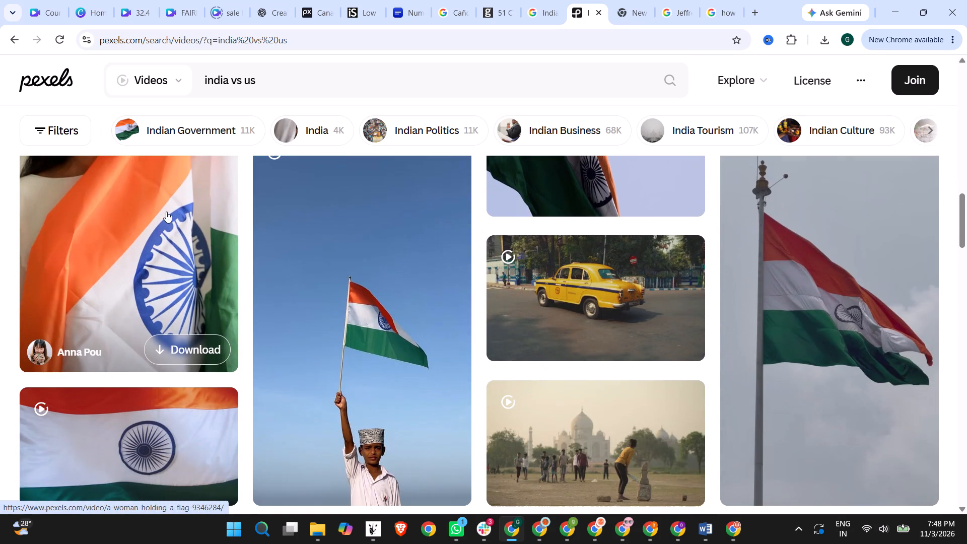
pyautogui.scroll(-2, 166, 212)
pyautogui.scroll(-3, 363, 232)
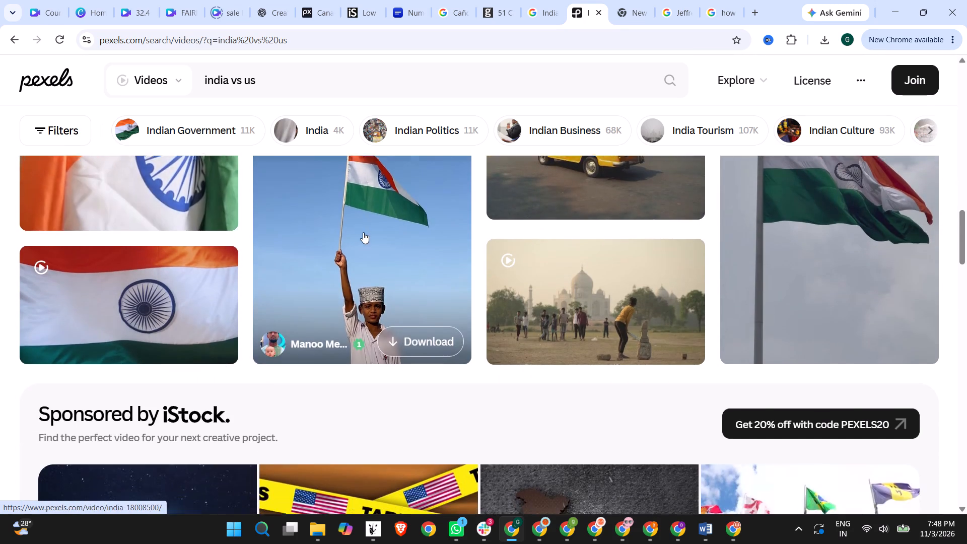
pyautogui.scroll(-4, 363, 232)
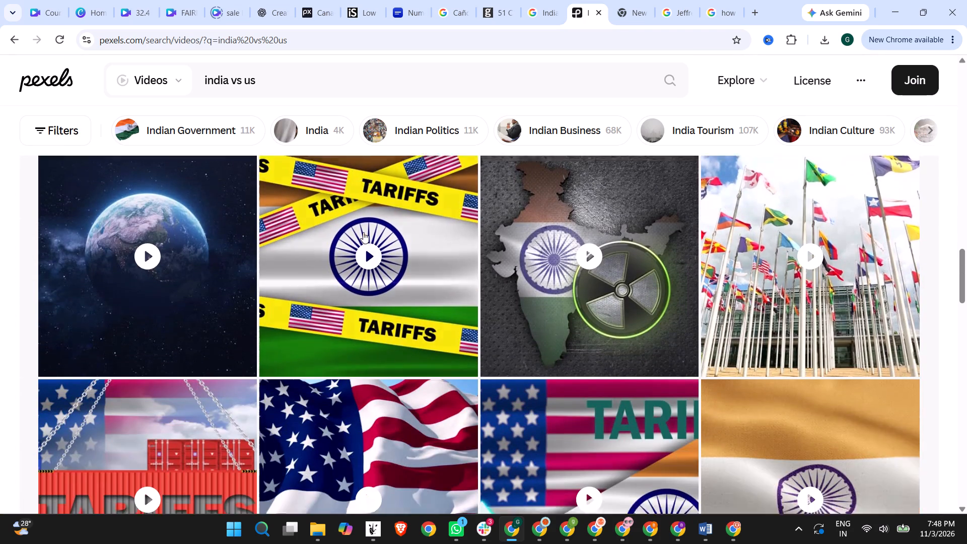
pyautogui.scroll(-2, 363, 232)
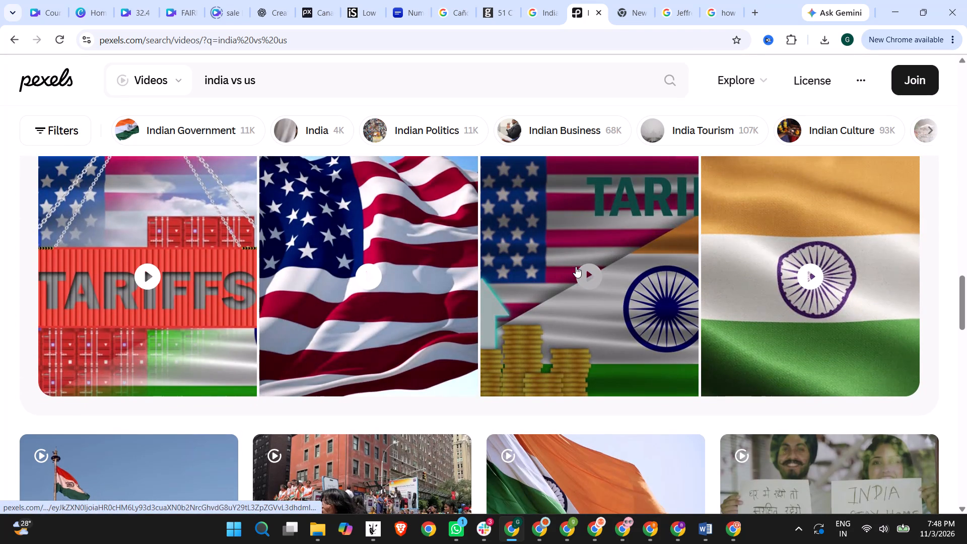
pyautogui.scroll(-3, 576, 266)
pyautogui.scroll(2, 576, 266)
pyautogui.scroll(-3, 576, 266)
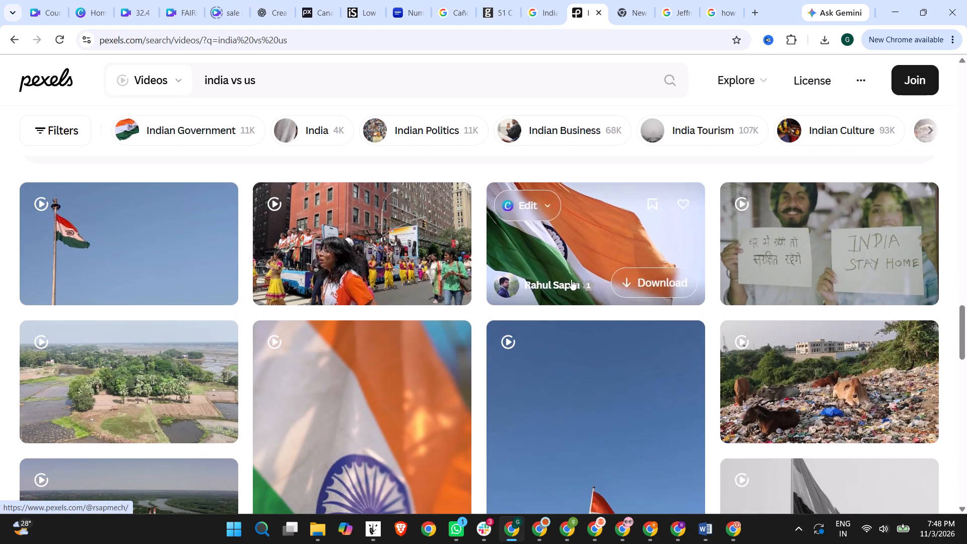
# Change the stock video search to "india vs usa" and run it.
pyautogui.click(289, 83)
pyautogui.press('a')
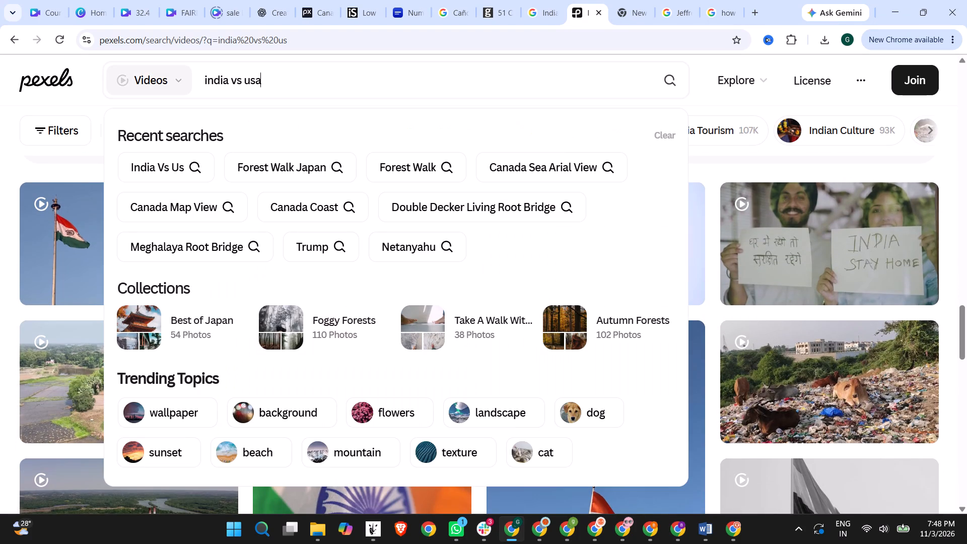
pyautogui.press('Return')
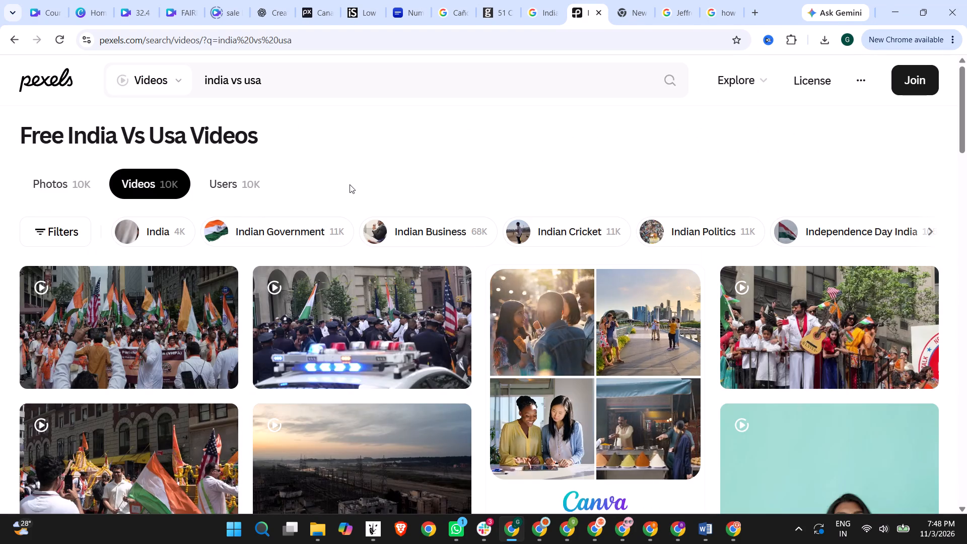
# Look through the "india vs usa" video results for footage showing both countries or their flags.
pyautogui.scroll(-3, 350, 184)
pyautogui.scroll(-2, 182, 257)
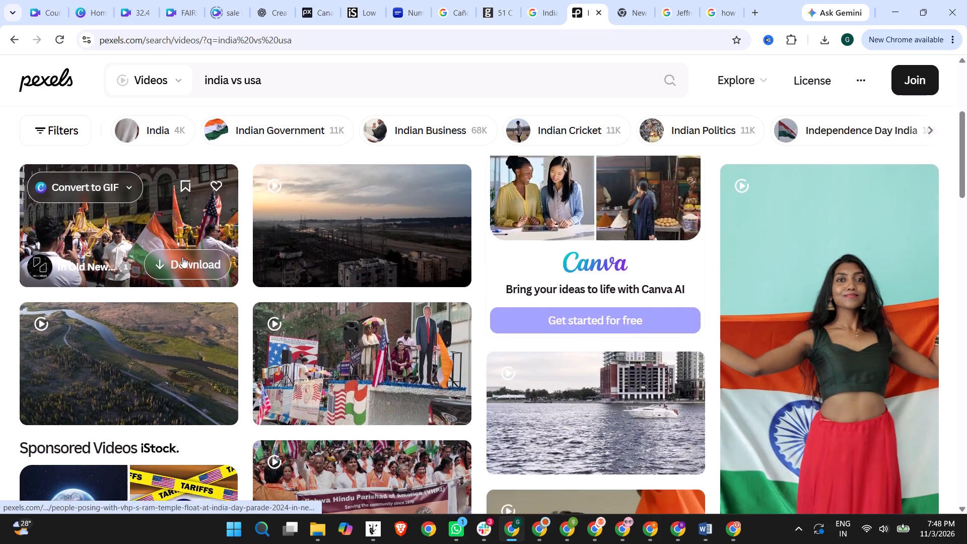
pyautogui.scroll(-2, 147, 265)
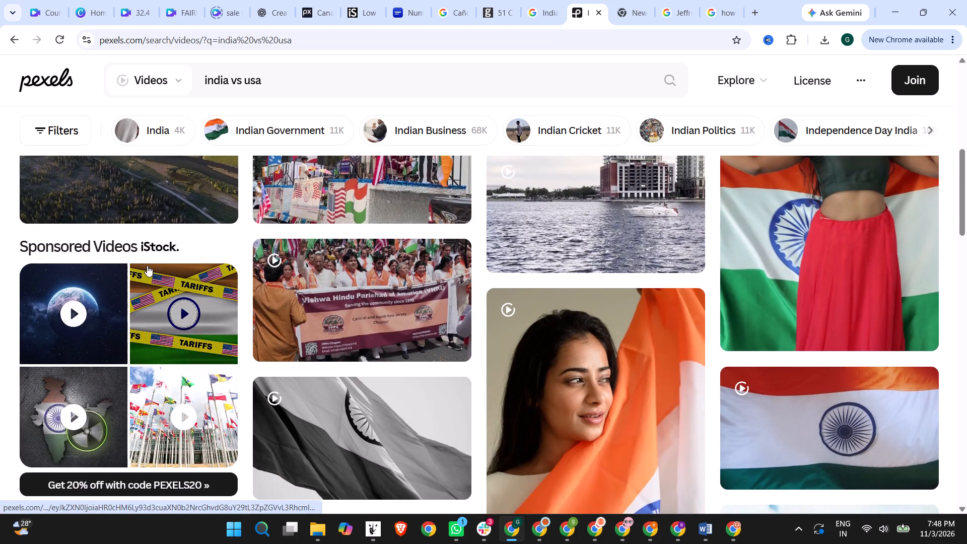
pyautogui.scroll(-5, 147, 265)
pyautogui.scroll(-4, 355, 302)
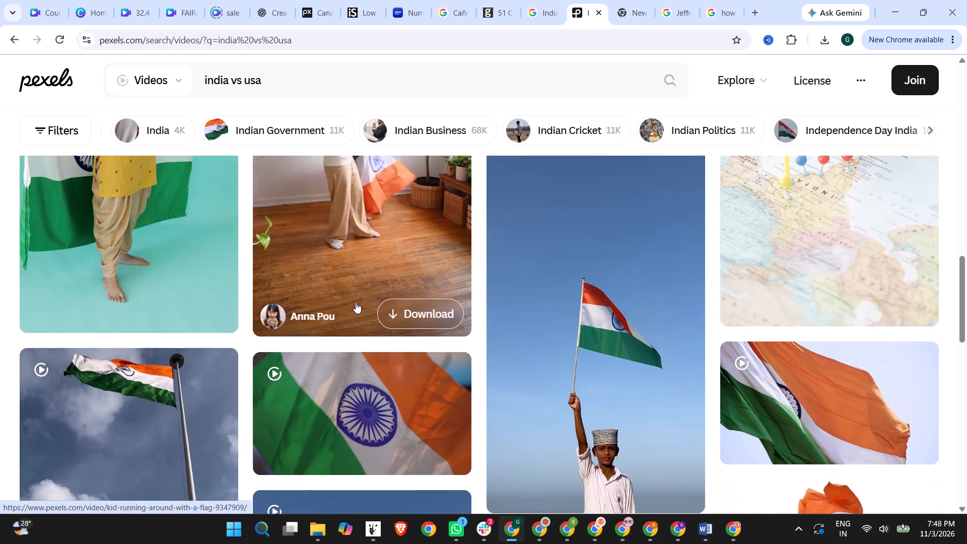
pyautogui.scroll(-10, 356, 302)
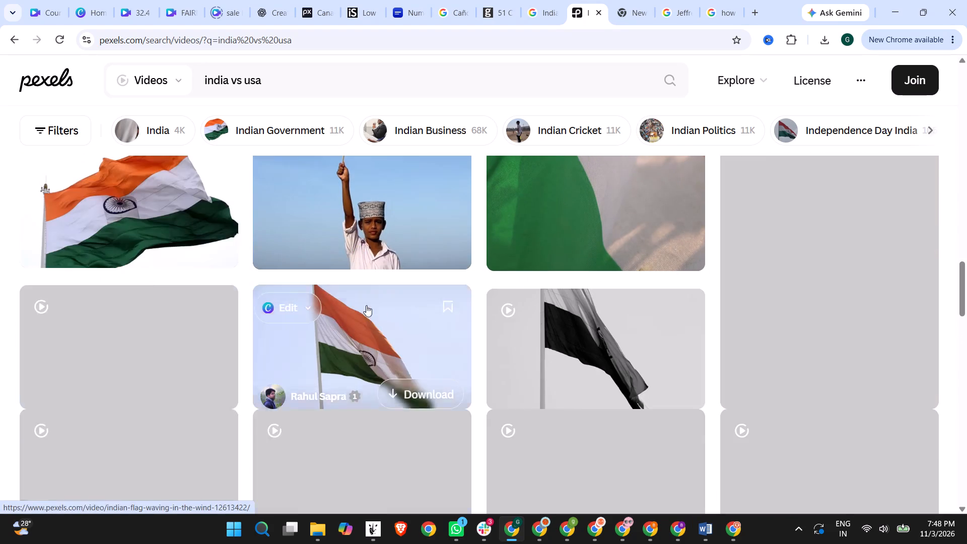
pyautogui.scroll(-4, 382, 307)
pyautogui.scroll(-7, 390, 199)
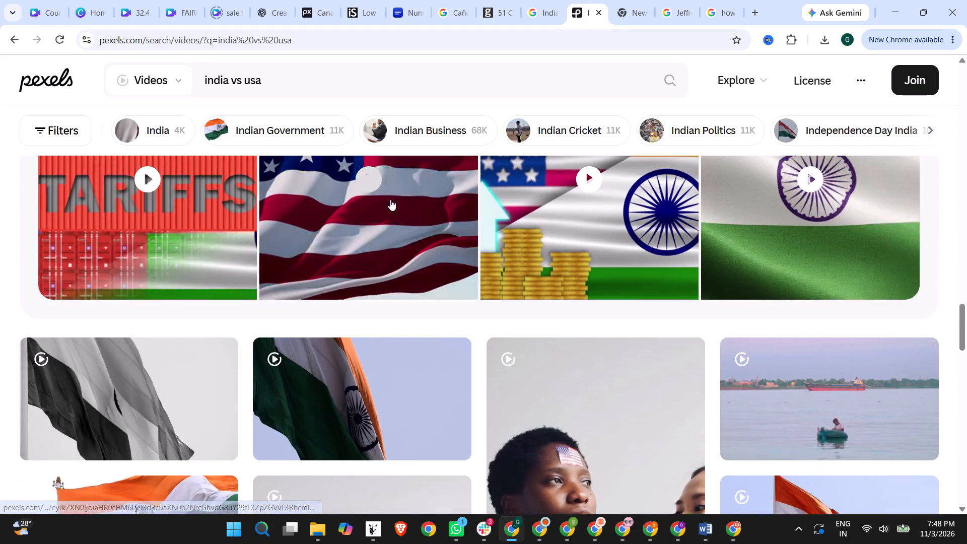
pyautogui.scroll(-5, 391, 199)
pyautogui.scroll(-3, 331, 267)
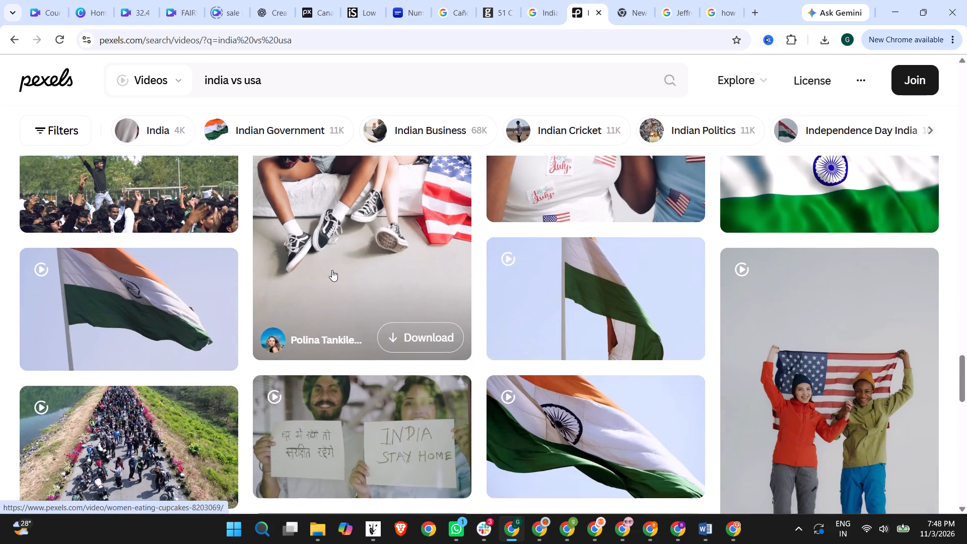
pyautogui.scroll(-6, 332, 270)
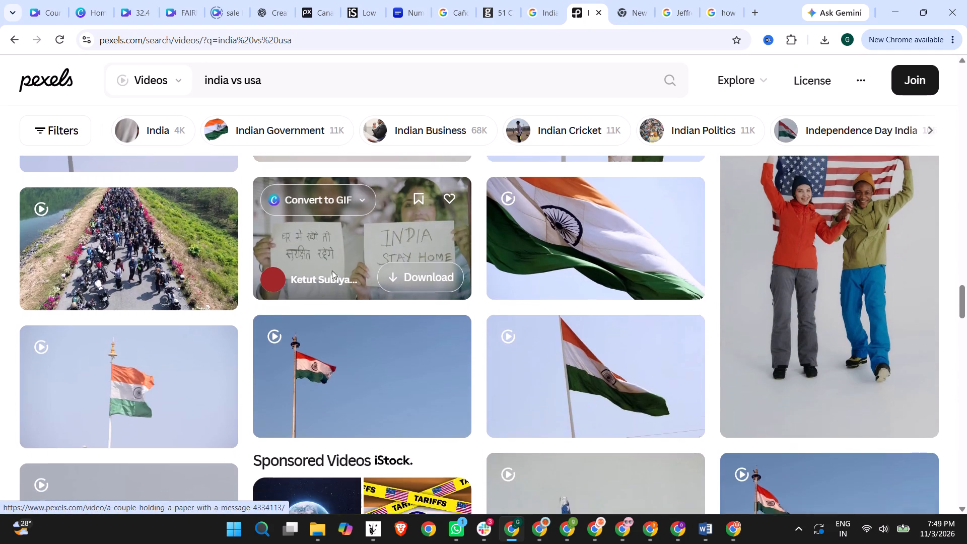
pyautogui.scroll(-8, 332, 270)
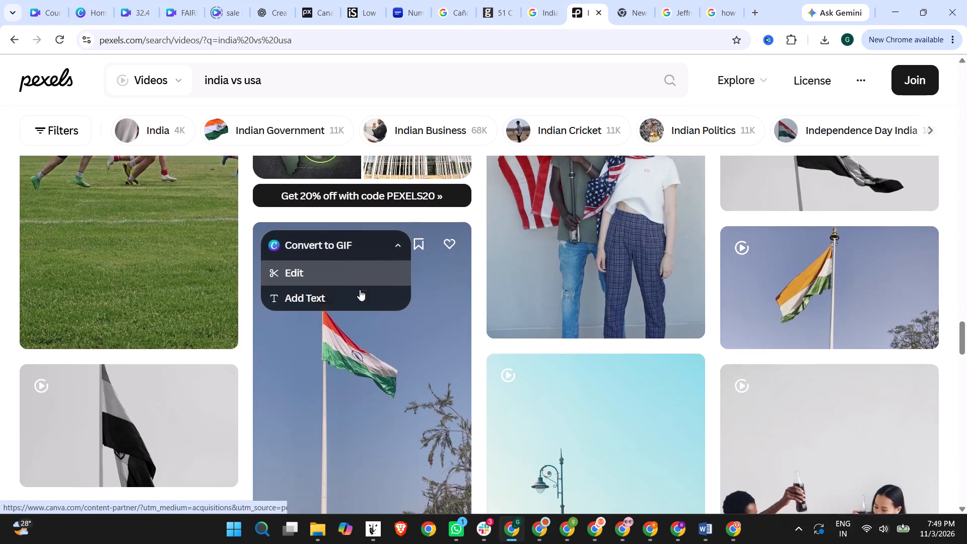
pyautogui.scroll(-10, 360, 290)
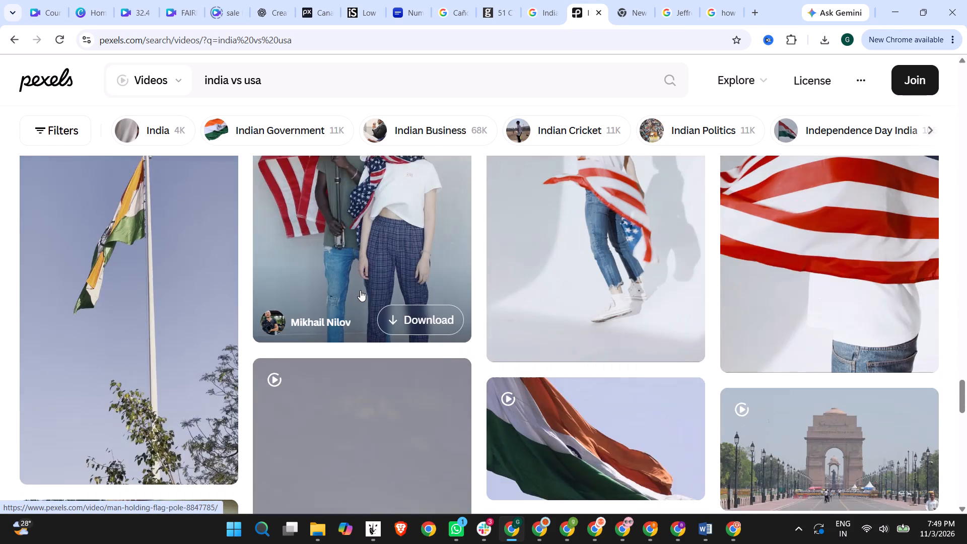
pyautogui.scroll(-5, 360, 290)
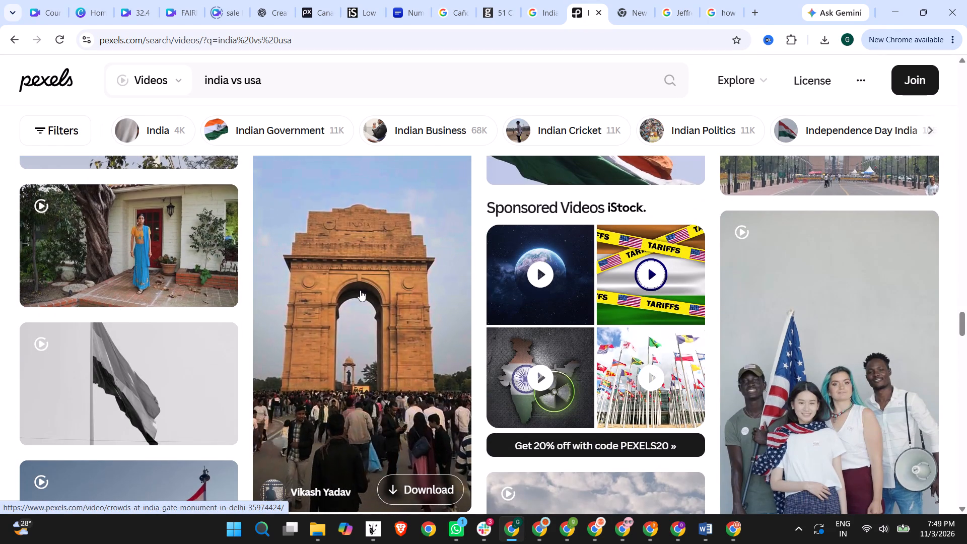
pyautogui.scroll(1, 433, 328)
pyautogui.scroll(-4, 433, 328)
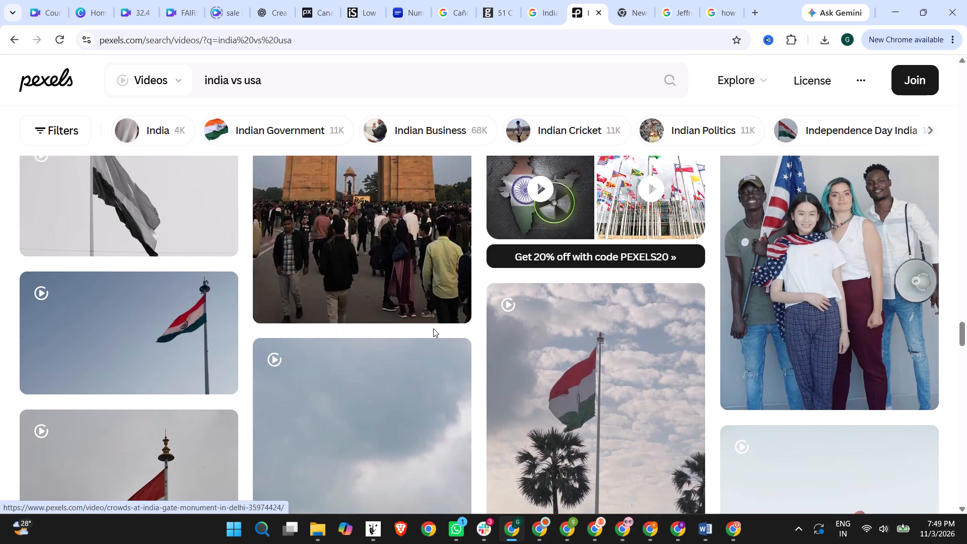
pyautogui.scroll(-4, 330, 317)
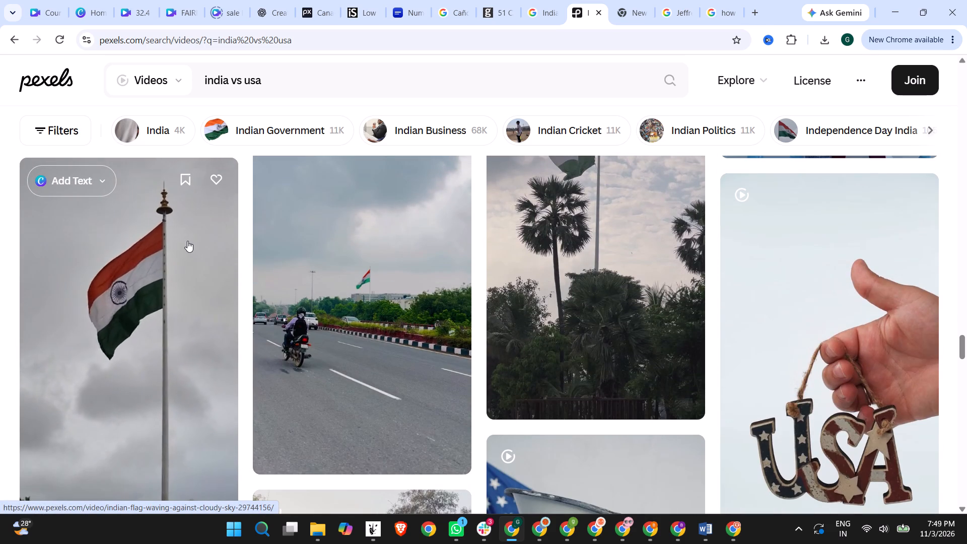
pyautogui.scroll(-7, 163, 240)
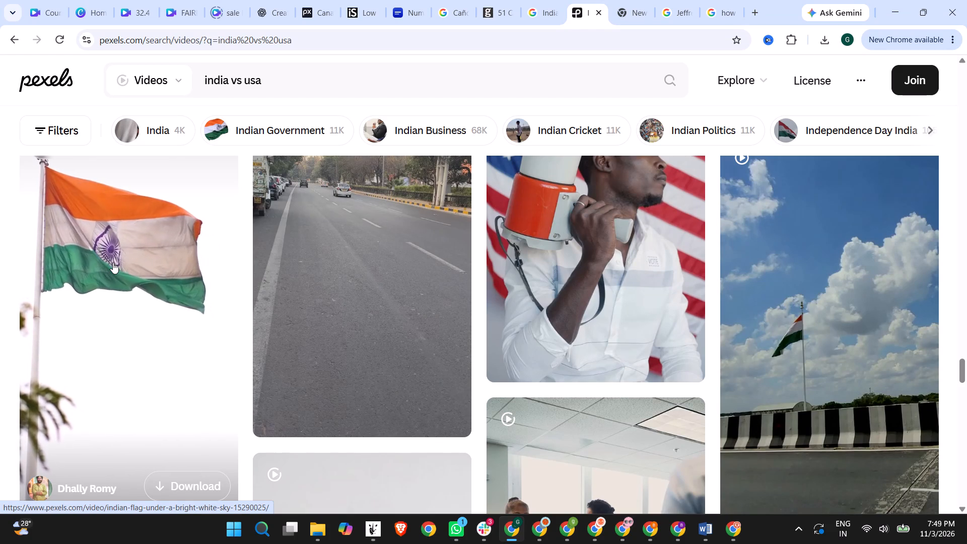
pyautogui.scroll(-7, 113, 262)
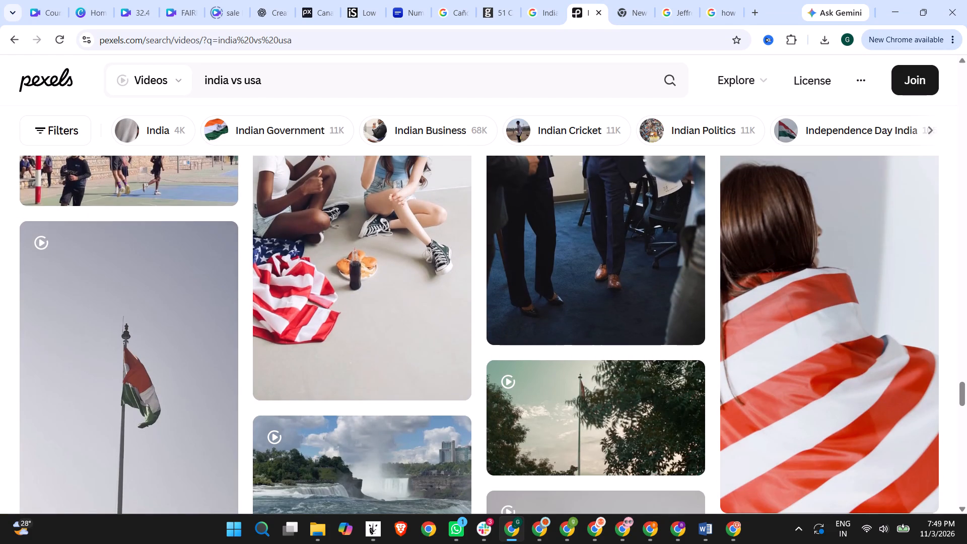
# Search the stock videos for "india flag" and glance over the first results.
pyautogui.moveTo(233, 79); pyautogui.dragTo(296, 79)
pyautogui.write('flag')
pyautogui.press('Return')
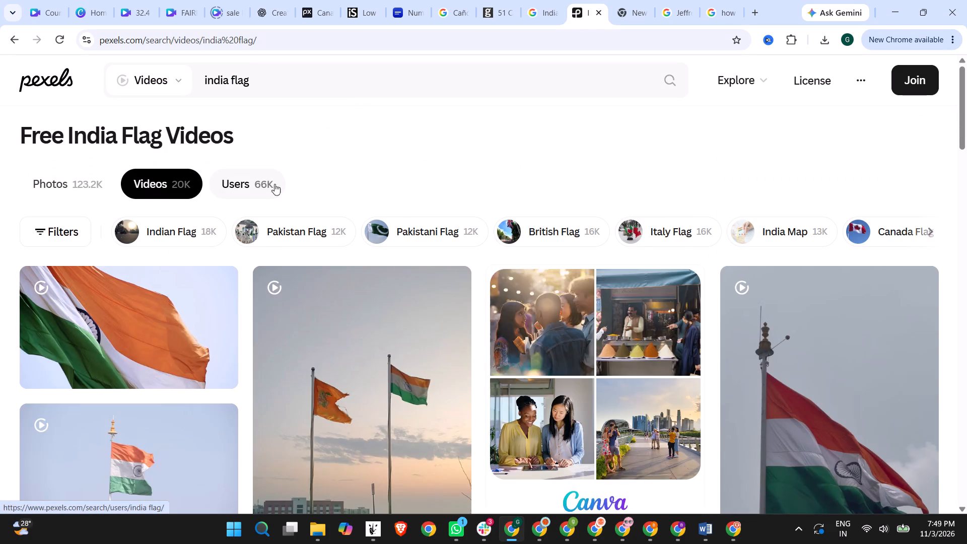
pyautogui.scroll(-3, 398, 214)
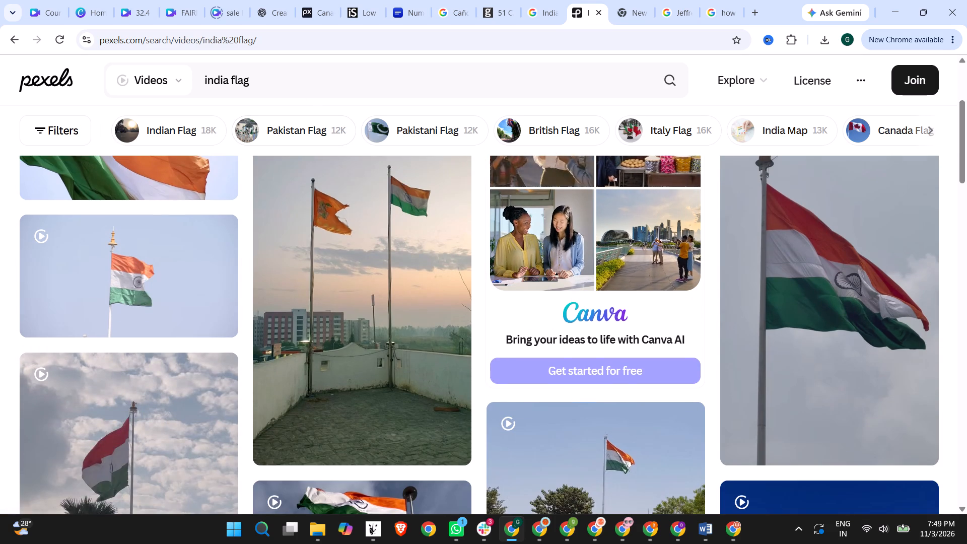
# Extend the video search to "india and usa flag" and run it.
pyautogui.click(234, 74)
pyautogui.click(230, 74)
pyautogui.press('space')
pyautogui.write('and USA')
pyautogui.press('space')
pyautogui.press('Return')
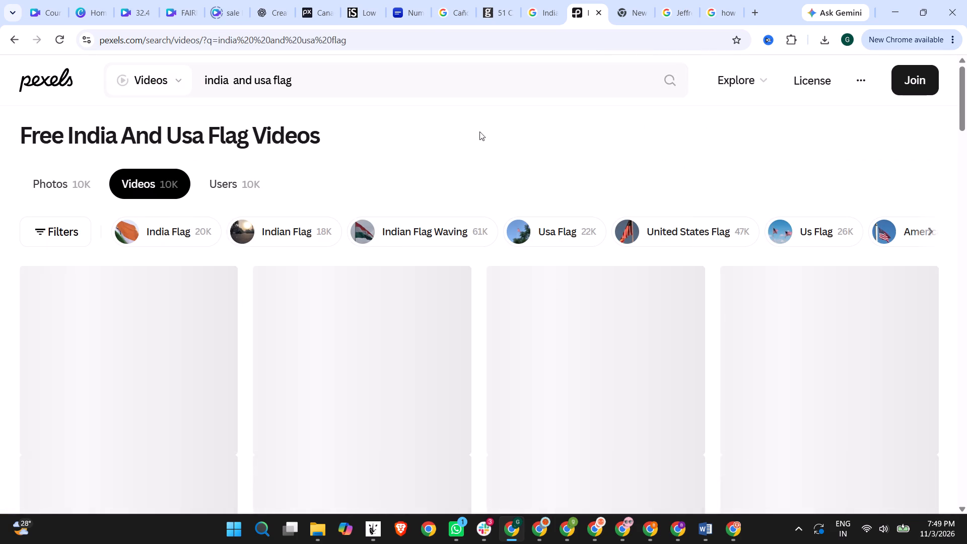
# Look through the "india and usa flag" video results, including the sponsored clips, for footage combining both flags.
pyautogui.scroll(-2, 475, 113)
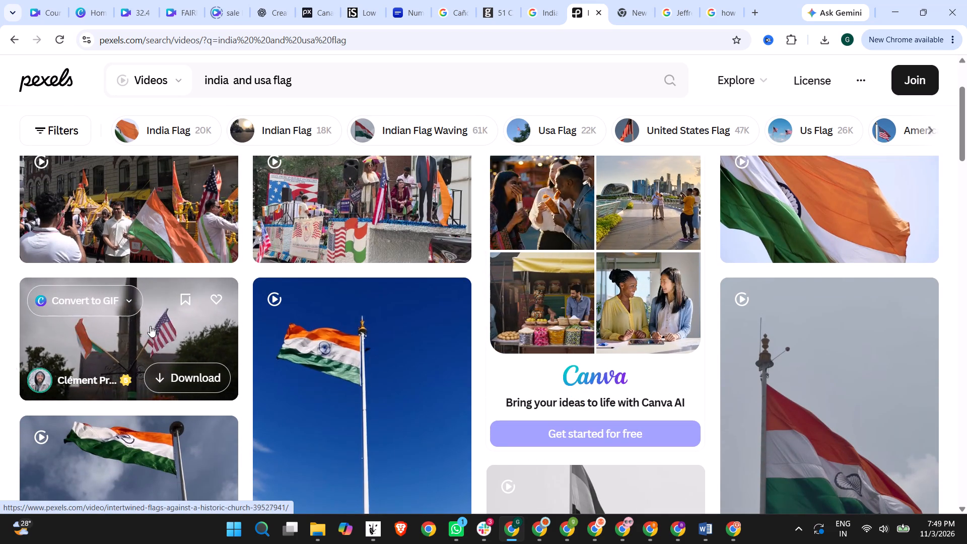
pyautogui.scroll(-5, 150, 326)
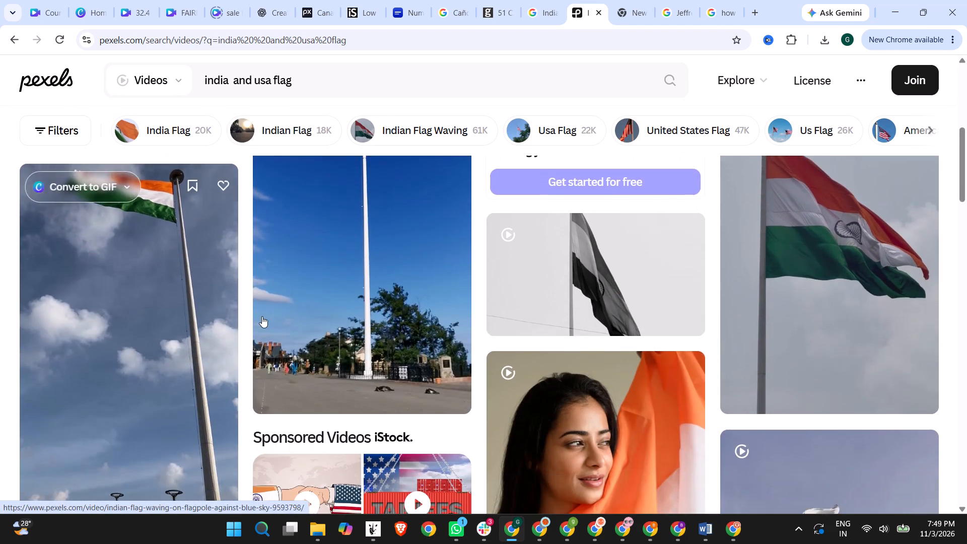
pyautogui.scroll(-8, 270, 315)
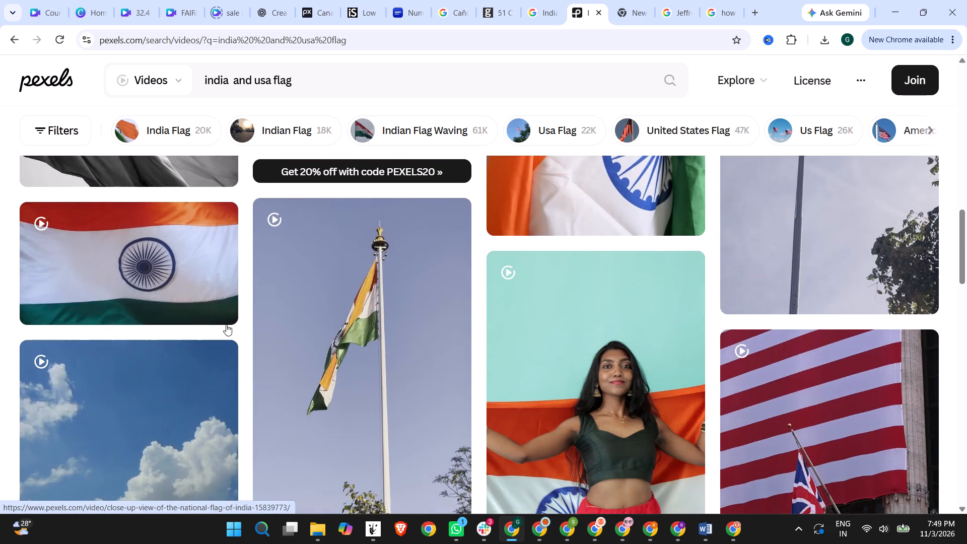
pyautogui.scroll(-6, 350, 322)
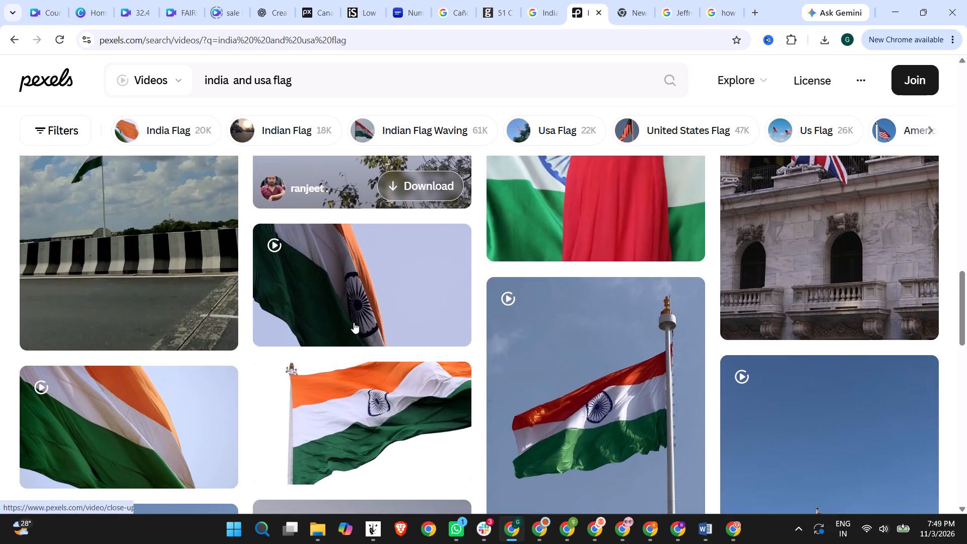
pyautogui.scroll(-12, 354, 322)
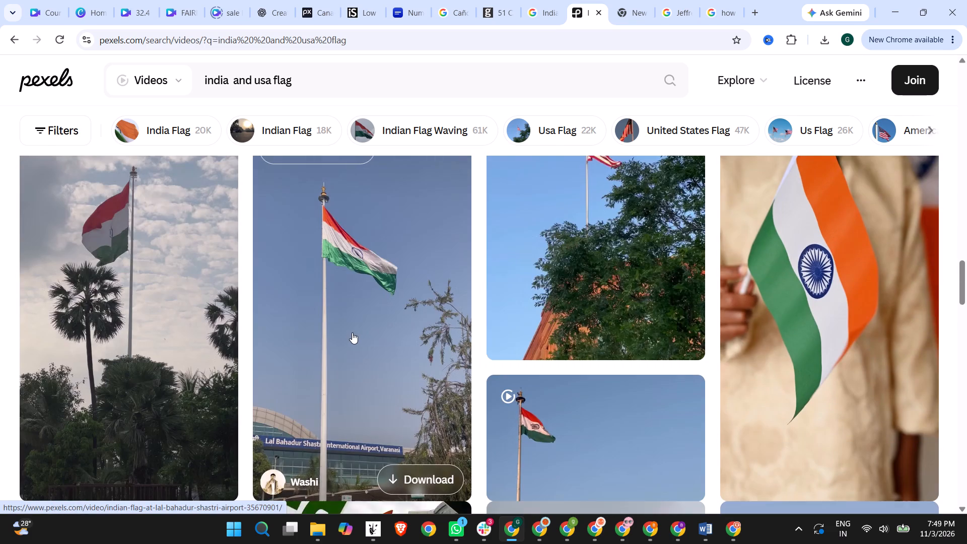
pyautogui.scroll(-9, 352, 332)
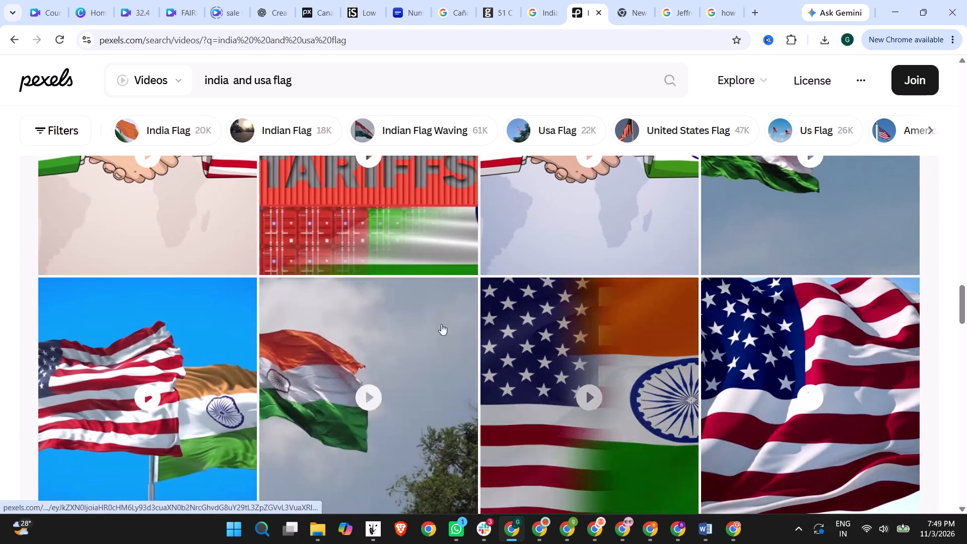
pyautogui.scroll(2, 364, 325)
pyautogui.scroll(-3, 247, 317)
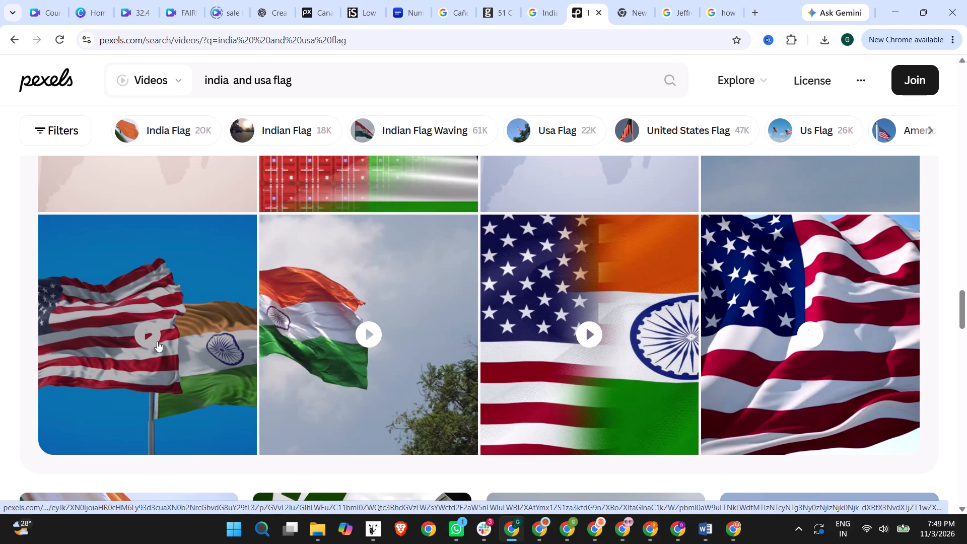
# Open the sponsored clip blending the US and Indian flags, check its iStock page and close that page.
pyautogui.click(588, 326)
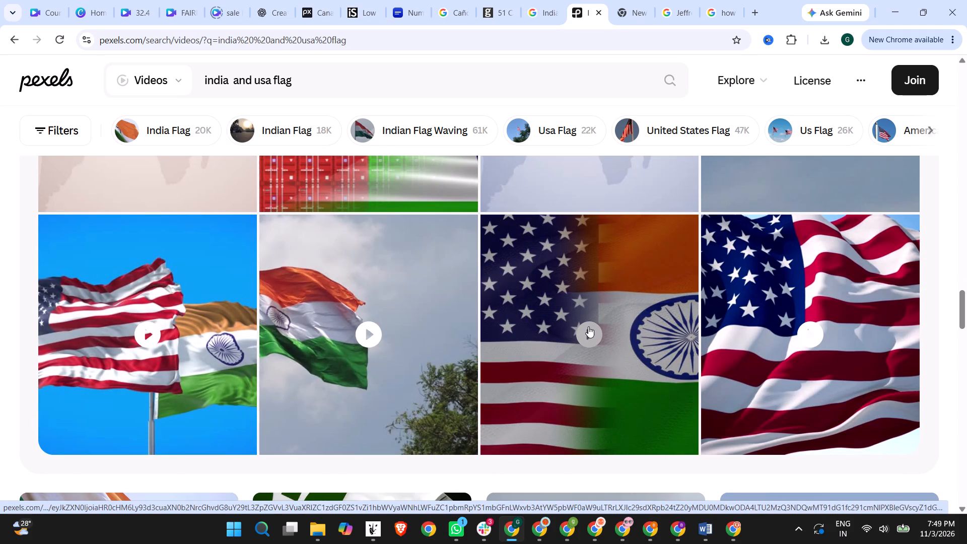
pyautogui.click(558, 0)
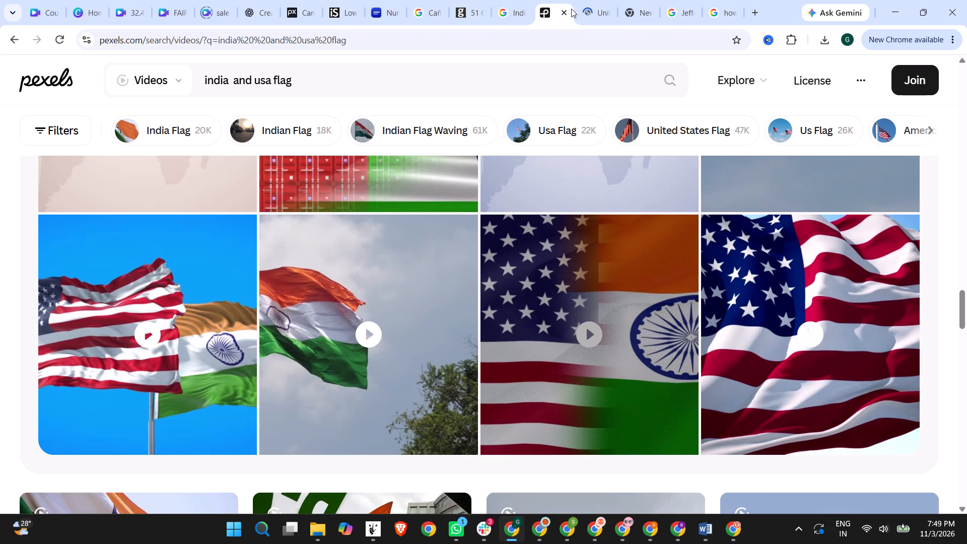
pyautogui.click(588, 0)
pyautogui.click(609, 13)
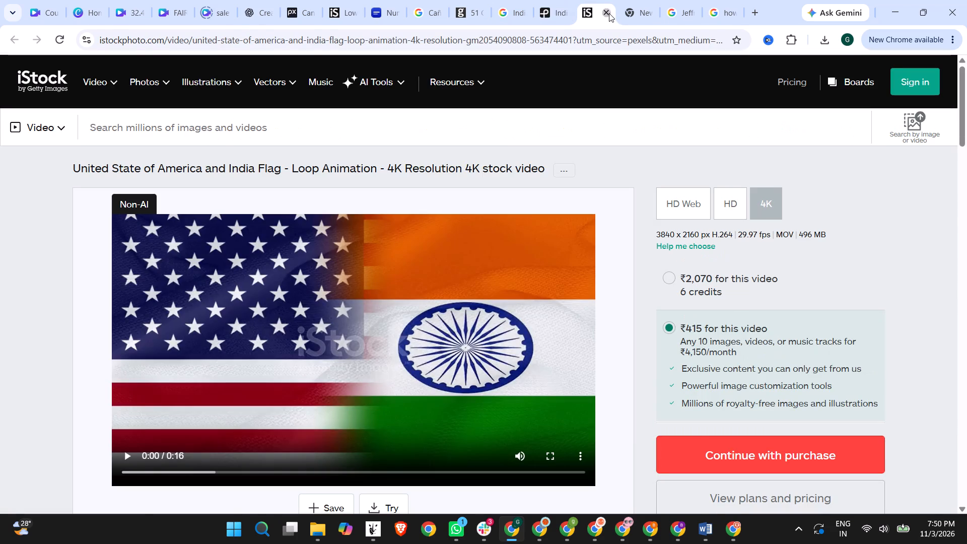
# Continue through the remaining "india and usa flag" video results for a free clip of both flags.
pyautogui.scroll(-6, 611, 364)
pyautogui.scroll(2, 468, 358)
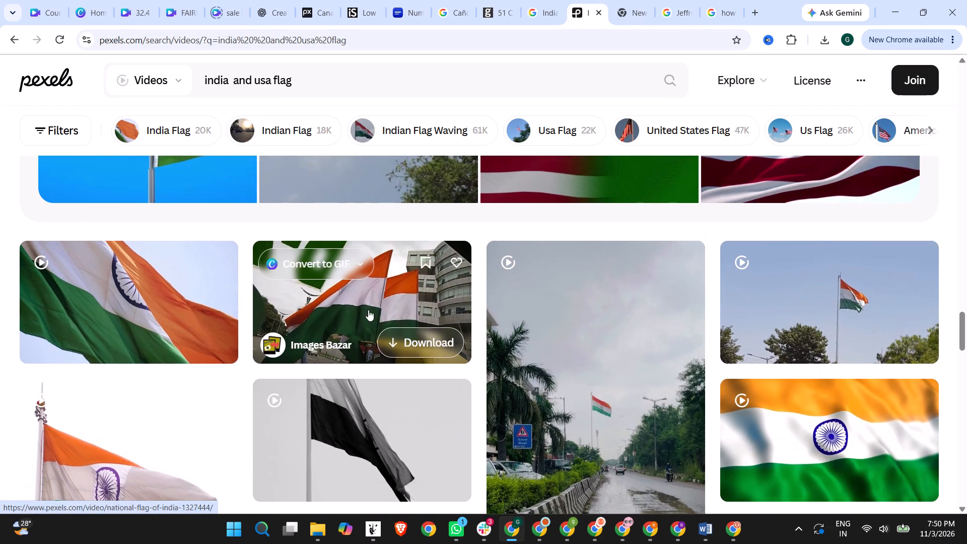
pyautogui.scroll(-10, 369, 301)
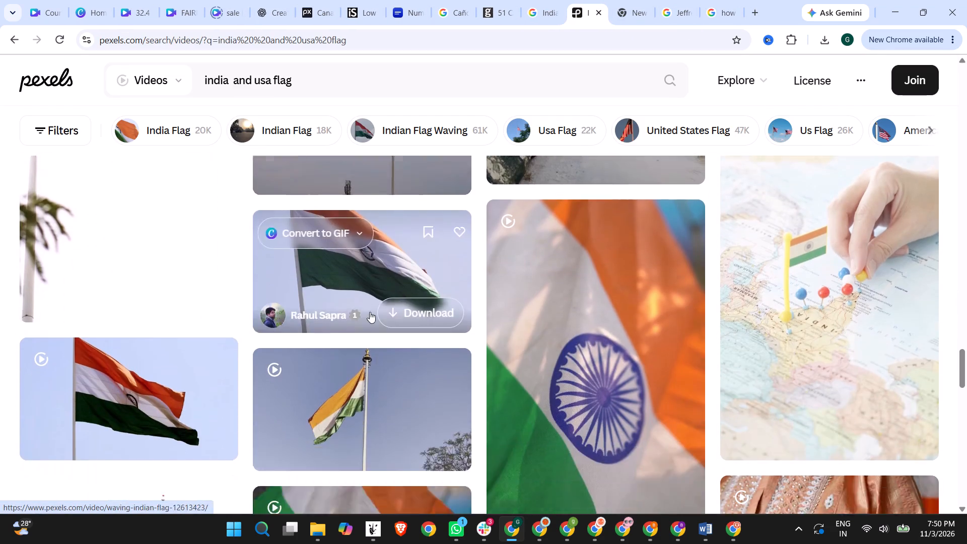
pyautogui.scroll(-7, 370, 312)
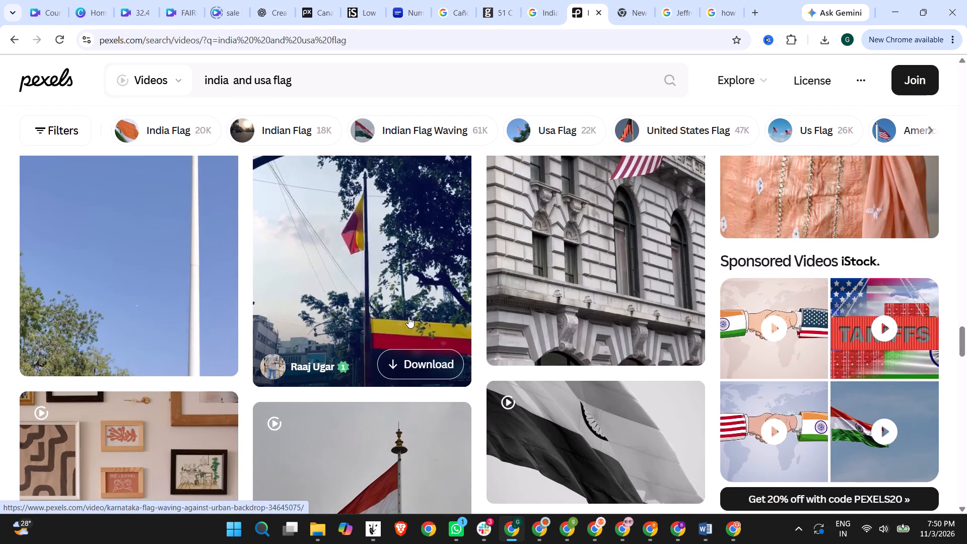
pyautogui.scroll(-6, 359, 315)
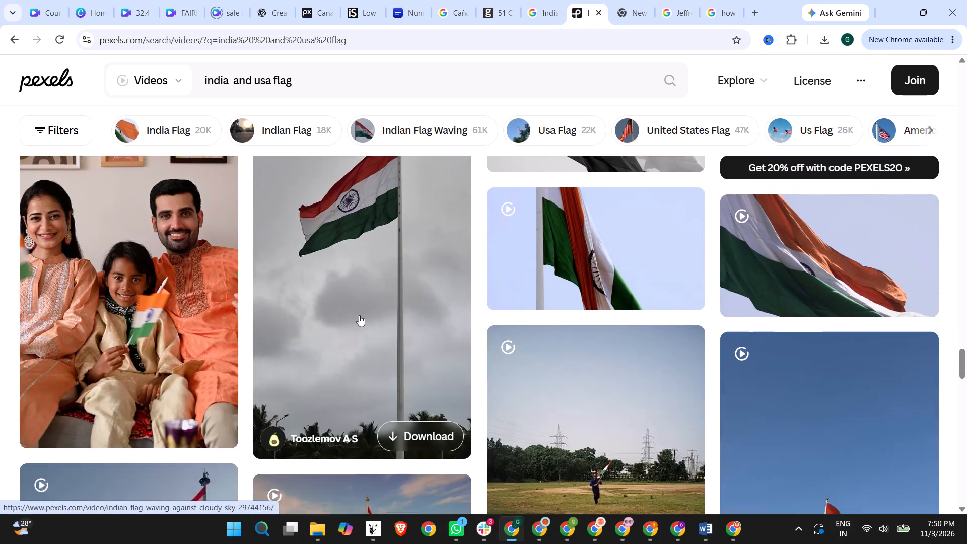
pyautogui.scroll(-9, 386, 311)
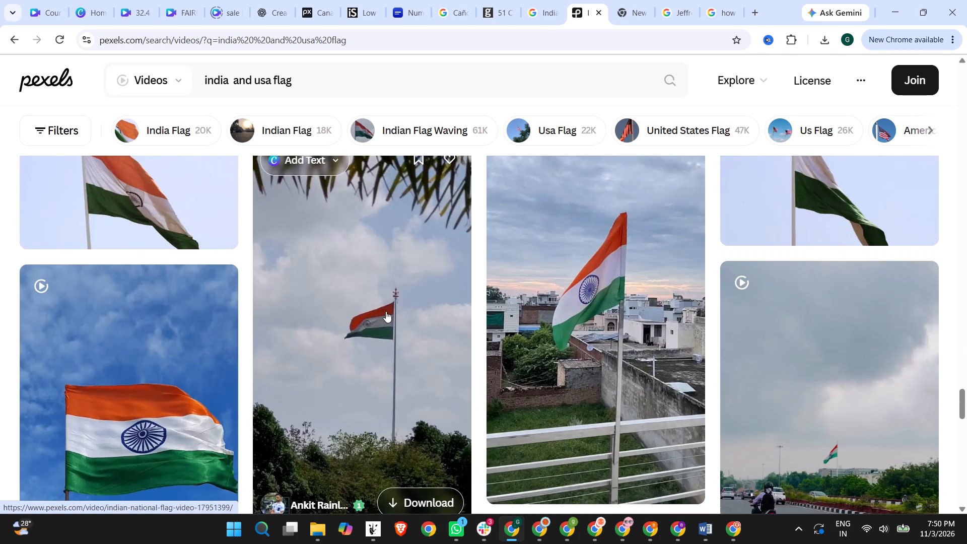
pyautogui.scroll(-6, 386, 311)
# Switch the Pexels search to photos, shorten the query to "india and usa" and run it.
pyautogui.click(164, 77)
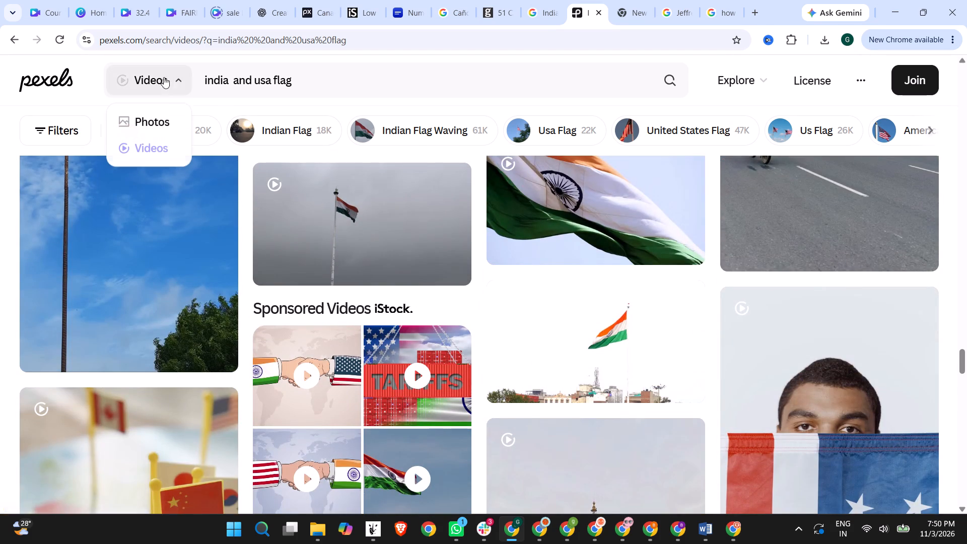
pyautogui.click(165, 125)
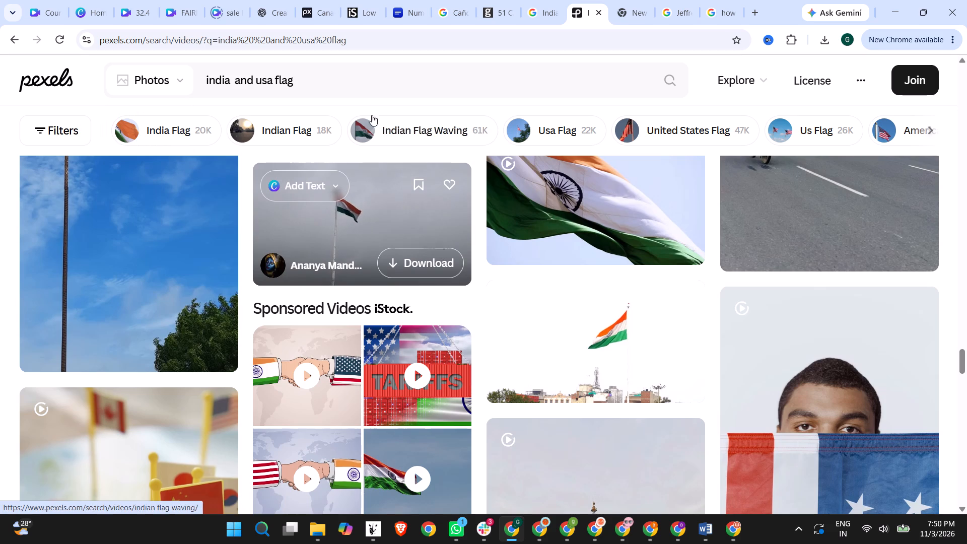
pyautogui.moveTo(271, 79); pyautogui.dragTo(312, 80)
pyautogui.press('BackSpace')
pyautogui.press('Return')
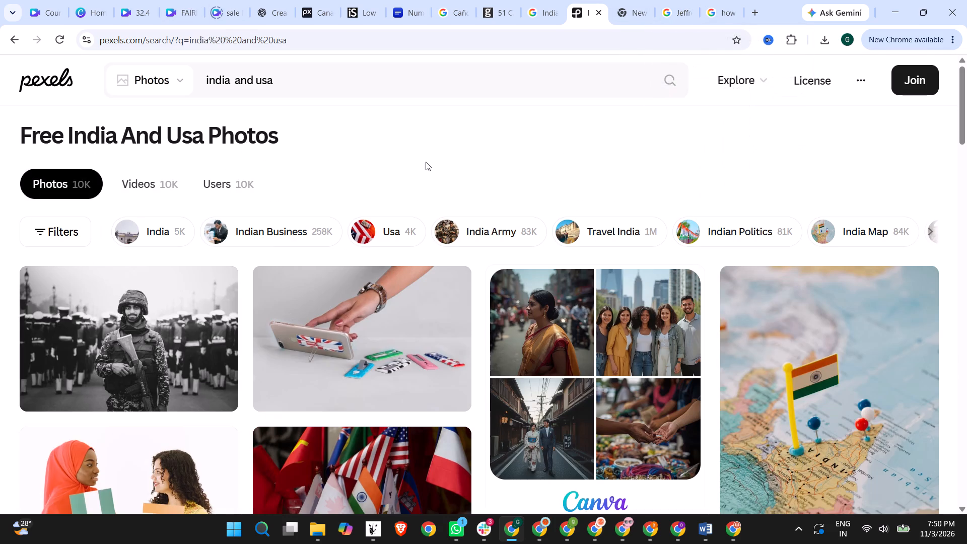
# Look through the "india and usa" photo results for a free image combining the Indian and US flags.
pyautogui.scroll(-3, 426, 162)
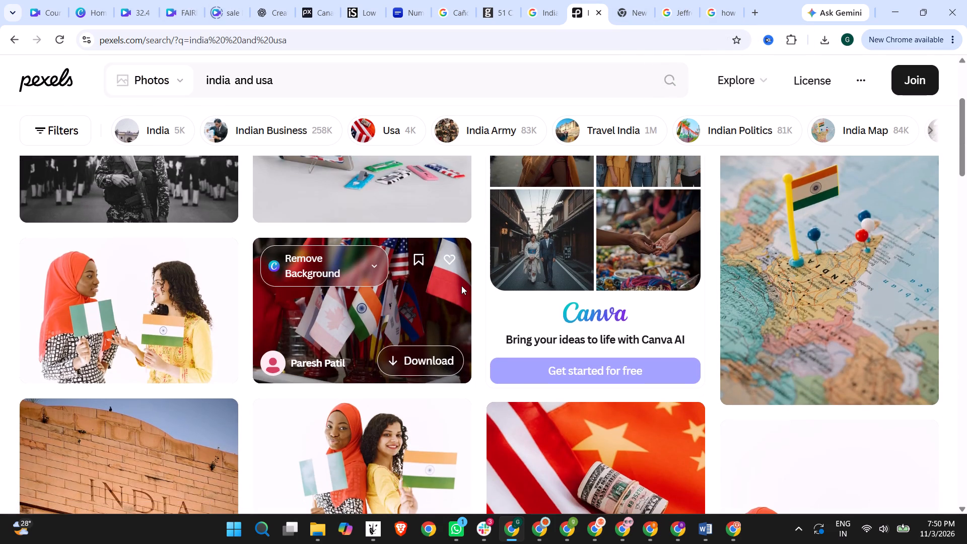
pyautogui.scroll(-1, 730, 282)
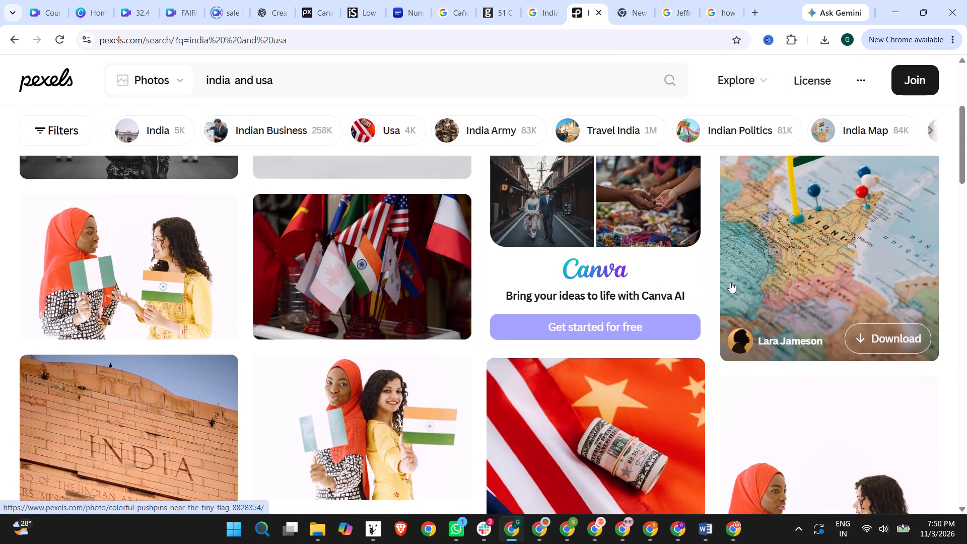
pyautogui.scroll(2, 734, 326)
pyautogui.scroll(-4, 409, 327)
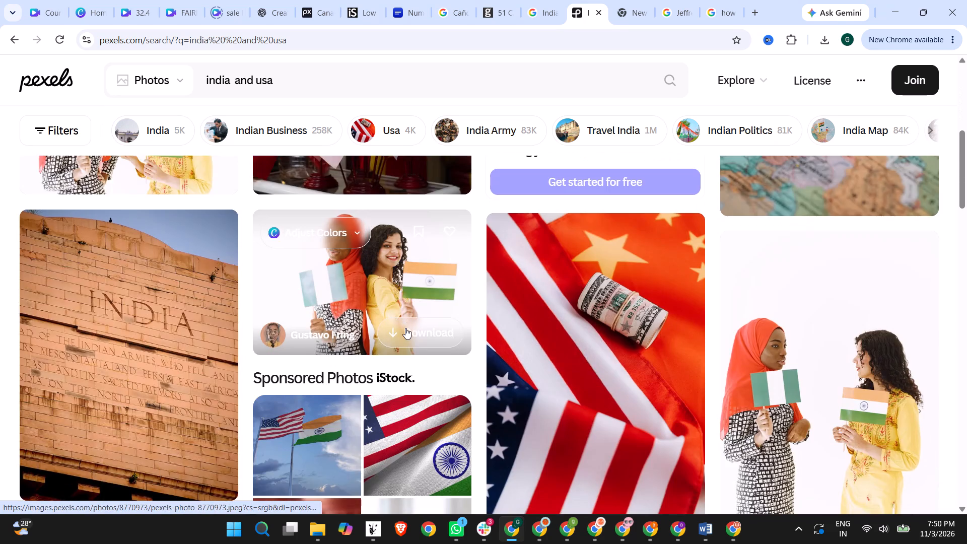
pyautogui.scroll(-3, 405, 328)
pyautogui.scroll(-8, 163, 276)
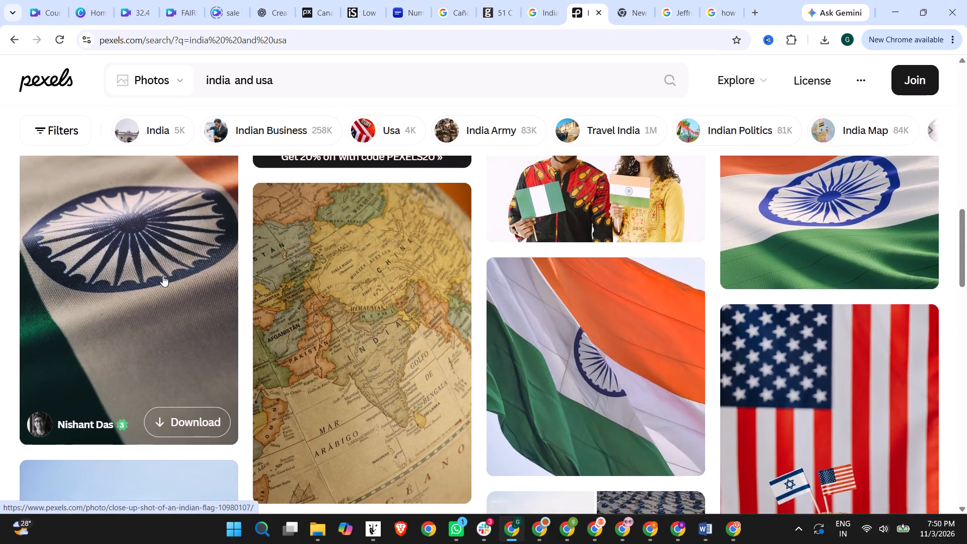
pyautogui.scroll(-4, 163, 276)
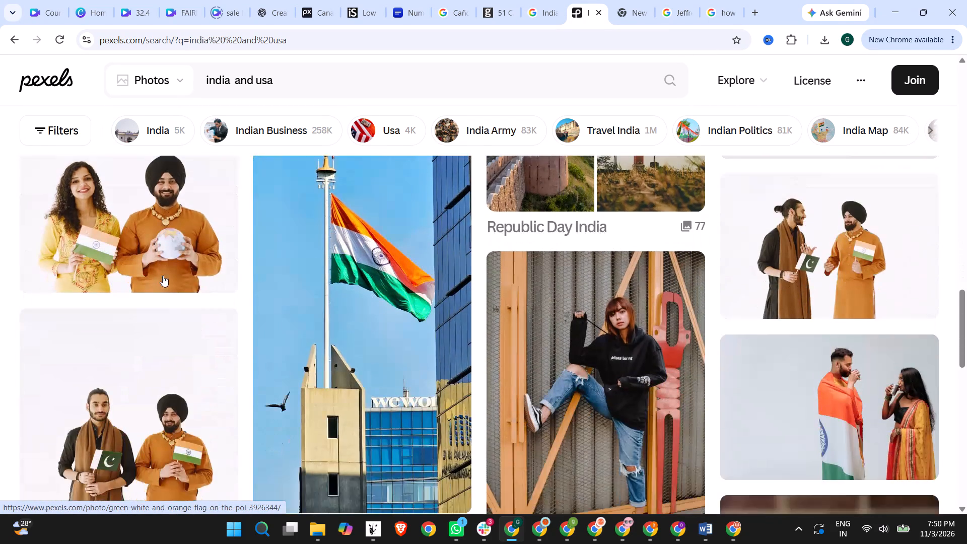
pyautogui.scroll(-11, 163, 276)
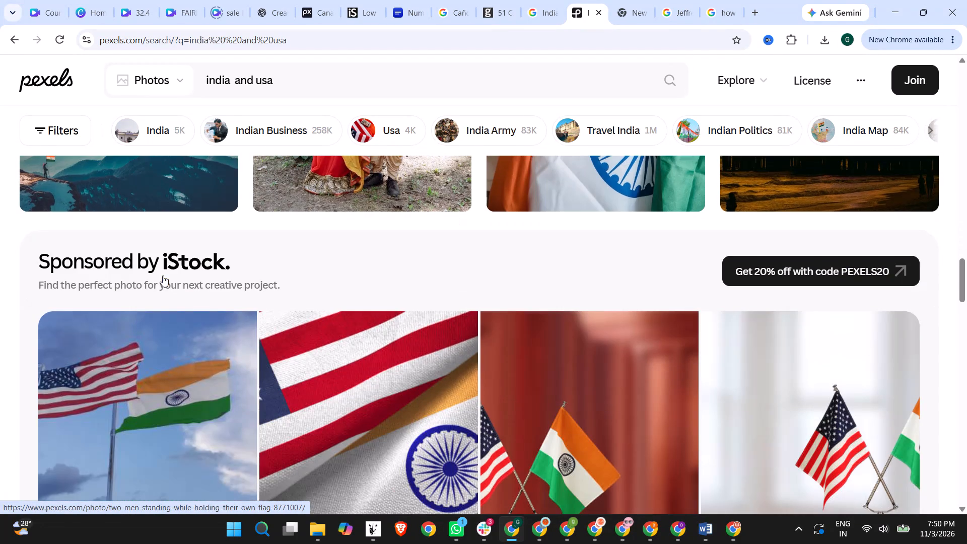
pyautogui.scroll(-10, 208, 295)
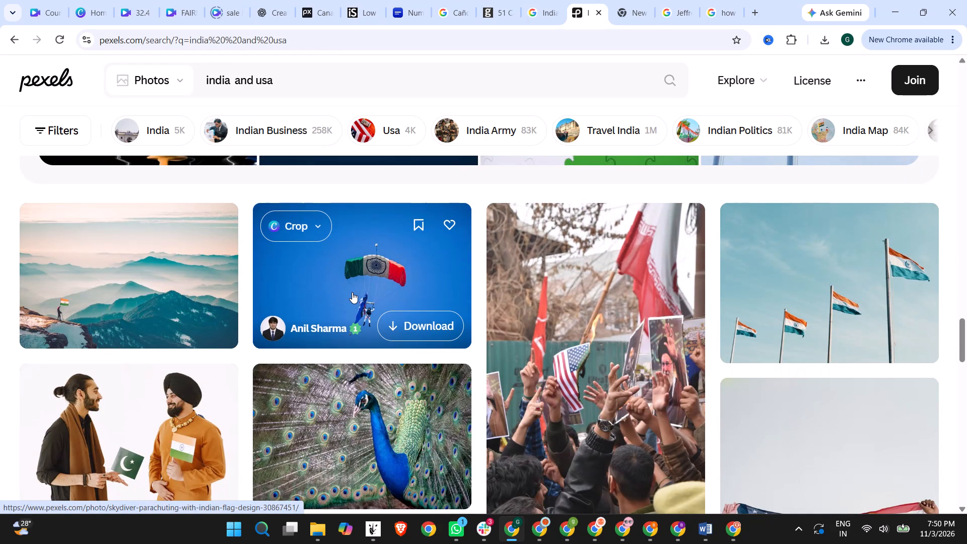
pyautogui.scroll(-4, 352, 292)
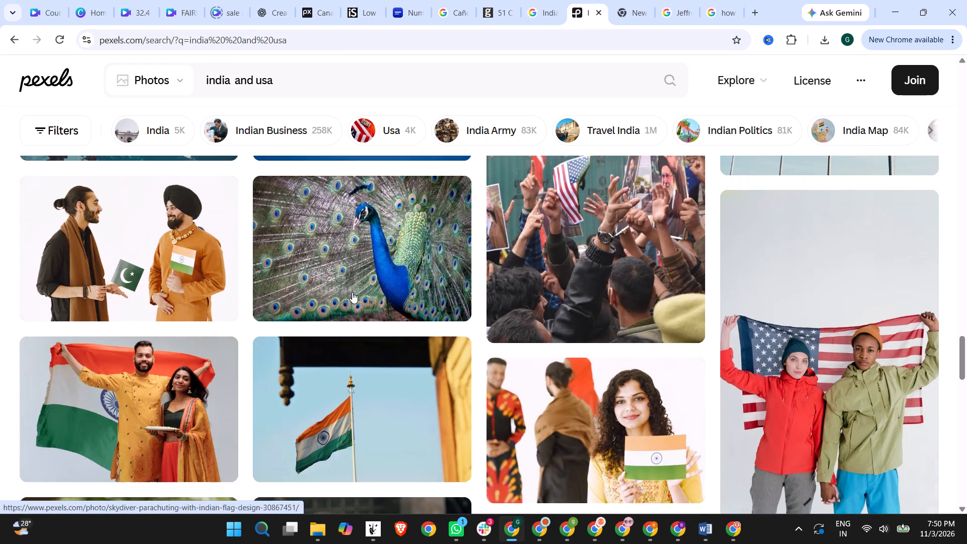
pyautogui.scroll(-4, 352, 292)
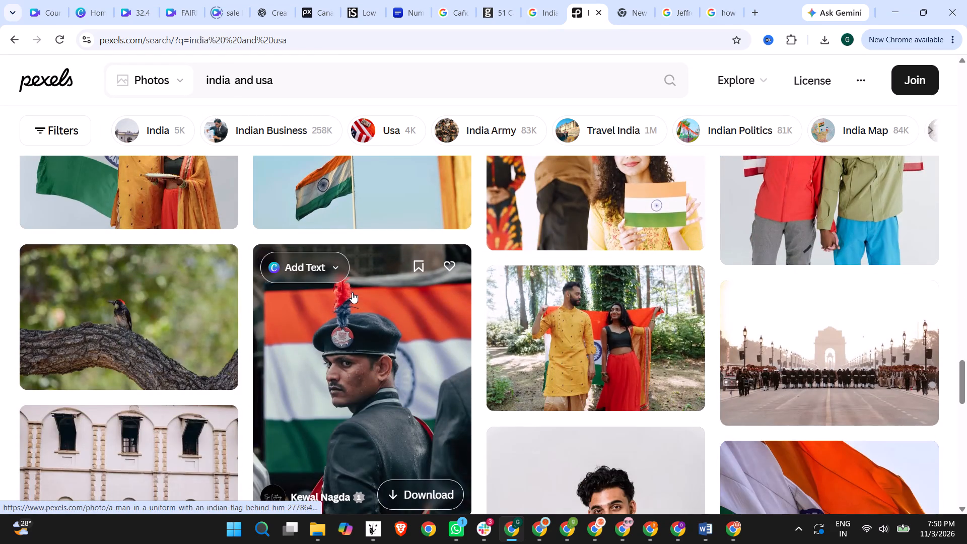
pyautogui.scroll(-8, 352, 292)
pyautogui.scroll(4, 186, 307)
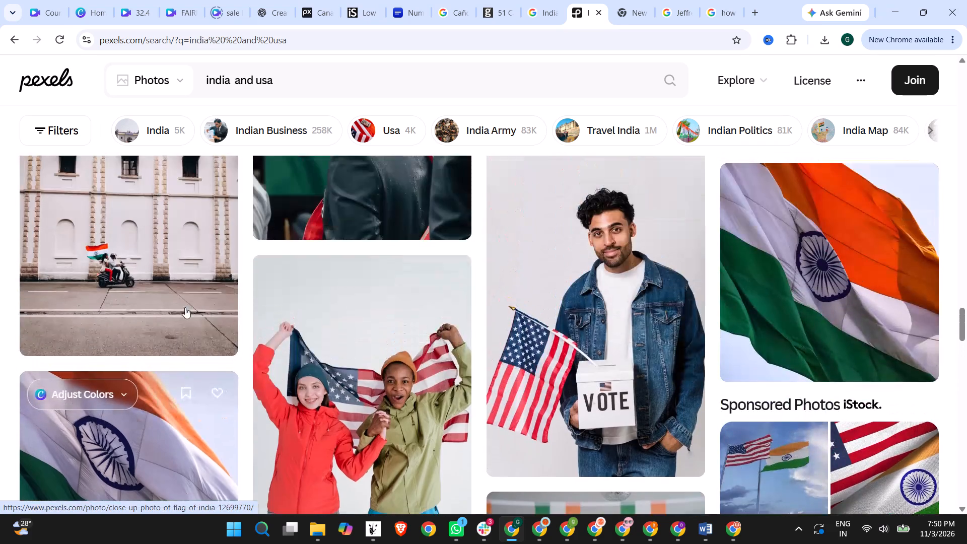
pyautogui.scroll(-5, 248, 294)
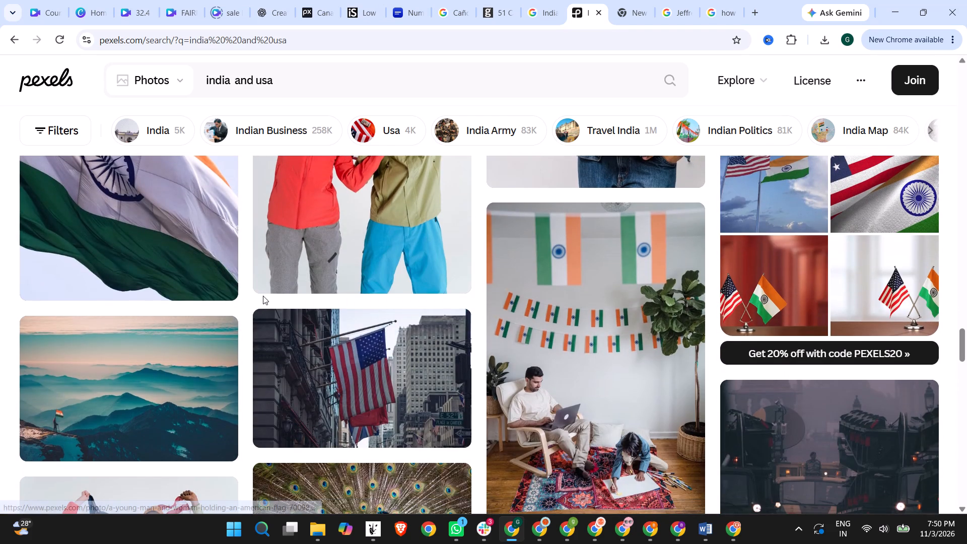
# Switch the search back to videos, search for "india flag" and skim the clips for usable Indian flag footage.
pyautogui.click(156, 83)
pyautogui.click(165, 147)
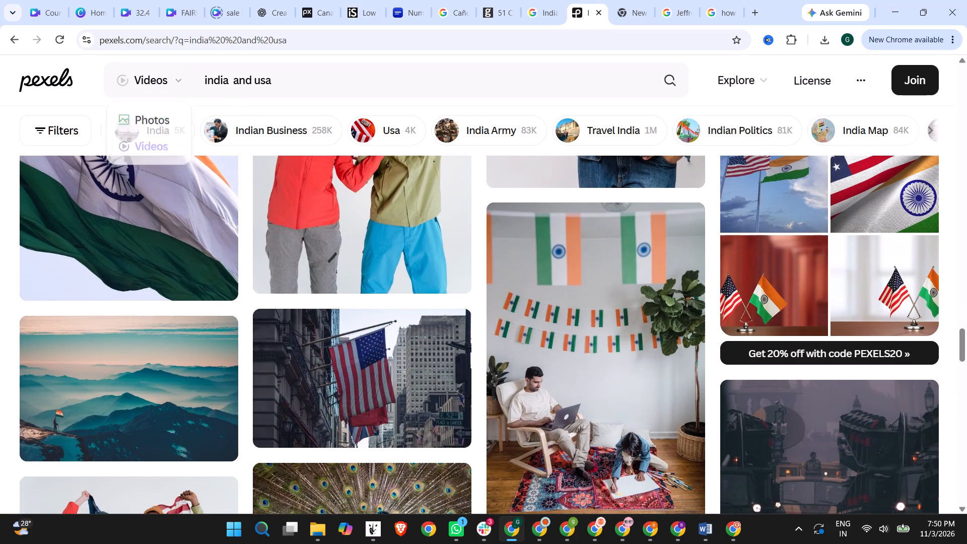
pyautogui.moveTo(235, 82); pyautogui.dragTo(333, 78)
pyautogui.write('fag')
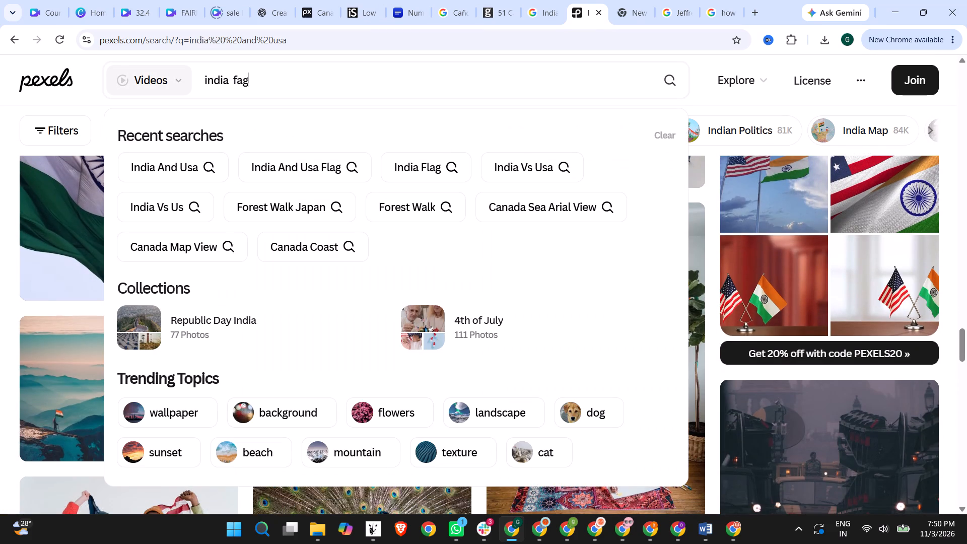
pyautogui.press('BackSpace')
pyautogui.press('BackSpace')
pyautogui.press('BackSpace')
pyautogui.press('BackSpace')
pyautogui.write('flag')
pyautogui.press('Return')
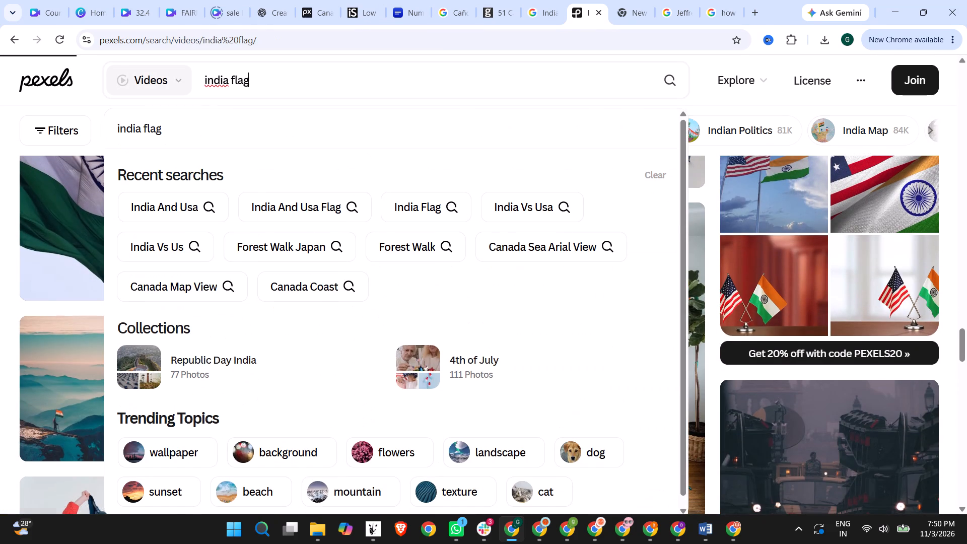
pyautogui.scroll(-2, 487, 248)
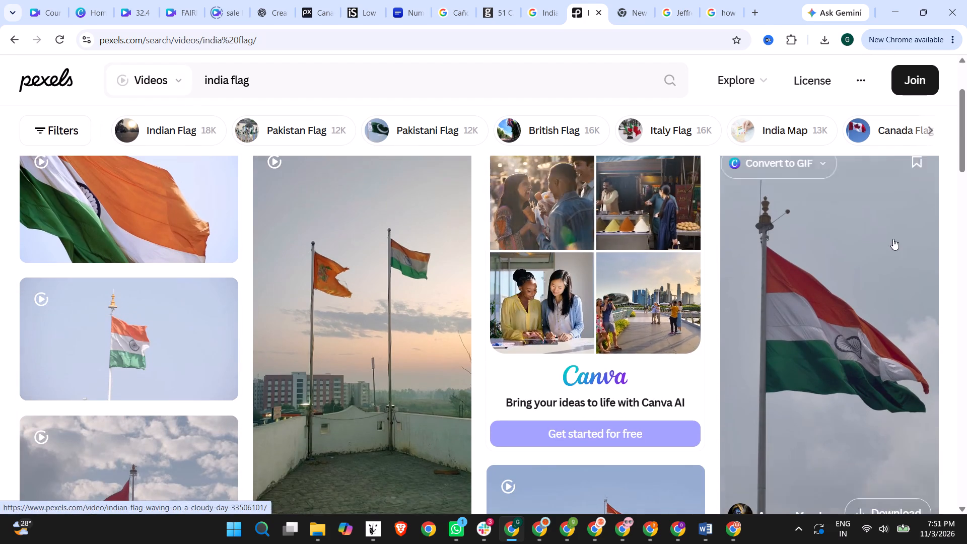
pyautogui.scroll(-6, 833, 244)
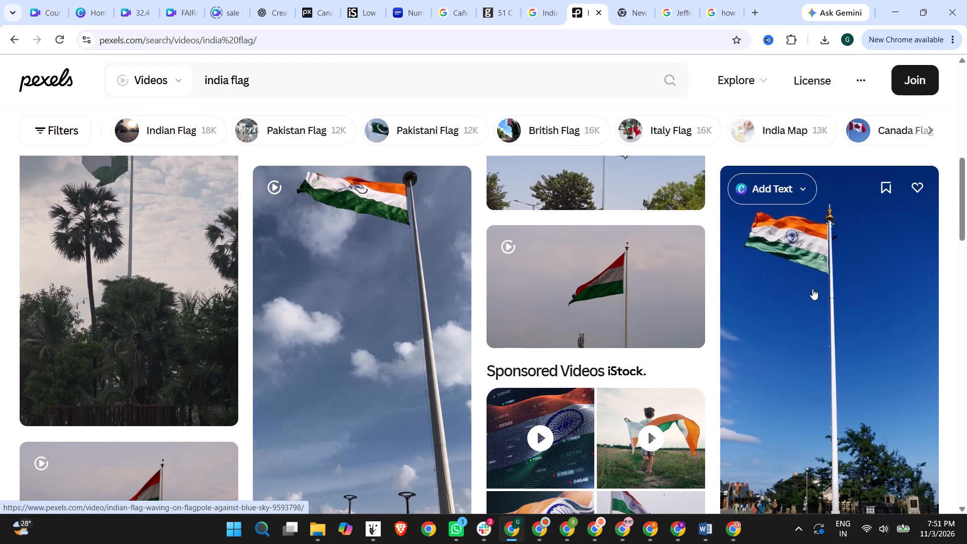
pyautogui.scroll(-5, 193, 311)
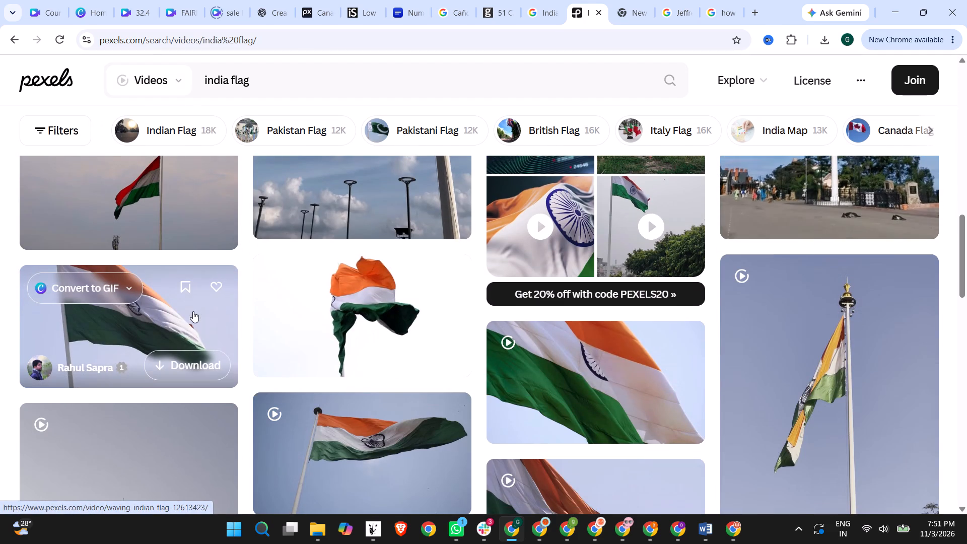
pyautogui.scroll(4, 360, 311)
# Change the video search to "india vs usa economy" and run it.
pyautogui.moveTo(290, 83); pyautogui.dragTo(228, 82)
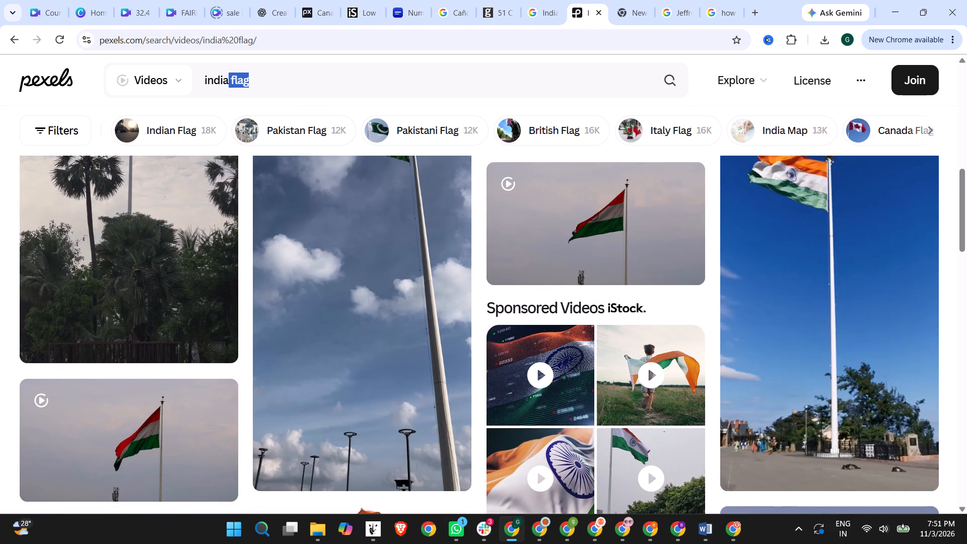
pyautogui.press('space')
pyautogui.write('vs USa econe')
pyautogui.press('BackSpace')
pyautogui.write('omy')
pyautogui.press('Return')
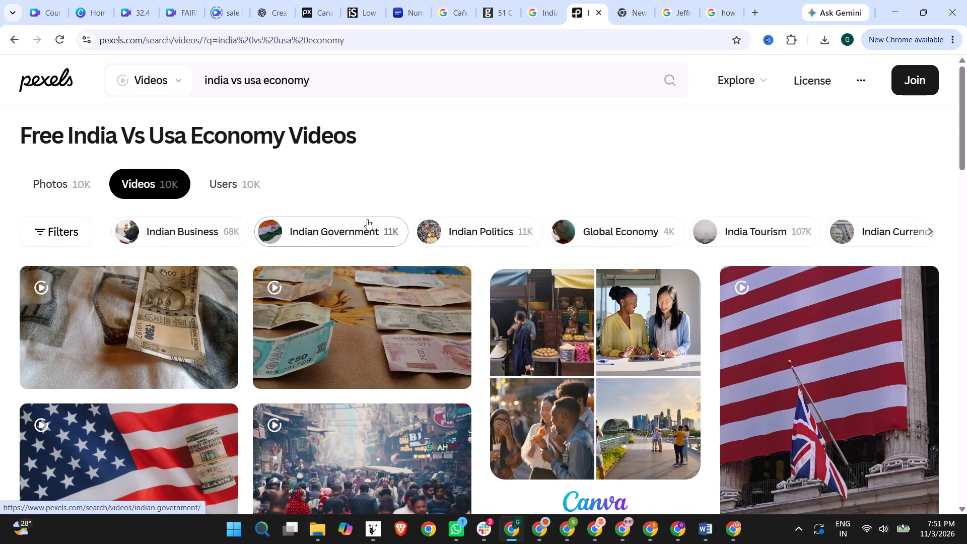
# Look through the "india vs usa economy" video results for footage representing the Indian and US economies.
pyautogui.scroll(-4, 367, 219)
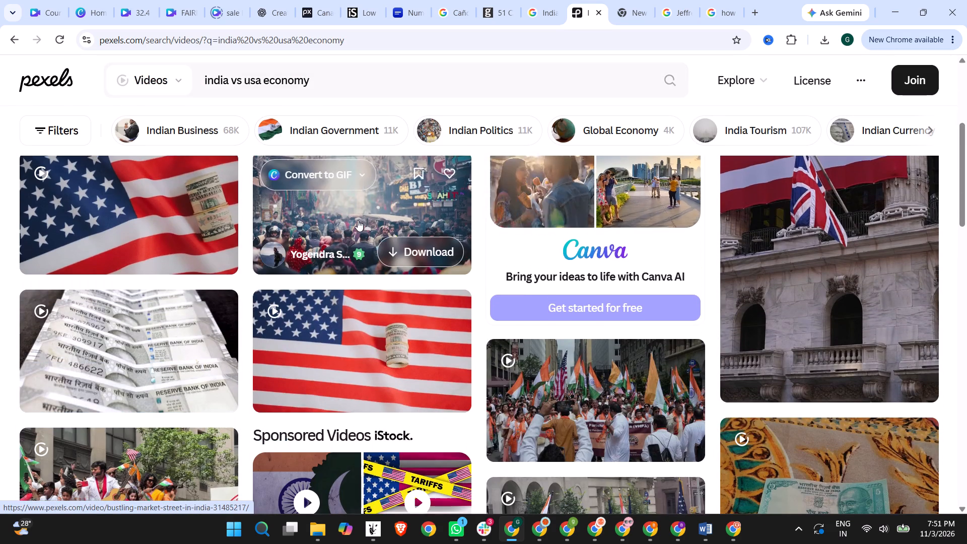
pyautogui.scroll(-1, 358, 220)
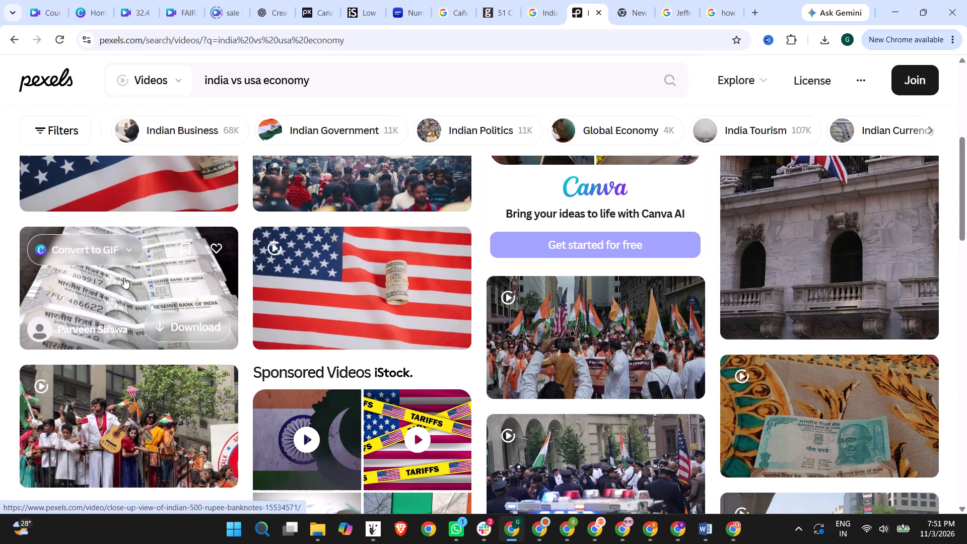
pyautogui.scroll(-6, 151, 277)
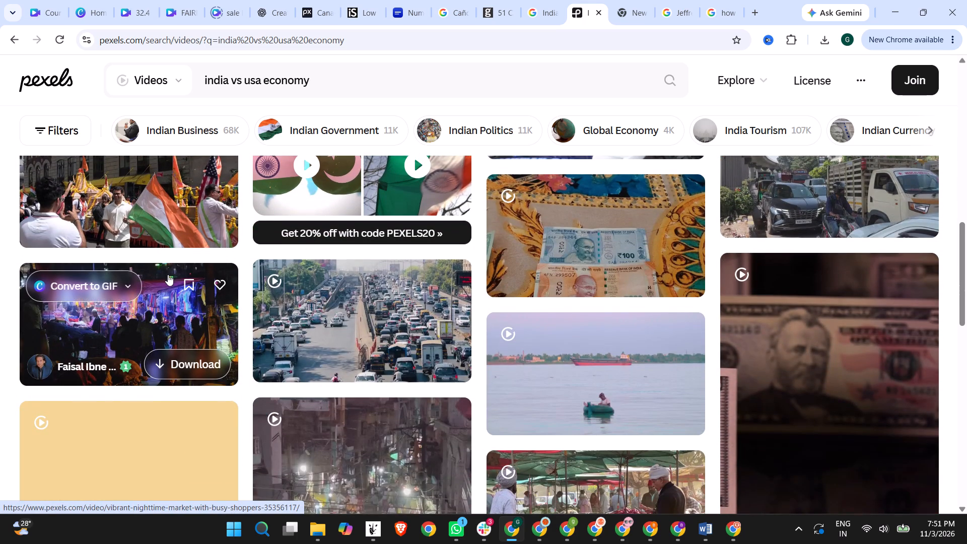
pyautogui.scroll(-3, 160, 313)
pyautogui.scroll(-3, 320, 318)
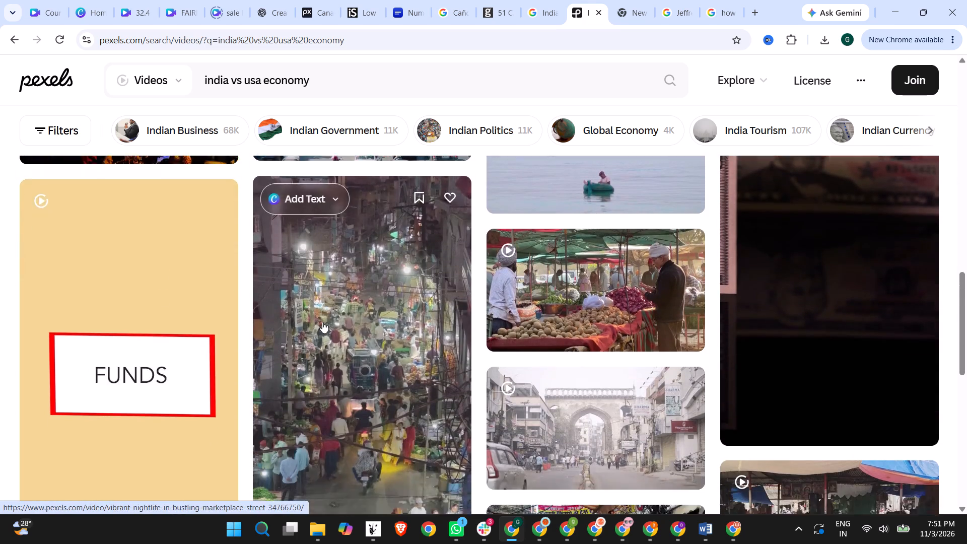
pyautogui.scroll(-5, 322, 322)
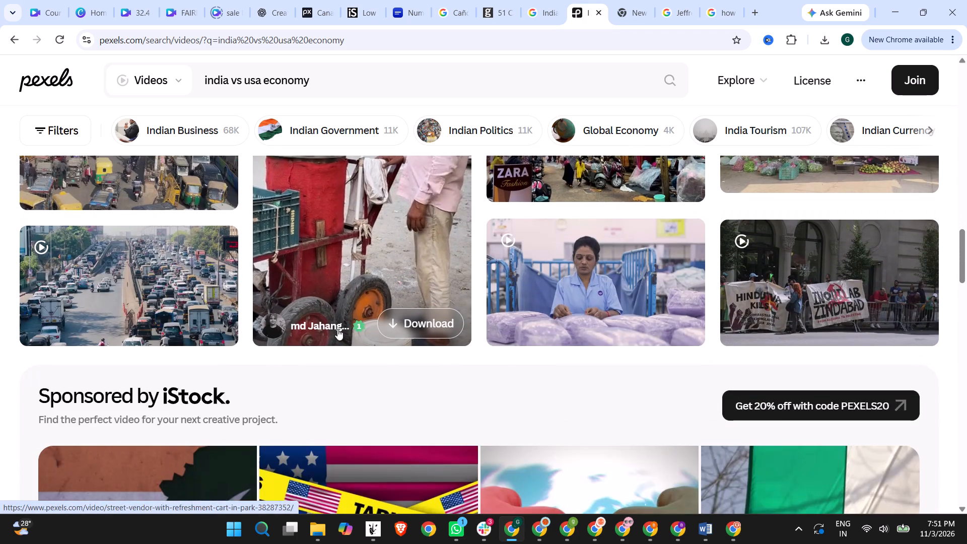
pyautogui.scroll(-12, 541, 310)
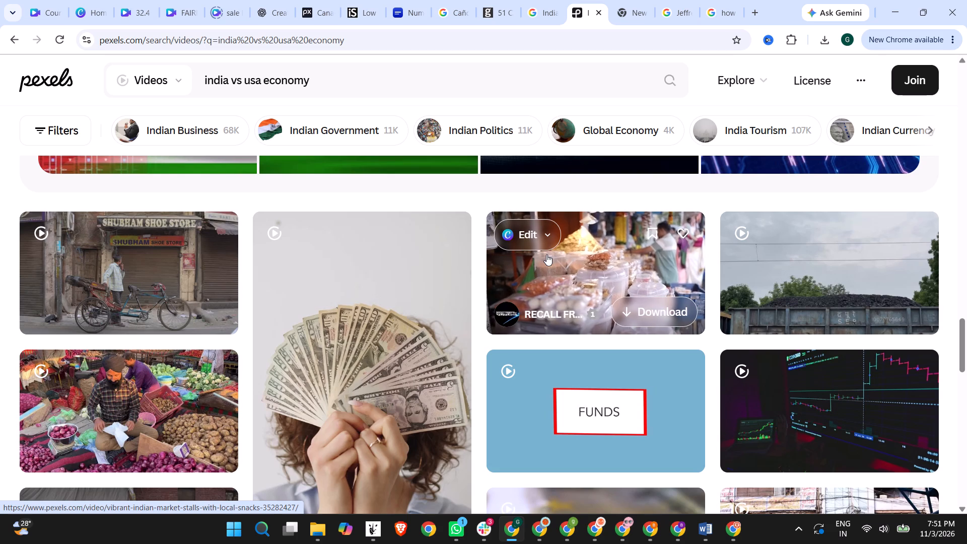
pyautogui.scroll(-5, 546, 254)
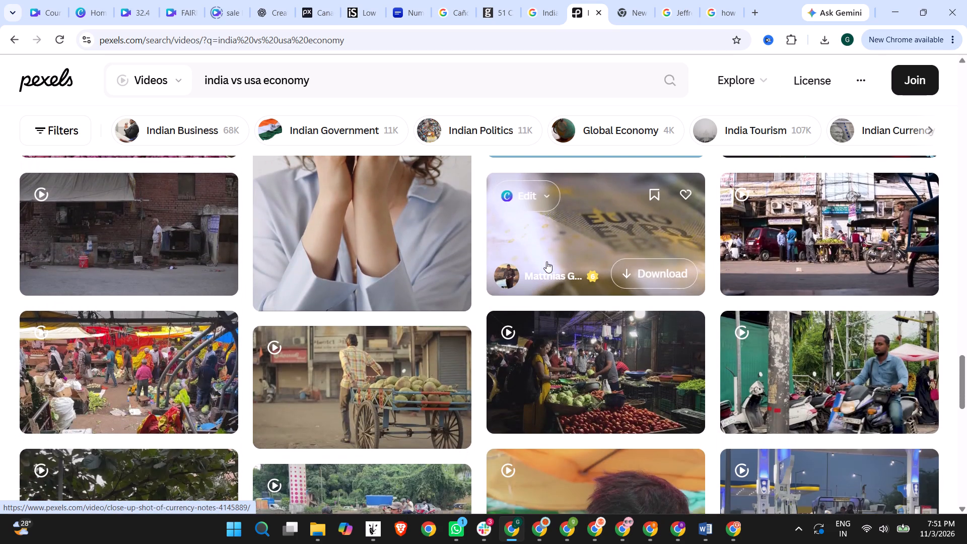
pyautogui.scroll(-3, 554, 237)
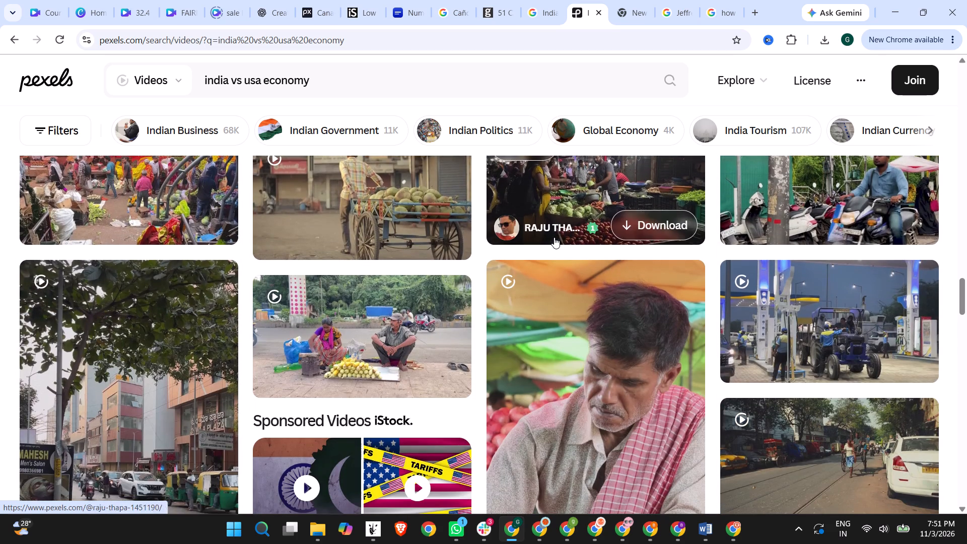
pyautogui.scroll(-8, 554, 237)
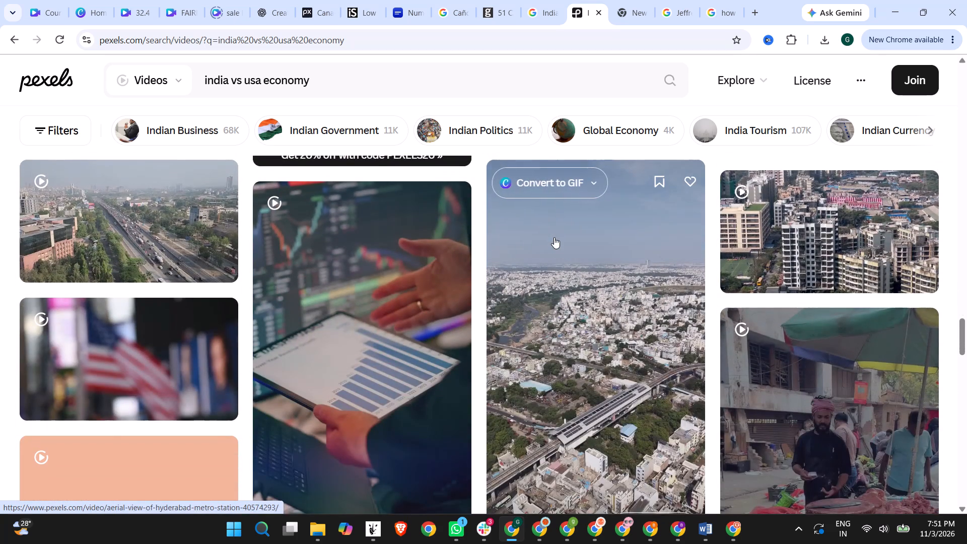
pyautogui.scroll(-2, 554, 237)
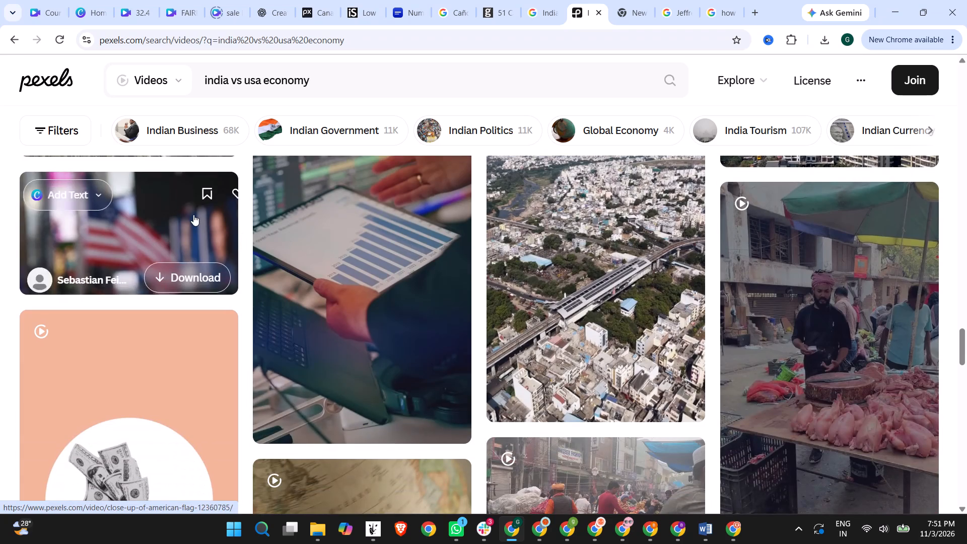
pyautogui.scroll(-1, 193, 215)
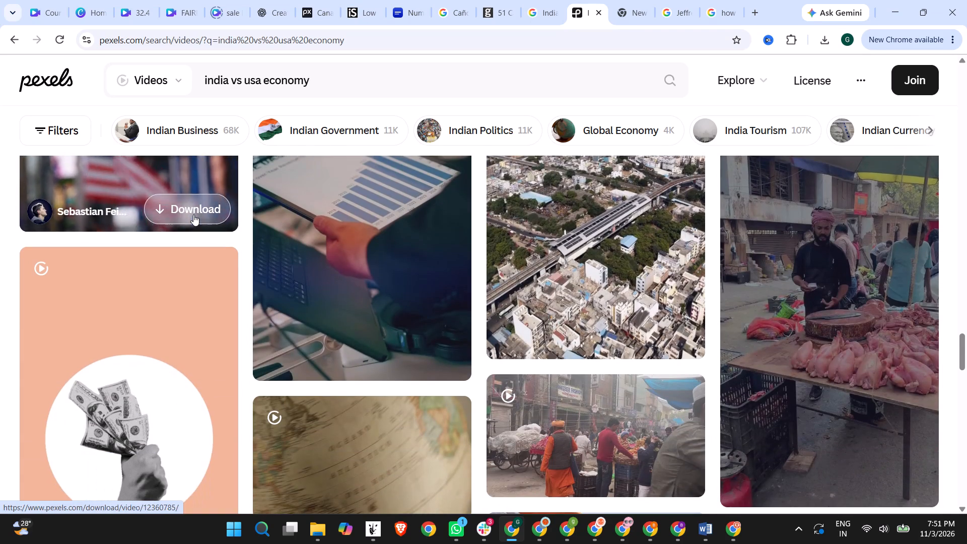
pyautogui.scroll(-5, 193, 215)
pyautogui.scroll(-2, 361, 282)
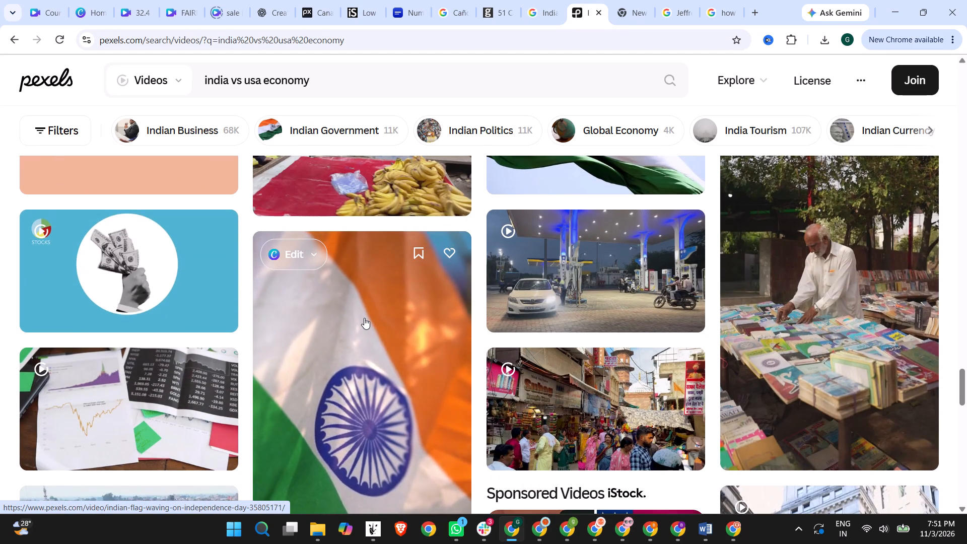
# Change the Pexels video search to "india economy" and run it.
pyautogui.moveTo(234, 80); pyautogui.dragTo(248, 78)
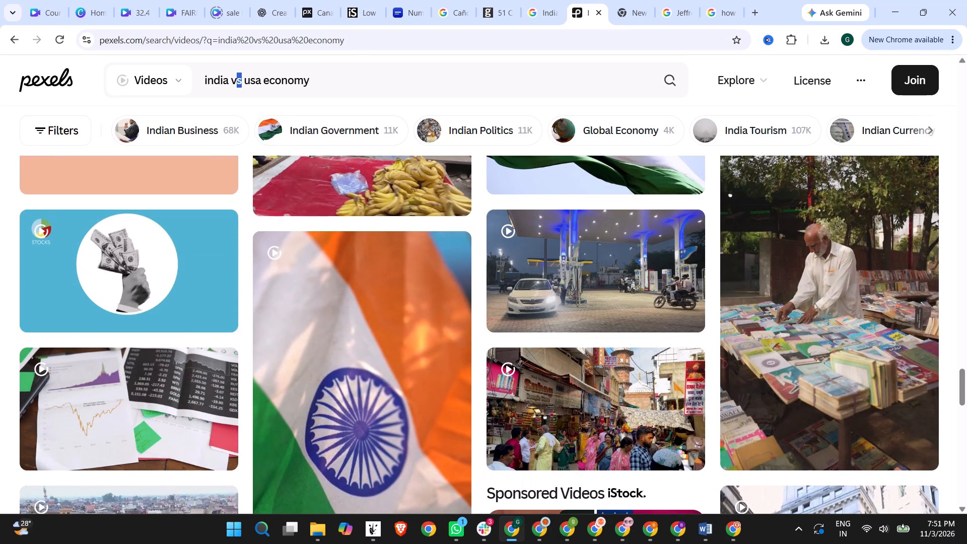
pyautogui.moveTo(248, 78); pyautogui.dragTo(361, 65)
pyautogui.press('BackSpace')
pyautogui.press('BackSpace')
pyautogui.write('economy')
pyautogui.press('Return')
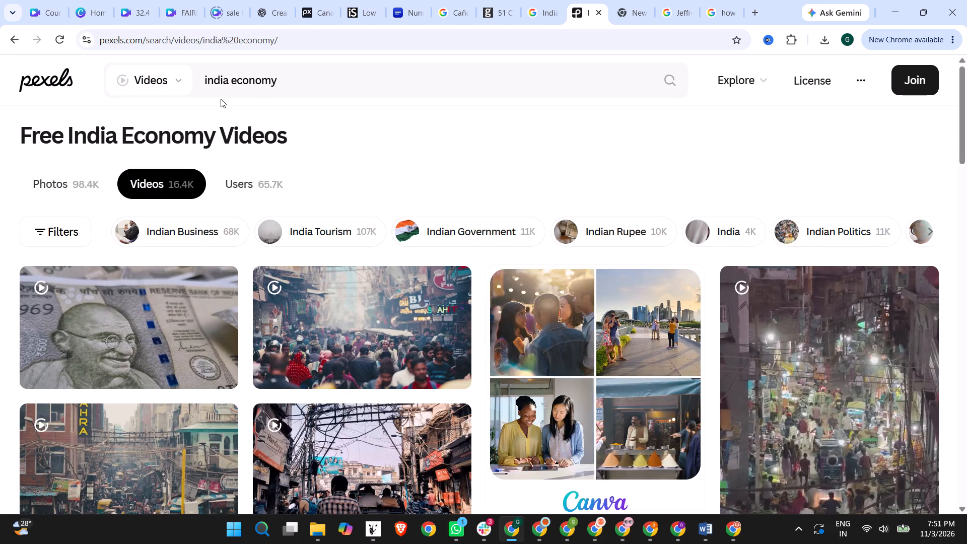
# Look through the "india economy" video results for footage that represents the Indian economy.
pyautogui.scroll(-2, 226, 99)
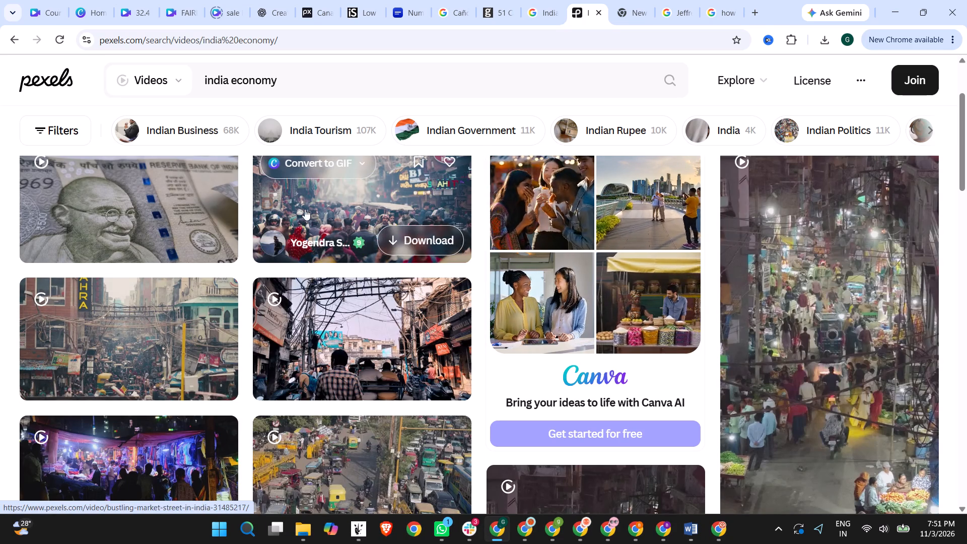
pyautogui.scroll(-4, 135, 207)
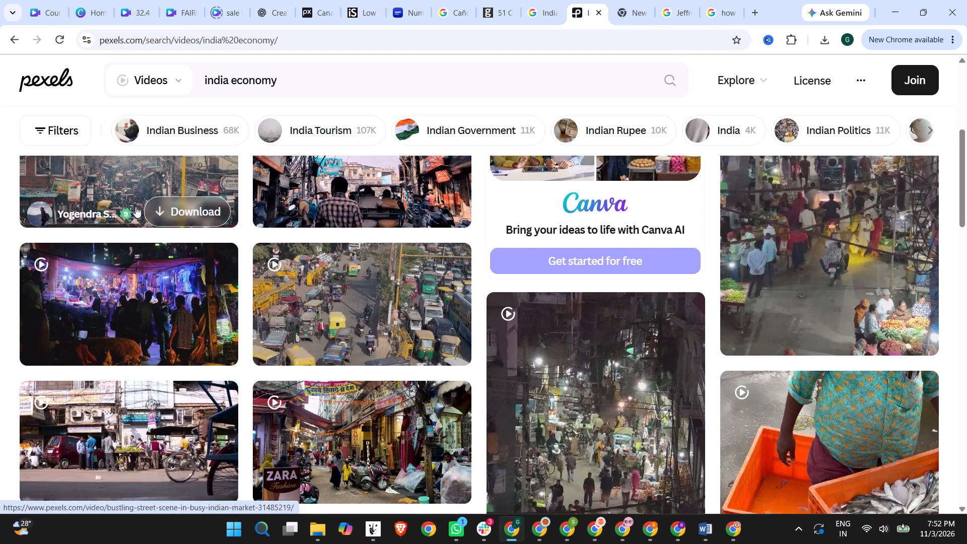
pyautogui.scroll(-5, 135, 207)
pyautogui.scroll(-6, 188, 247)
pyautogui.scroll(6, 246, 258)
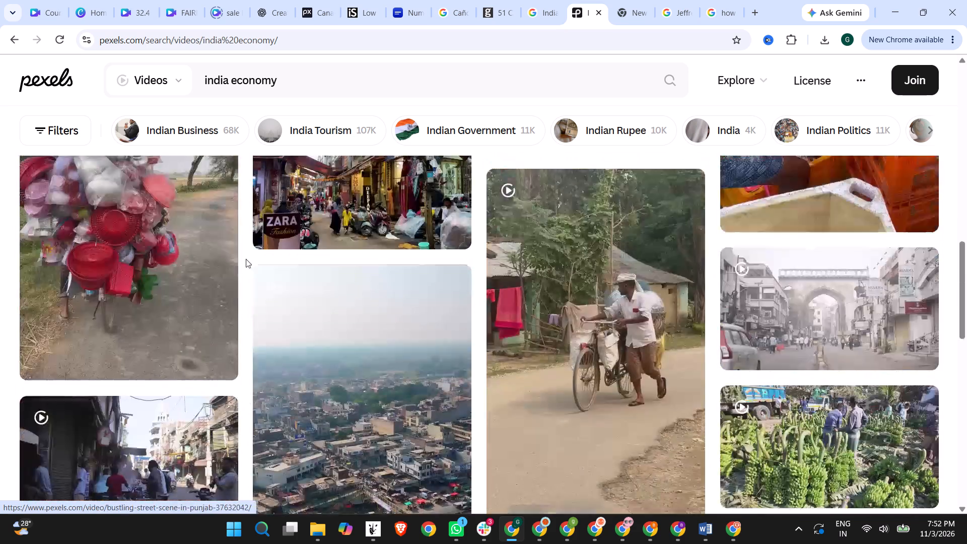
pyautogui.scroll(-14, 247, 260)
pyautogui.scroll(18, 248, 260)
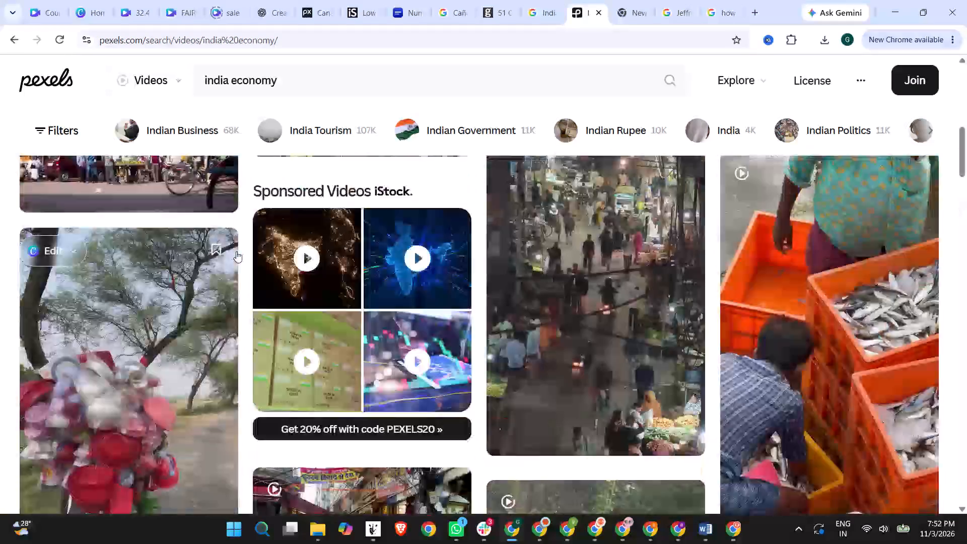
pyautogui.scroll(9, 236, 251)
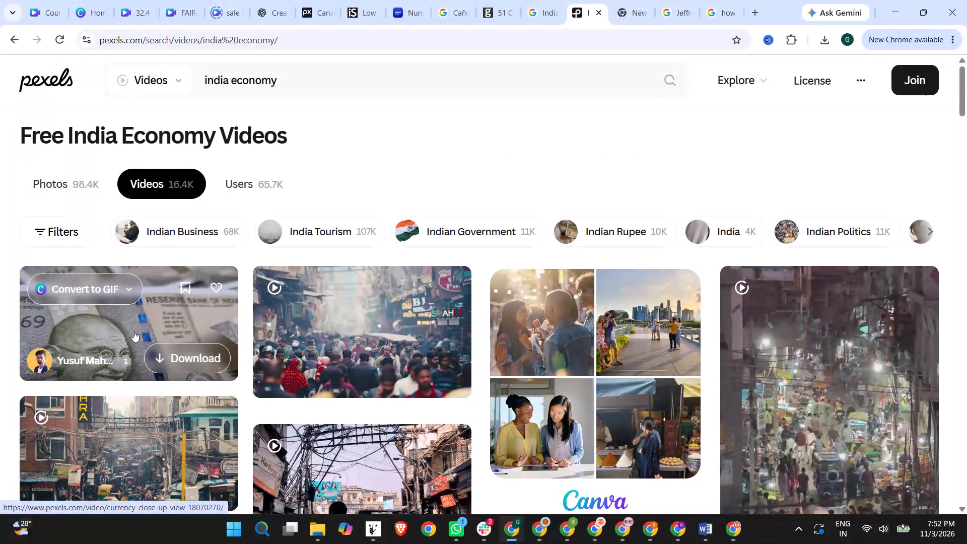
# Change the video search to "india currency" and run it.
pyautogui.moveTo(234, 81); pyautogui.dragTo(303, 79)
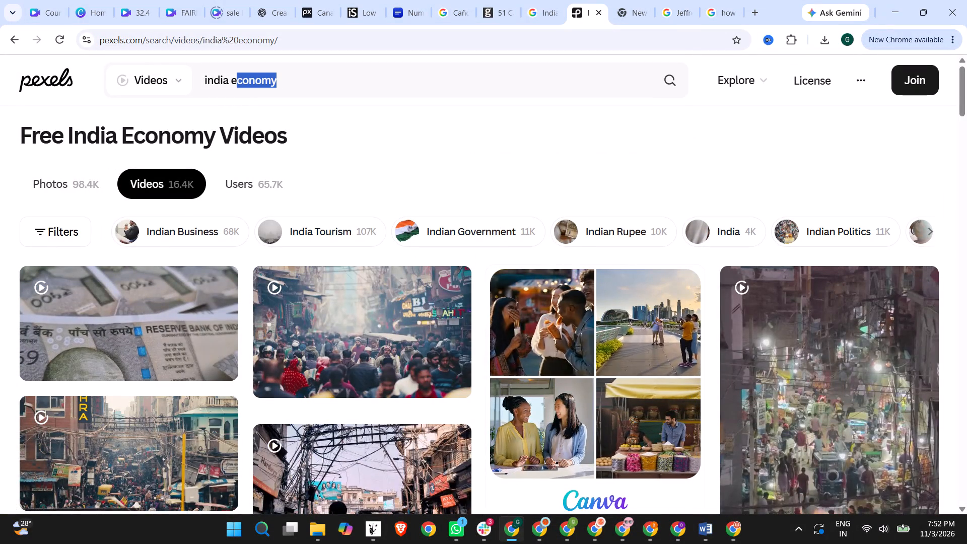
pyautogui.press('BackSpace')
pyautogui.press('BackSpace')
pyautogui.write('curreny')
pyautogui.press('BackSpace')
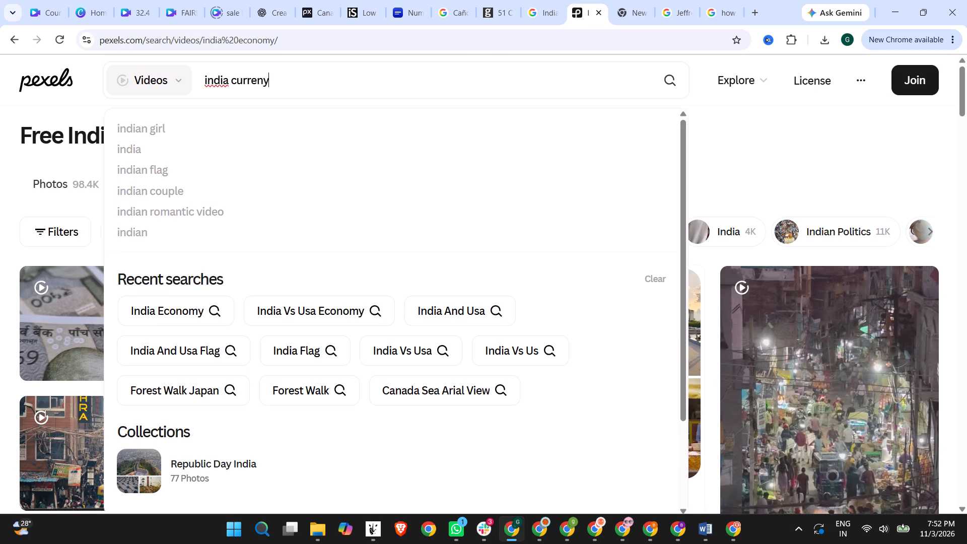
pyautogui.write('cy')
pyautogui.press('Return')
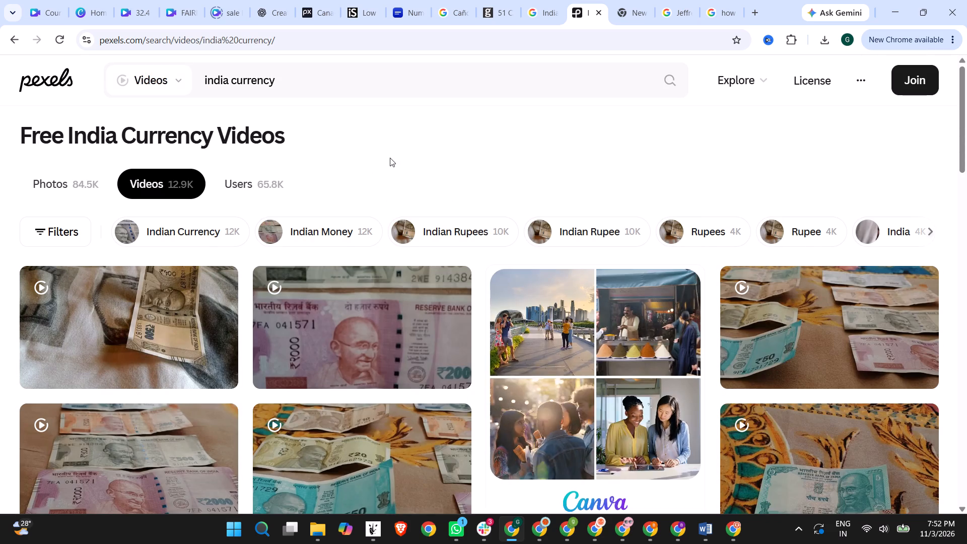
# Look through the "india currency" video results for usable free clips of Indian rupee notes.
pyautogui.scroll(-3, 390, 158)
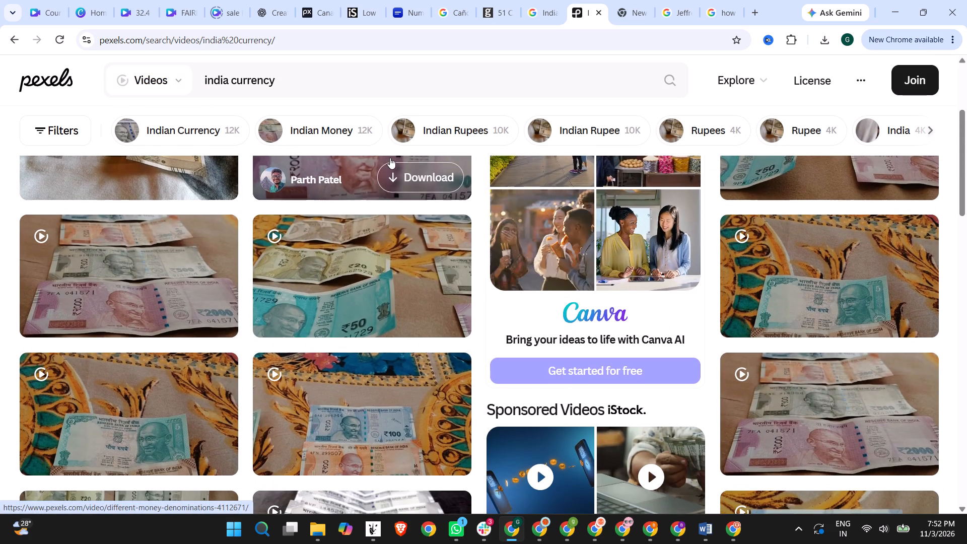
pyautogui.scroll(-5, 366, 211)
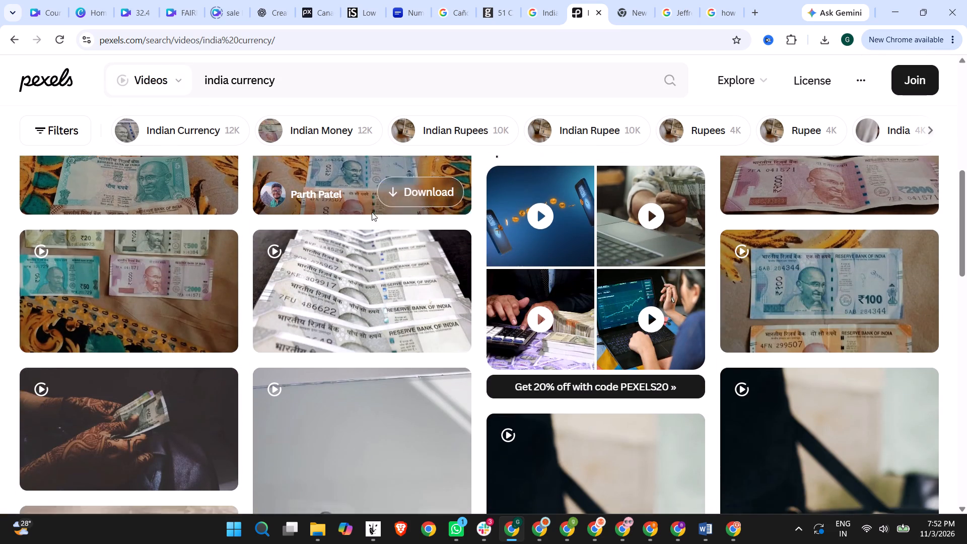
pyautogui.scroll(-9, 372, 212)
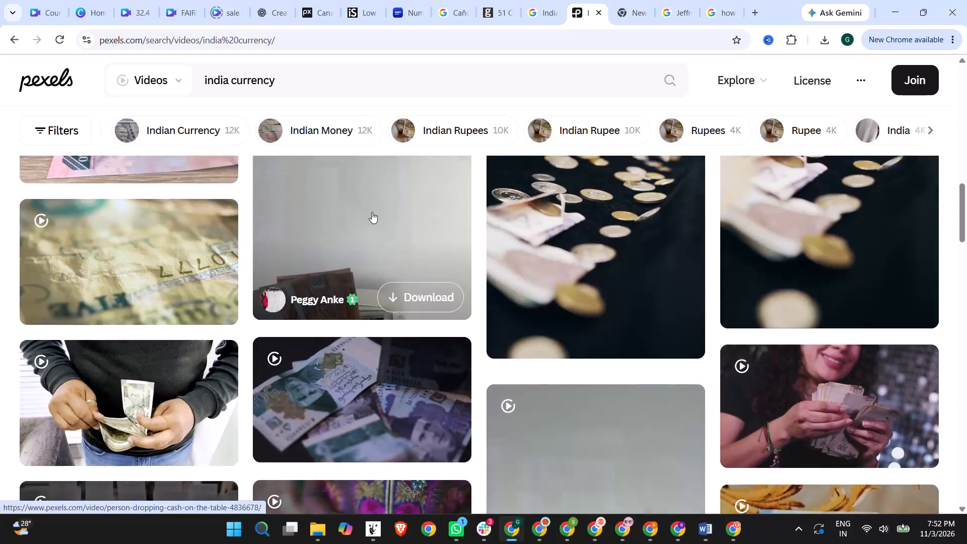
pyautogui.scroll(-8, 372, 212)
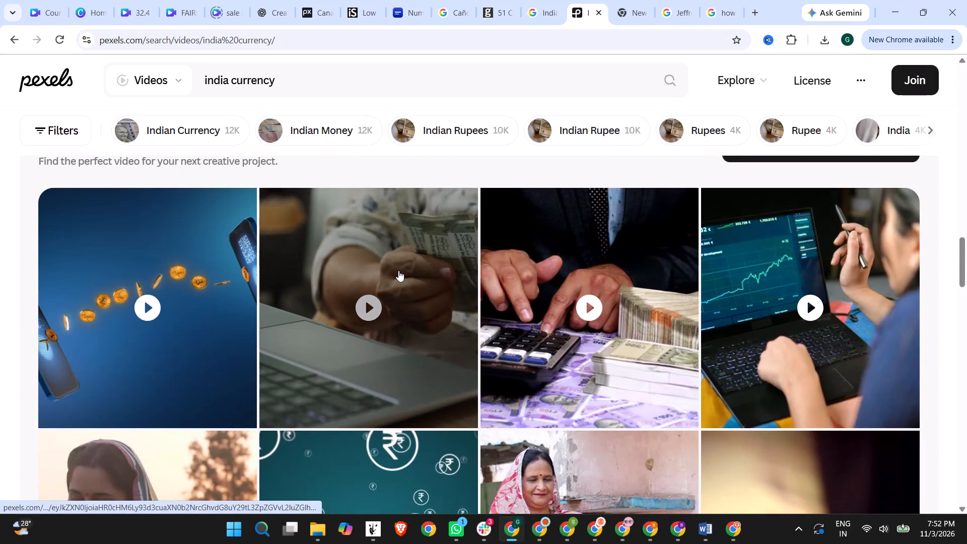
pyautogui.scroll(-2, 398, 270)
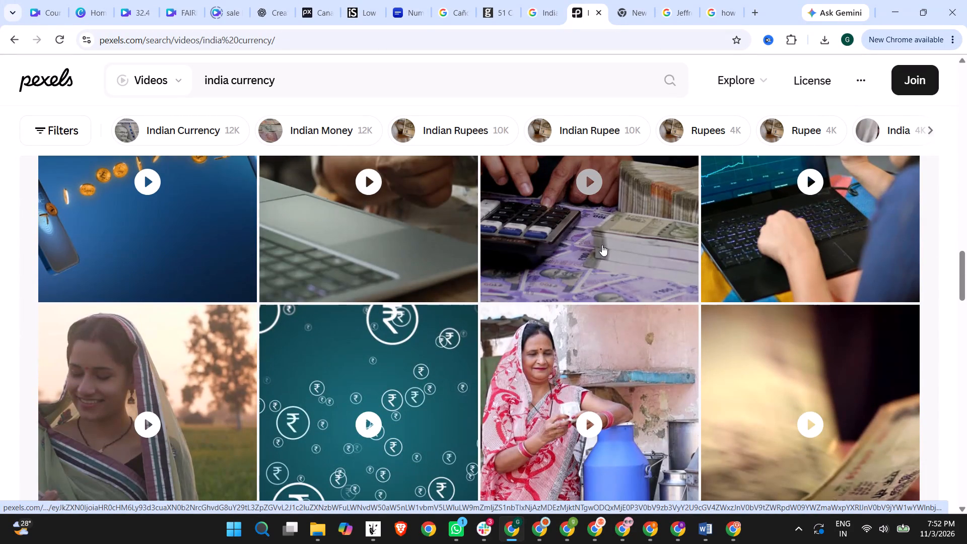
pyautogui.scroll(-8, 588, 226)
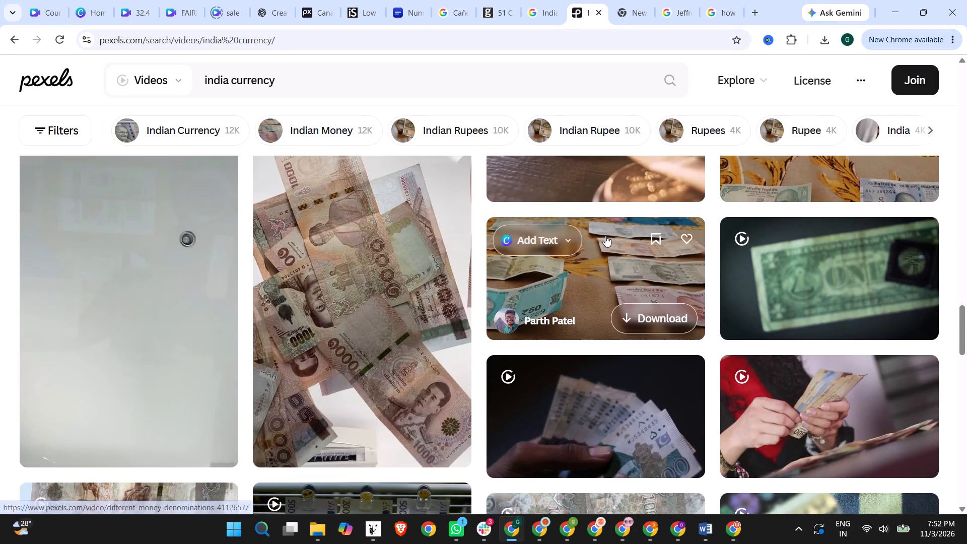
pyautogui.scroll(-3, 605, 236)
pyautogui.scroll(-12, 448, 244)
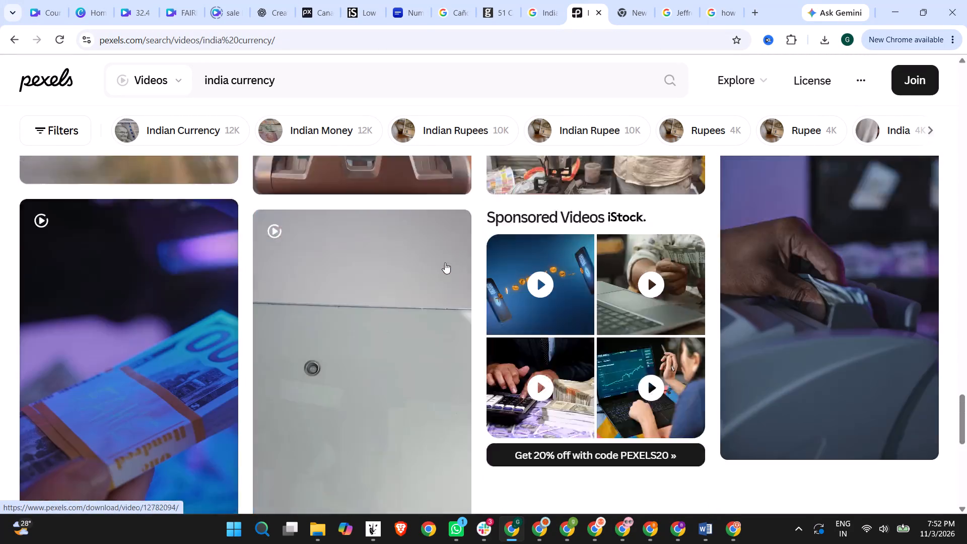
pyautogui.moveTo(966, 324); pyautogui.dragTo(966, 390)
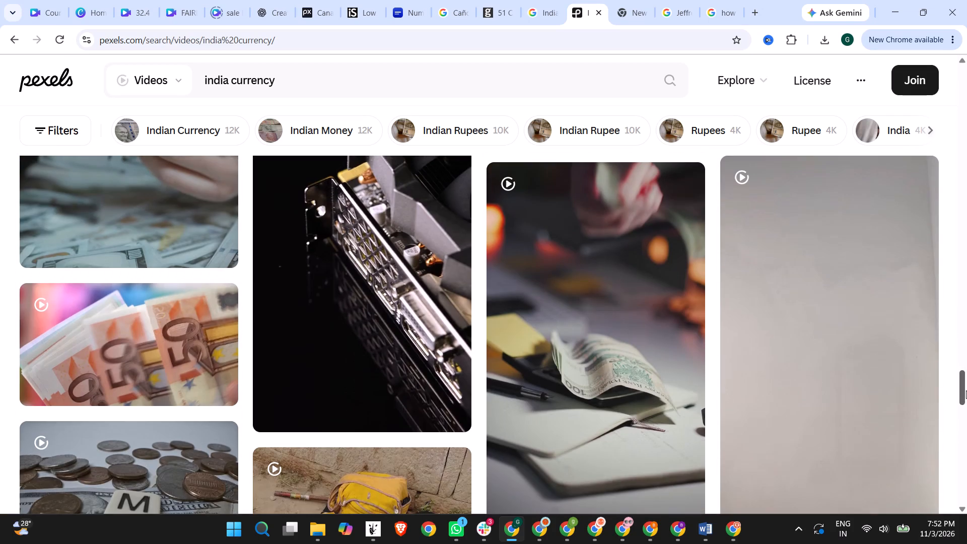
# Return to the start of the "india currency" results and recheck the rupee banknote clips.
pyautogui.moveTo(966, 390); pyautogui.dragTo(963, 88)
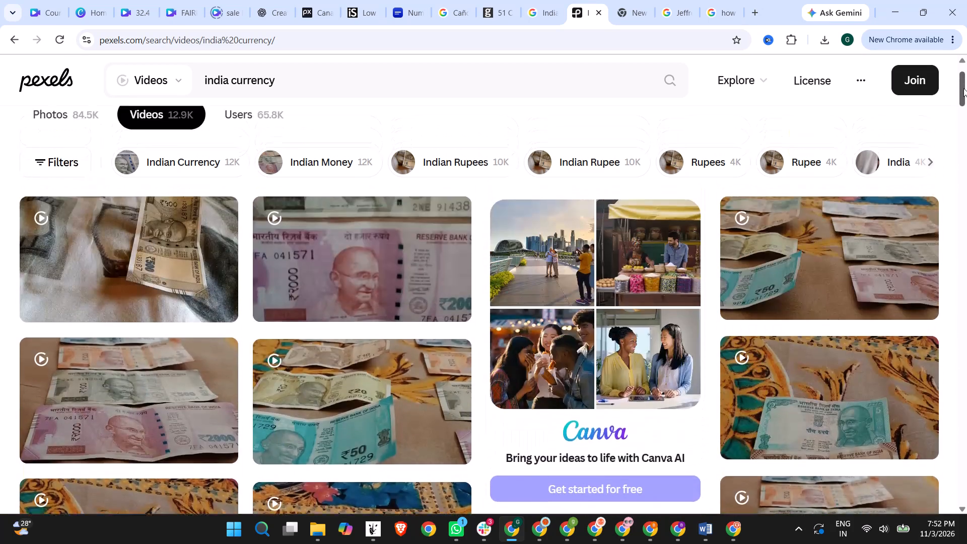
pyautogui.moveTo(963, 88); pyautogui.dragTo(964, 74)
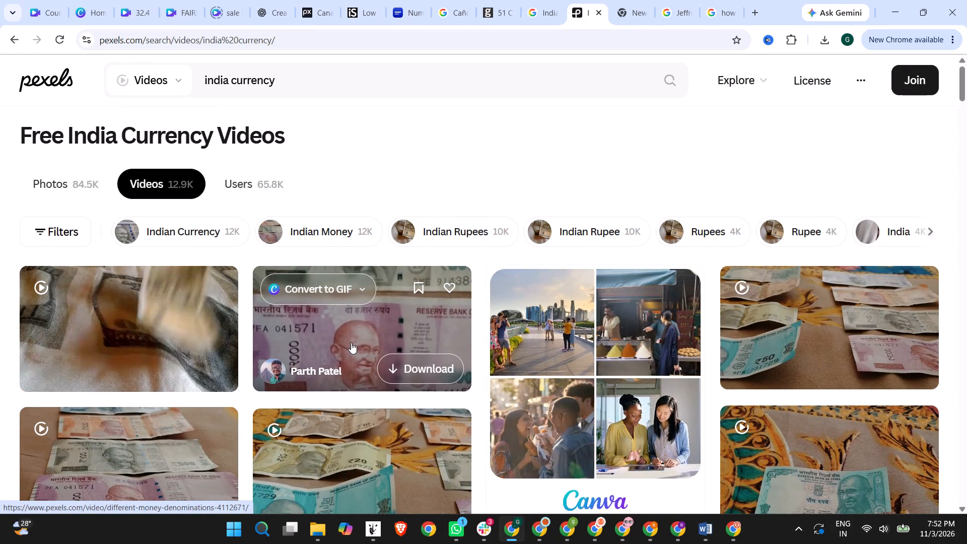
pyautogui.scroll(-2, 351, 343)
pyautogui.scroll(-5, 132, 343)
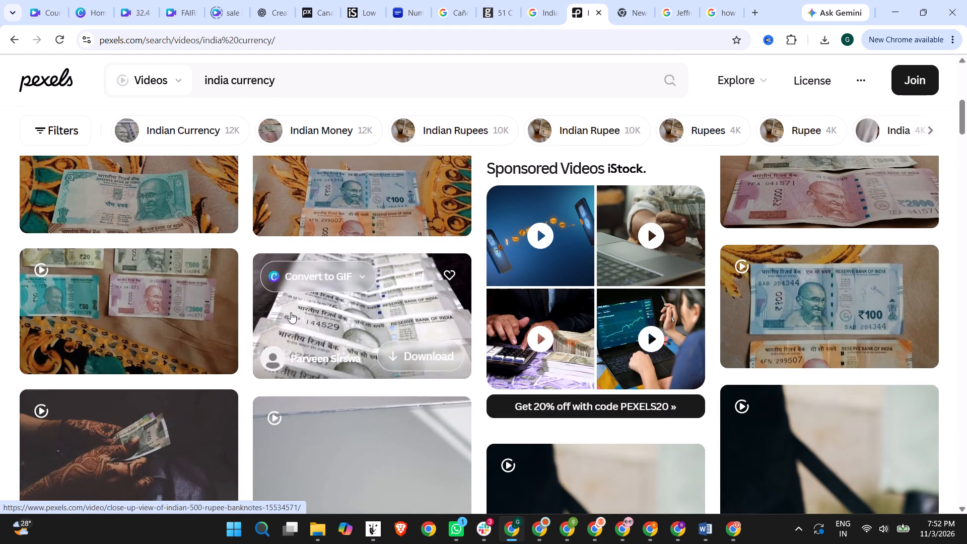
pyautogui.scroll(-3, 291, 312)
pyautogui.scroll(-4, 171, 315)
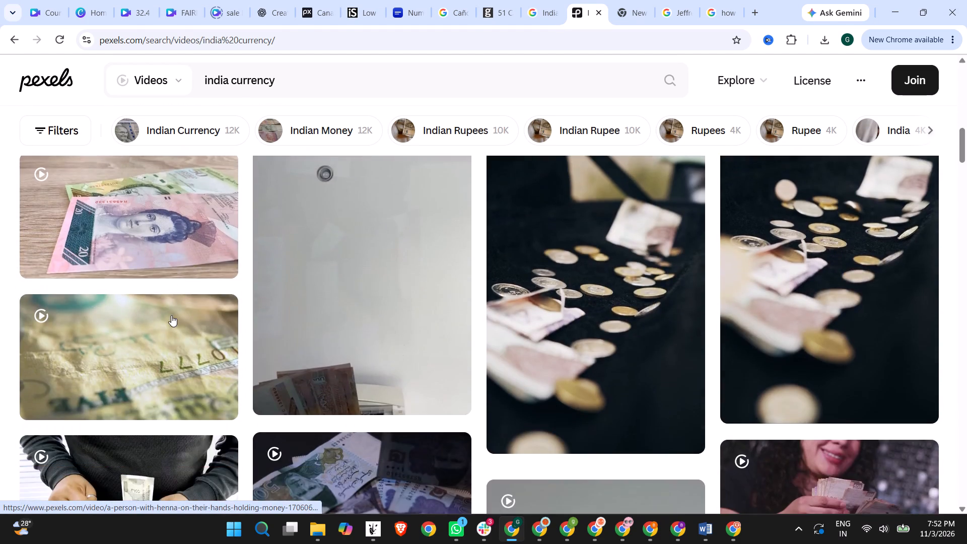
pyautogui.scroll(-3, 171, 315)
# Search the videos for "money india" and skim the clips for Indian money footage.
pyautogui.moveTo(229, 77); pyautogui.dragTo(331, 63)
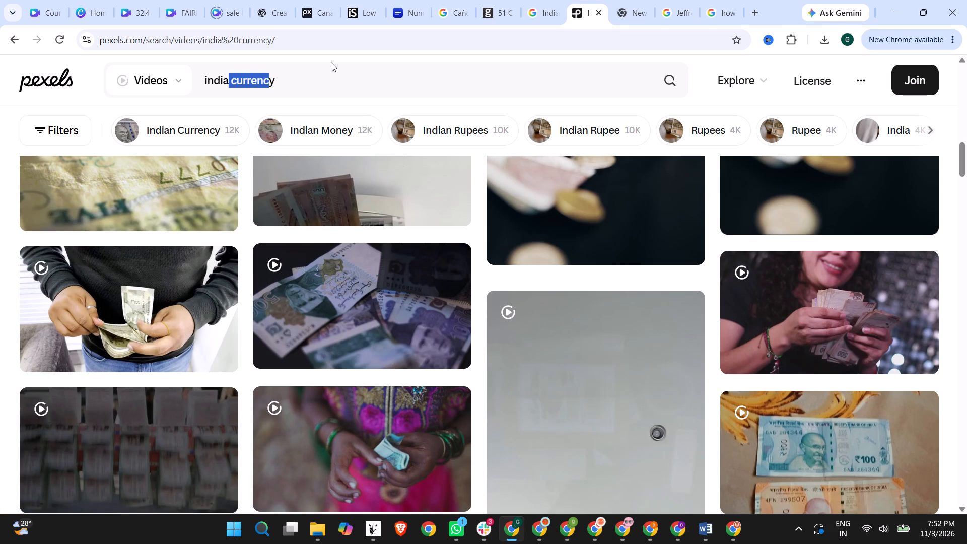
pyautogui.press('space')
pyautogui.write('money')
pyautogui.press('Return')
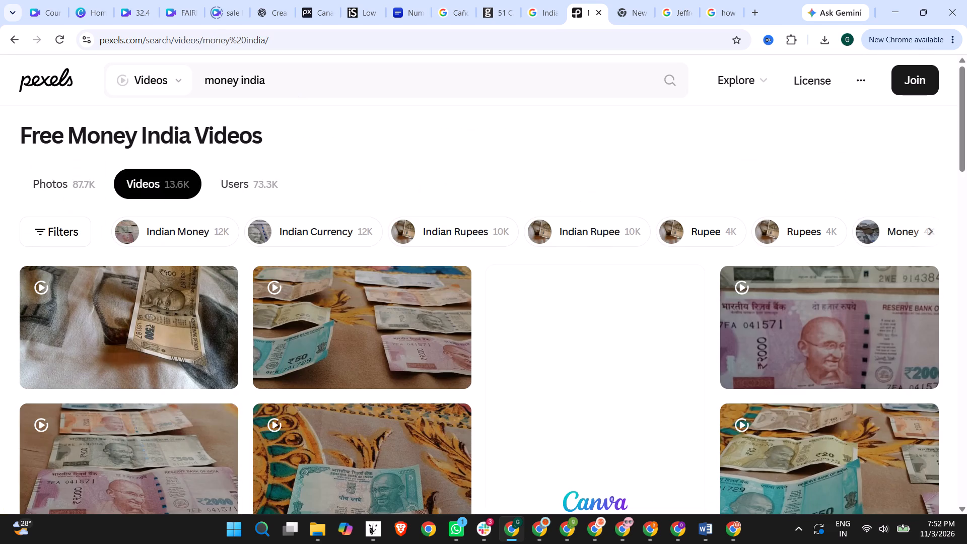
pyautogui.scroll(-5, 485, 170)
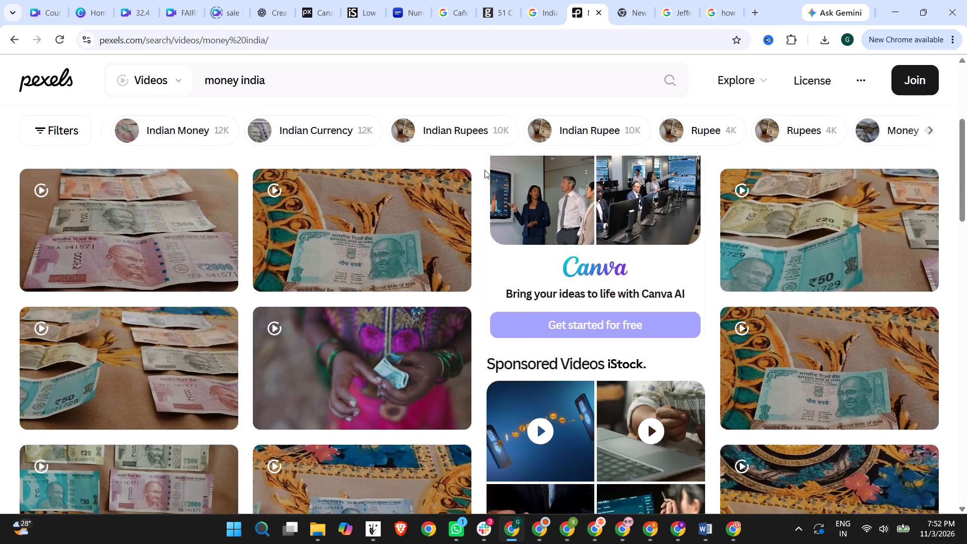
pyautogui.scroll(-1, 485, 170)
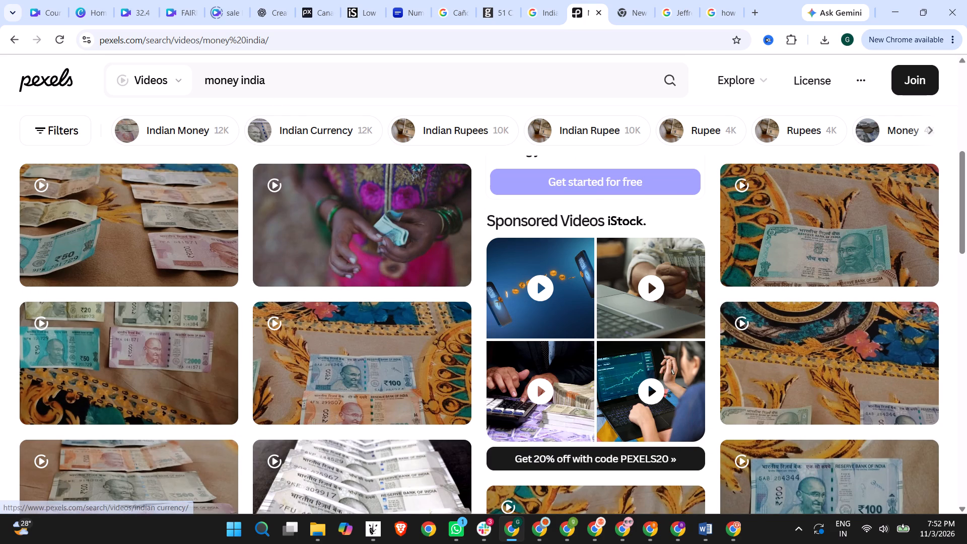
# Search the videos for "india economy" again and skim the clips for suitable Indian economy footage.
pyautogui.moveTo(235, 76); pyautogui.dragTo(240, 76)
pyautogui.moveTo(280, 83); pyautogui.dragTo(152, 83)
pyautogui.write('india economy')
pyautogui.press('Return')
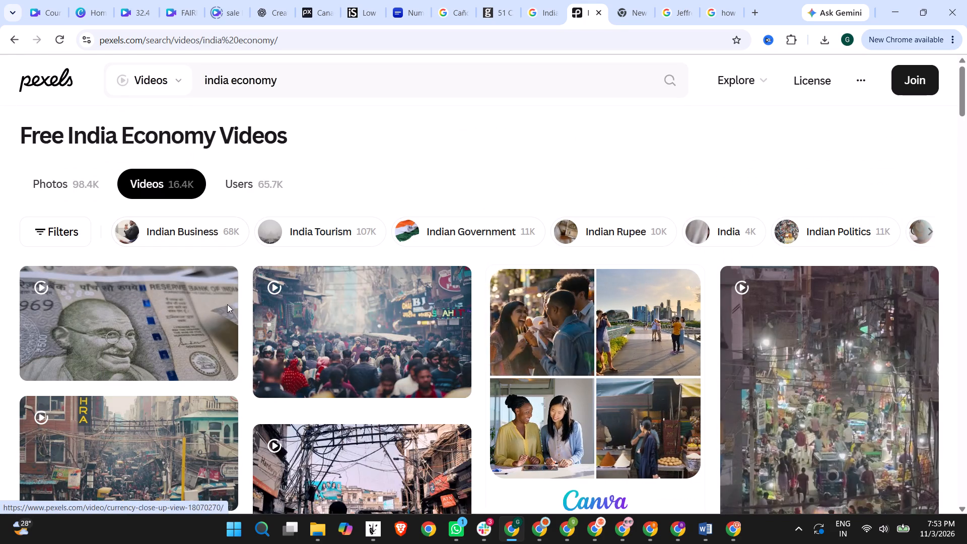
pyautogui.scroll(-3, 503, 203)
pyautogui.scroll(-4, 410, 217)
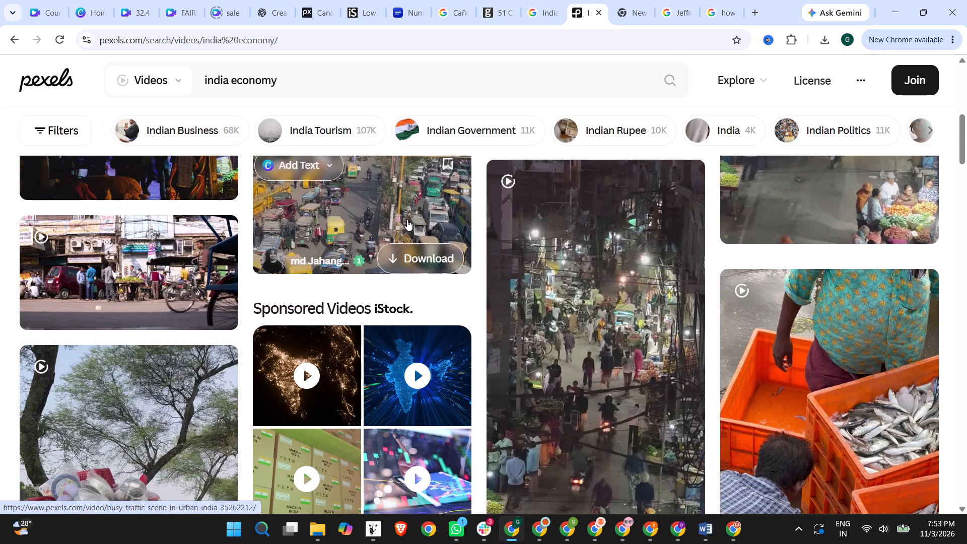
pyautogui.scroll(-7, 516, 227)
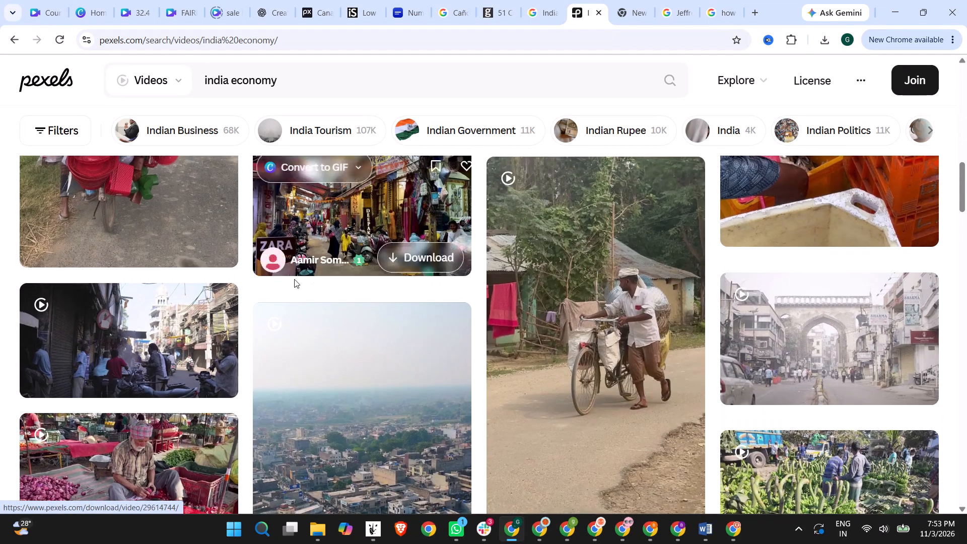
pyautogui.scroll(-14, 284, 281)
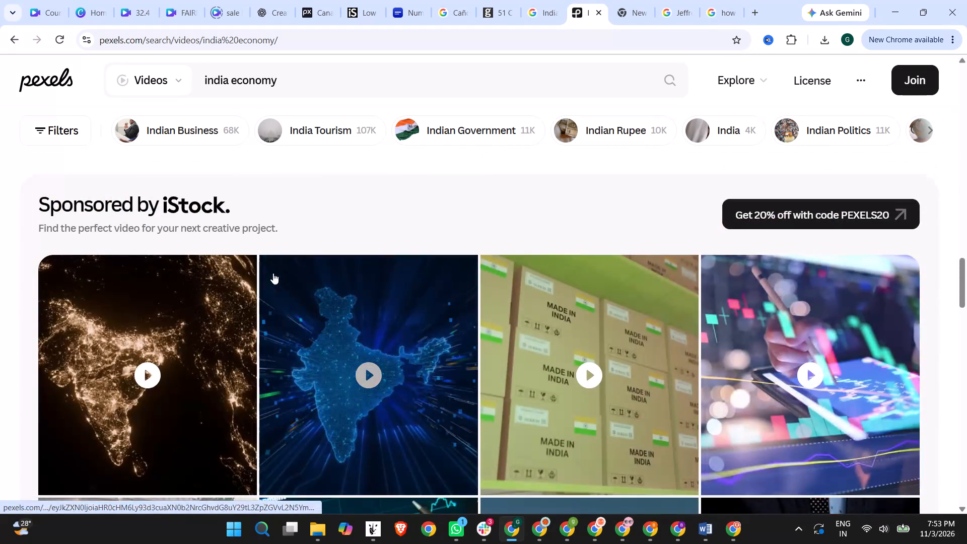
# Shorten the video search to "economy", run it and skim the first clips.
pyautogui.moveTo(229, 82); pyautogui.dragTo(186, 81)
pyautogui.press('Delete')
pyautogui.press('Delete')
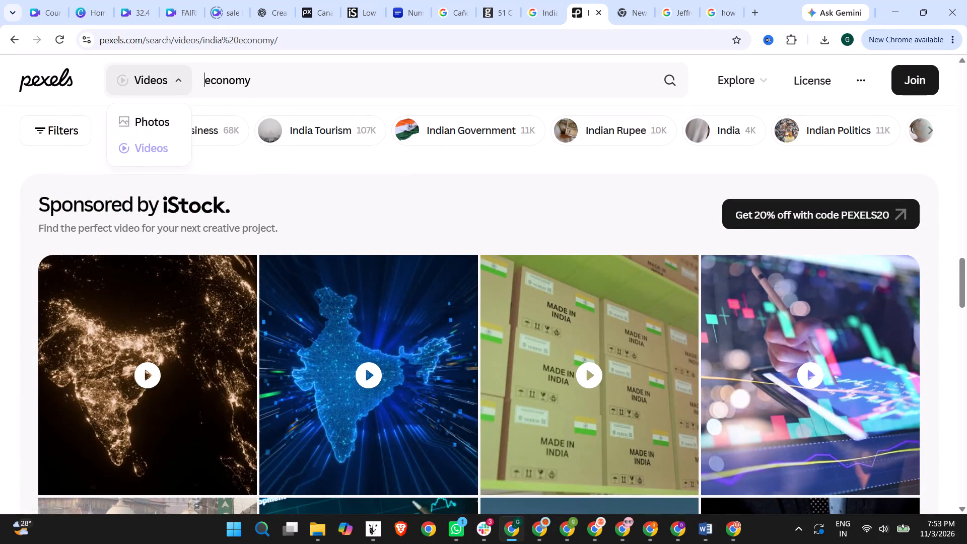
pyautogui.press('Return')
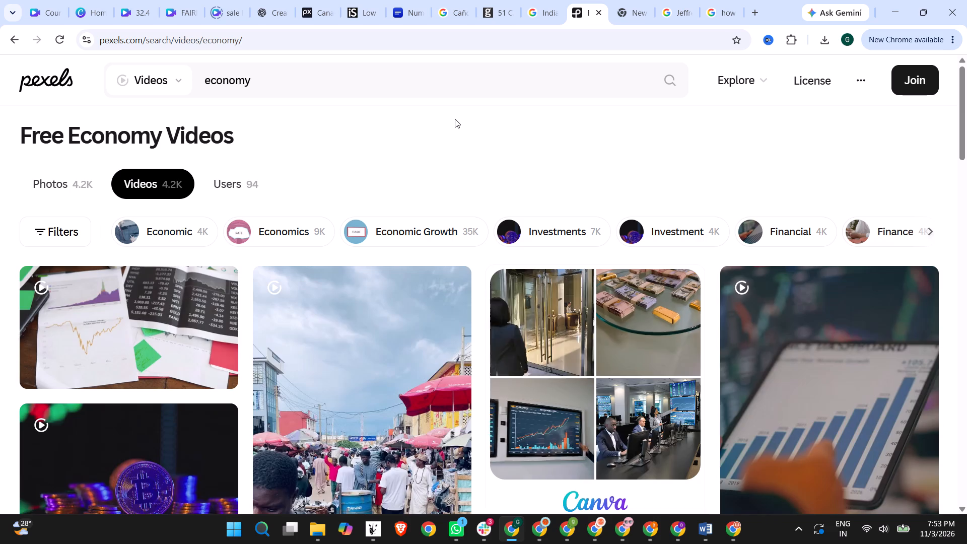
pyautogui.scroll(-2, 455, 118)
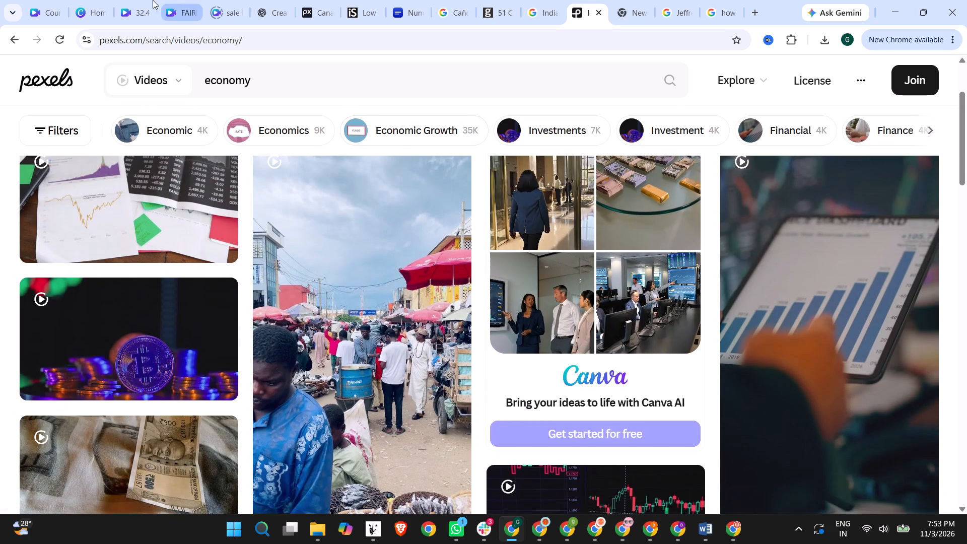
# Switch to the 32.4 Canva design, leave the Shapes category and search the elements for "economy".
pyautogui.click(130, 0)
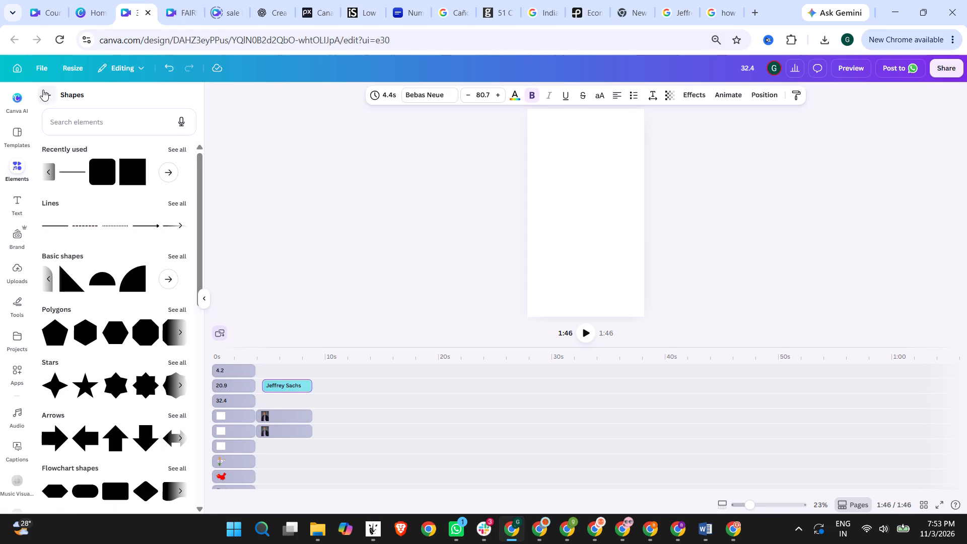
pyautogui.click(43, 90)
pyautogui.click(89, 104)
pyautogui.write('economy')
pyautogui.press('Return')
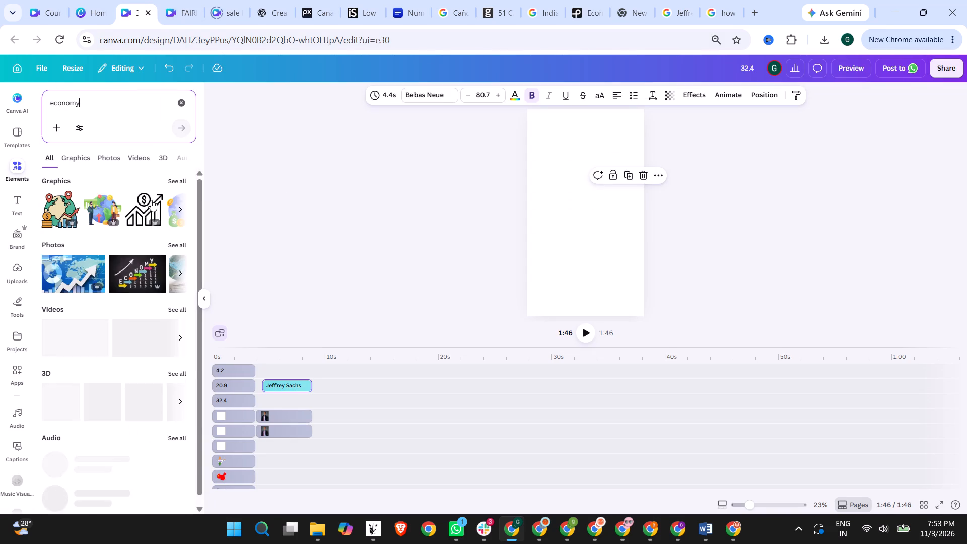
# Limit the "economy" element results to videos.
pyautogui.click(131, 157)
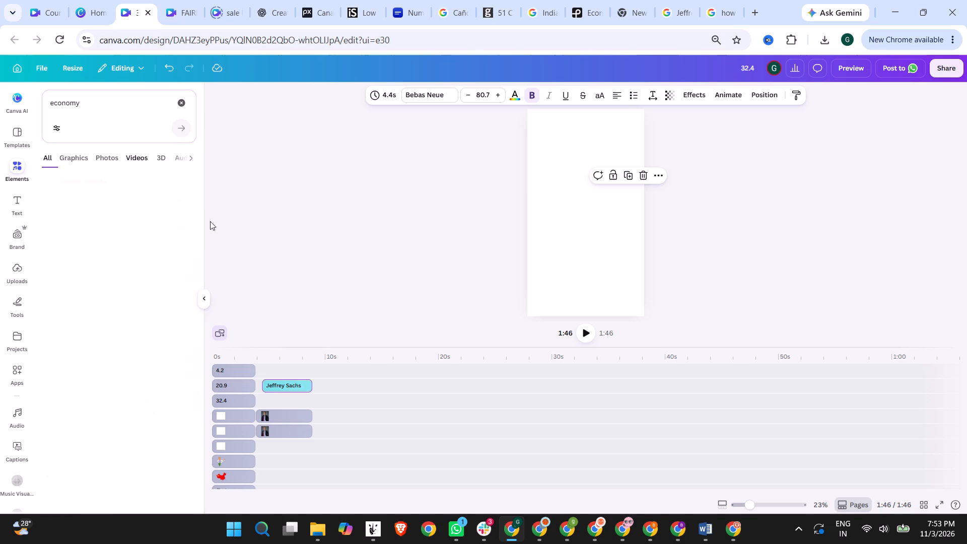
# Shift the Jeffrey Sachs title and both portrait layers together along the timeline, starting the portraits at about 8 s.
pyautogui.click(281, 386)
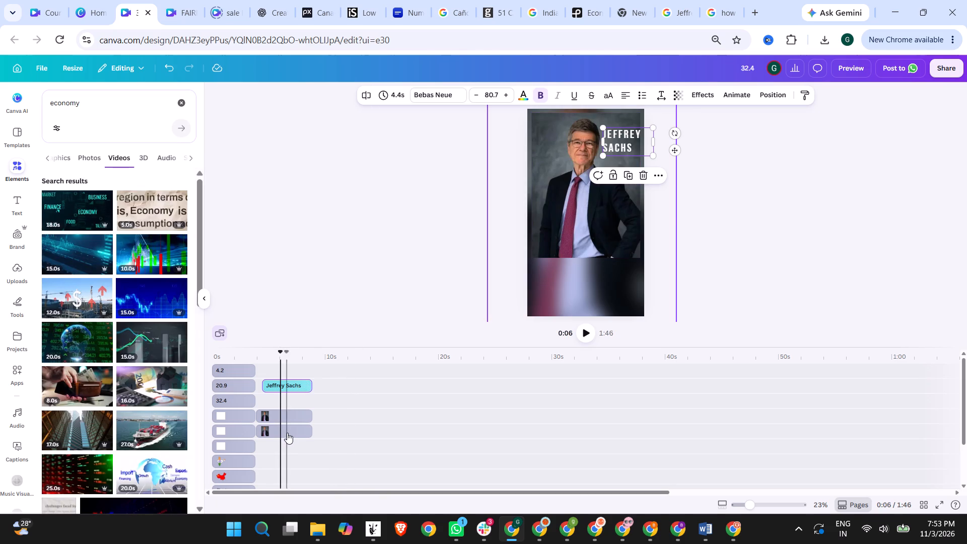
pyautogui.keyDown('shift'); pyautogui.click(287, 433); pyautogui.keyUp('shift')
pyautogui.moveTo(297, 417); pyautogui.dragTo(346, 419)
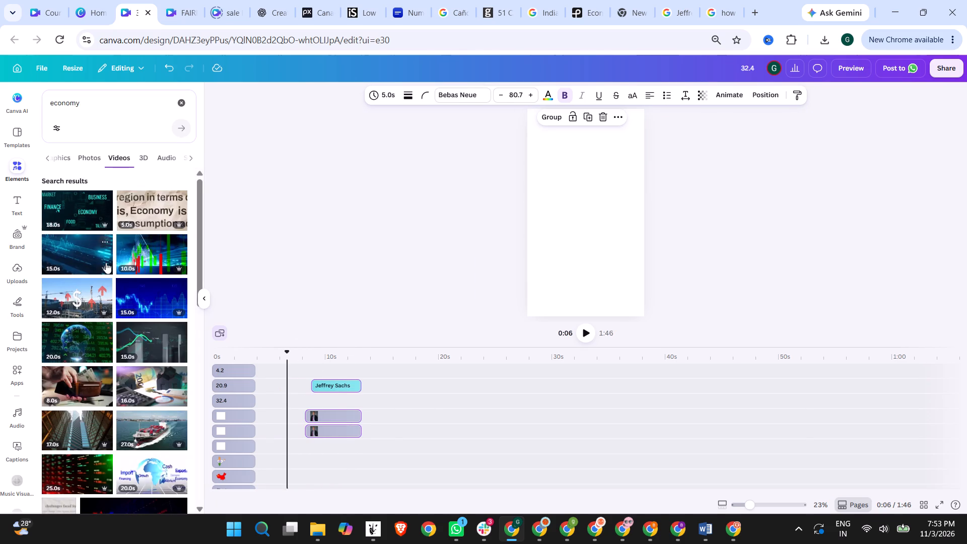
# Skim the economy clips and search the videos for "global economy" instead.
pyautogui.scroll(-2, 109, 283)
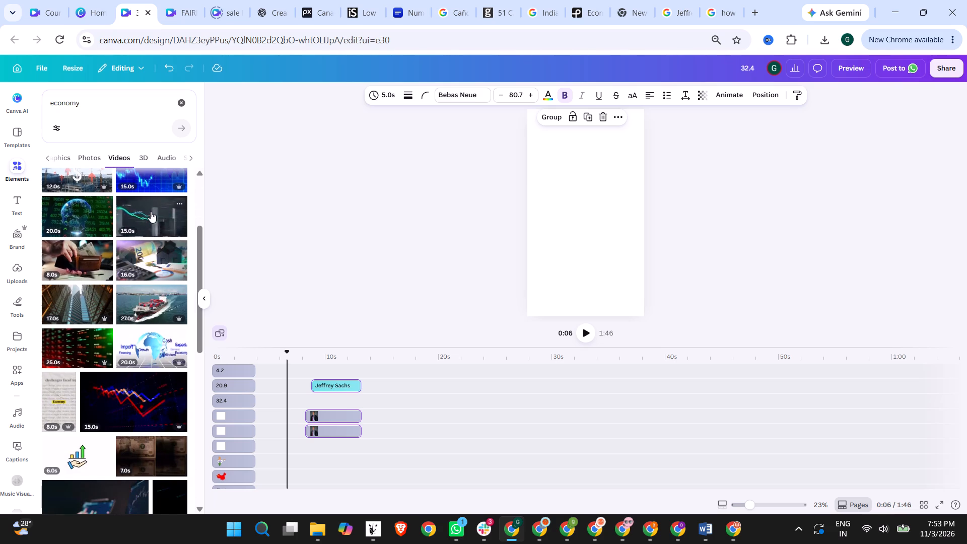
pyautogui.scroll(-3, 151, 212)
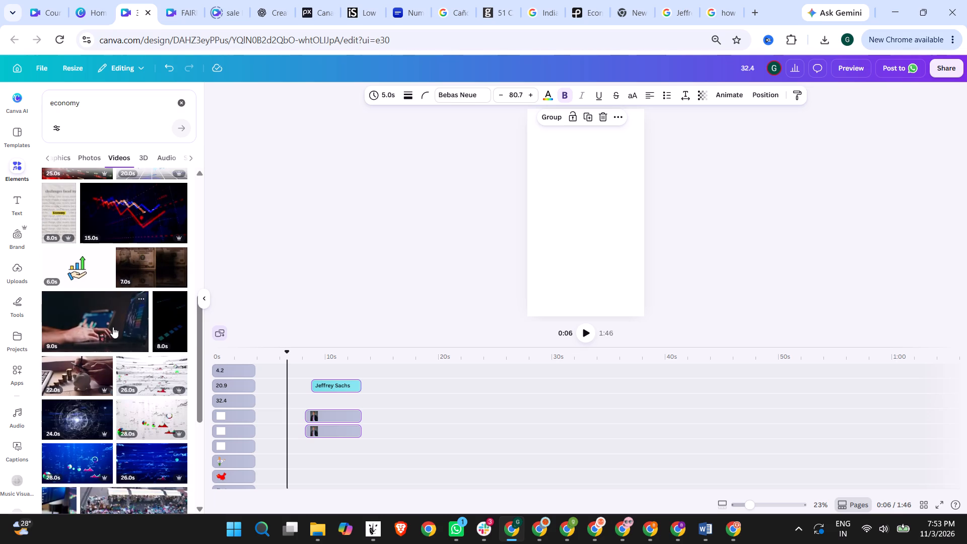
pyautogui.click(113, 111)
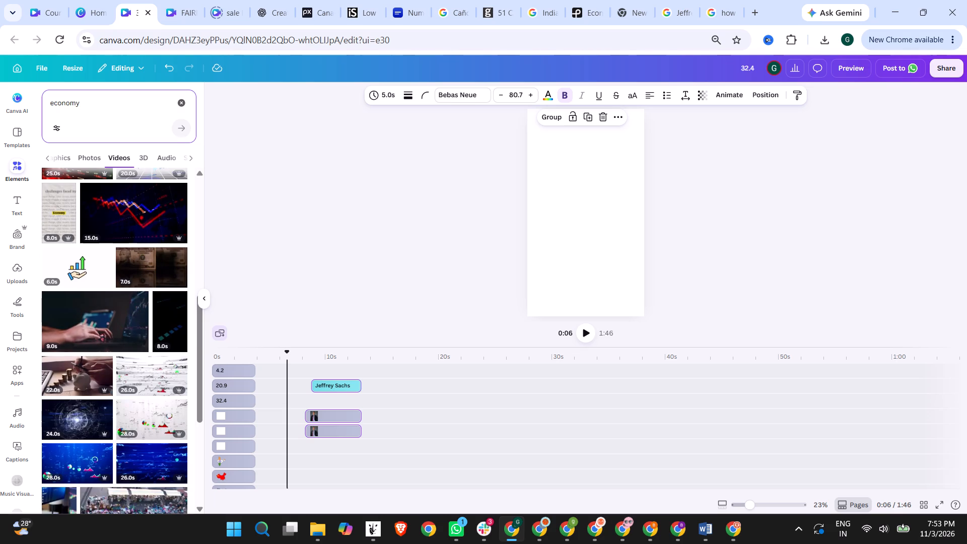
pyautogui.press('space')
pyautogui.click(113, 110)
pyautogui.click(99, 94)
pyautogui.moveTo(79, 101); pyautogui.dragTo(37, 102)
pyautogui.write('global economy')
pyautogui.press('Return')
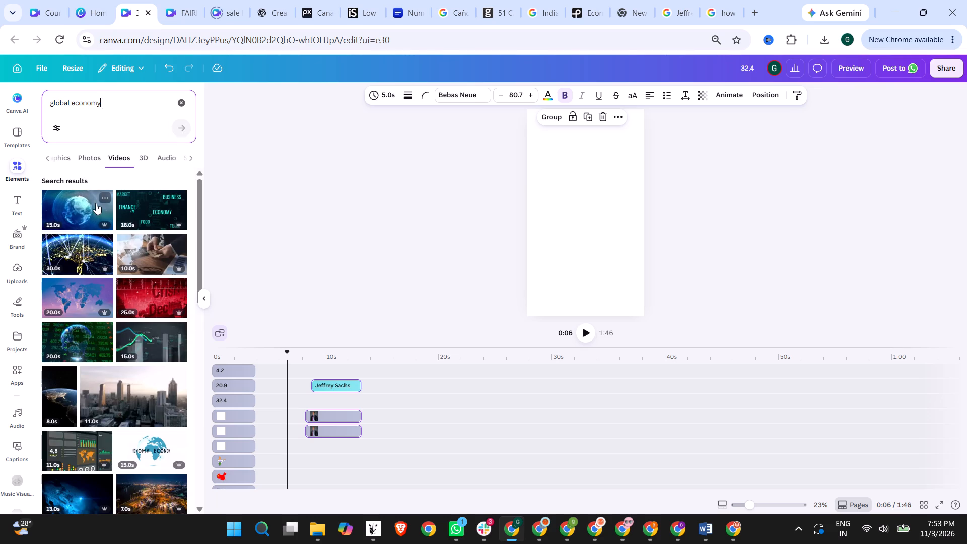
# From the global economy videos, add the 8-second newspaper-text clip with "Economy" highlighted in yellow to the timeline.
pyautogui.scroll(-2, 96, 203)
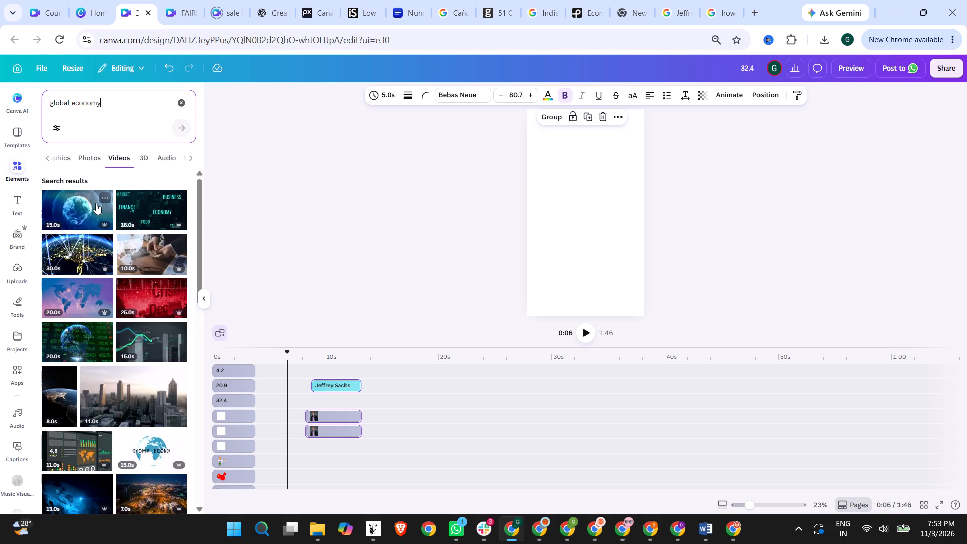
pyautogui.scroll(-2, 96, 203)
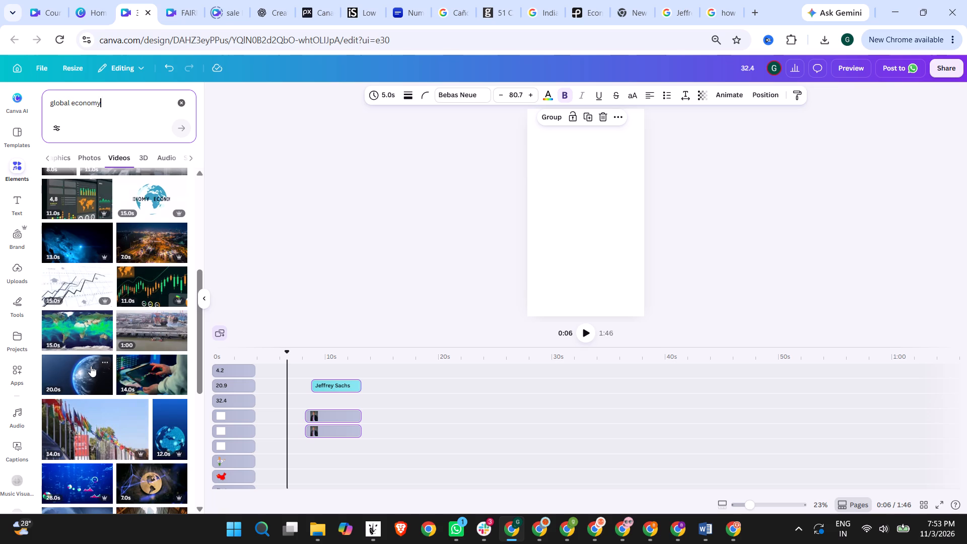
pyautogui.scroll(-2, 91, 366)
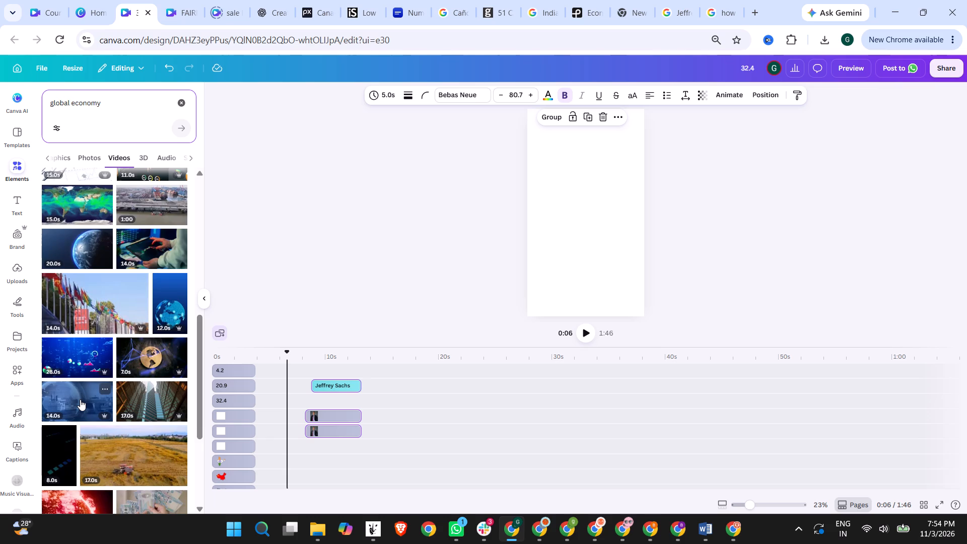
pyautogui.scroll(-4, 80, 399)
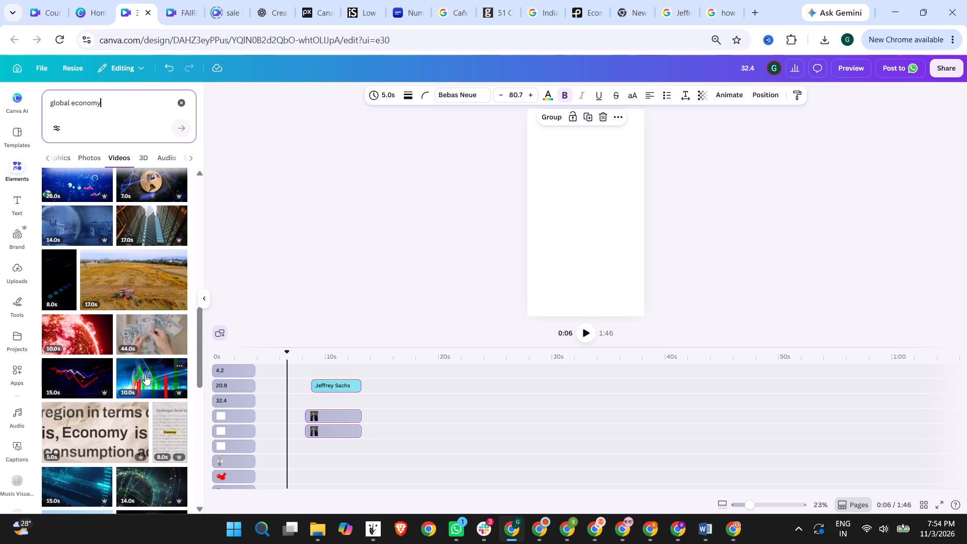
pyautogui.scroll(-5, 145, 374)
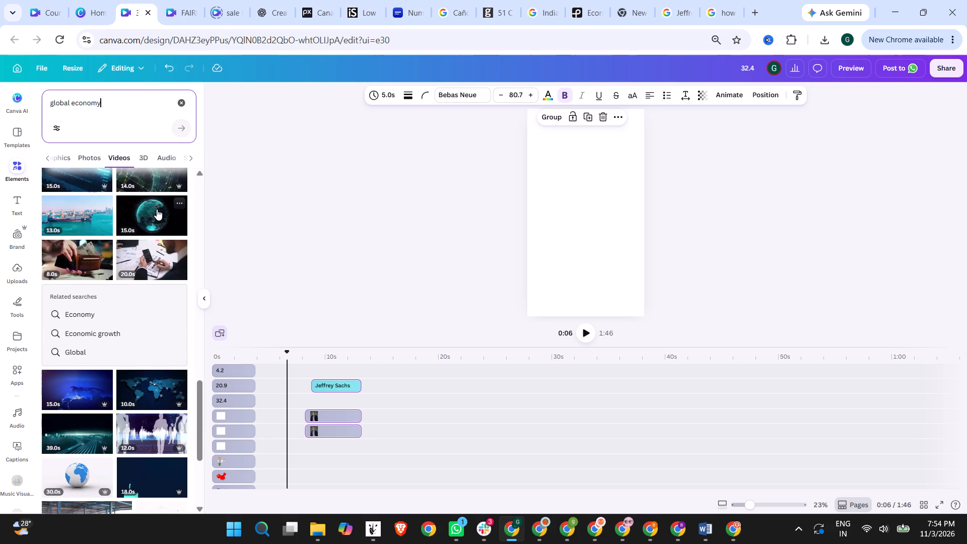
pyautogui.scroll(-3, 132, 347)
pyautogui.scroll(5, 132, 347)
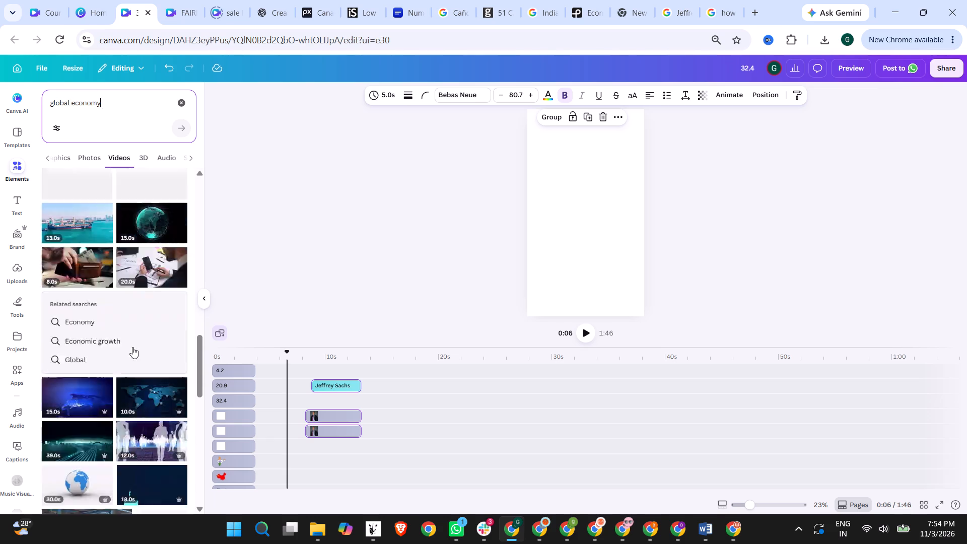
pyautogui.scroll(2, 132, 347)
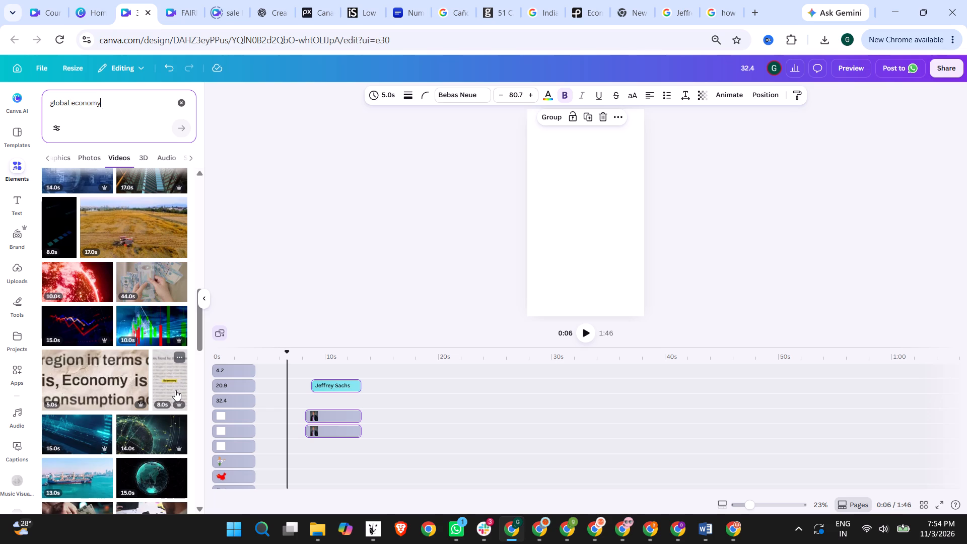
pyautogui.click(175, 388)
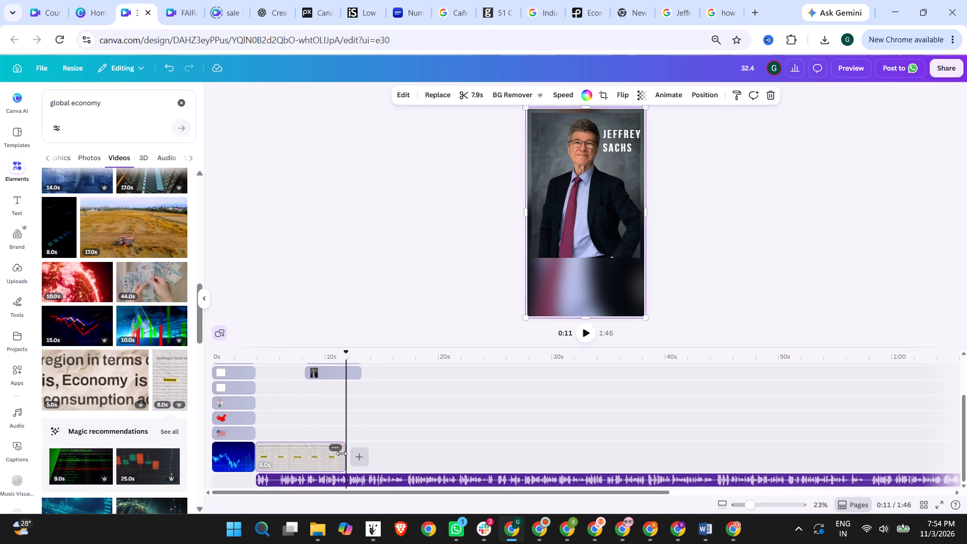
# Trim the end of the highlighted "Economy" newspaper clip to 4.3 s and set the playhead inside it at 0:05.
pyautogui.click(308, 462)
pyautogui.moveTo(342, 458); pyautogui.dragTo(312, 458)
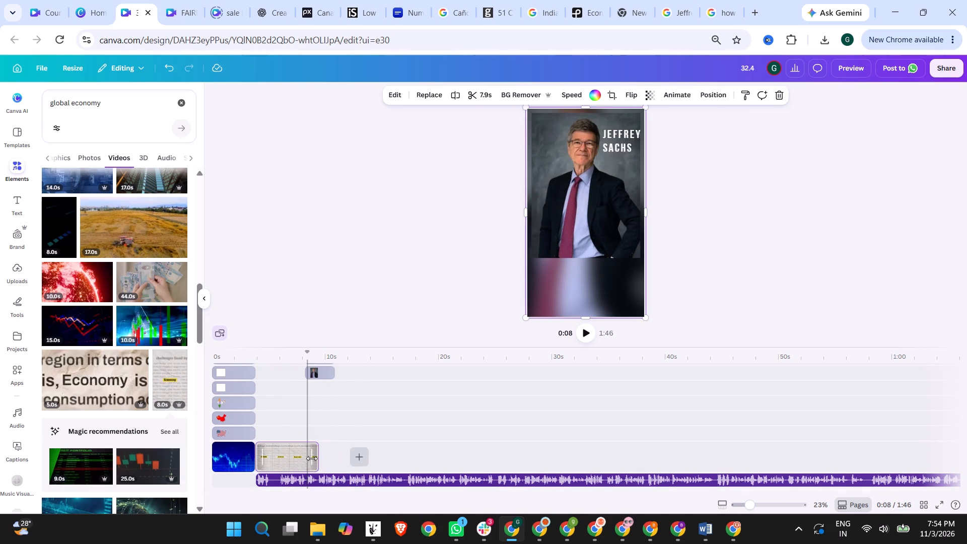
pyautogui.moveTo(312, 458); pyautogui.dragTo(299, 458)
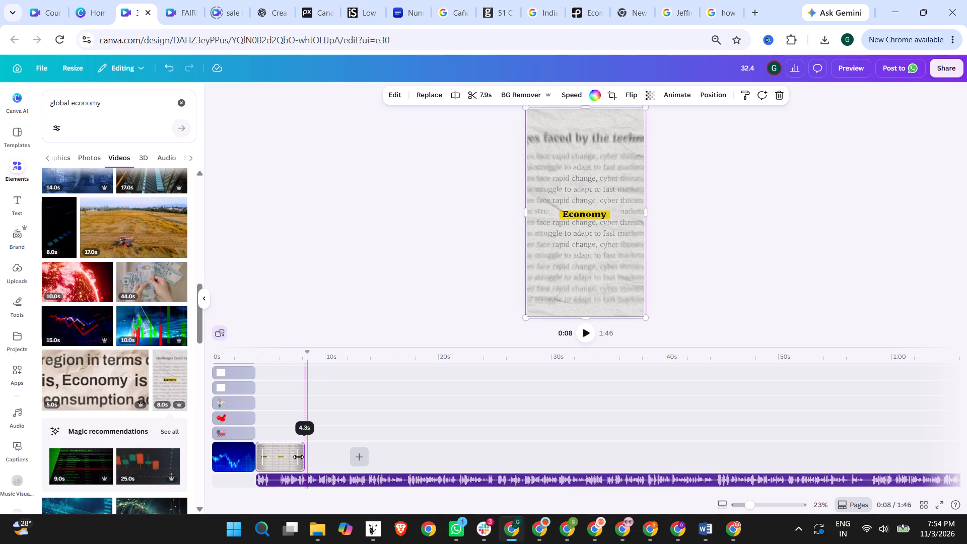
pyautogui.click(273, 356)
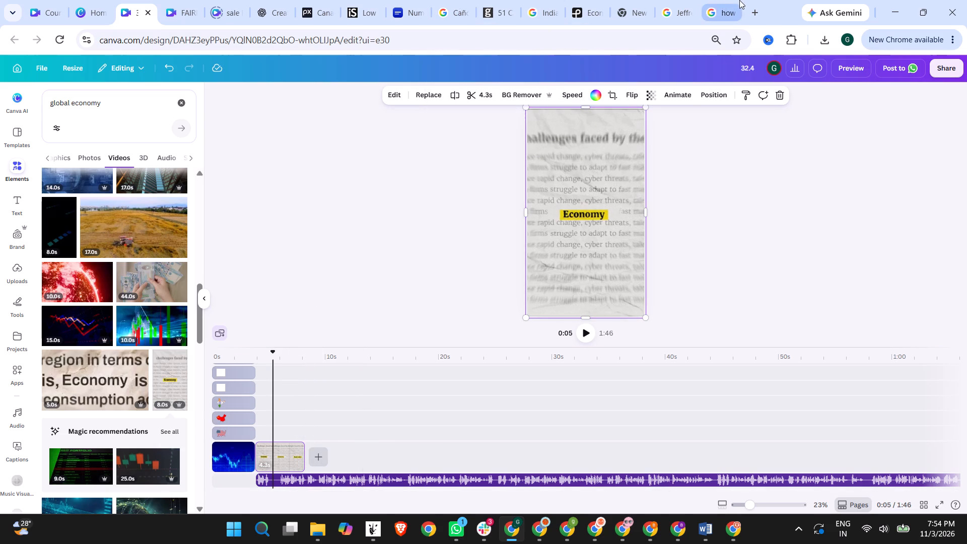
# Switch to the VideoCaptions.AI Number Animation page and browse its chart and statistic motion elements.
pyautogui.click(417, 0)
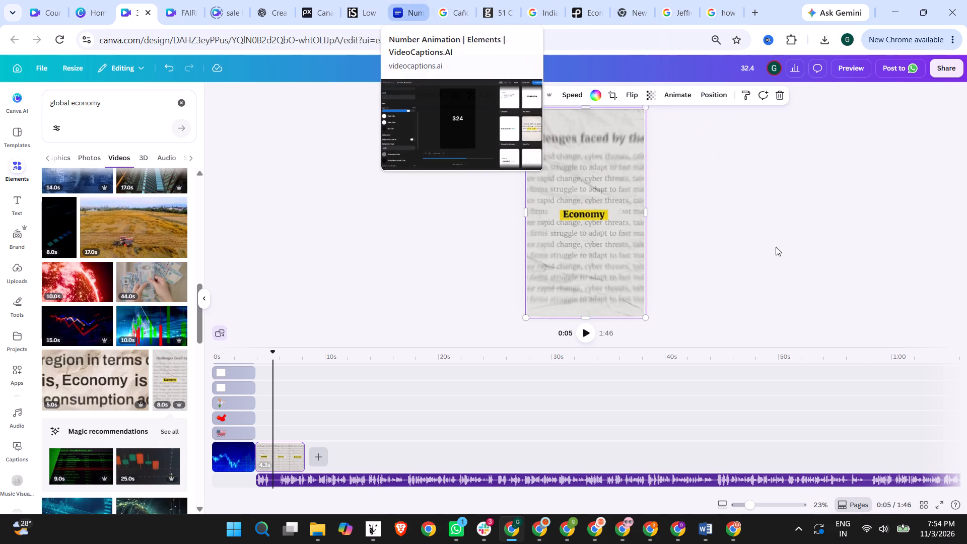
pyautogui.scroll(-12, 712, 256)
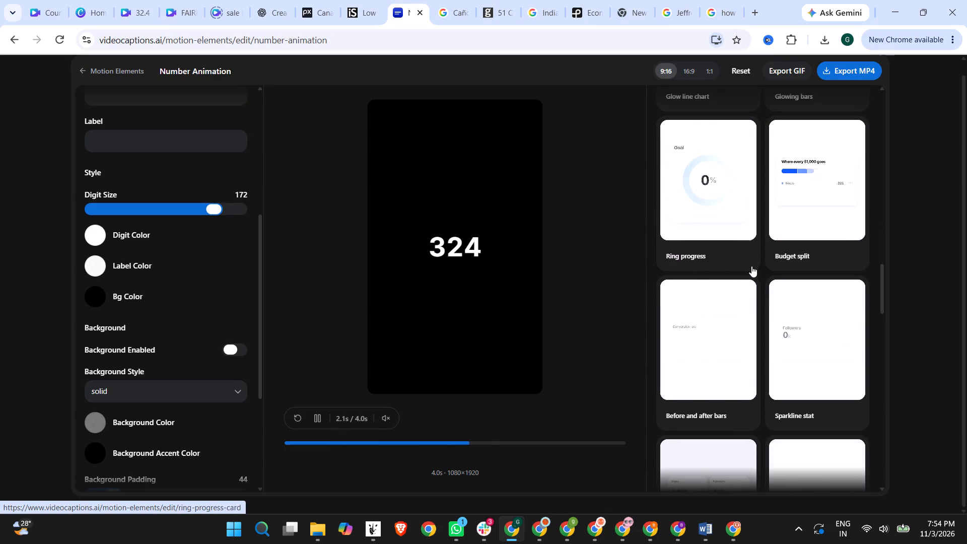
pyautogui.scroll(5, 767, 291)
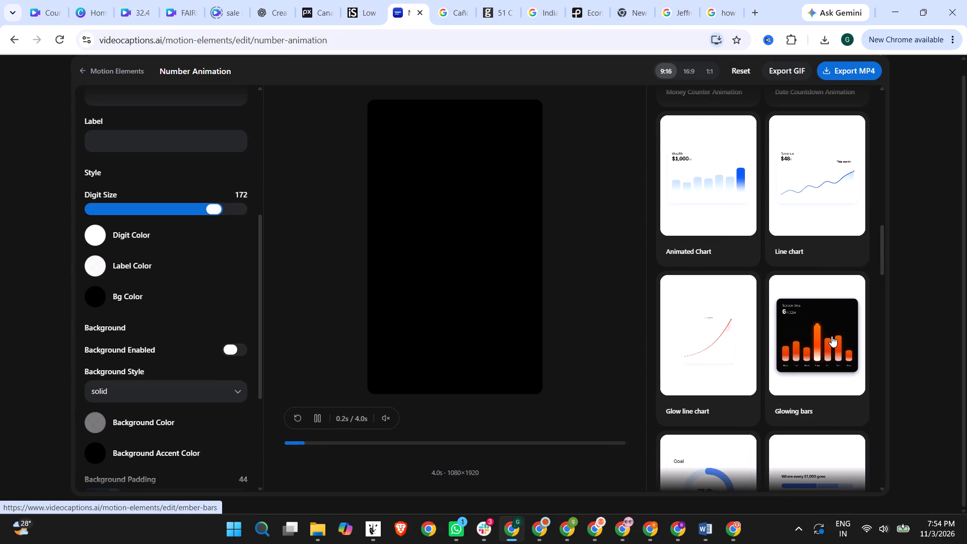
pyautogui.scroll(-5, 819, 339)
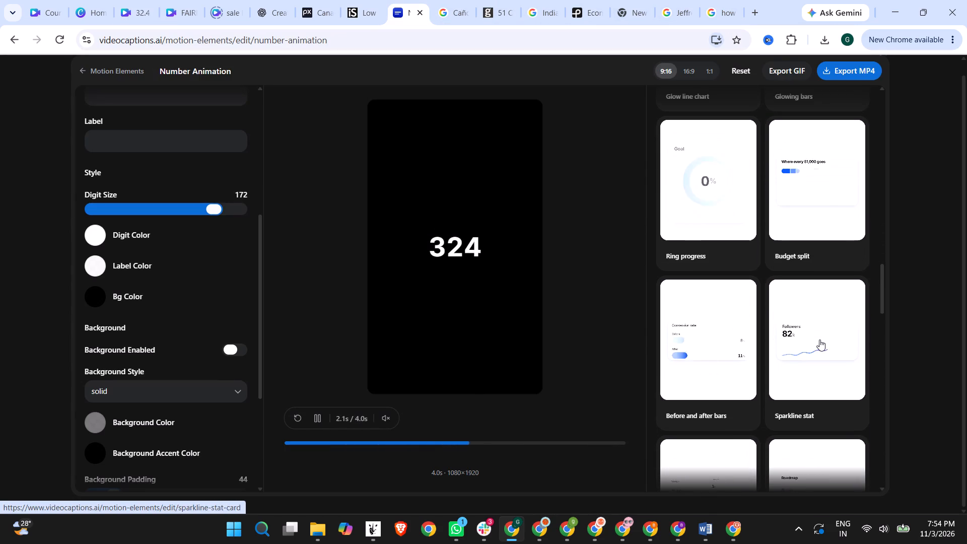
# Replace the Google search about blurring photos with a search for "chart motion graphics".
pyautogui.click(712, 3)
pyautogui.click(376, 38)
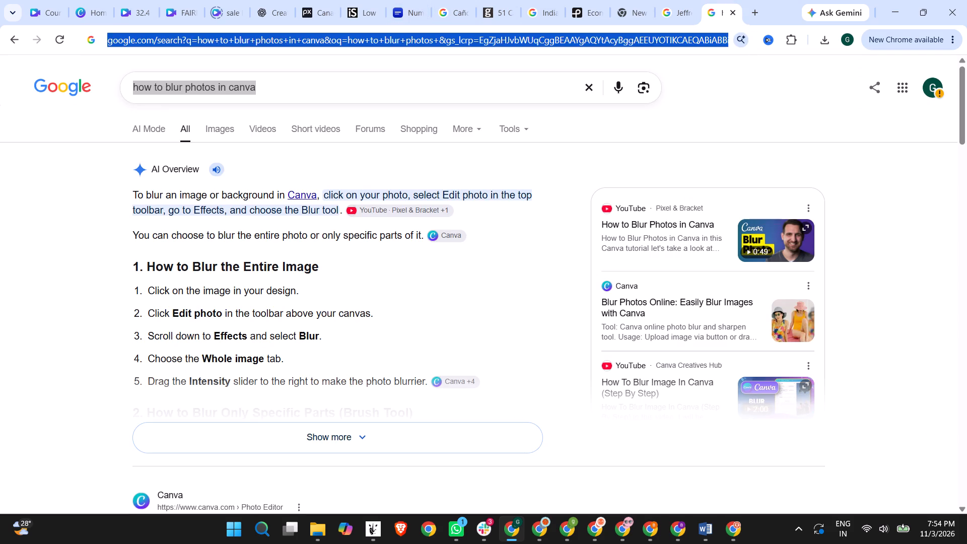
pyautogui.write('Chat')
pyautogui.press('BackSpace')
pyautogui.press('r')
pyautogui.press('BackSpace')
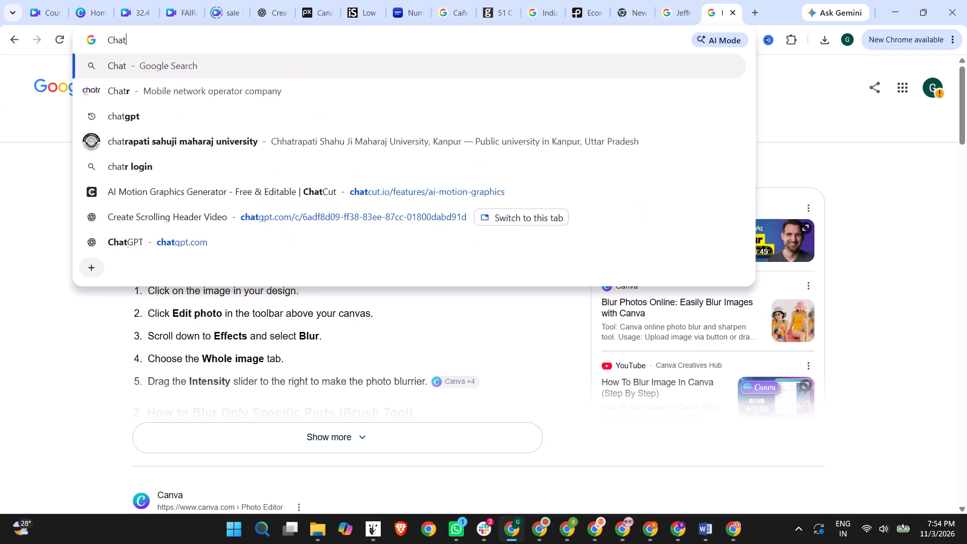
pyautogui.press('BackSpace')
pyautogui.write('rt motoi')
pyautogui.press('BackSpace')
pyautogui.press('BackSpace')
pyautogui.write('ion gra')
pyautogui.press('Return')
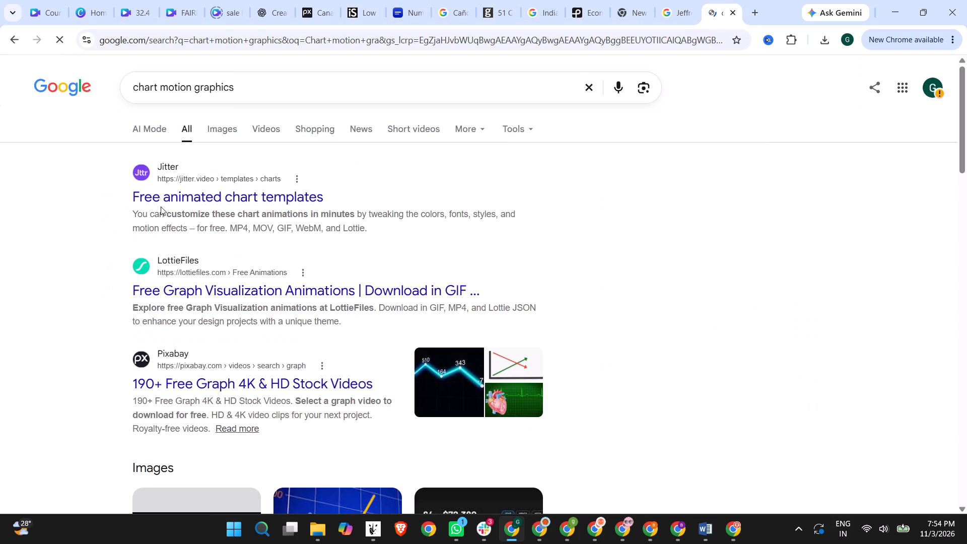
# Open Jitter's "Free animated chart templates" result in a new tab and skim the remaining search results.
pyautogui.rightClick(184, 200)
pyautogui.click(212, 220)
pyautogui.scroll(-4, 151, 293)
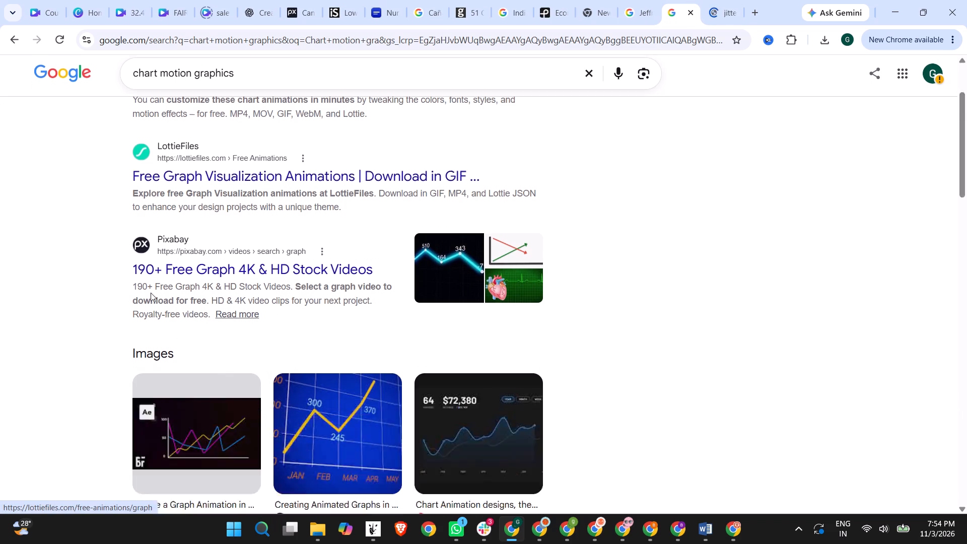
pyautogui.scroll(-7, 151, 293)
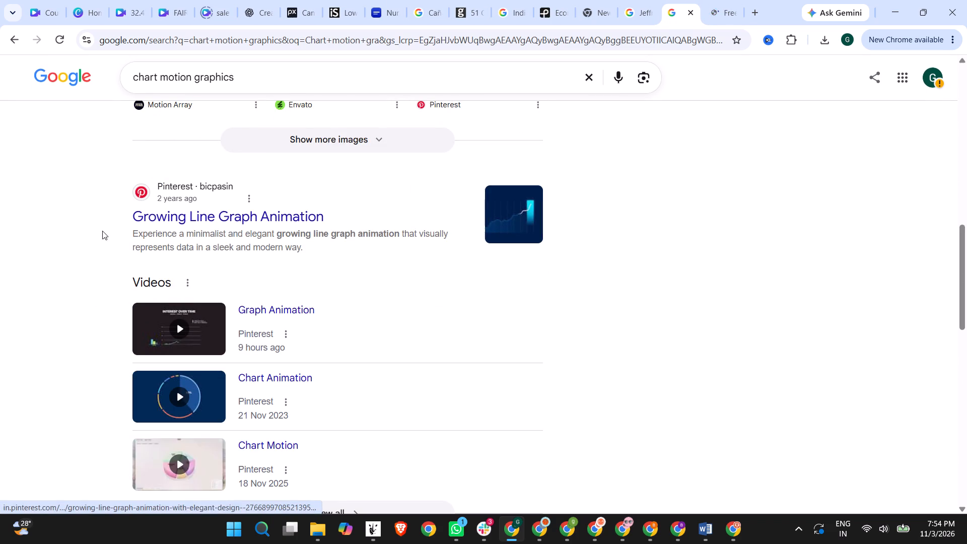
pyautogui.scroll(-10, 98, 231)
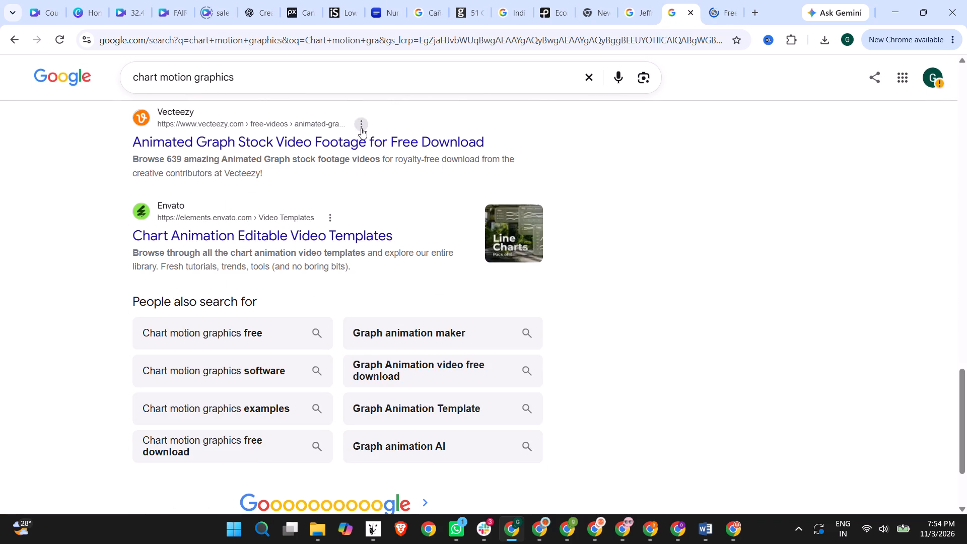
# Switch to the Jitter chart templates page and browse its bar, line and donut chart animations for a suitable graphic.
pyautogui.click(730, 0)
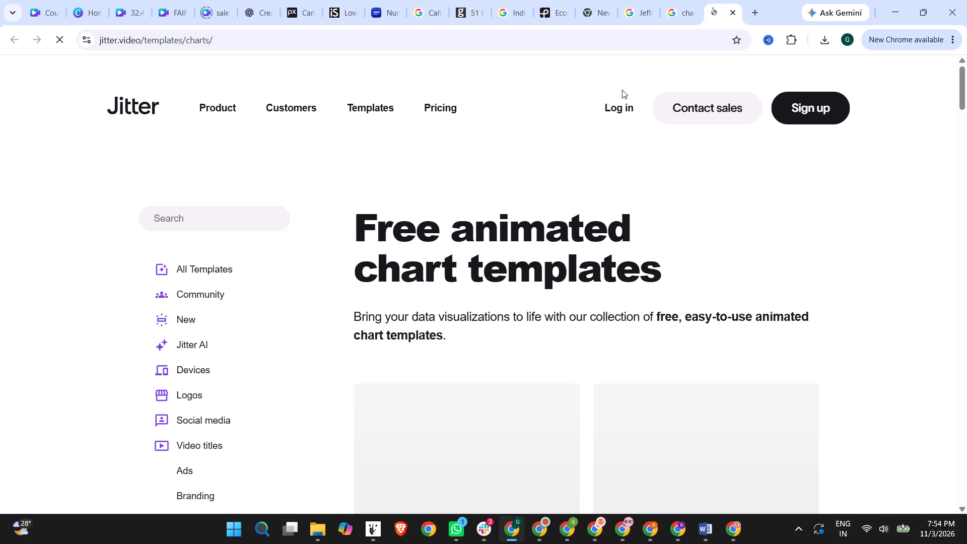
pyautogui.scroll(-2, 439, 317)
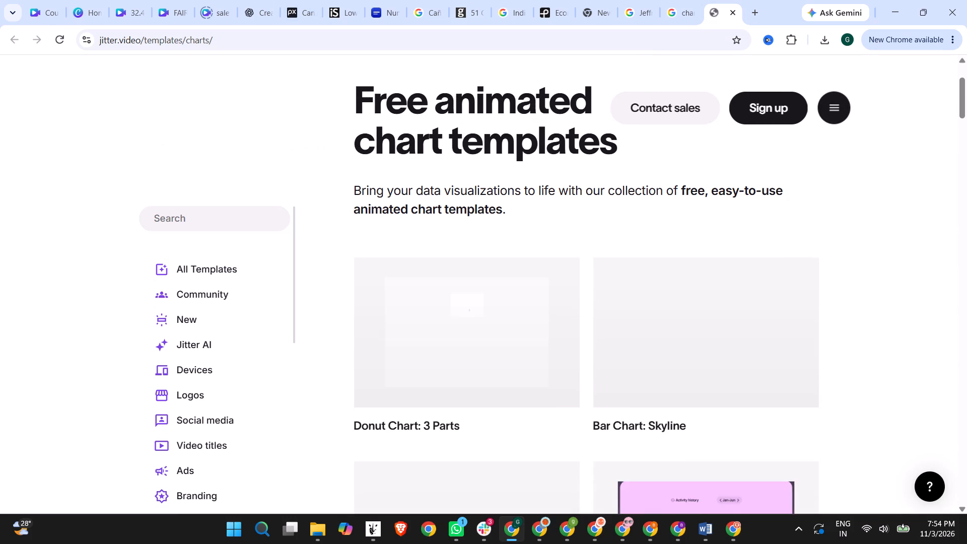
pyautogui.scroll(-2, 375, 211)
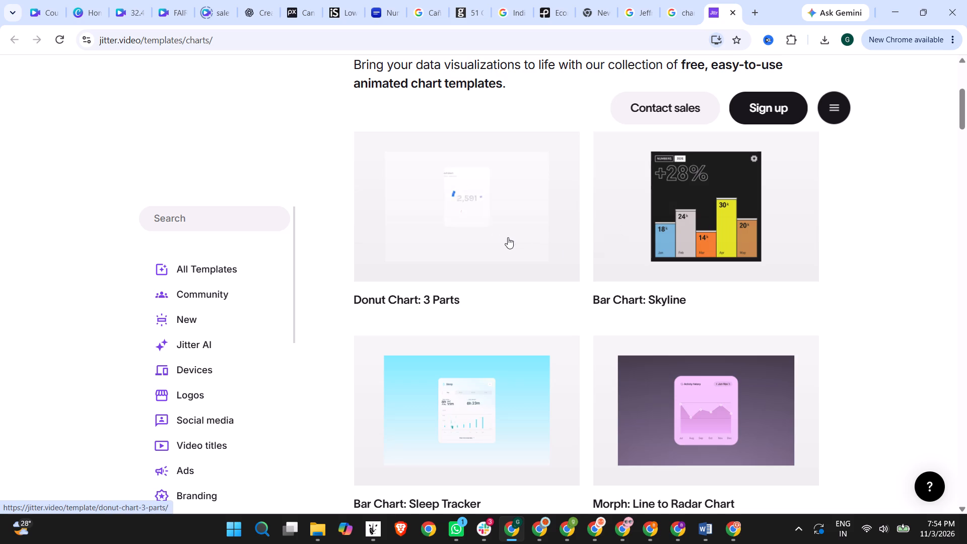
pyautogui.scroll(-3, 524, 289)
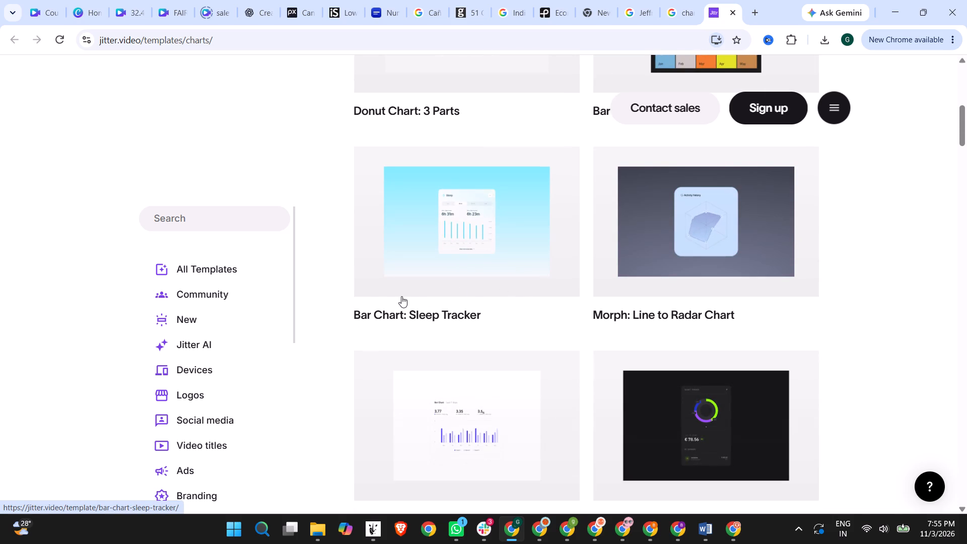
pyautogui.scroll(-2, 401, 296)
pyautogui.scroll(-3, 536, 309)
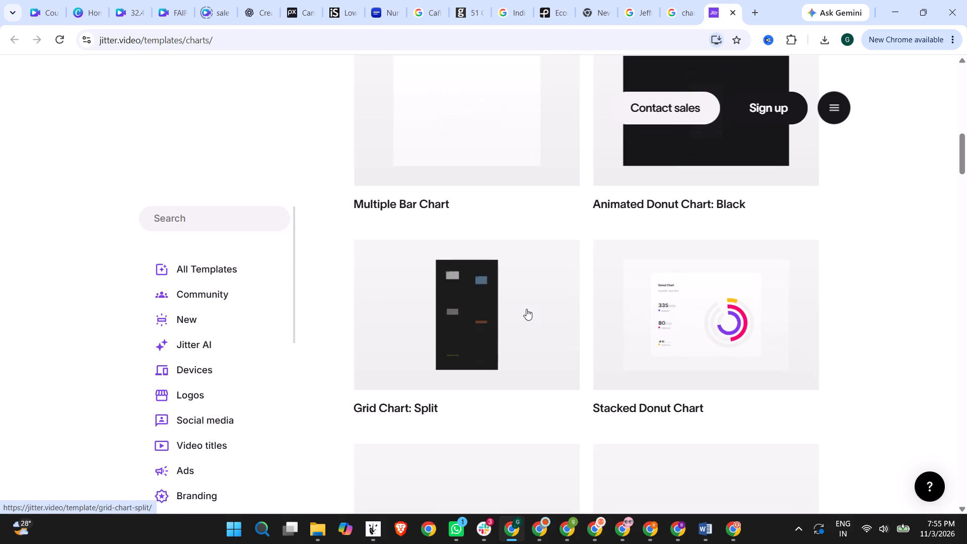
pyautogui.scroll(-3, 526, 309)
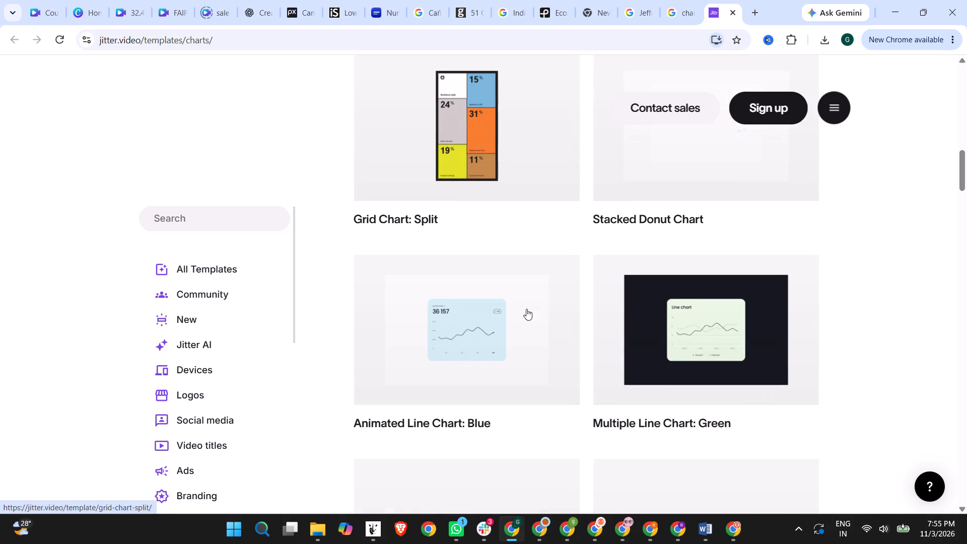
pyautogui.scroll(-4, 607, 318)
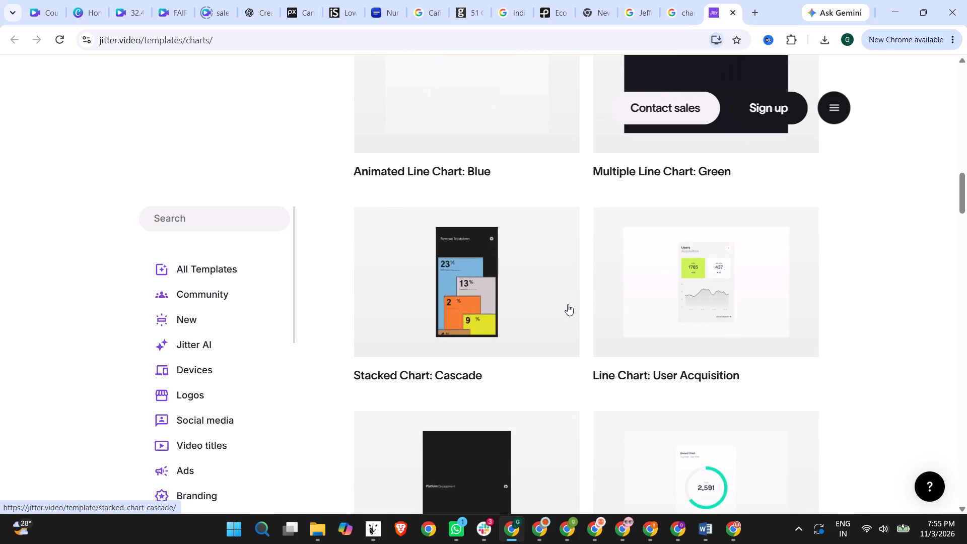
pyautogui.scroll(-6, 567, 304)
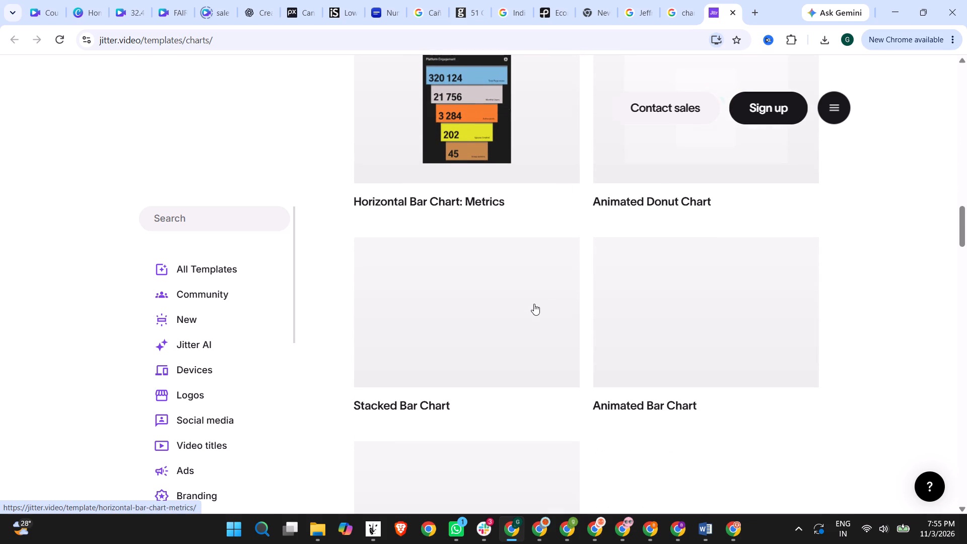
pyautogui.scroll(-2, 534, 304)
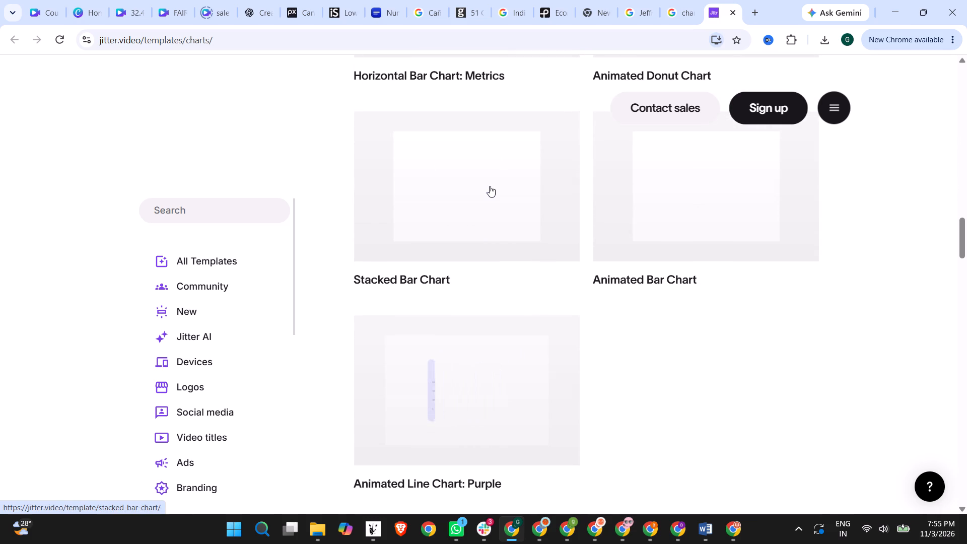
pyautogui.scroll(-4, 495, 194)
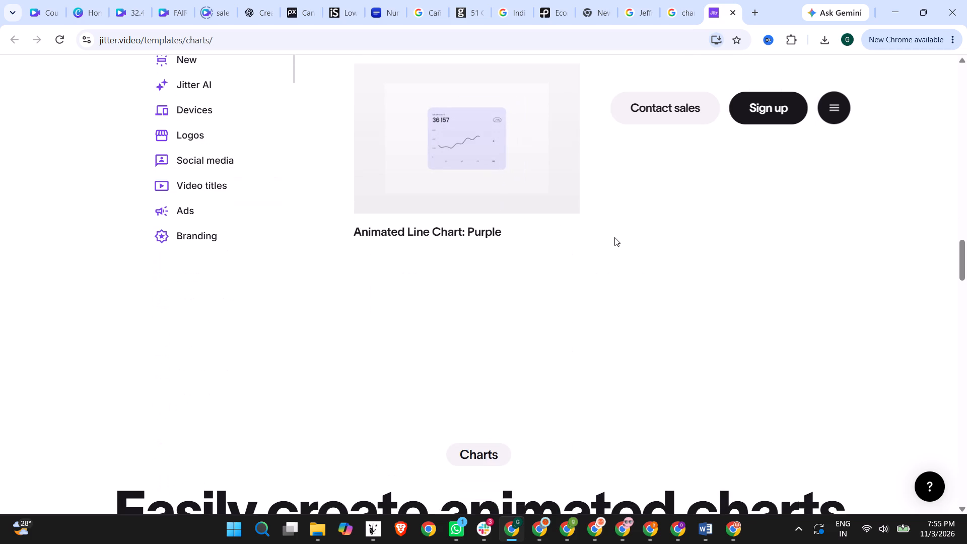
# Open the "Stacked Bar Chart" template from Jitter's free animated chart templates.
pyautogui.scroll(5, 614, 237)
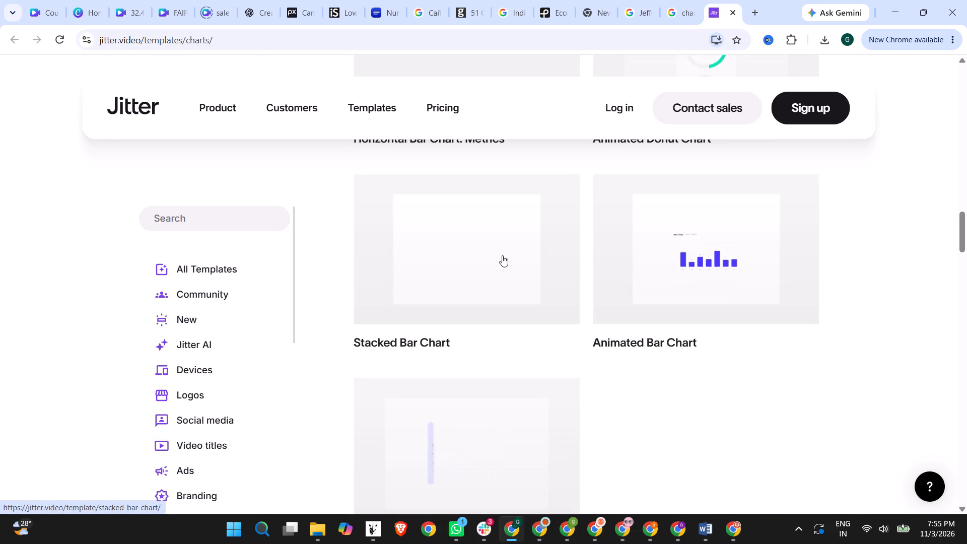
pyautogui.click(502, 255)
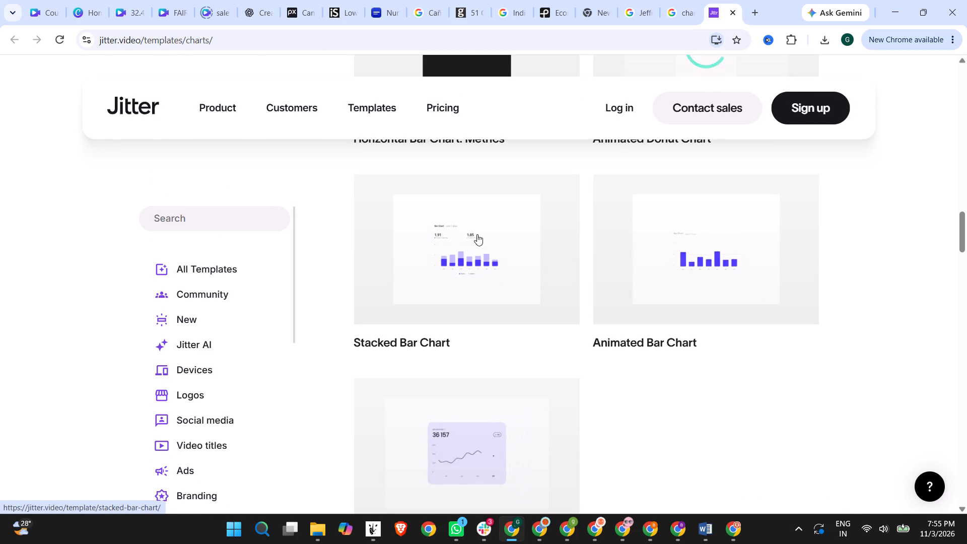
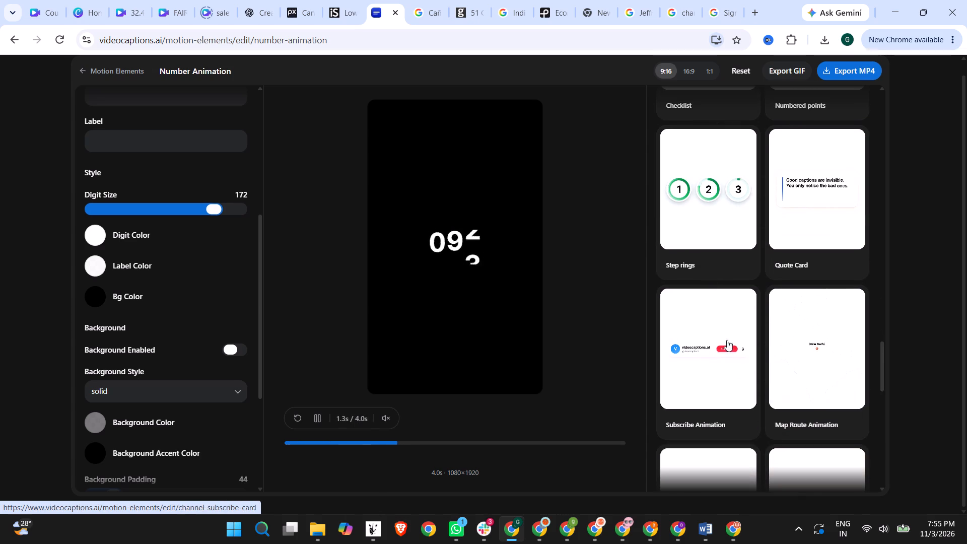
# Switch to VideoCaptions.AI's Number Animation editor and examine its motion element gallery for a suitable chart or counter animation.
pyautogui.scroll(-3, 787, 350)
pyautogui.scroll(-2, 742, 328)
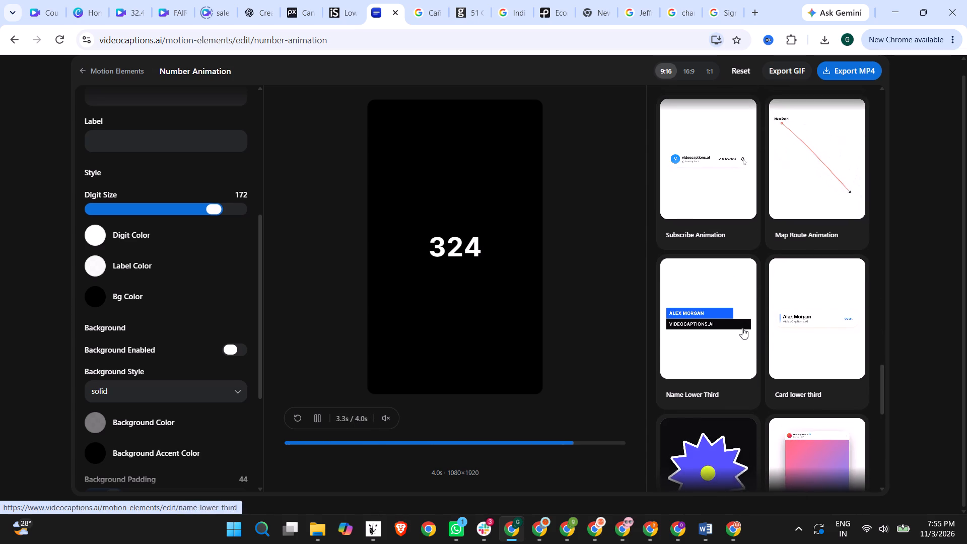
pyautogui.scroll(-7, 742, 328)
pyautogui.scroll(20, 763, 316)
pyautogui.scroll(5, 763, 316)
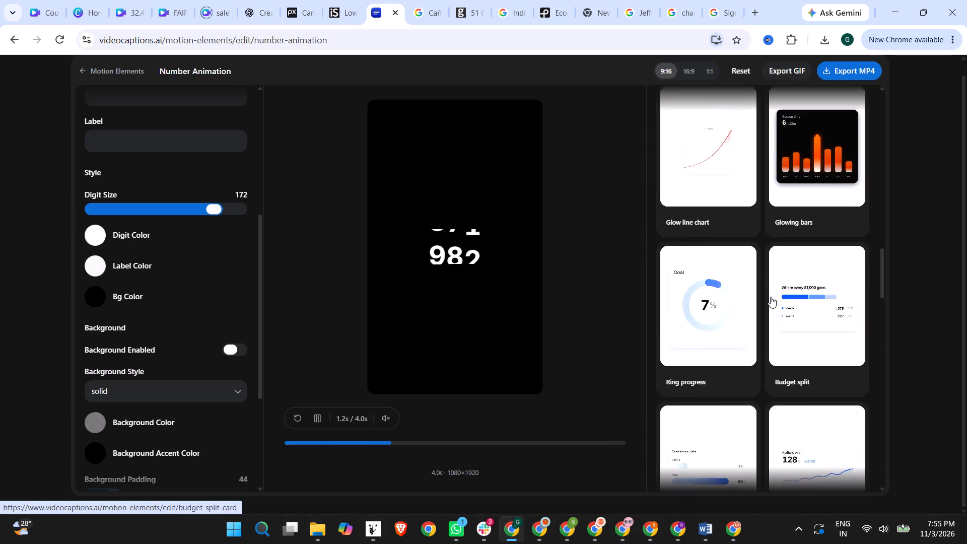
pyautogui.scroll(20, 771, 297)
pyautogui.scroll(7, 771, 297)
pyautogui.scroll(-4, 777, 294)
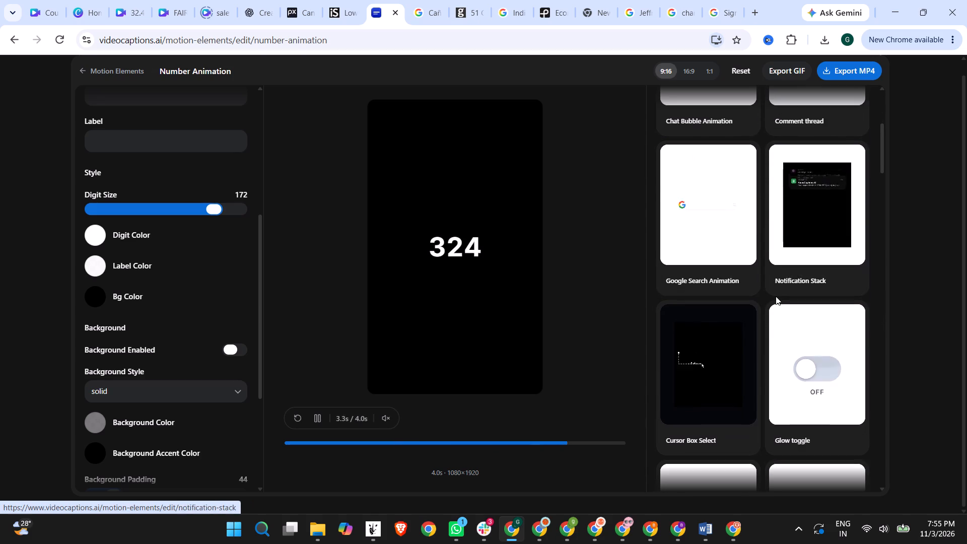
pyautogui.scroll(-8, 754, 302)
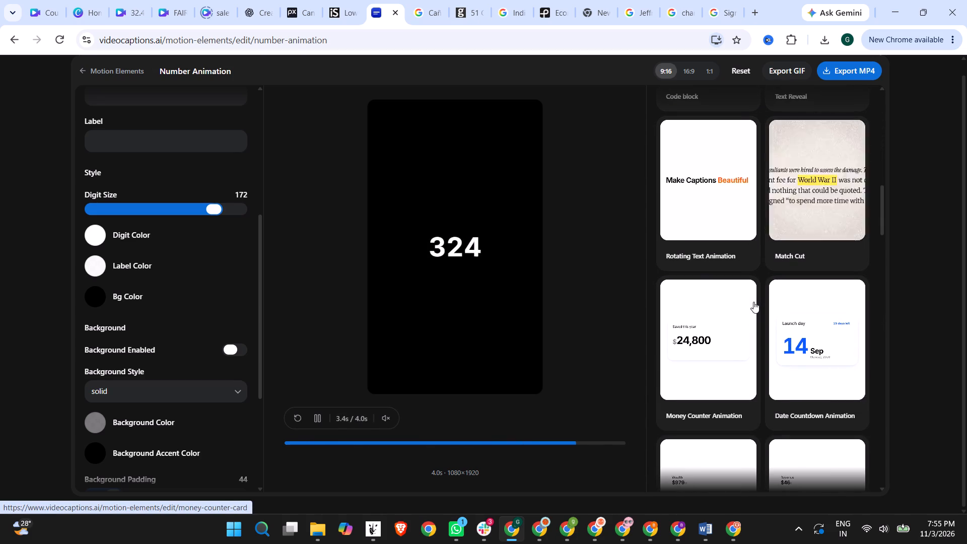
pyautogui.scroll(-4, 753, 302)
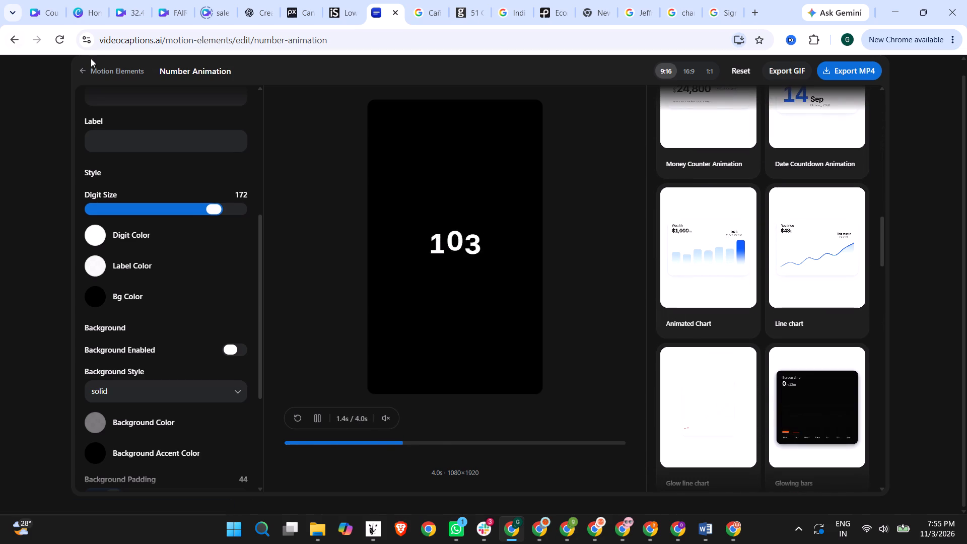
# Leave the Number Animation editor and browse VideoCaptions.AI's full collection of free creator tools.
pyautogui.click(96, 67)
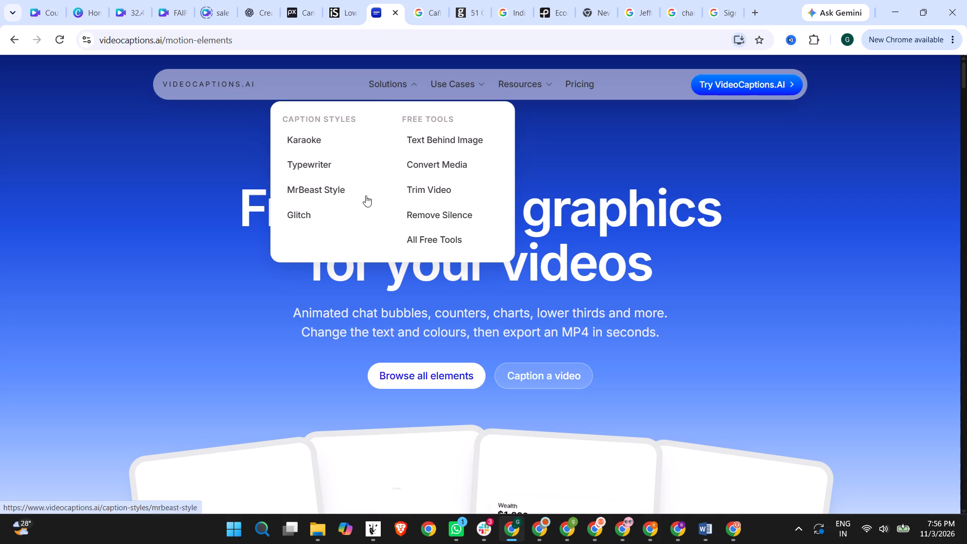
pyautogui.click(435, 239)
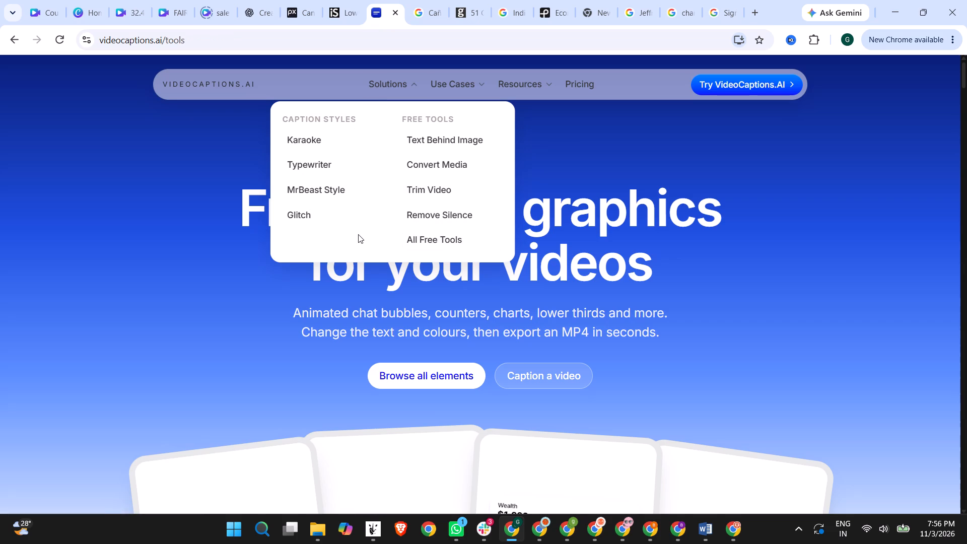
pyautogui.scroll(-3, 358, 234)
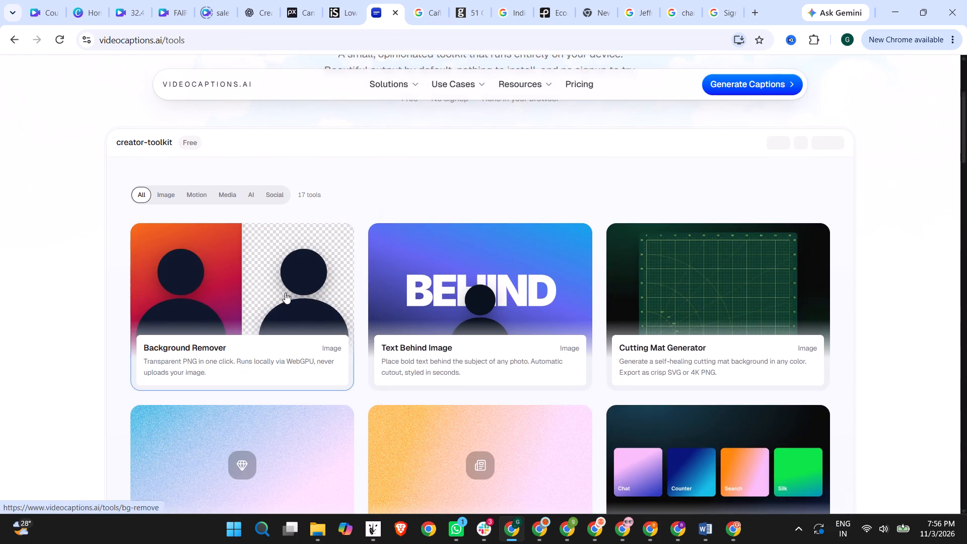
pyautogui.scroll(-2, 664, 288)
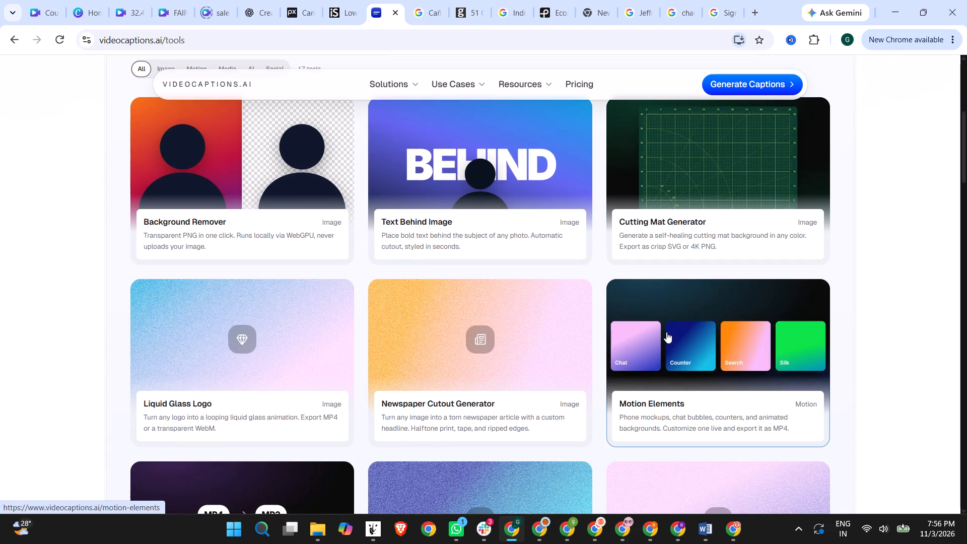
# Examine the rest of VideoCaptions.AI's creator toolkit, from image and motion tools to media, AI and social ones, for a usable graphic tool.
pyautogui.scroll(-2, 491, 339)
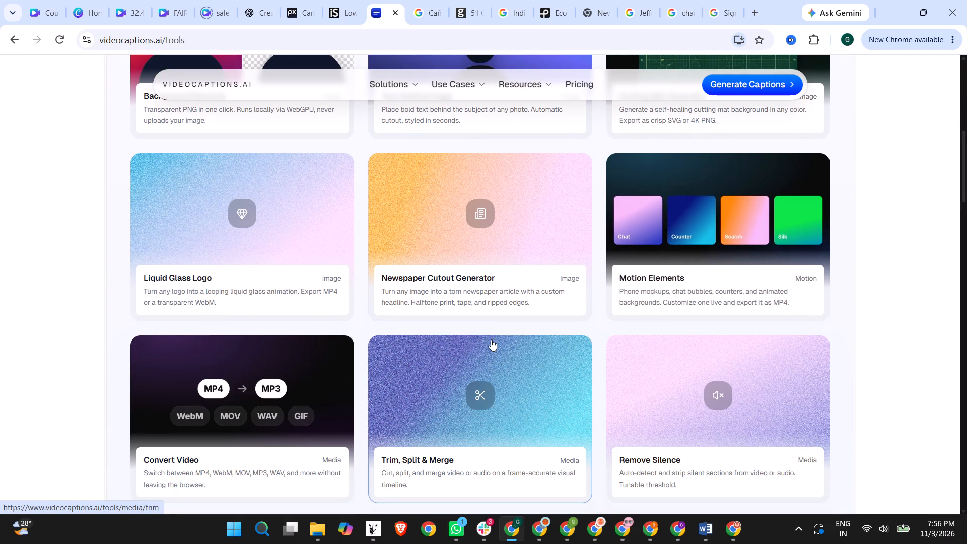
pyautogui.scroll(-4, 442, 225)
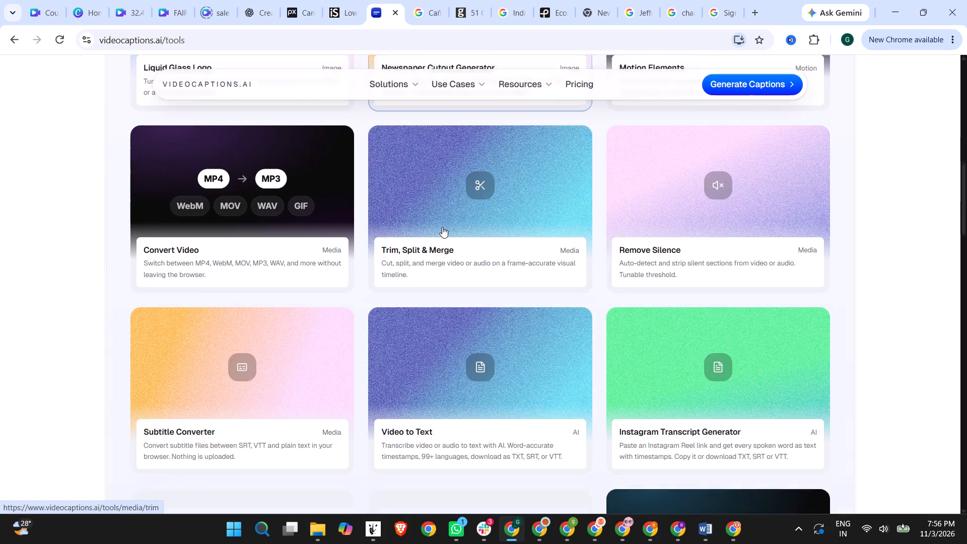
pyautogui.scroll(-3, 442, 227)
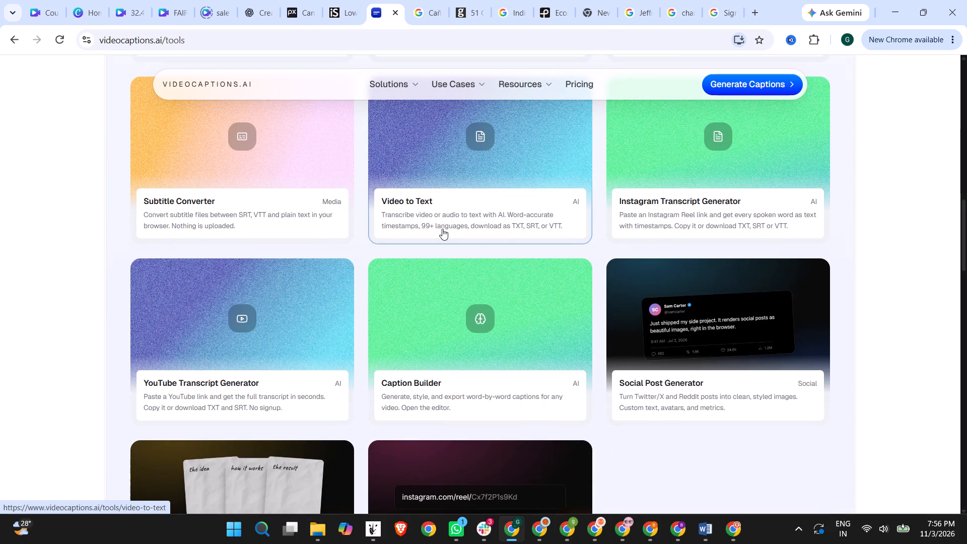
pyautogui.scroll(-3, 442, 229)
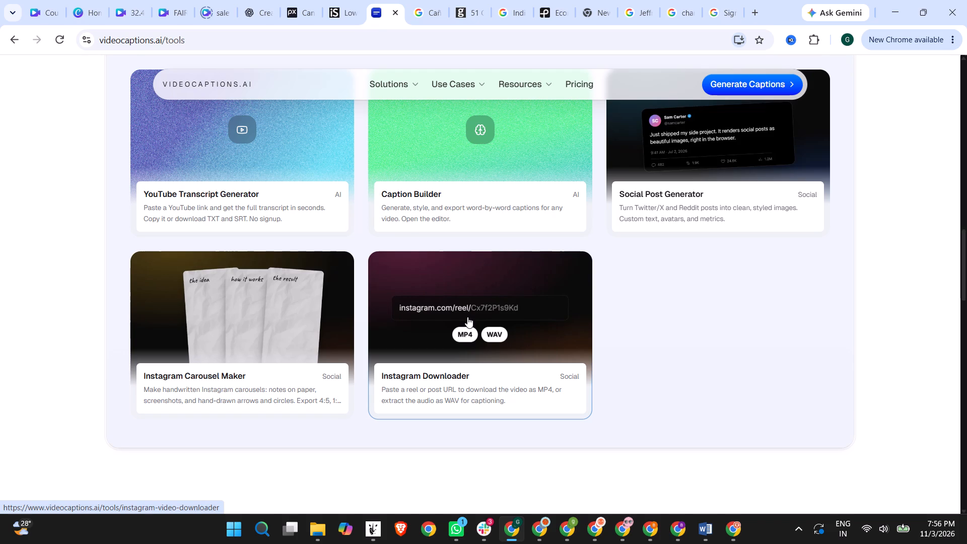
pyautogui.scroll(5, 467, 317)
pyautogui.scroll(2, 627, 303)
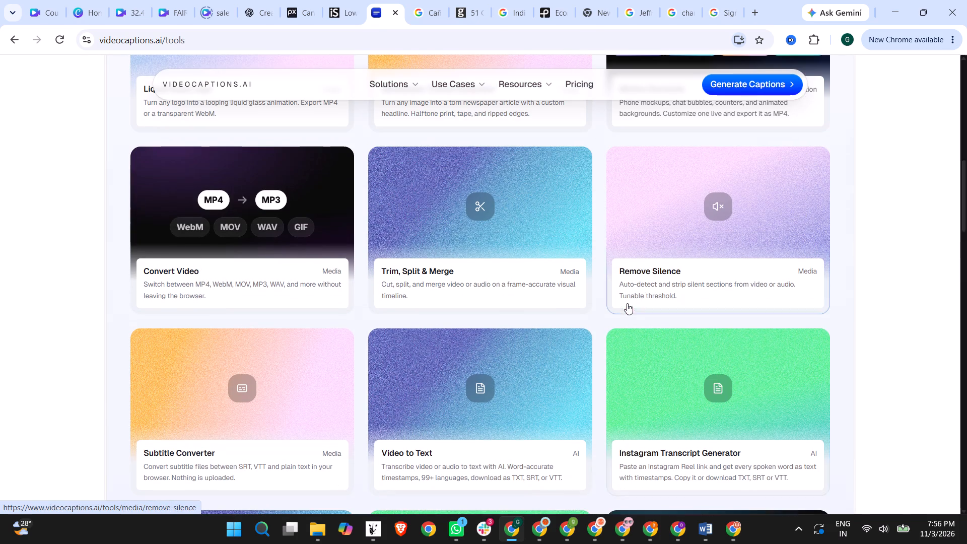
pyautogui.scroll(3, 502, 236)
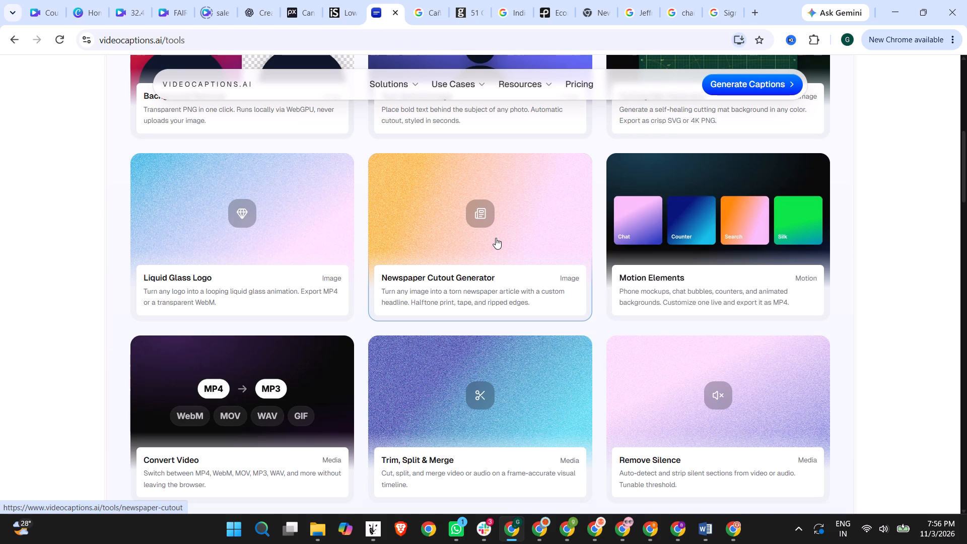
pyautogui.scroll(8, 496, 238)
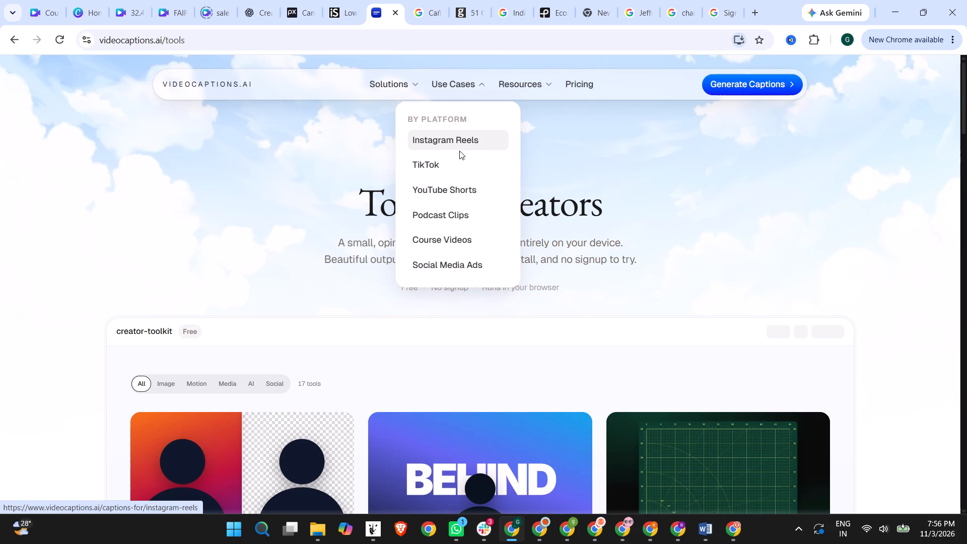
# Look through VideoCaptions.AI's YouTube Shorts, Submagic comparison and Convert Media pages.
pyautogui.click(459, 186)
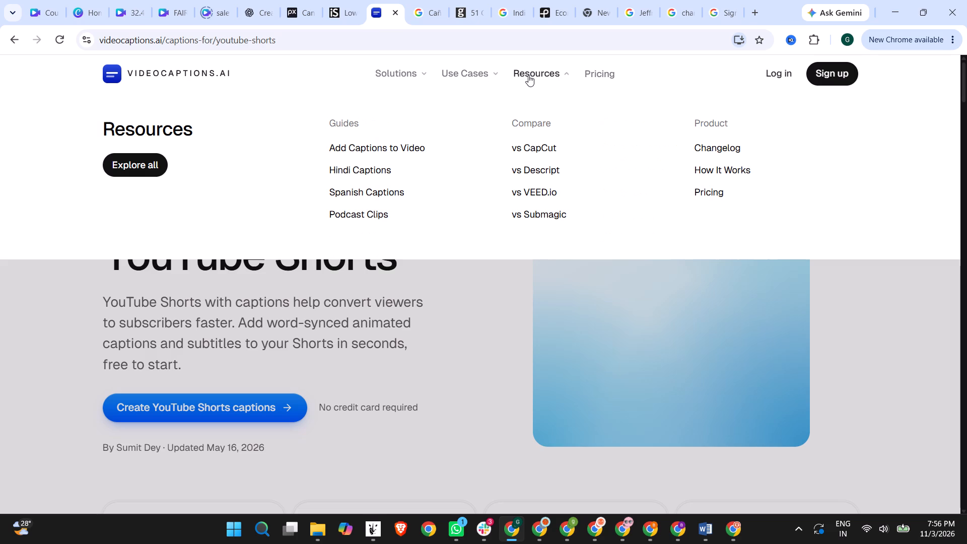
pyautogui.click(540, 215)
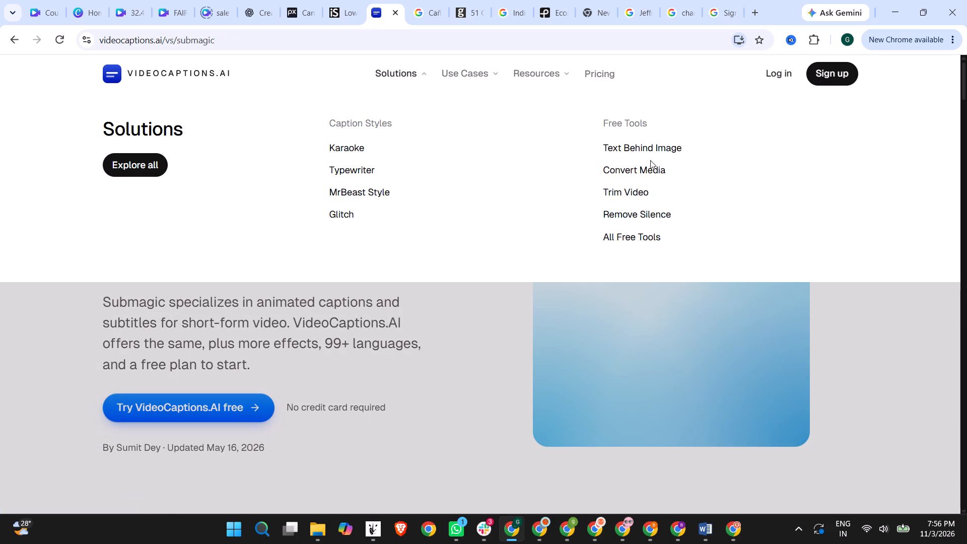
pyautogui.click(650, 174)
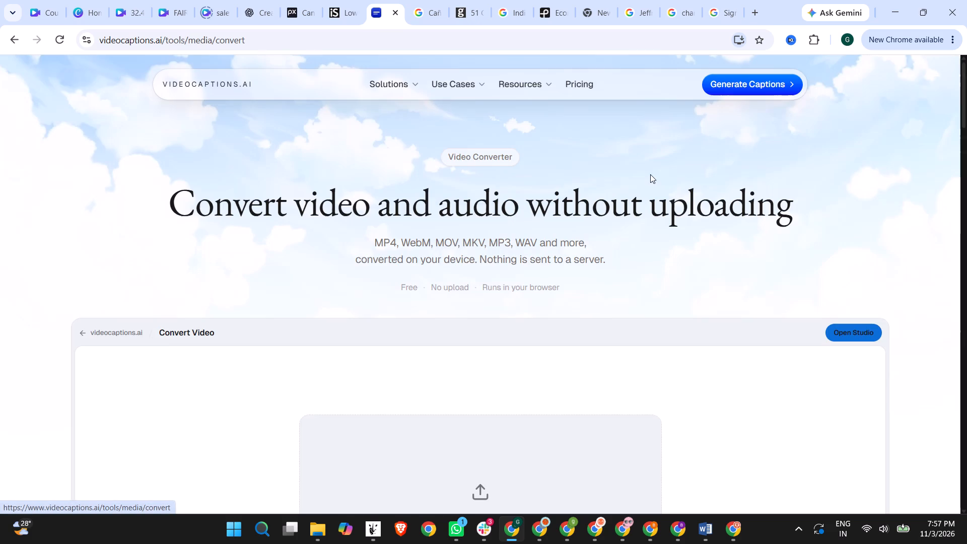
pyautogui.scroll(-2, 281, 258)
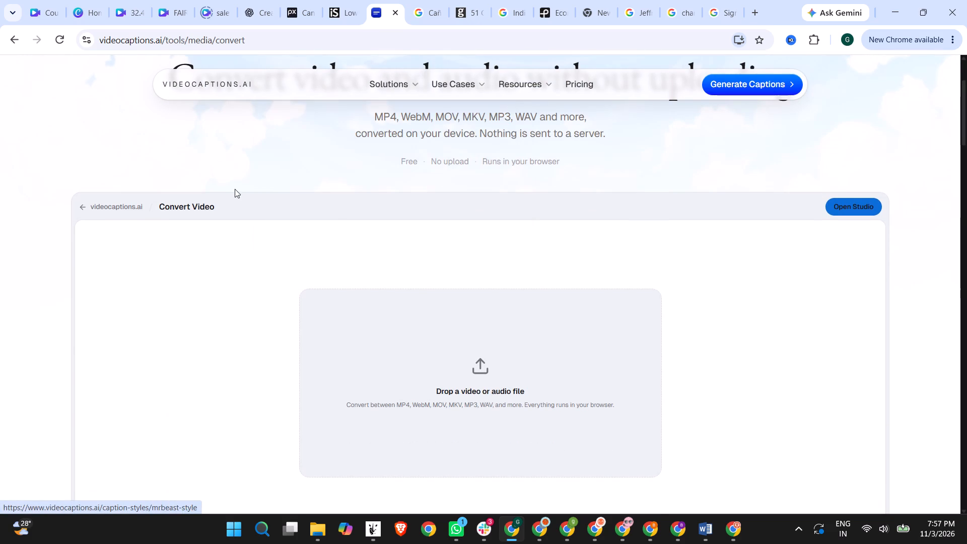
pyautogui.scroll(5, 235, 189)
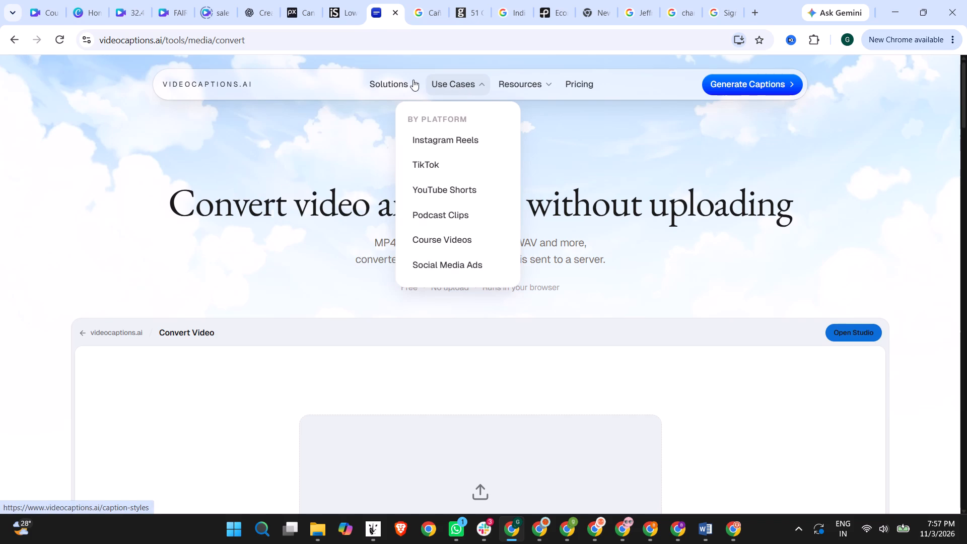
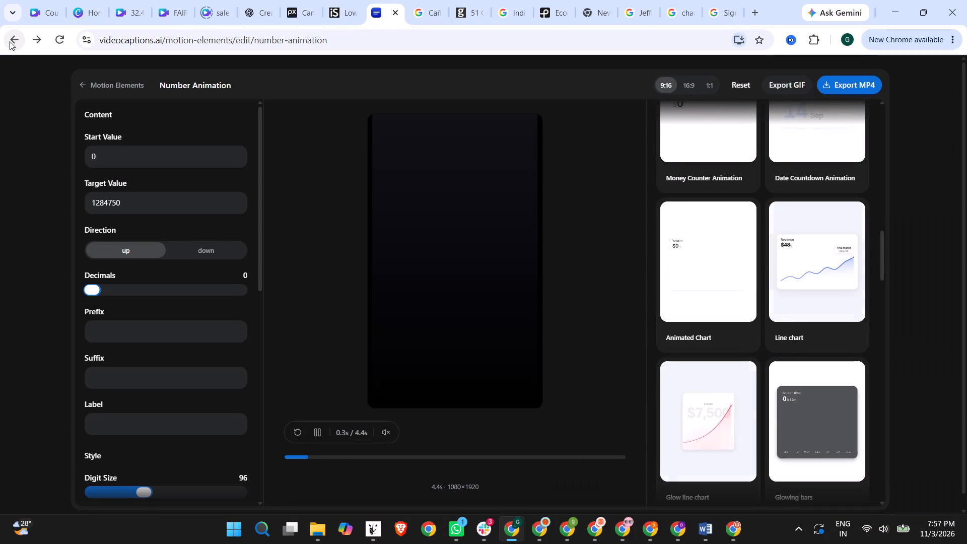
pyautogui.moveTo(235, 39); pyautogui.dragTo(441, 41)
pyautogui.press('BackSpace')
pyautogui.press('Return')
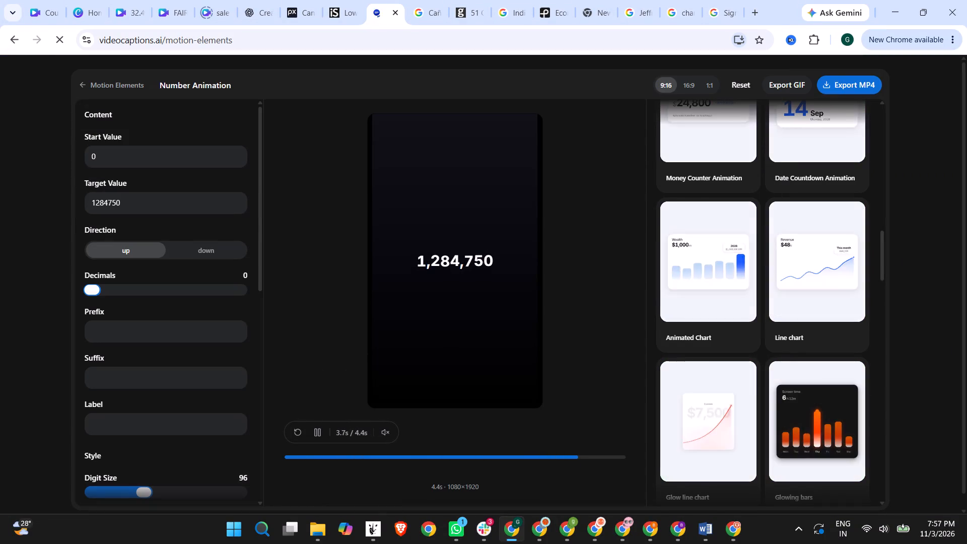
pyautogui.scroll(-6, 486, 268)
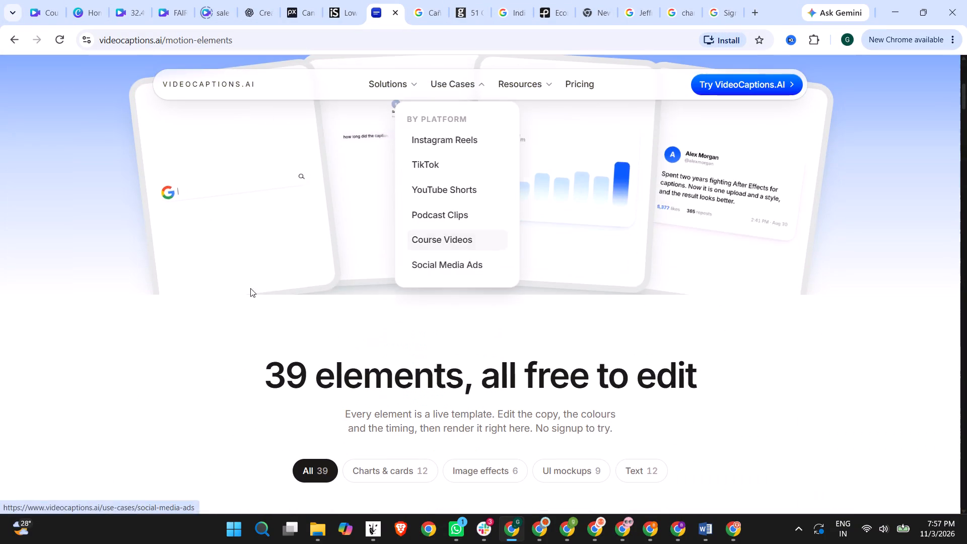
pyautogui.scroll(-7, 233, 291)
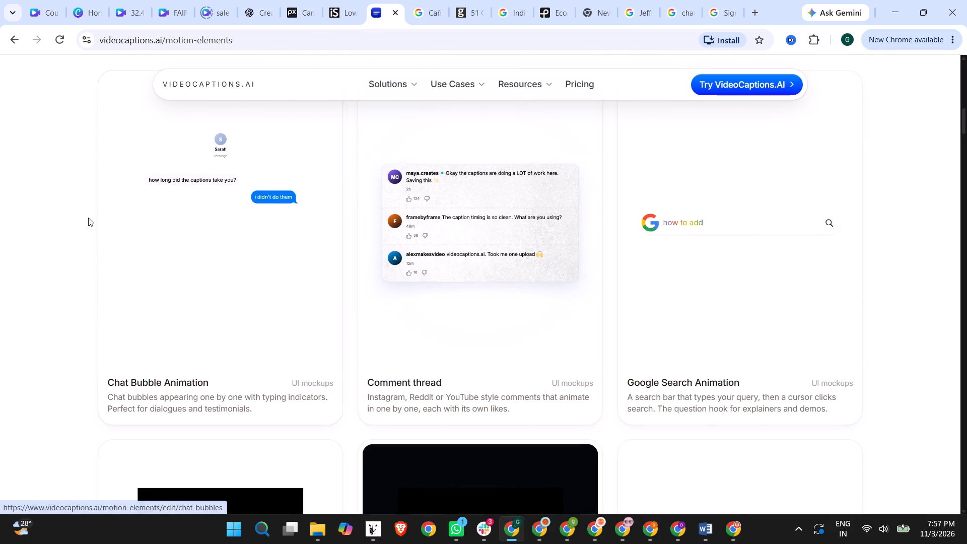
pyautogui.scroll(-11, 88, 218)
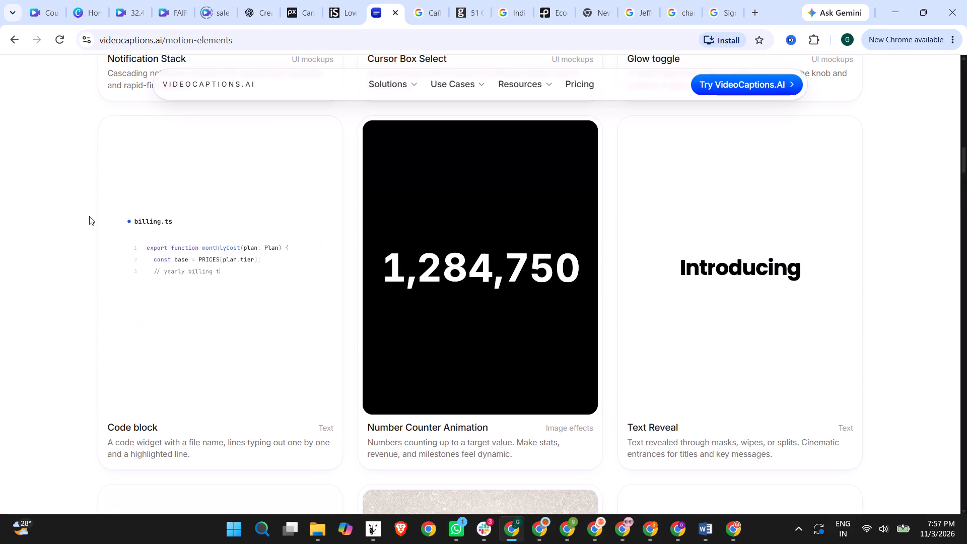
pyautogui.scroll(-5, 89, 216)
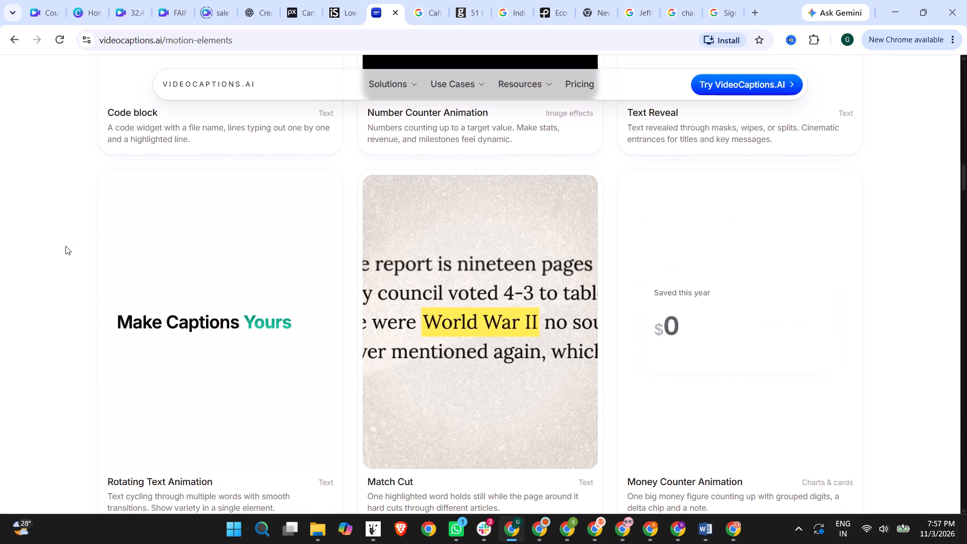
pyautogui.scroll(-5, 65, 246)
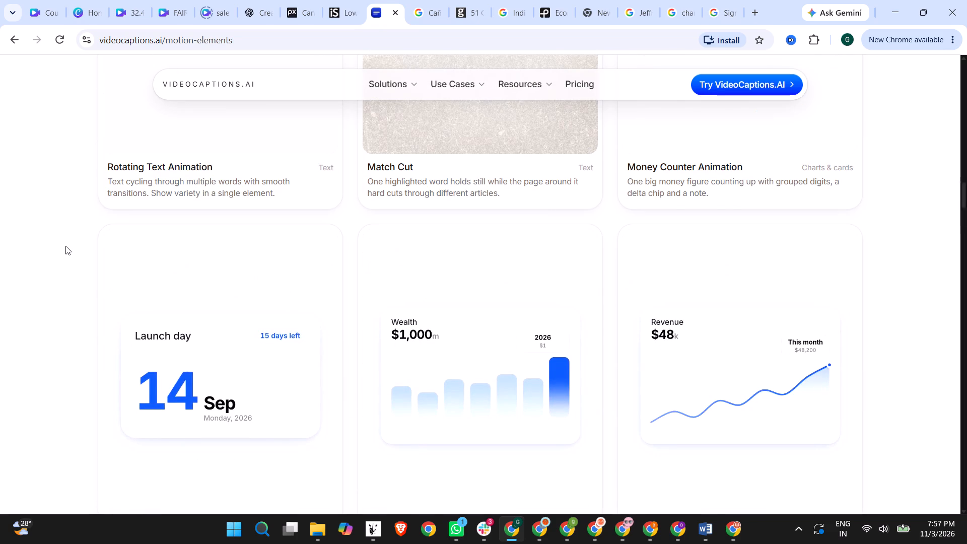
pyautogui.scroll(-7, 65, 246)
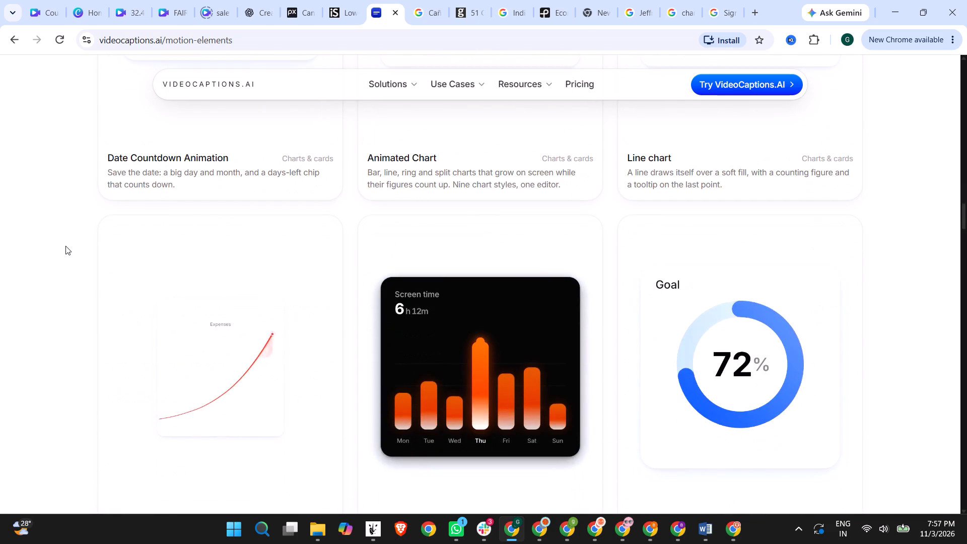
pyautogui.scroll(-6, 65, 246)
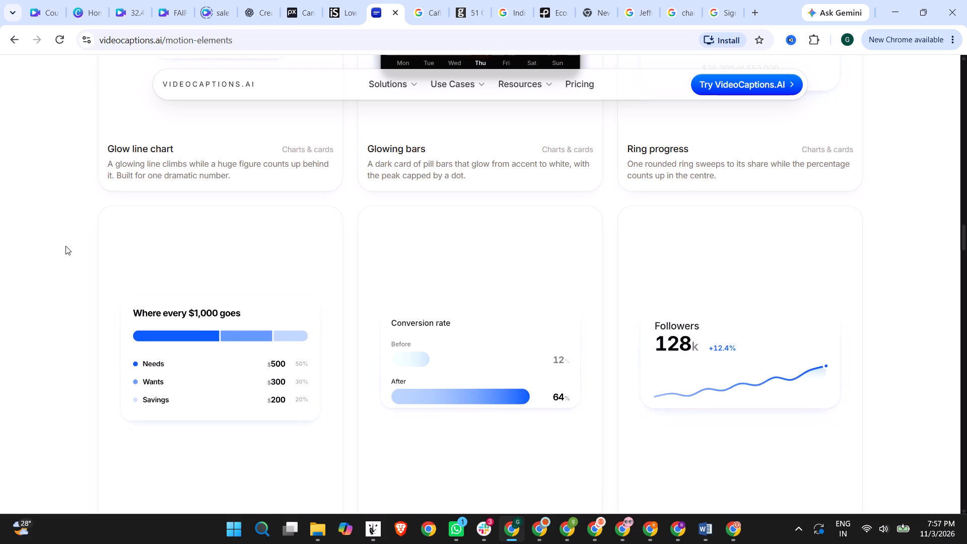
pyautogui.scroll(-3, 65, 246)
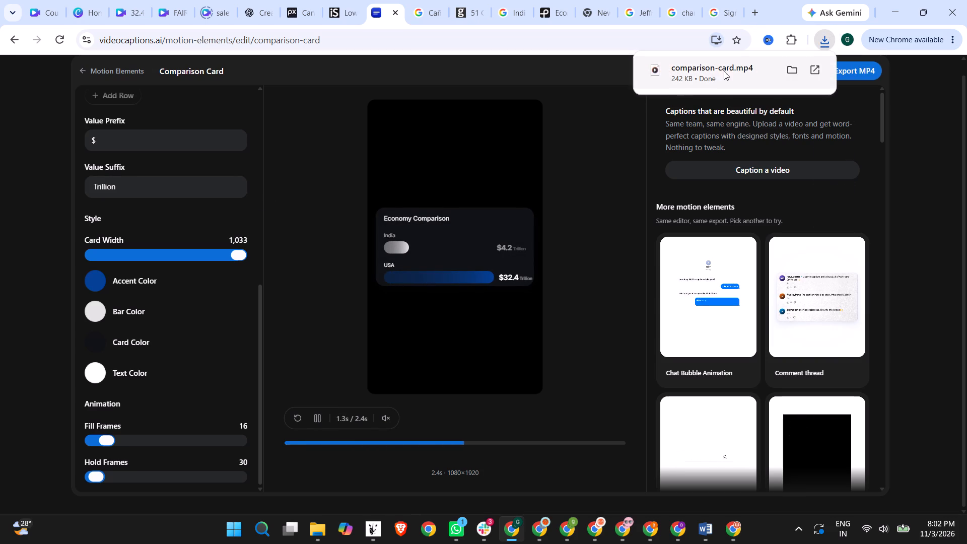
# Switch to the Canva reel design and upload the exported comparison-card.mp4 to its media uploads.
pyautogui.click(130, 0)
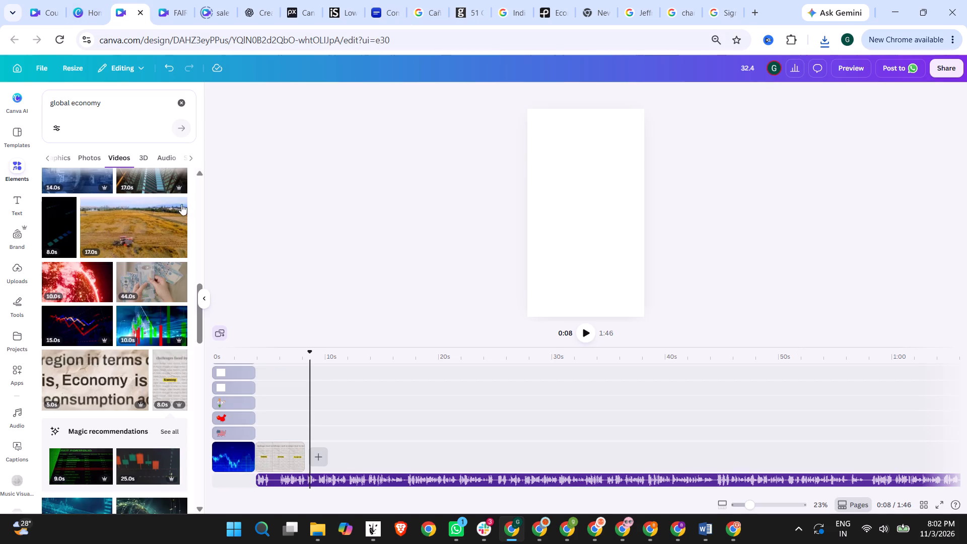
pyautogui.scroll(15, 173, 292)
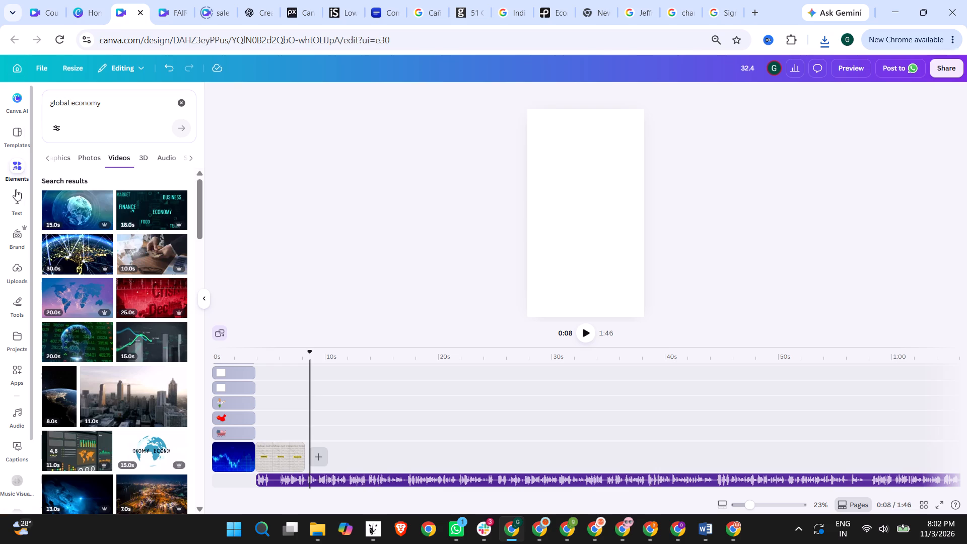
pyautogui.click(19, 269)
pyautogui.click(82, 124)
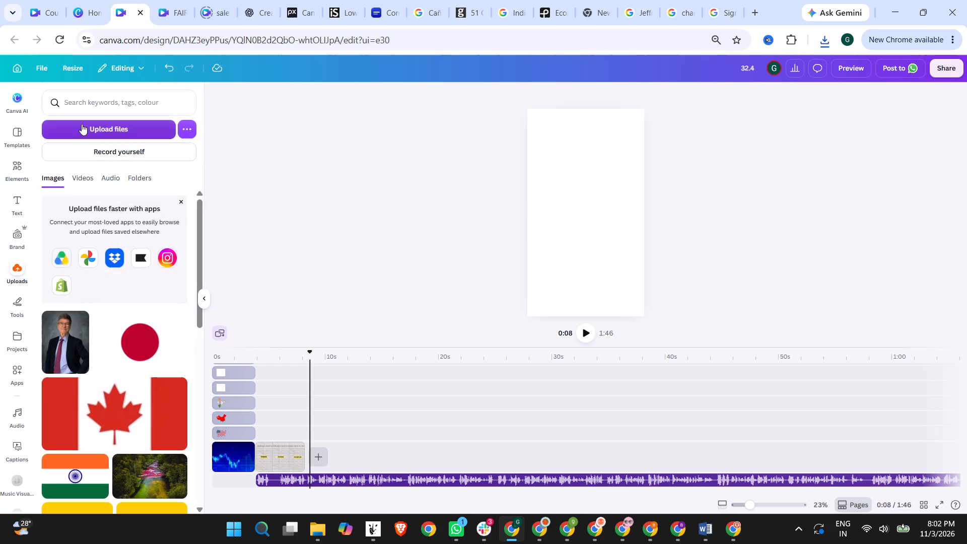
pyautogui.doubleClick(512, 304)
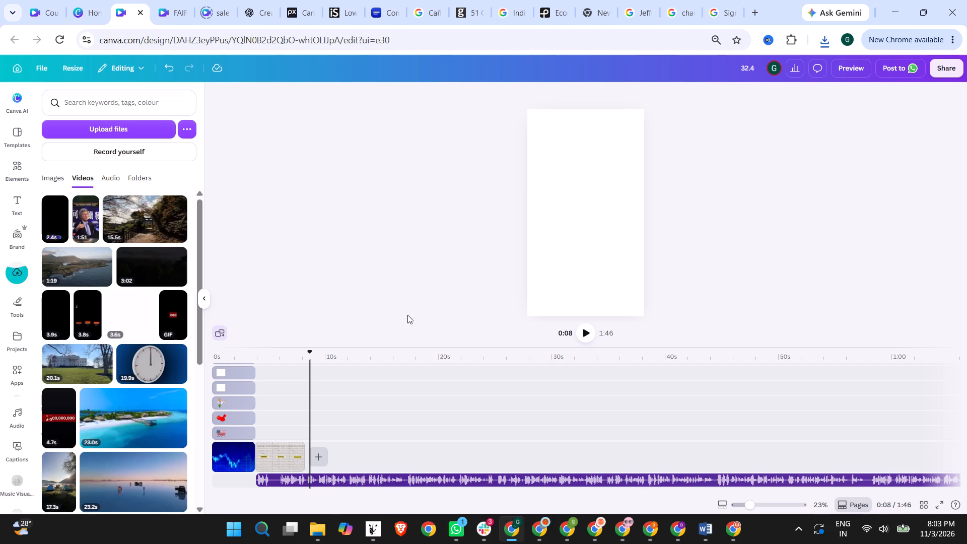
# Move the playhead to about 0:05, within the clip of the highlighted word Economy.
pyautogui.click(272, 360)
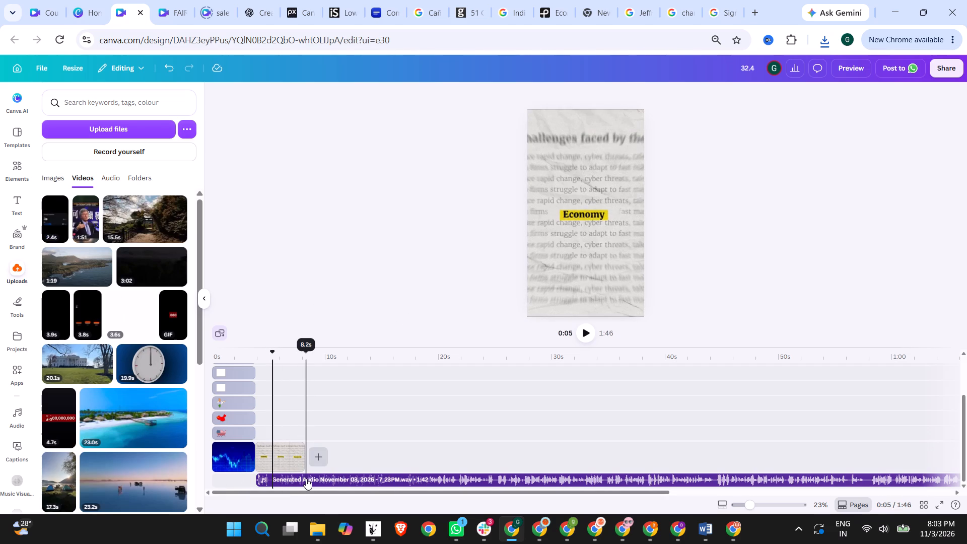
# Move the generated voice-over audio earlier on the timeline so it starts at about 1.5 s.
pyautogui.click(306, 479)
pyautogui.moveTo(317, 477); pyautogui.dragTo(297, 477)
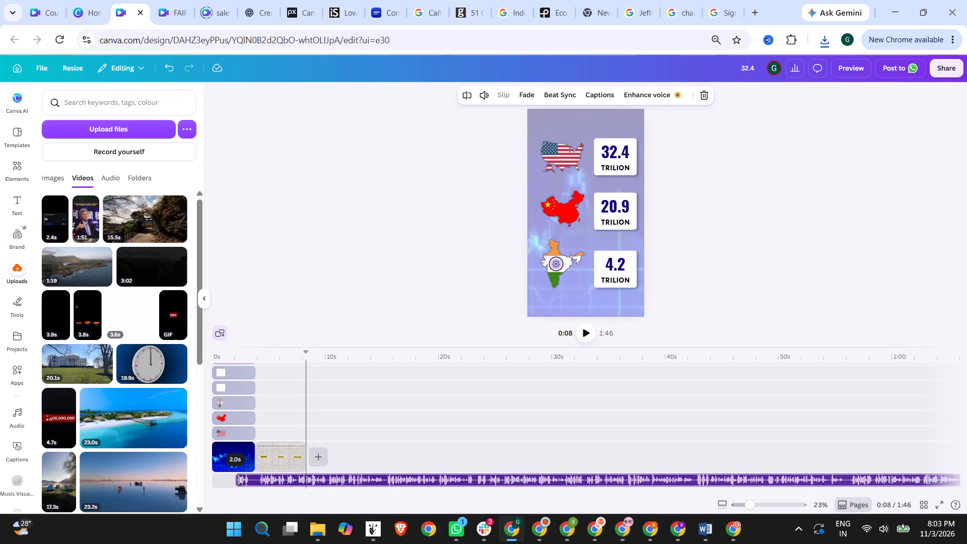
pyautogui.moveTo(297, 477); pyautogui.dragTo(293, 477)
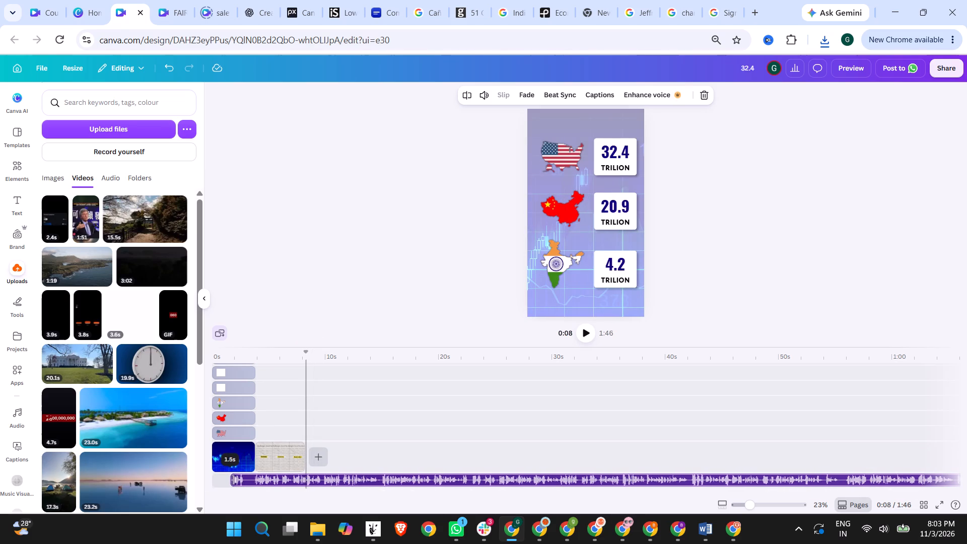
pyautogui.moveTo(293, 477); pyautogui.dragTo(293, 477)
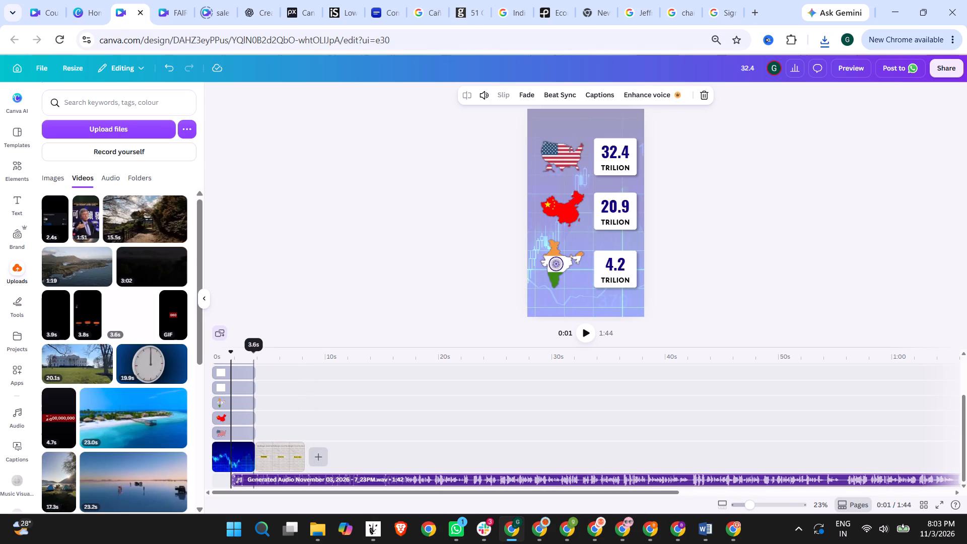
# Play back the voice-over around the start of the Economy clip and split the audio at about 4.2 s.
pyautogui.click(254, 353)
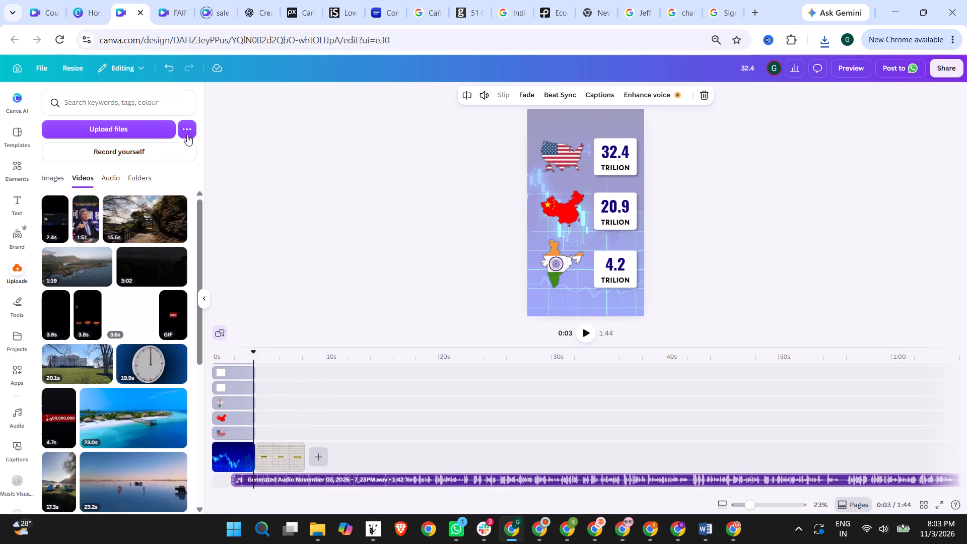
pyautogui.click(580, 325)
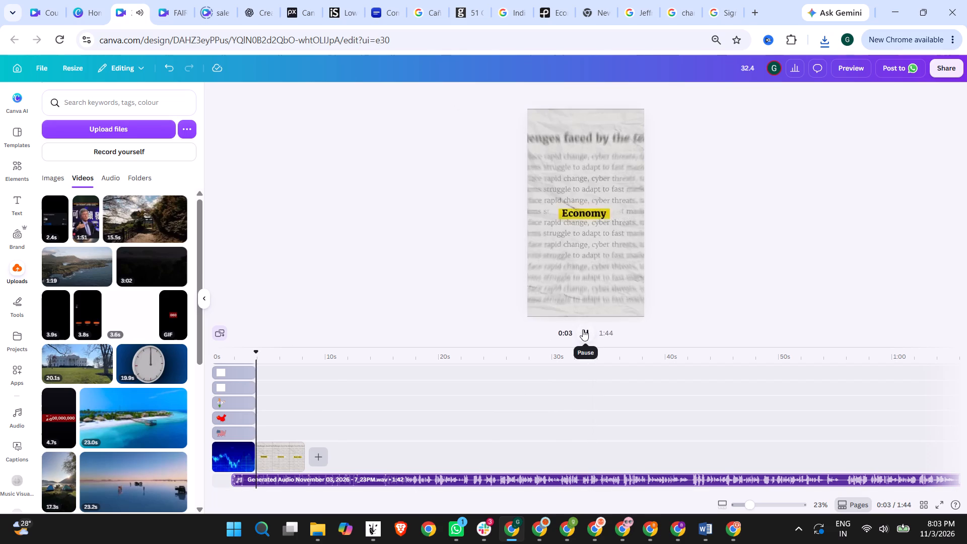
pyautogui.click(585, 332)
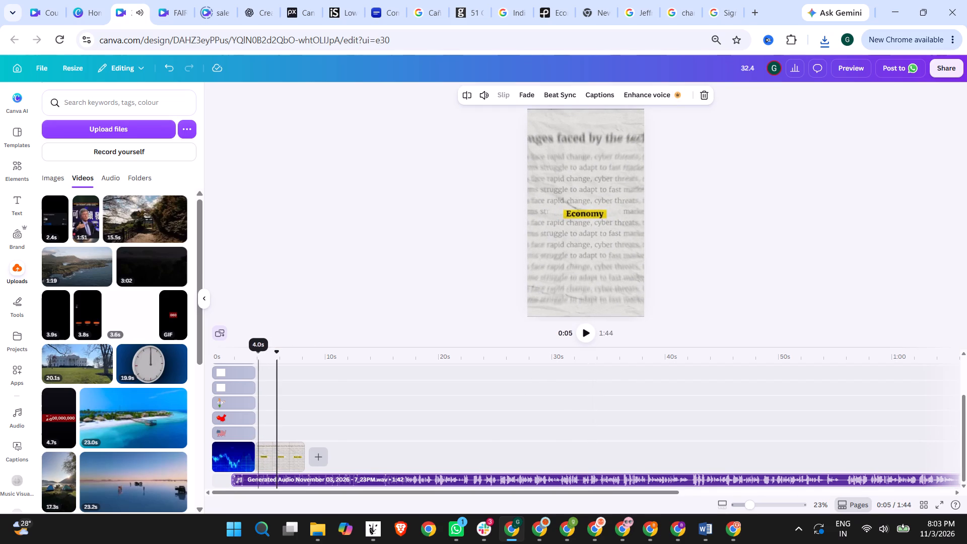
pyautogui.click(257, 355)
pyautogui.click(585, 331)
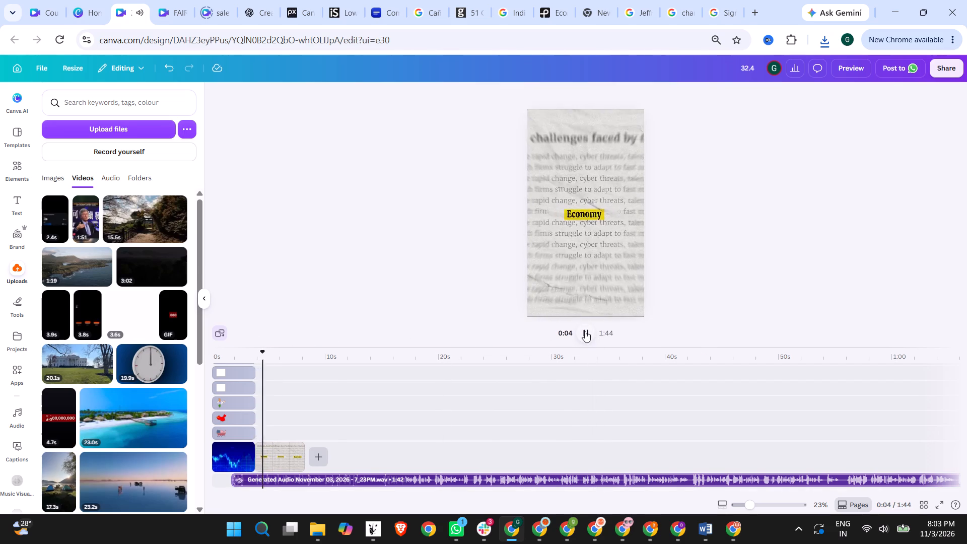
pyautogui.click(585, 331)
pyautogui.moveTo(265, 354); pyautogui.dragTo(260, 354)
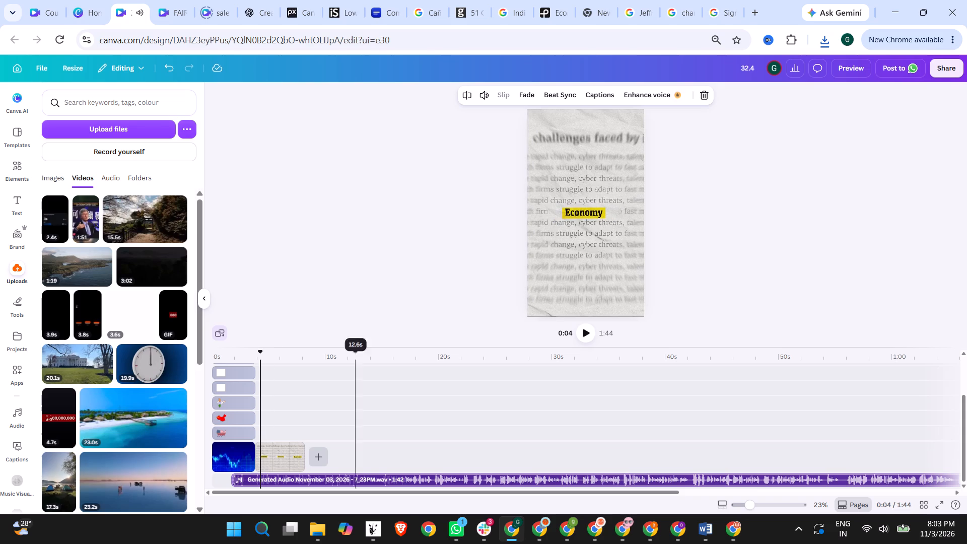
pyautogui.click(588, 327)
pyautogui.click(588, 327)
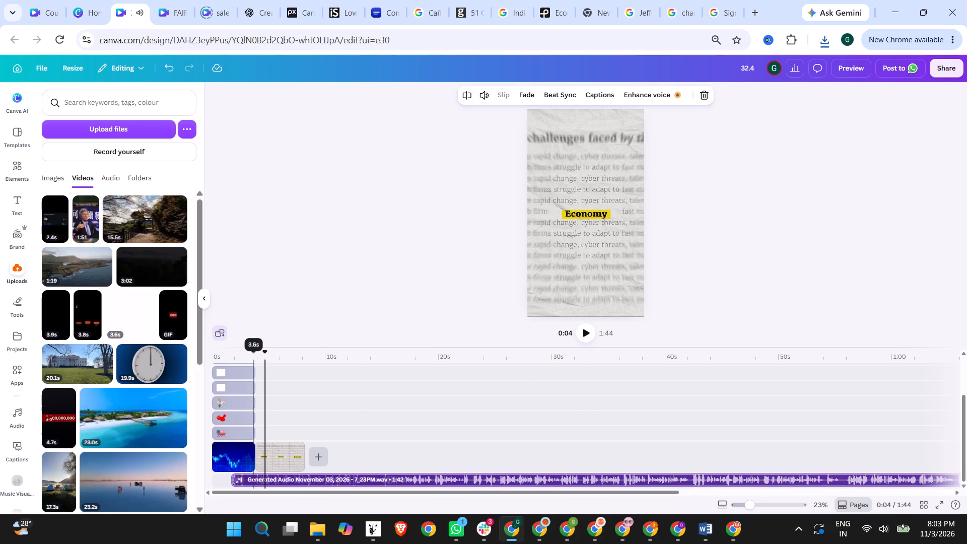
pyautogui.moveTo(266, 355); pyautogui.dragTo(261, 355)
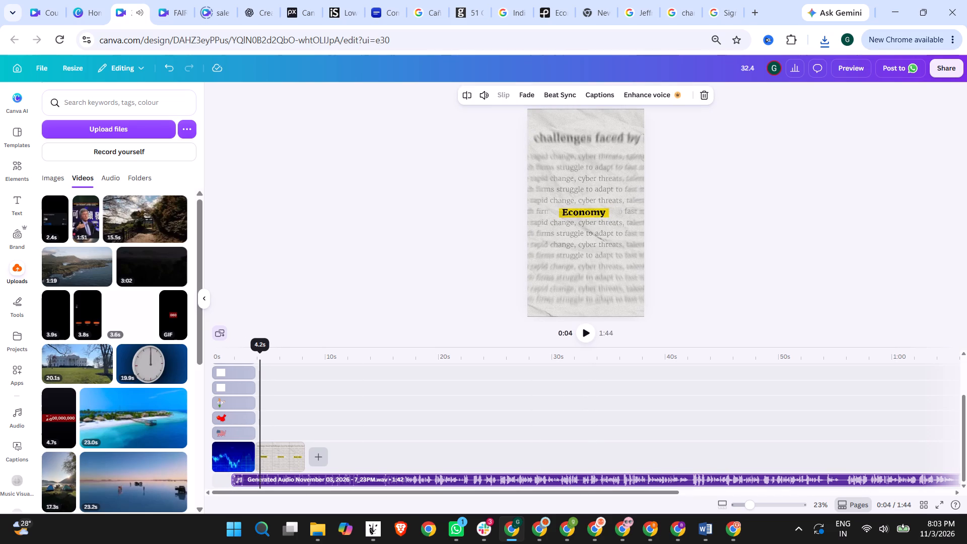
pyautogui.moveTo(261, 355); pyautogui.dragTo(261, 355)
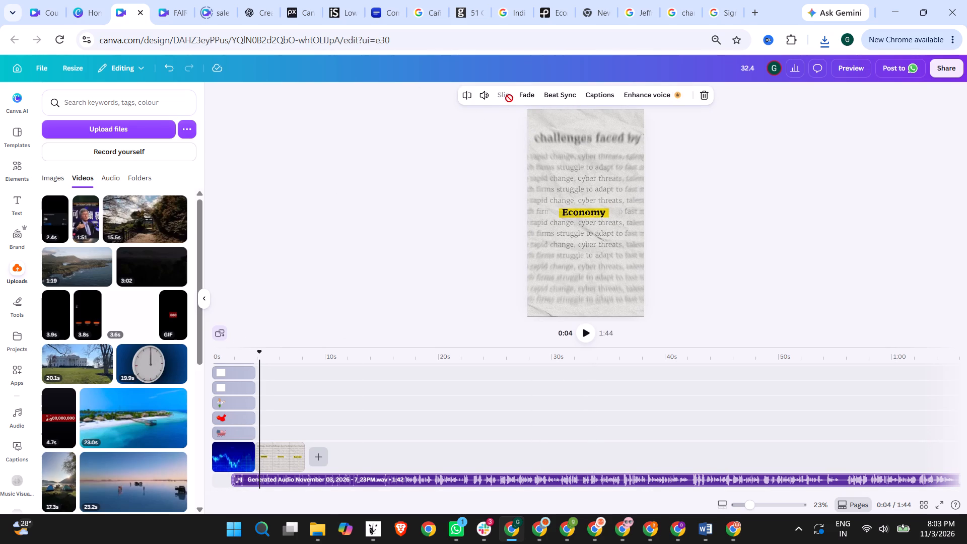
pyautogui.click(469, 95)
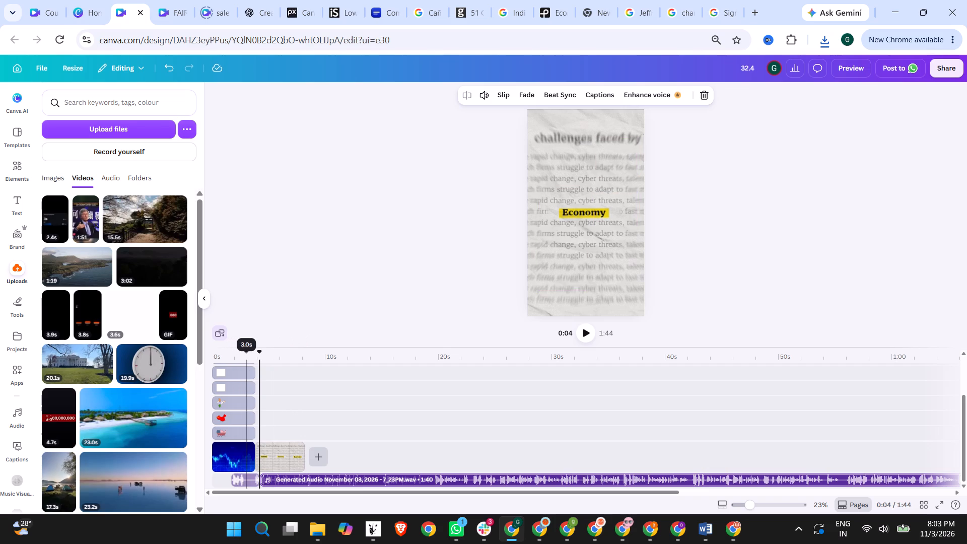
# Split the opening piece of the voice-over again at about 3.3 s.
pyautogui.click(247, 353)
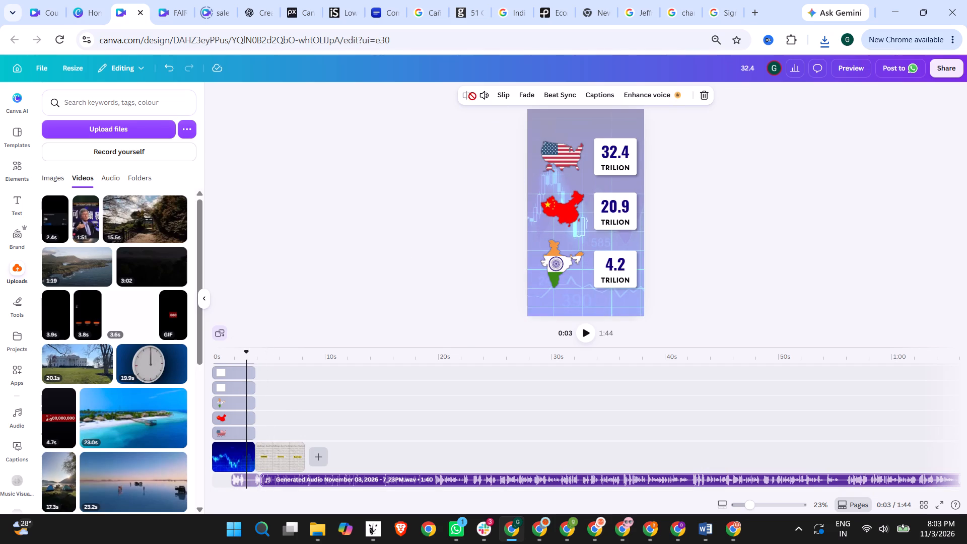
pyautogui.click(257, 356)
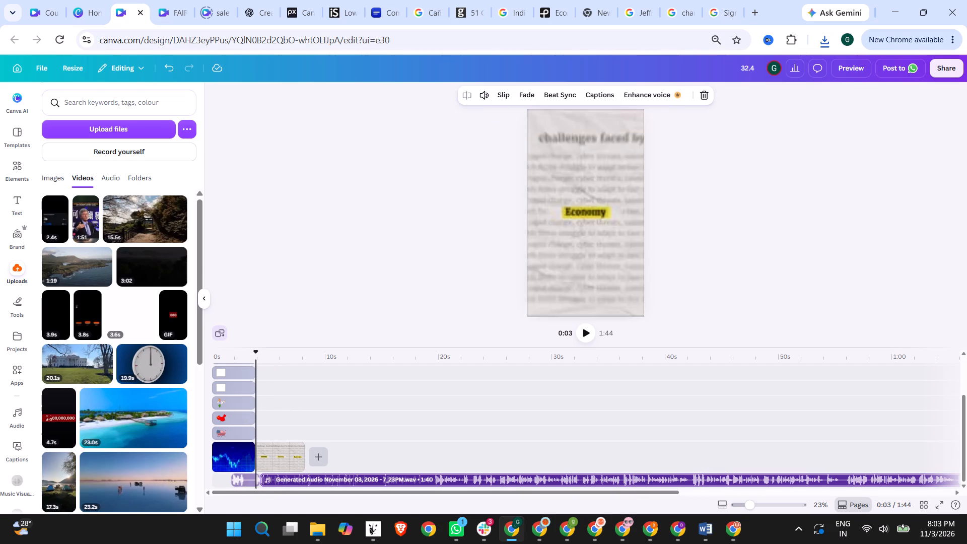
pyautogui.click(243, 481)
pyautogui.click(249, 355)
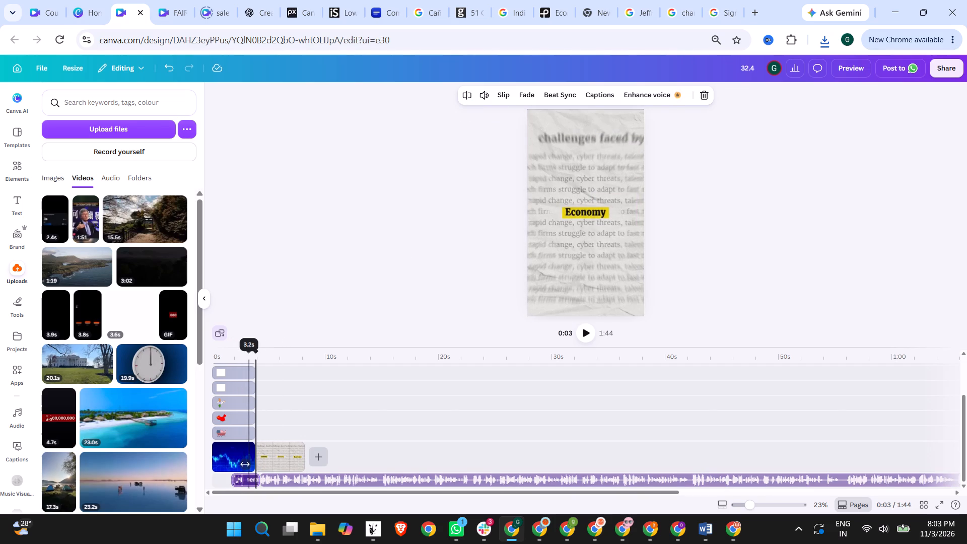
pyautogui.click(247, 349)
pyautogui.moveTo(255, 354); pyautogui.dragTo(251, 354)
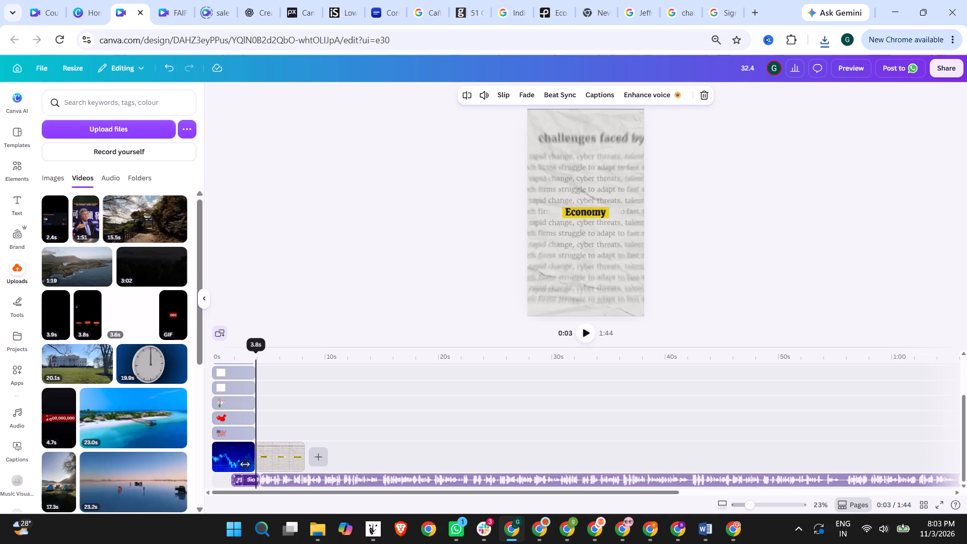
pyautogui.moveTo(251, 354); pyautogui.dragTo(249, 354)
pyautogui.click(466, 97)
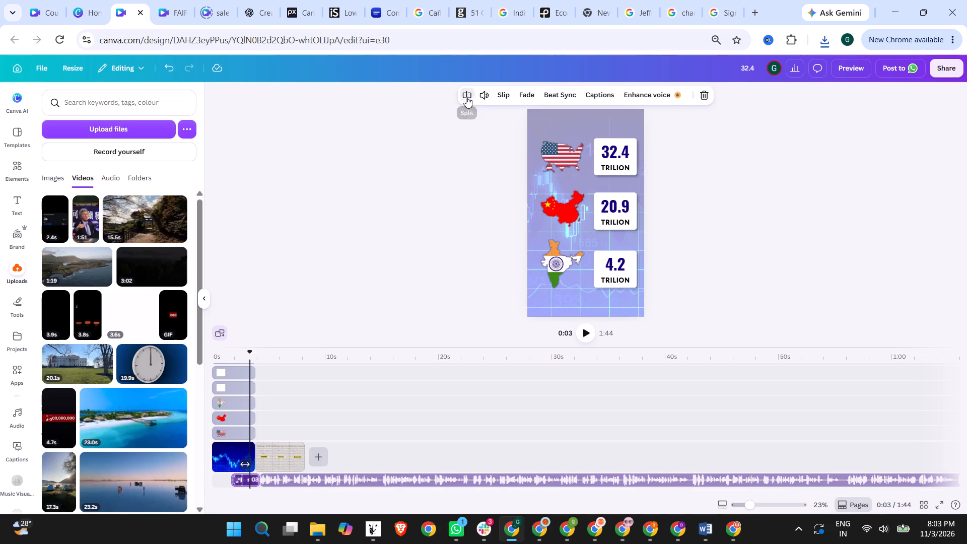
# Delete the short middle piece of the voice-over and move the long remaining audio to the start of the Economy clip.
pyautogui.click(255, 480)
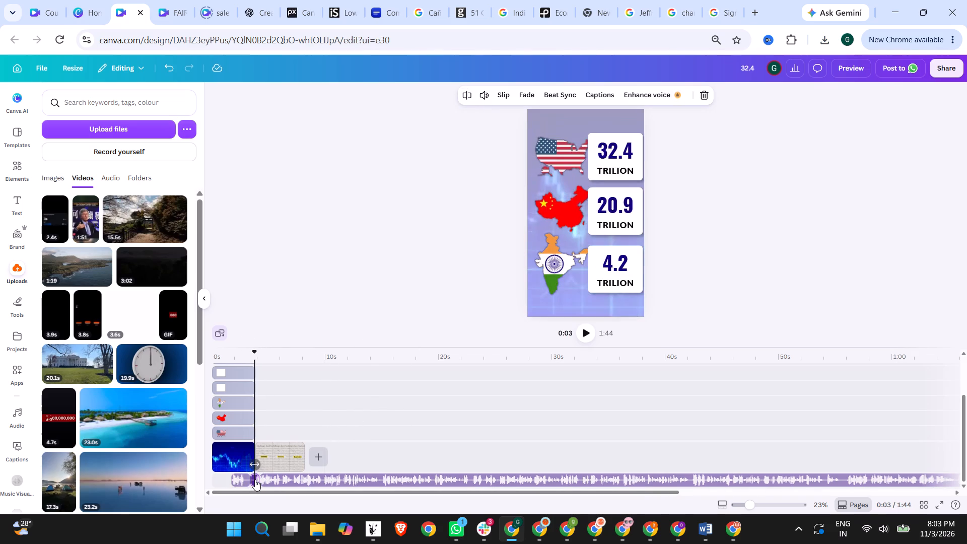
pyautogui.press('Delete')
pyautogui.moveTo(267, 479); pyautogui.dragTo(261, 479)
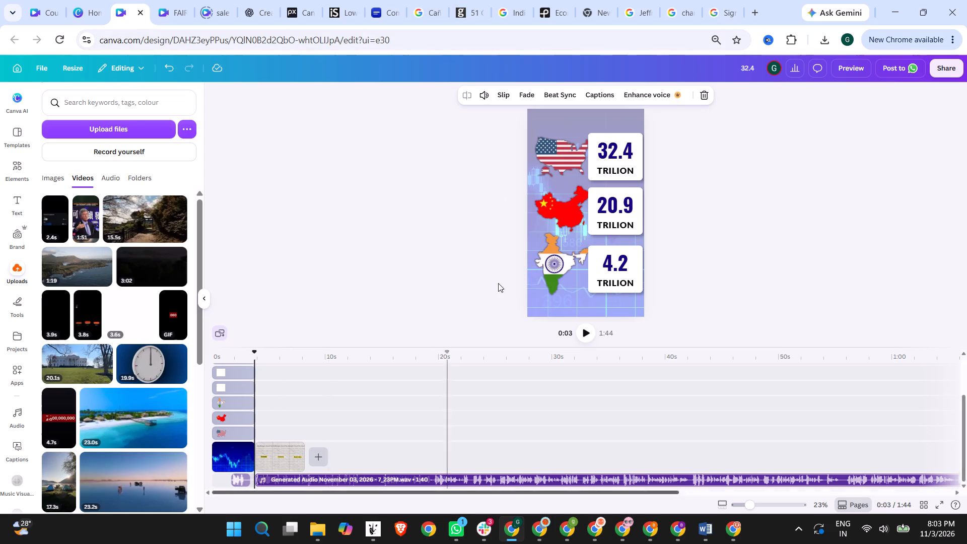
# Play back the long voice-over, split it at about 4 s, and delete the 0.3 s piece before the split.
pyautogui.click(588, 331)
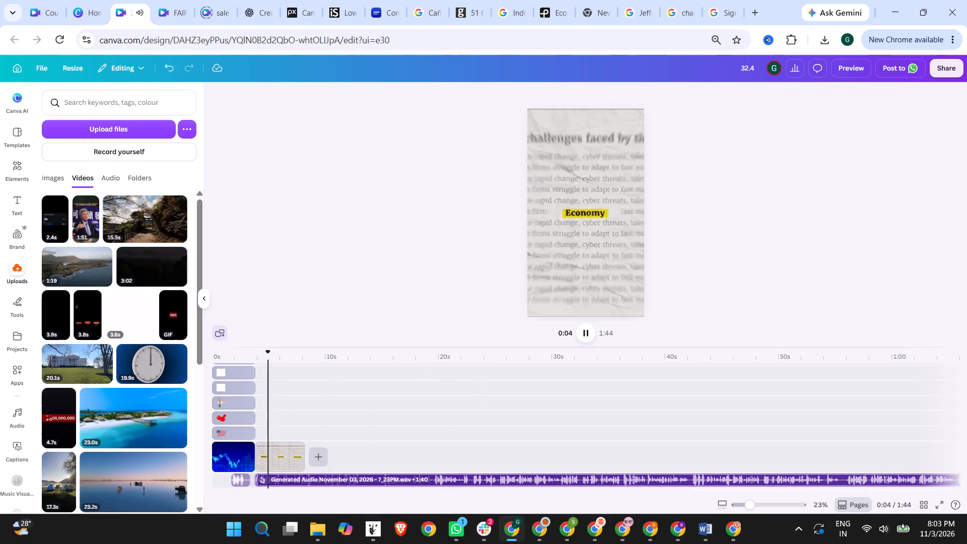
pyautogui.click(586, 332)
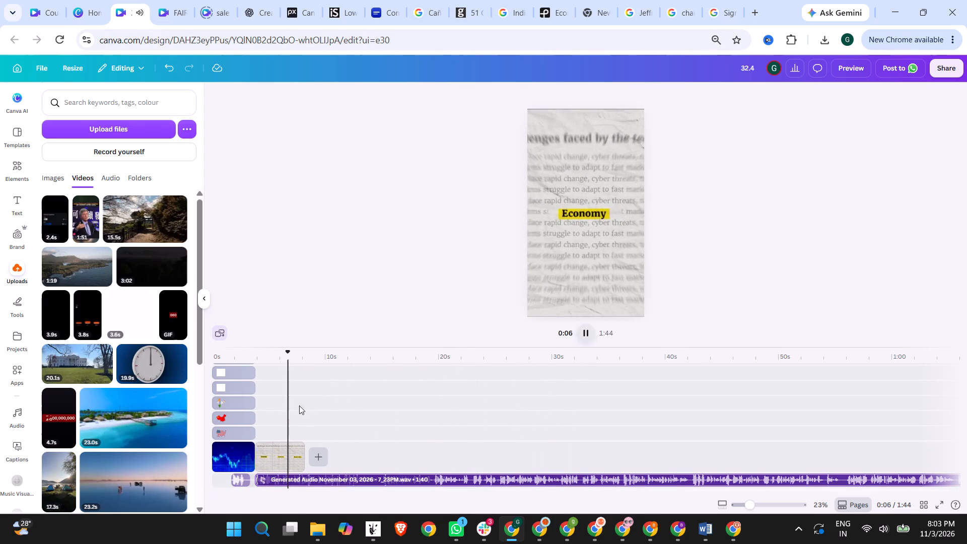
pyautogui.click(258, 361)
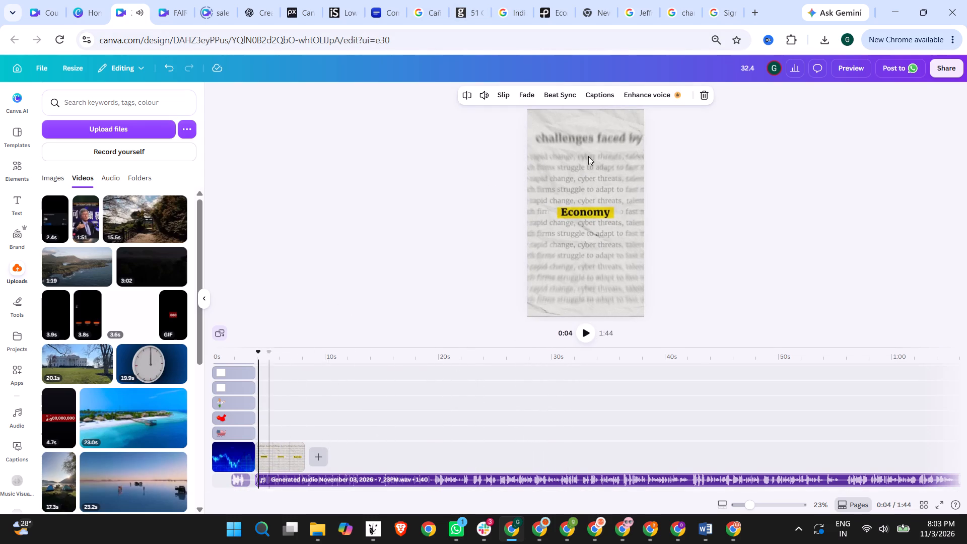
pyautogui.click(467, 100)
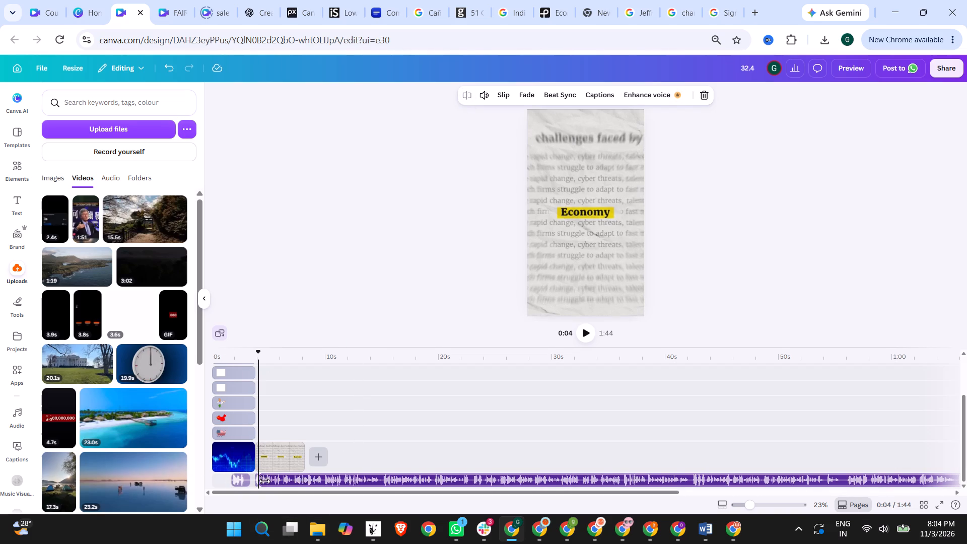
pyautogui.keyDown('ctrl'); pyautogui.scroll(10, 257, 479); pyautogui.keyUp('ctrl')
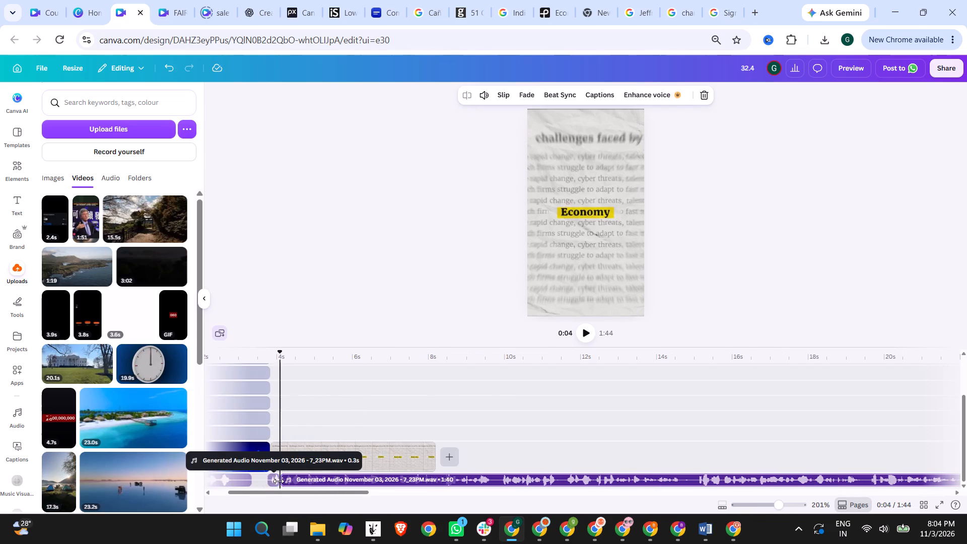
pyautogui.click(271, 480)
pyautogui.press('Delete')
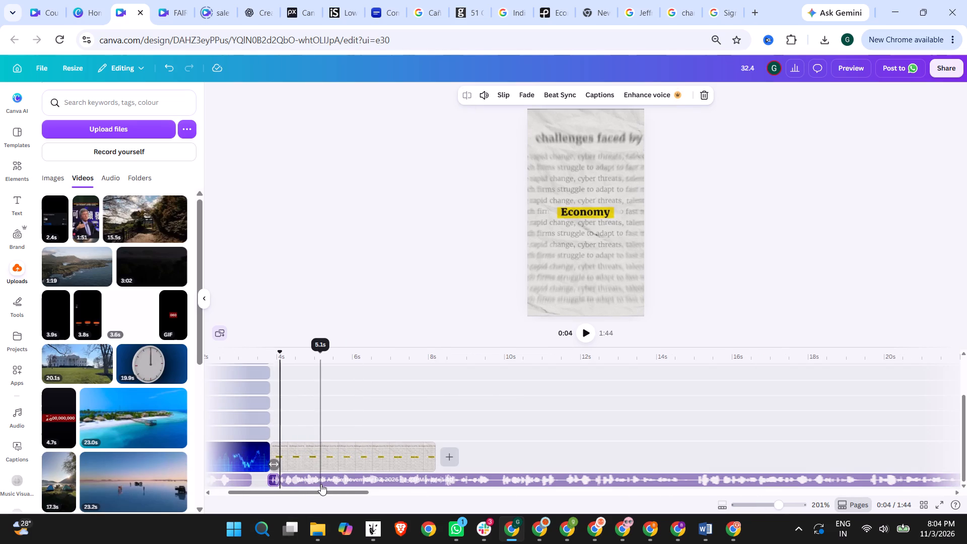
# Play back the trimmed voice-over and close the gap by moving it to the start of the Economy clip.
pyautogui.click(586, 333)
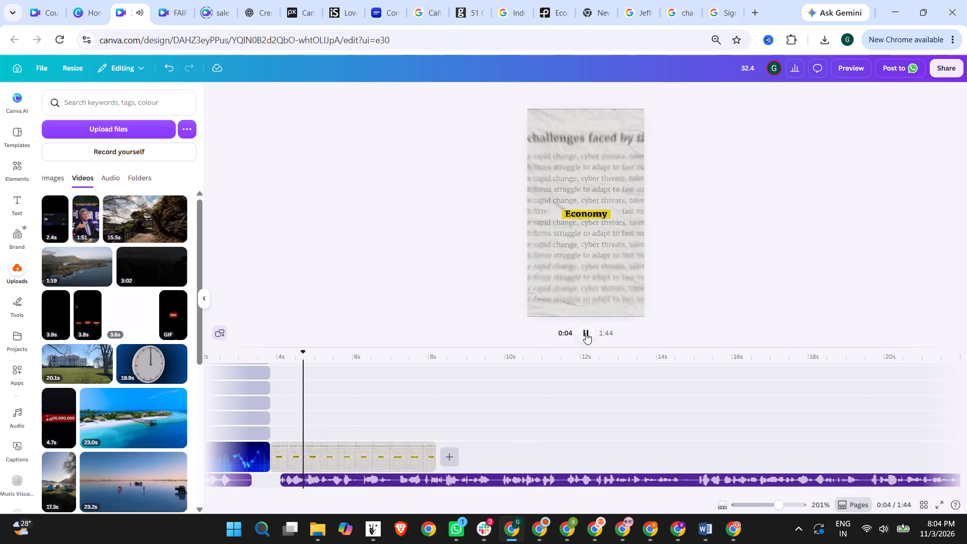
pyautogui.click(586, 333)
pyautogui.moveTo(397, 474); pyautogui.dragTo(384, 474)
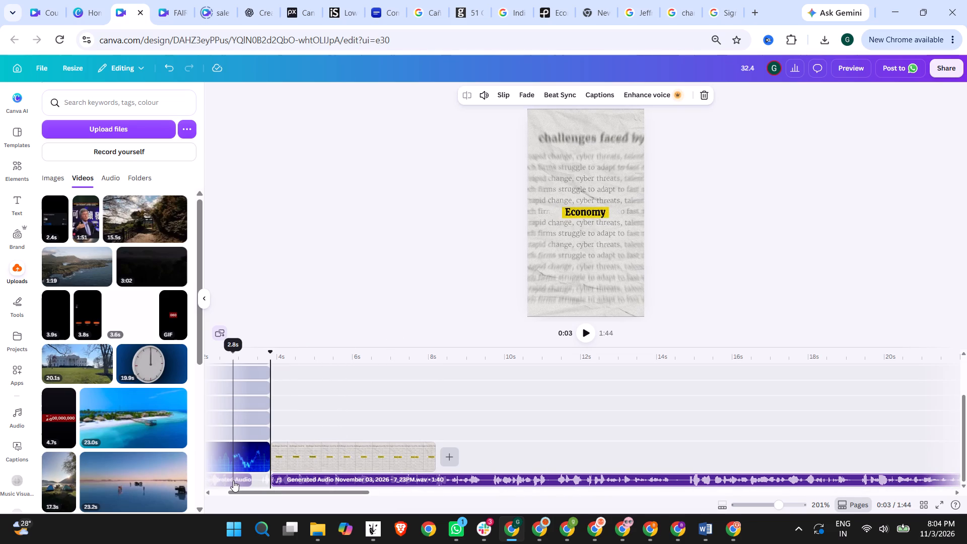
# Move the opening voice-over piece so it starts at about 1.7 s on the timeline.
pyautogui.moveTo(233, 481); pyautogui.dragTo(264, 461)
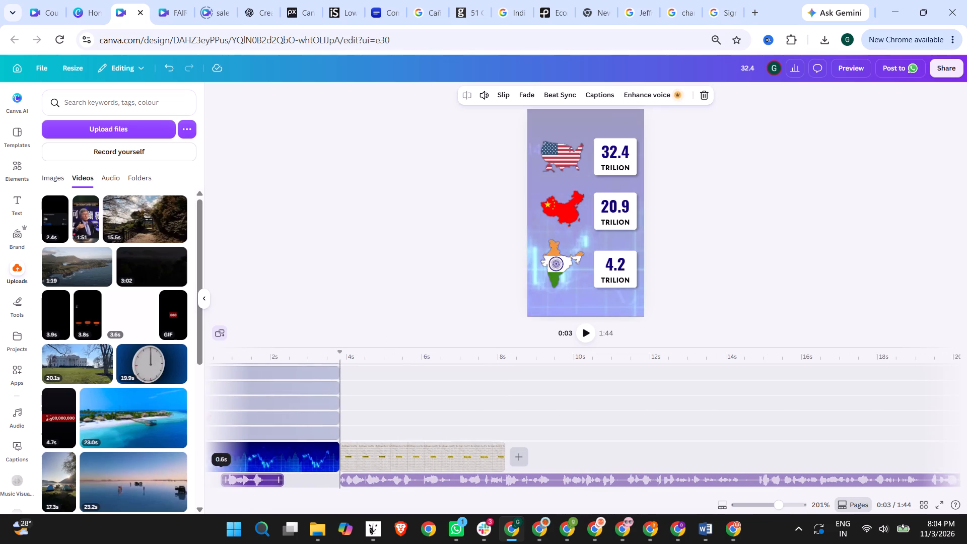
pyautogui.moveTo(264, 461); pyautogui.dragTo(321, 460)
# Add the uploaded 2.4 s Economy Comparison video over the Economy clip at about 7.2 s.
pyautogui.click(487, 454)
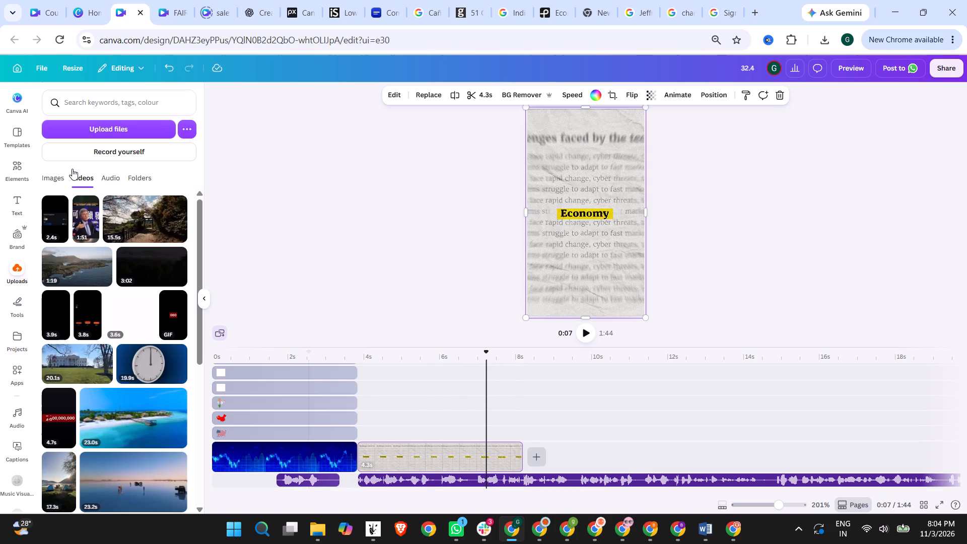
pyautogui.moveTo(52, 225); pyautogui.dragTo(576, 197)
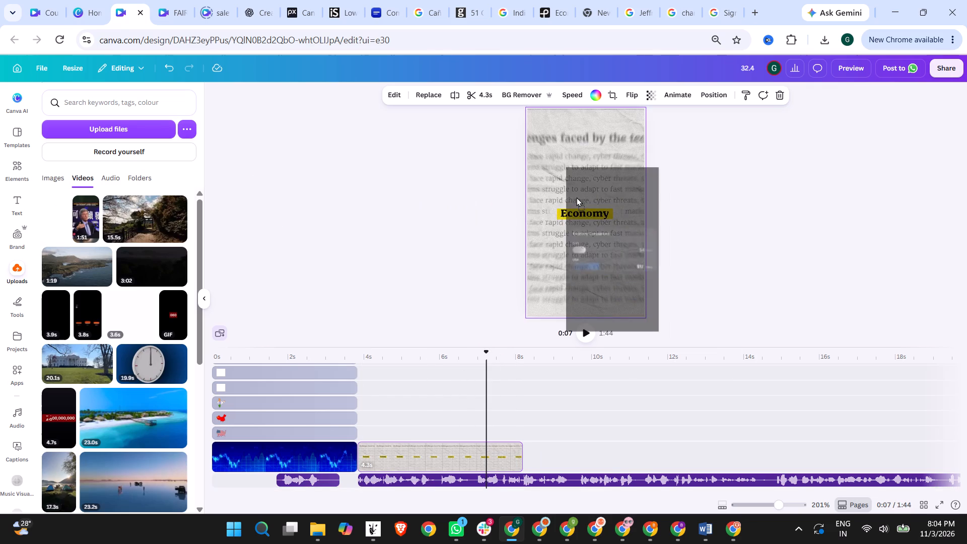
pyautogui.moveTo(576, 197); pyautogui.dragTo(553, 162)
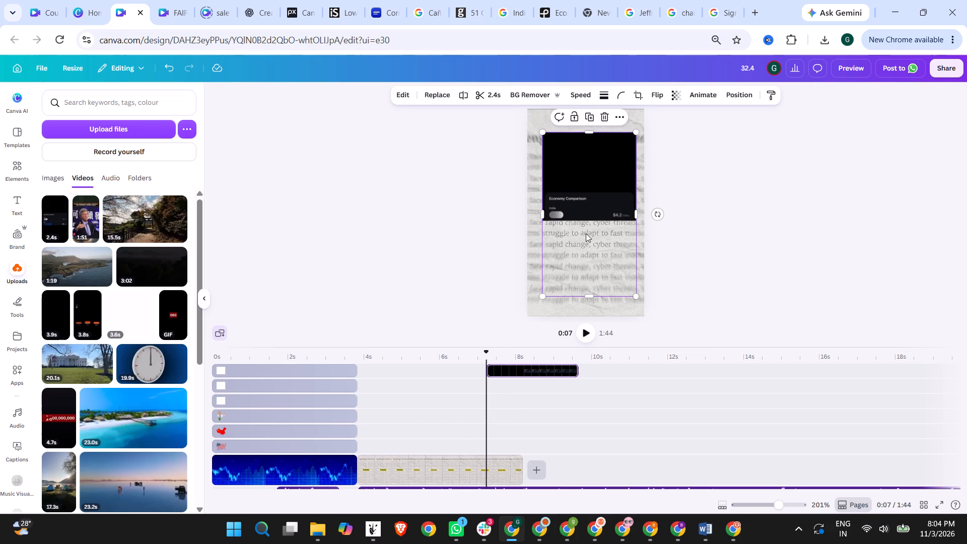
pyautogui.click(661, 250)
pyautogui.moveTo(584, 245); pyautogui.dragTo(584, 209)
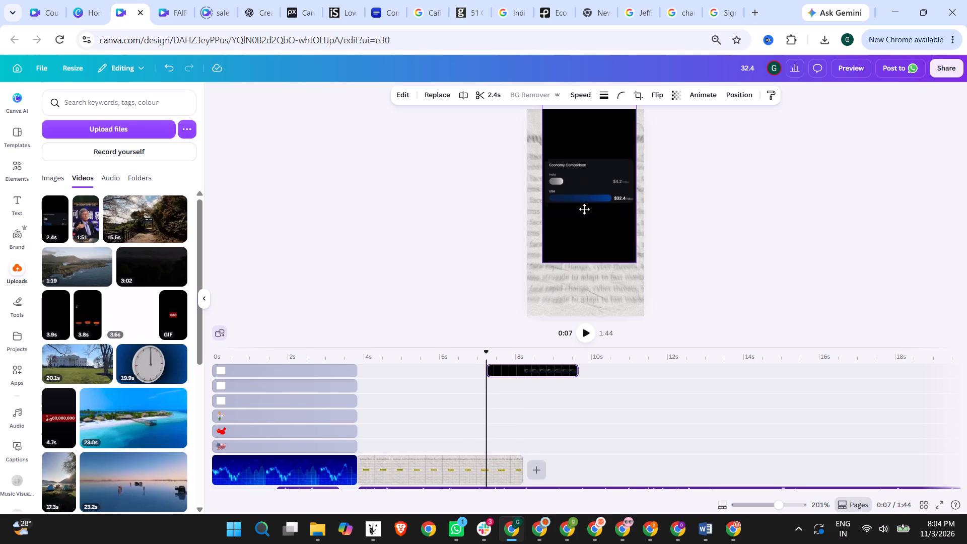
pyautogui.moveTo(584, 209); pyautogui.dragTo(577, 222)
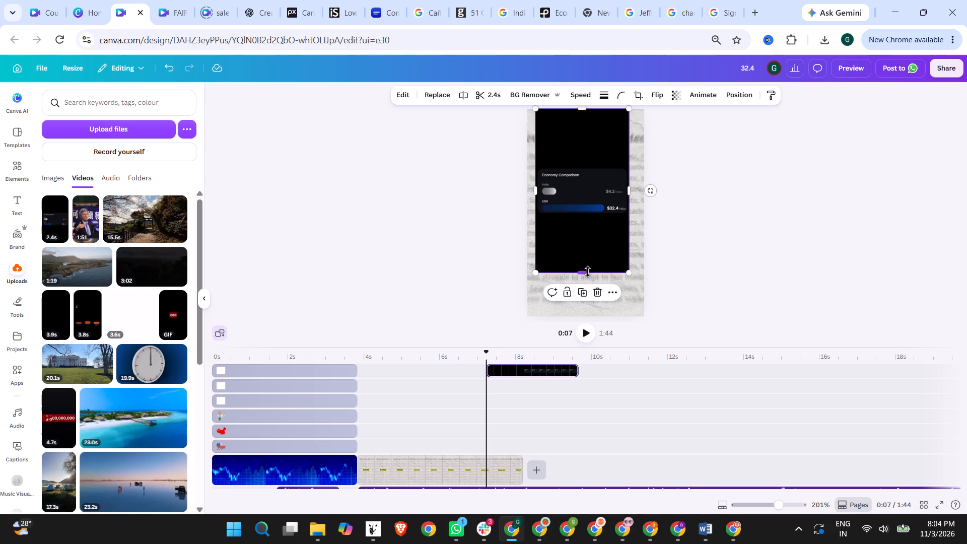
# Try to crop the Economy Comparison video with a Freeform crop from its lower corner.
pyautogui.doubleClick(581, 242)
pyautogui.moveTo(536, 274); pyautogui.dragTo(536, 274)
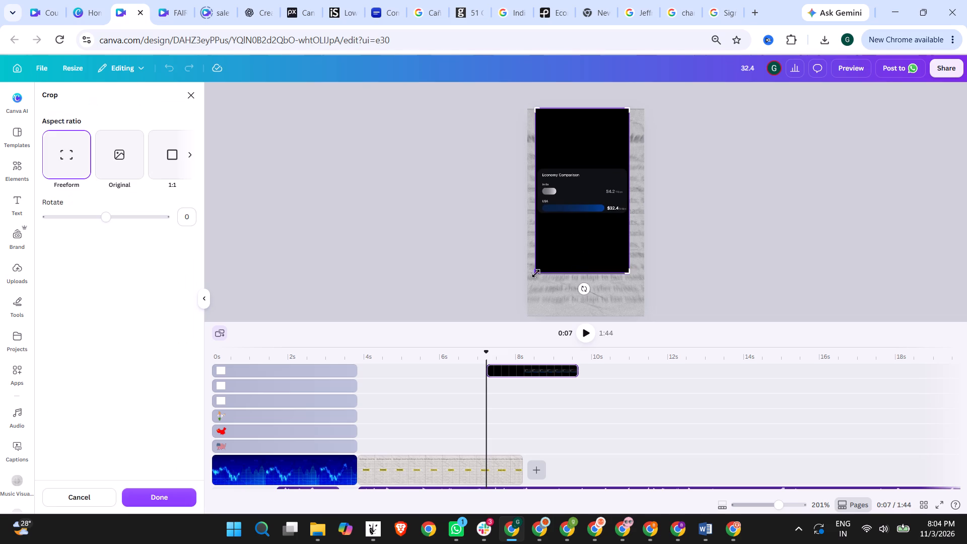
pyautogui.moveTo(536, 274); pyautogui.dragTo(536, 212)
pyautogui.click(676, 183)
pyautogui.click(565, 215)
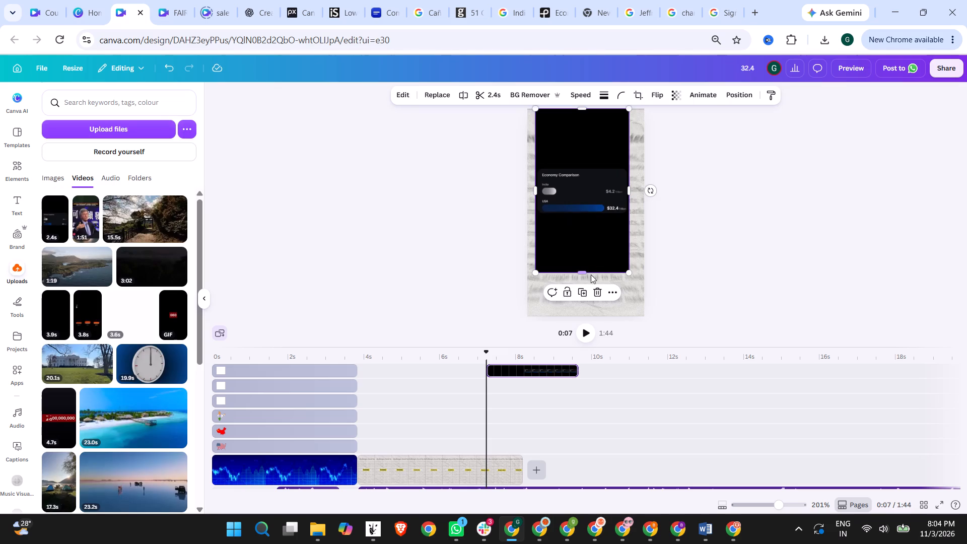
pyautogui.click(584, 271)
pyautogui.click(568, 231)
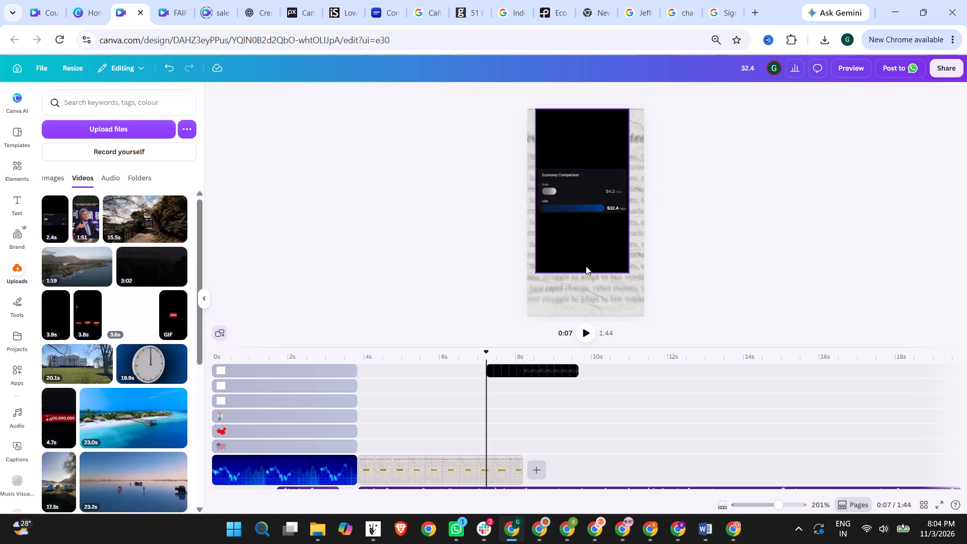
# Crop away the black areas below and above the card in the Economy Comparison video.
pyautogui.click(575, 261)
pyautogui.moveTo(580, 271); pyautogui.dragTo(579, 220)
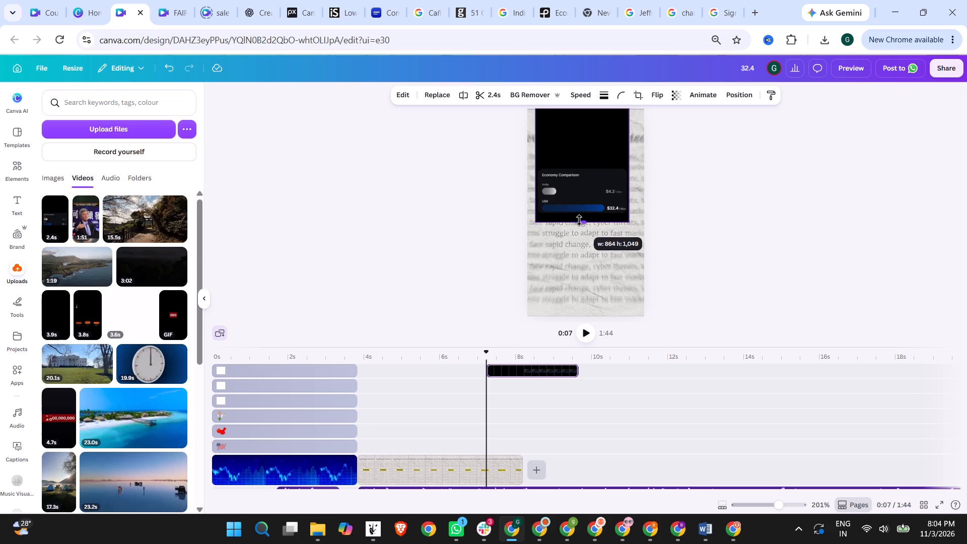
pyautogui.moveTo(579, 220); pyautogui.dragTo(579, 219)
pyautogui.moveTo(580, 109); pyautogui.dragTo(583, 159)
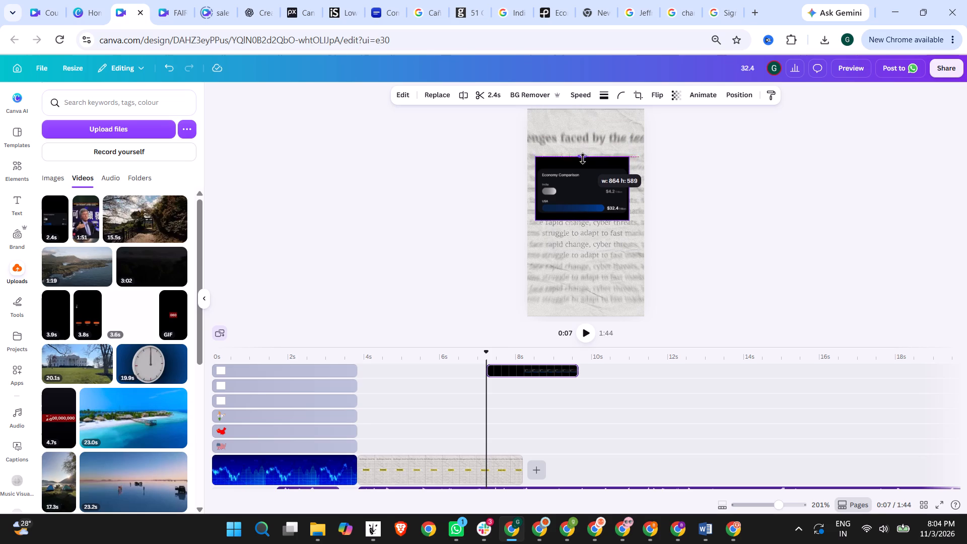
pyautogui.moveTo(583, 159); pyautogui.dragTo(583, 168)
# Place the cropped comparison video at the top of the page and enlarge it to the full page width.
pyautogui.moveTo(590, 194); pyautogui.dragTo(583, 136)
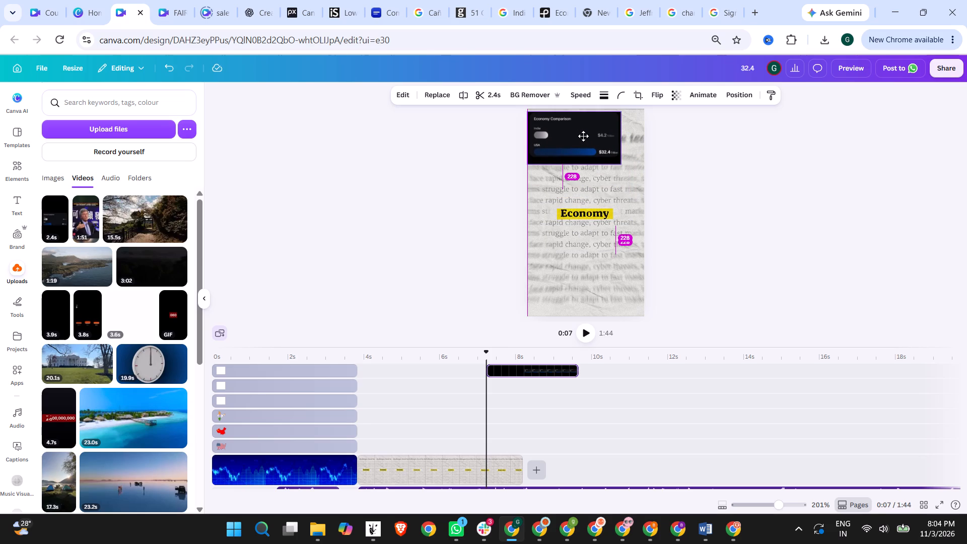
pyautogui.moveTo(583, 136); pyautogui.dragTo(583, 135)
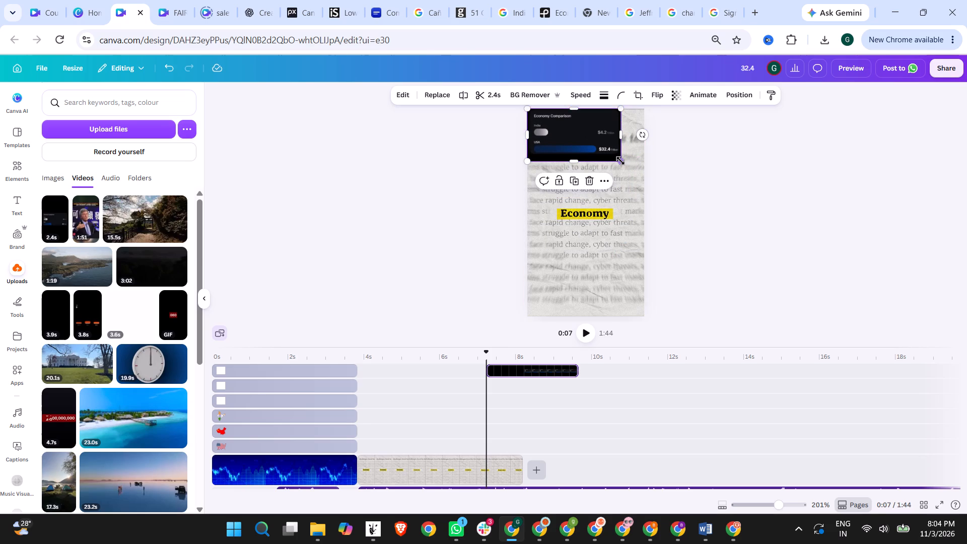
pyautogui.moveTo(620, 161); pyautogui.dragTo(643, 177)
pyautogui.click(610, 161)
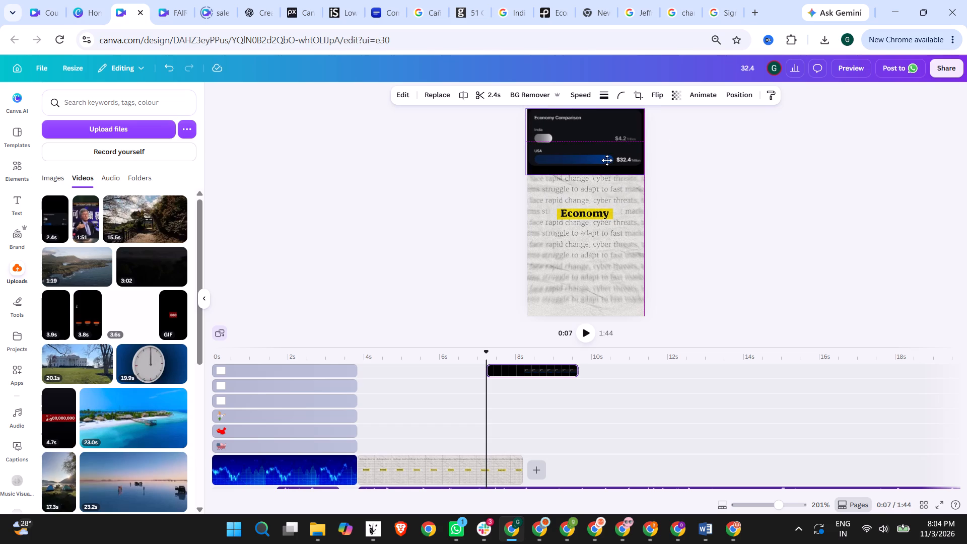
pyautogui.click(558, 159)
pyautogui.click(382, 173)
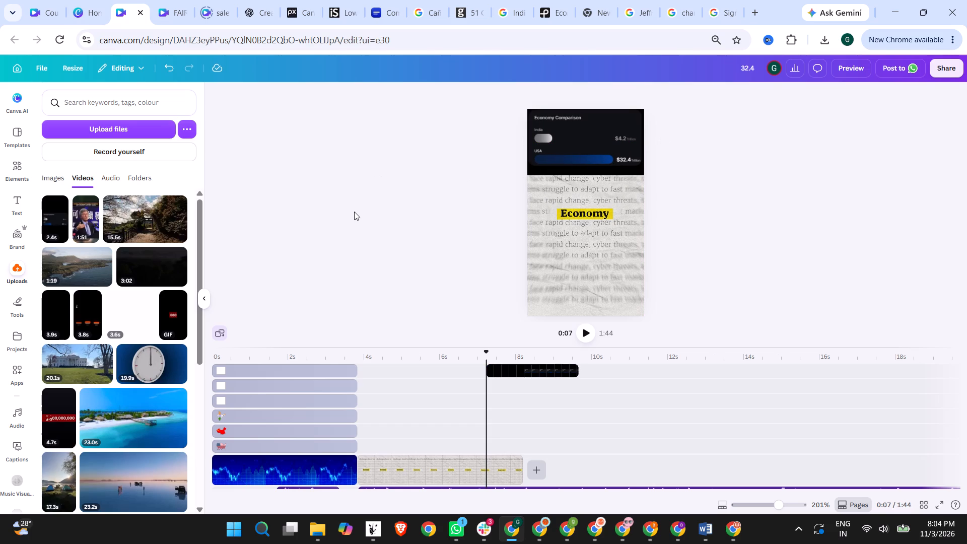
# Play back the opening voice-over from about 2 s to check its timing.
pyautogui.click(290, 359)
pyautogui.click(590, 330)
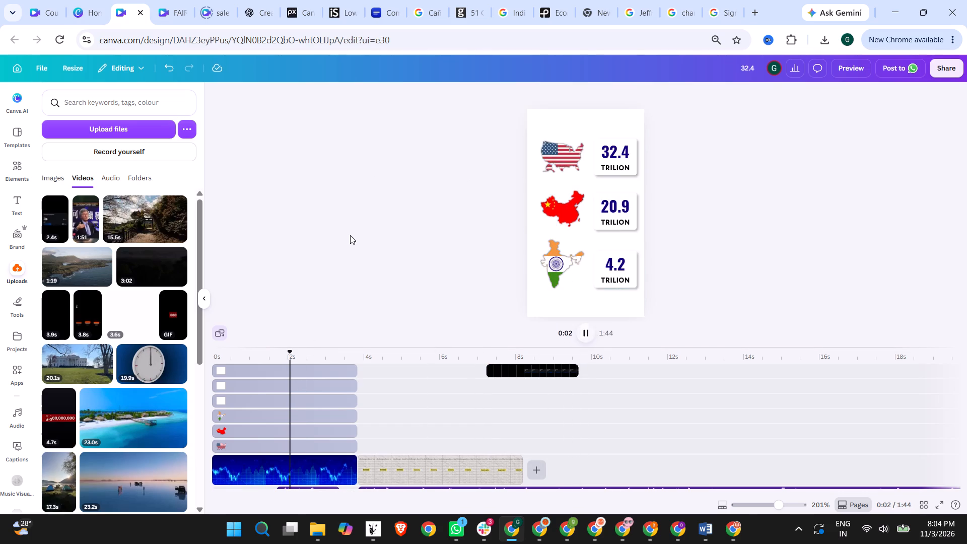
pyautogui.click(580, 331)
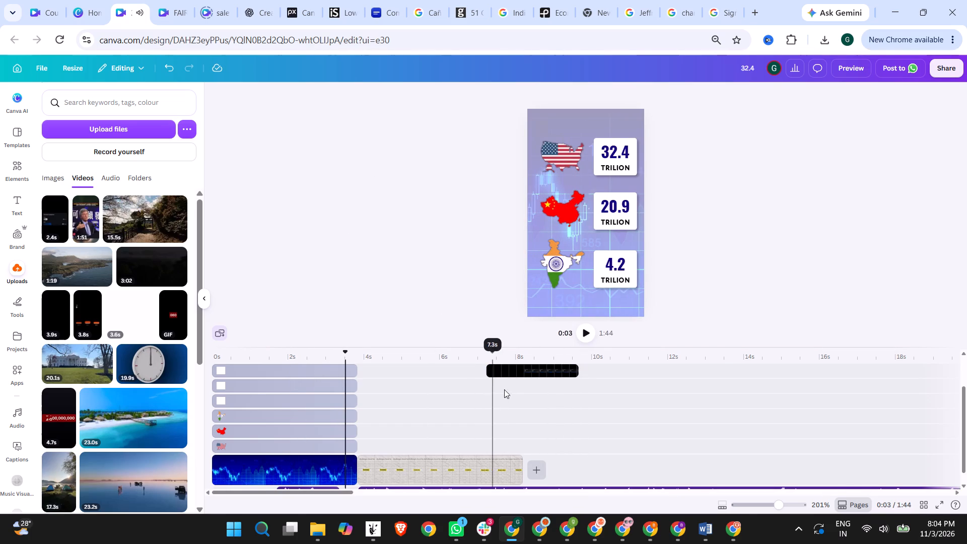
# Move the comparison video earlier on the timeline so it starts at about 4.3 s, over the Economy clip.
pyautogui.moveTo(514, 369); pyautogui.dragTo(404, 442)
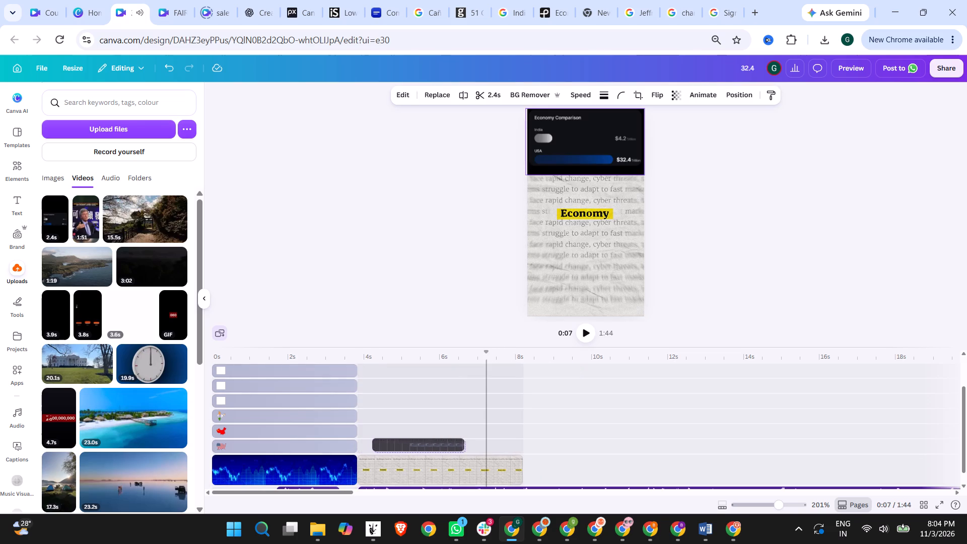
pyautogui.moveTo(404, 442); pyautogui.dragTo(403, 445)
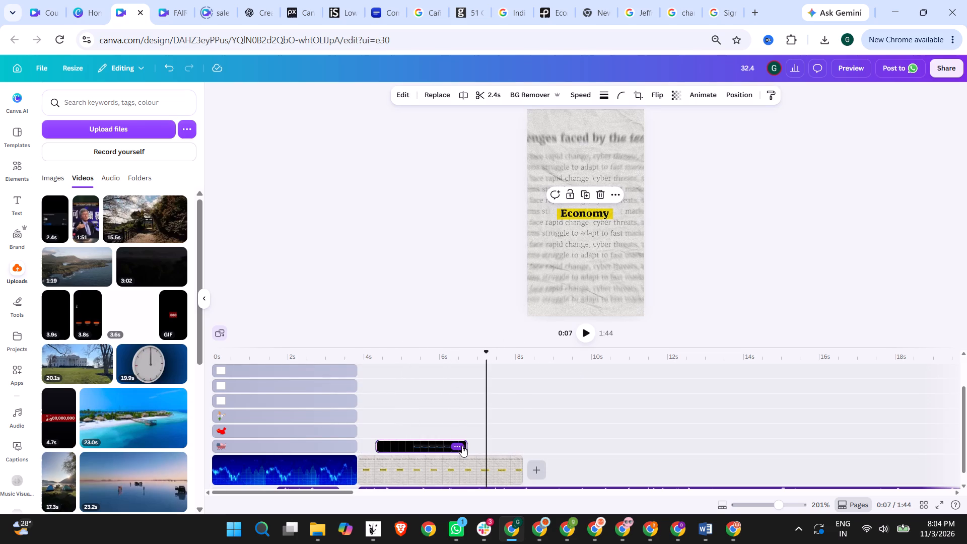
# Trim the end of the Economy clip to a 2.9 s duration, in line with the end of the comparison video.
pyautogui.click(497, 465)
pyautogui.moveTo(520, 466); pyautogui.dragTo(465, 466)
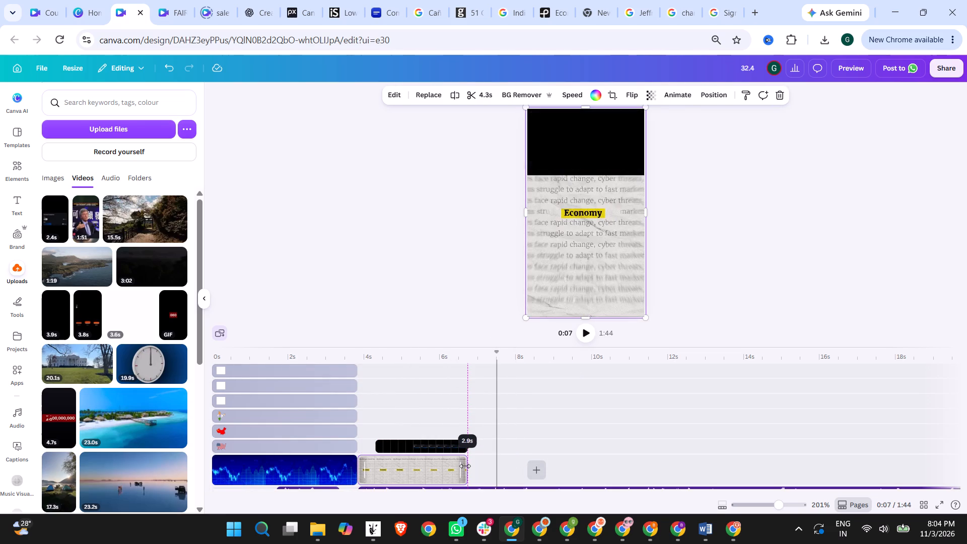
# Play back the reel from about 4 s to check the Economy clip and comparison video against the voice-over.
pyautogui.moveTo(465, 466); pyautogui.dragTo(464, 466)
pyautogui.click(369, 360)
pyautogui.click(584, 333)
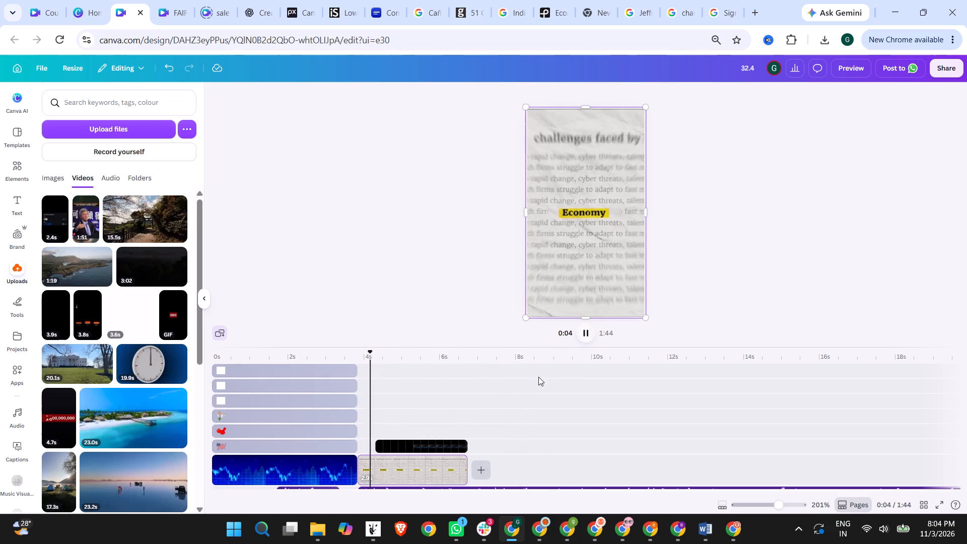
pyautogui.scroll(10, 529, 421)
pyautogui.scroll(-11, 525, 422)
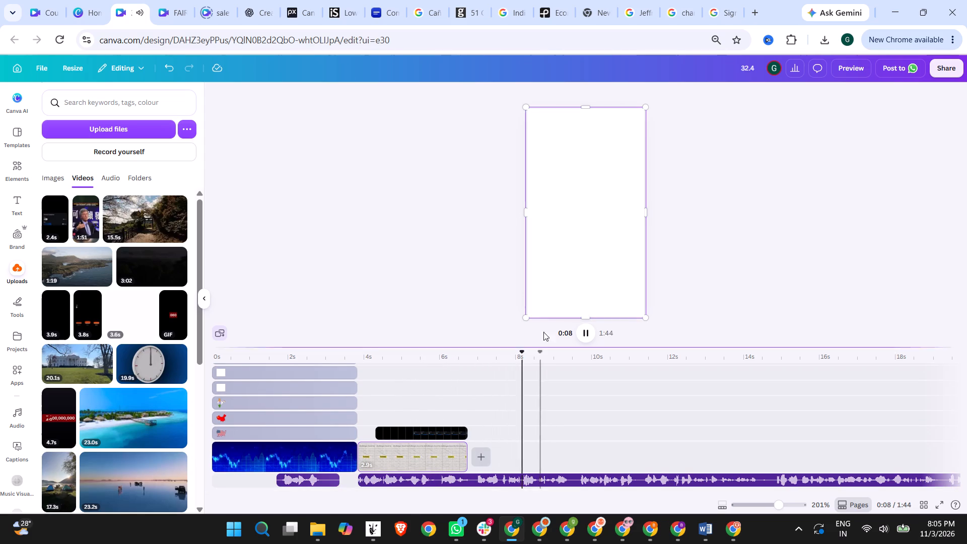
pyautogui.click(585, 335)
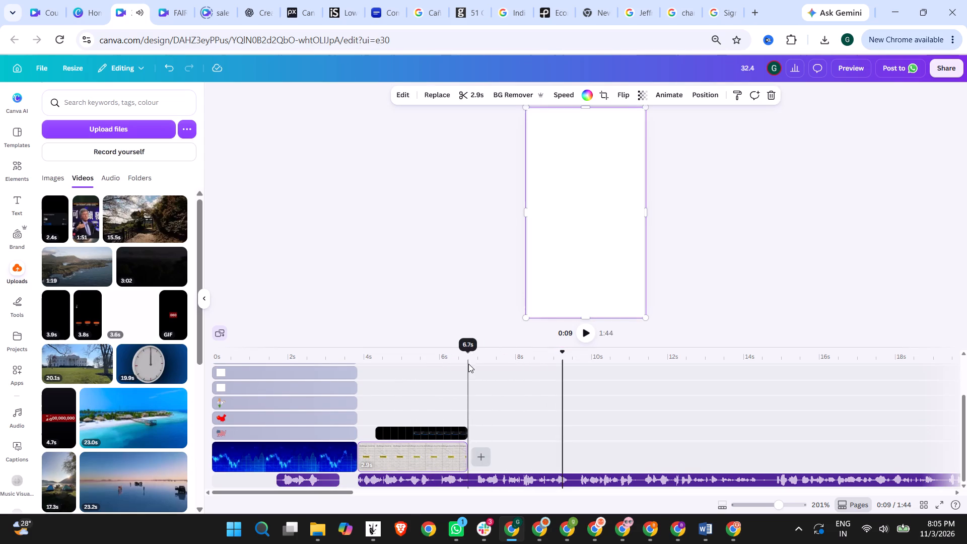
pyautogui.click(462, 358)
pyautogui.click(468, 355)
pyautogui.scroll(15, 542, 444)
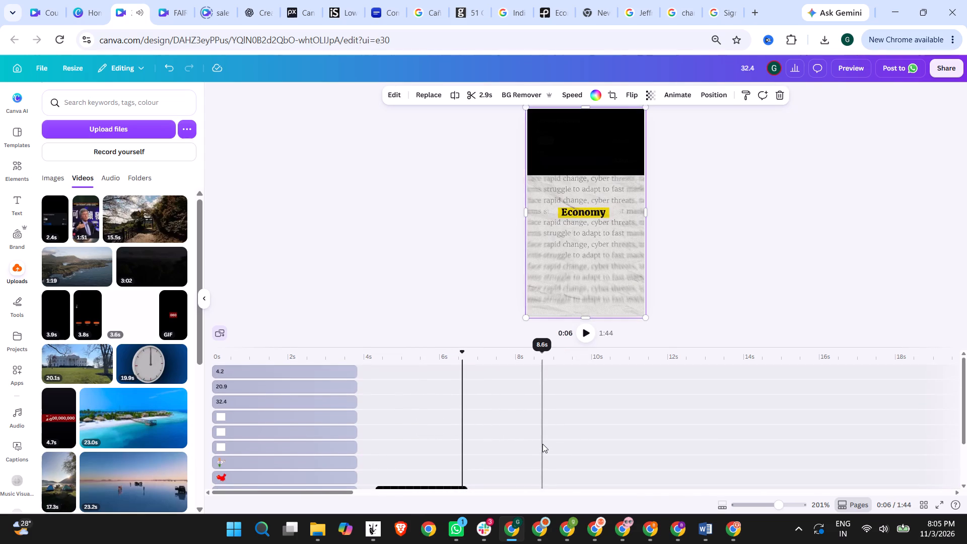
# Copy the Jeffrey Sachs portrait from the Sunway University result in the Google image search.
pyautogui.click(642, 0)
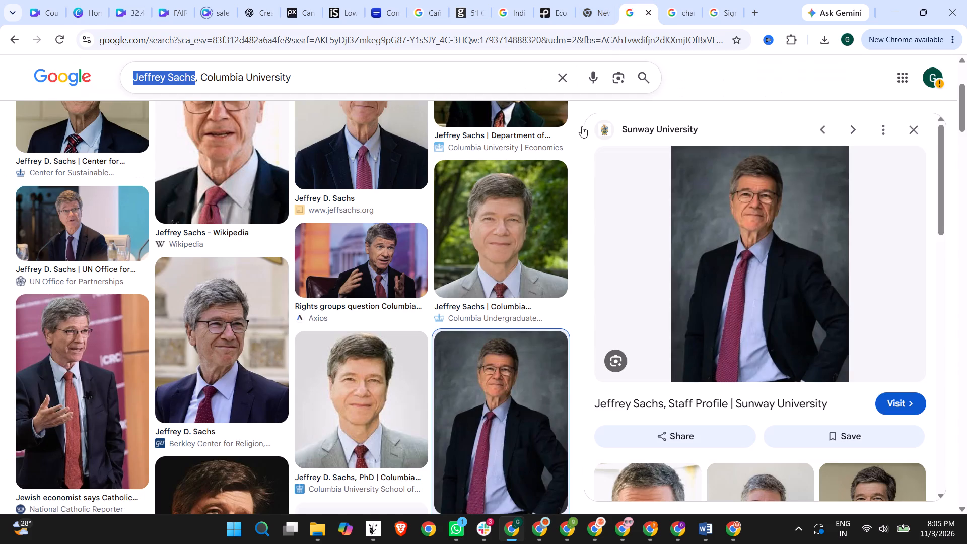
pyautogui.rightClick(682, 205)
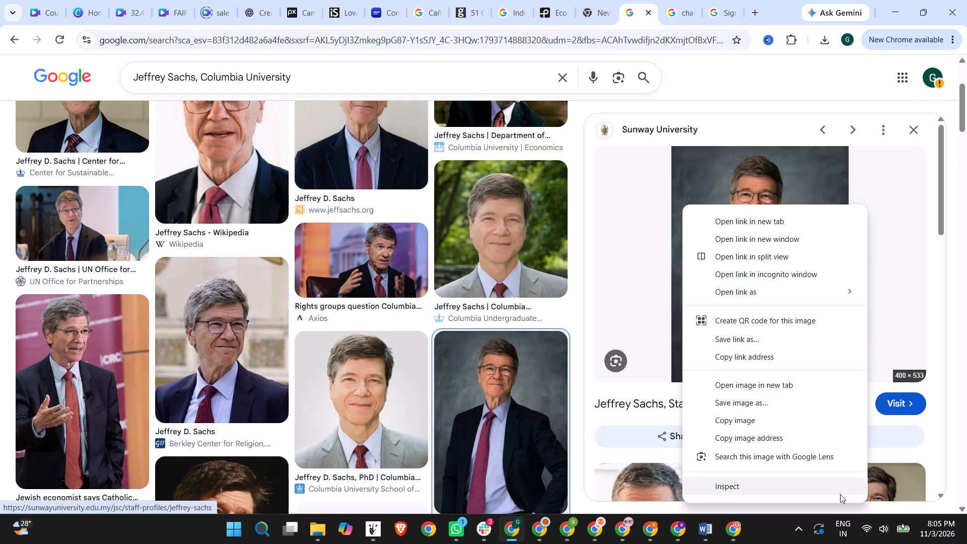
pyautogui.click(722, 425)
# Switch to the Country Facts design and dismiss its completed MP4 download notifications.
pyautogui.click(39, 1)
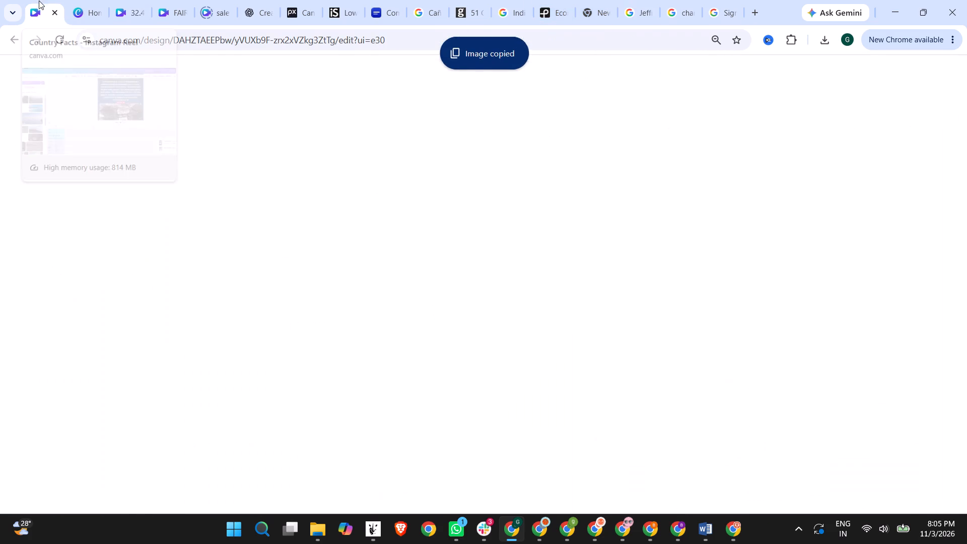
pyautogui.scroll(3, 544, 435)
pyautogui.scroll(-13, 547, 435)
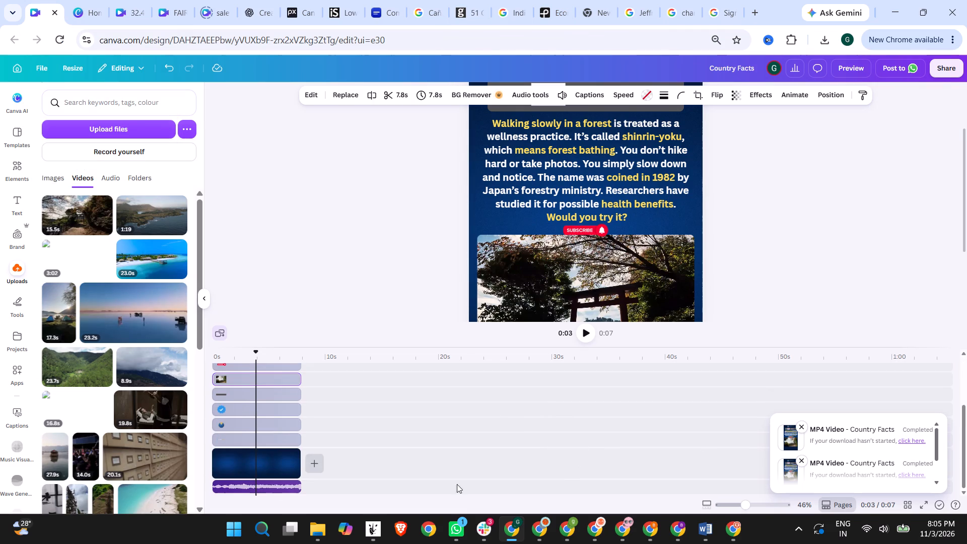
pyautogui.click(802, 426)
pyautogui.click(801, 463)
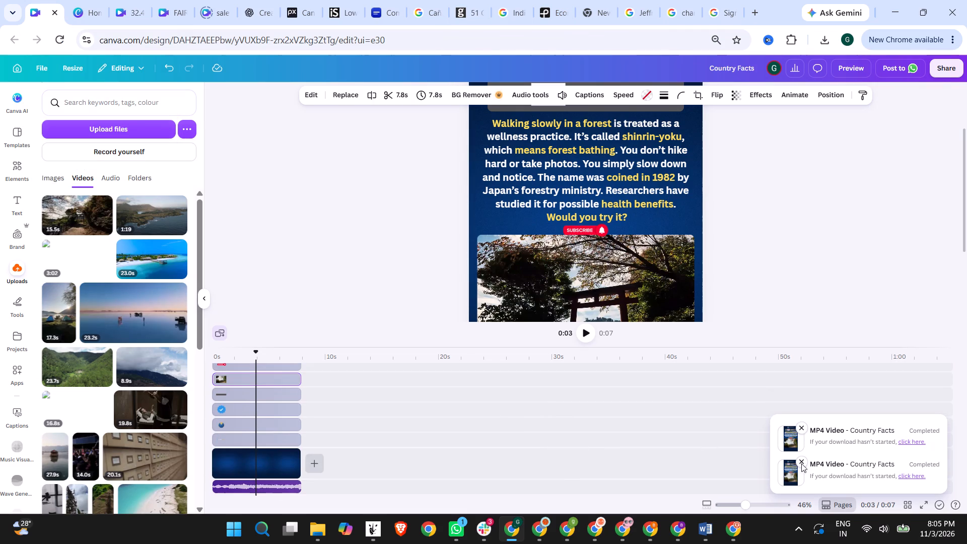
pyautogui.click(801, 462)
pyautogui.scroll(-9, 486, 447)
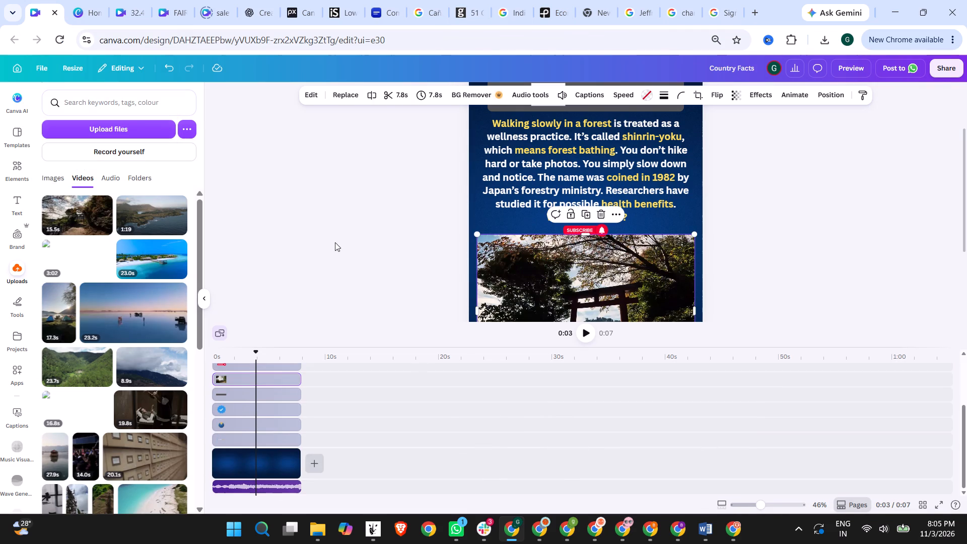
# Return to the 32.4 reel design and look along its timeline around and beyond the end of the Economy clip.
pyautogui.click(116, 0)
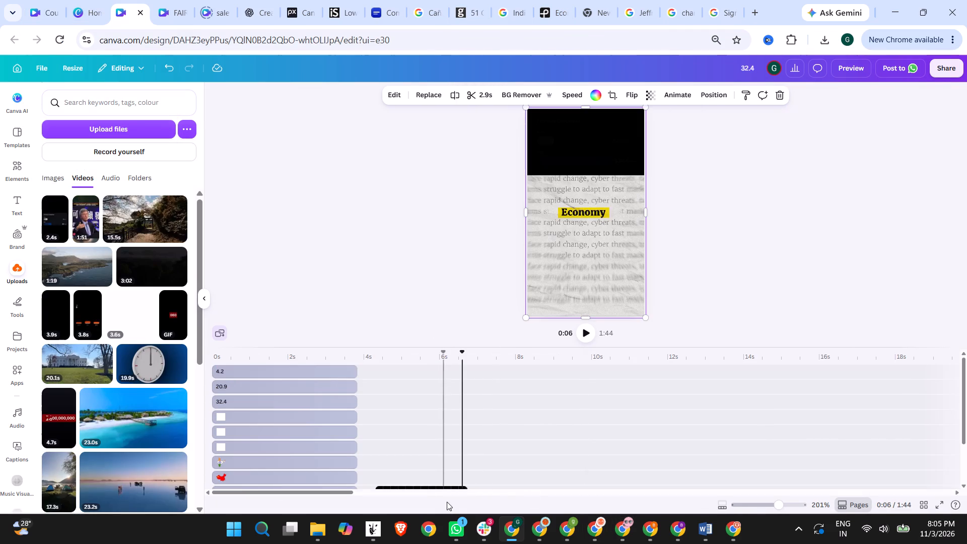
pyautogui.moveTo(445, 492); pyautogui.dragTo(835, 499)
pyautogui.moveTo(446, 493); pyautogui.dragTo(506, 495)
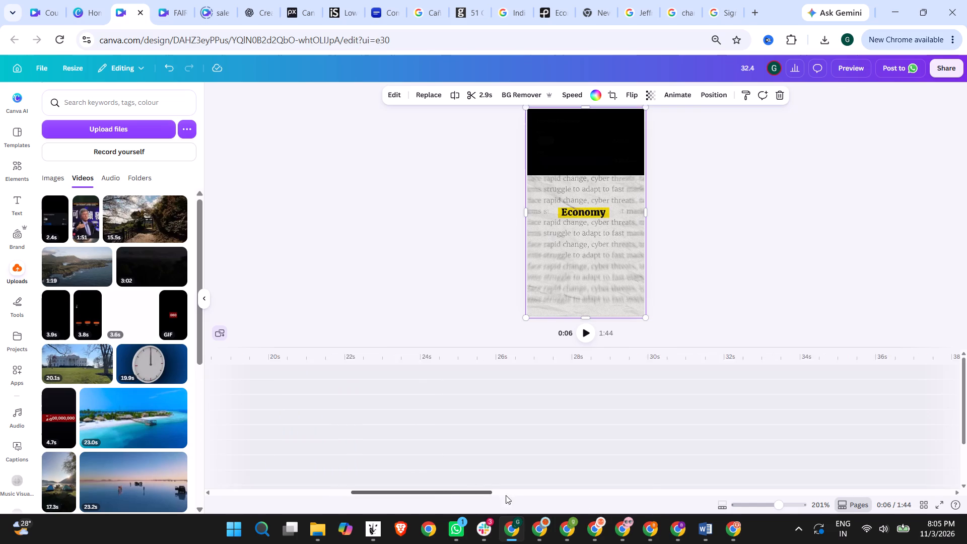
pyautogui.moveTo(506, 495); pyautogui.dragTo(394, 520)
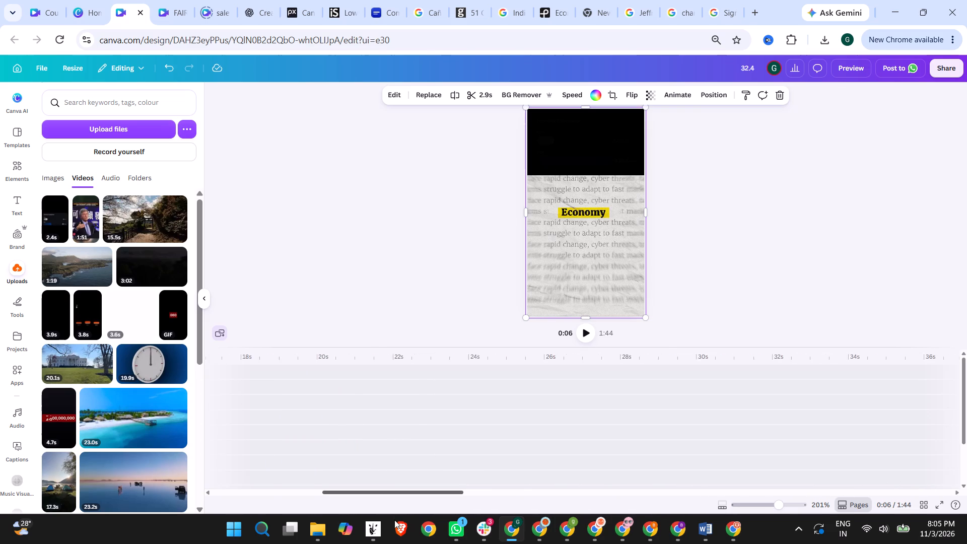
pyautogui.moveTo(394, 520); pyautogui.dragTo(234, 522)
pyautogui.scroll(7, 557, 409)
pyautogui.scroll(-7, 557, 409)
pyautogui.scroll(2, 557, 409)
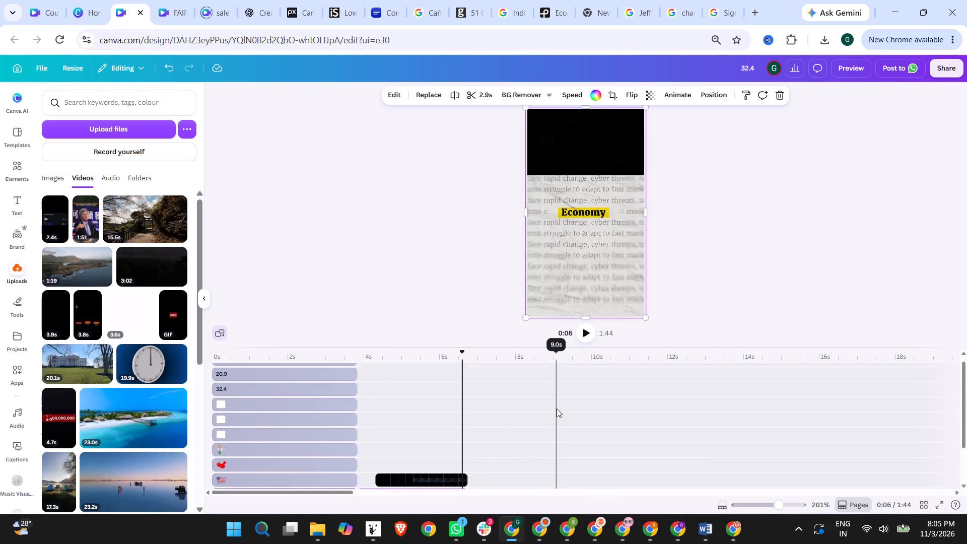
# Paste the copied portrait photo of the man in a suit and set its timeline start to about 6.9 s.
pyautogui.scroll(2, 517, 409)
pyautogui.click(483, 377)
pyautogui.hotkey('ctrl', 'v')
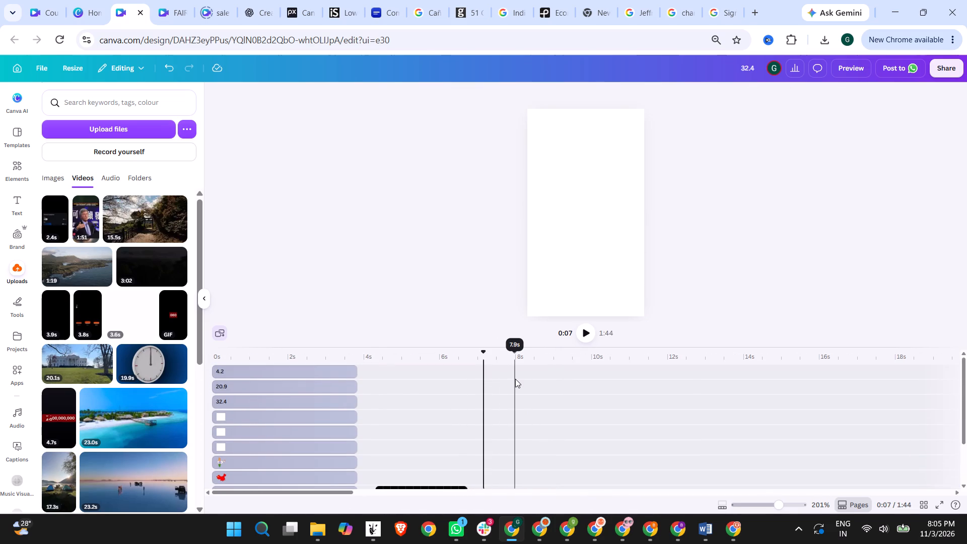
pyautogui.moveTo(526, 414); pyautogui.dragTo(515, 411)
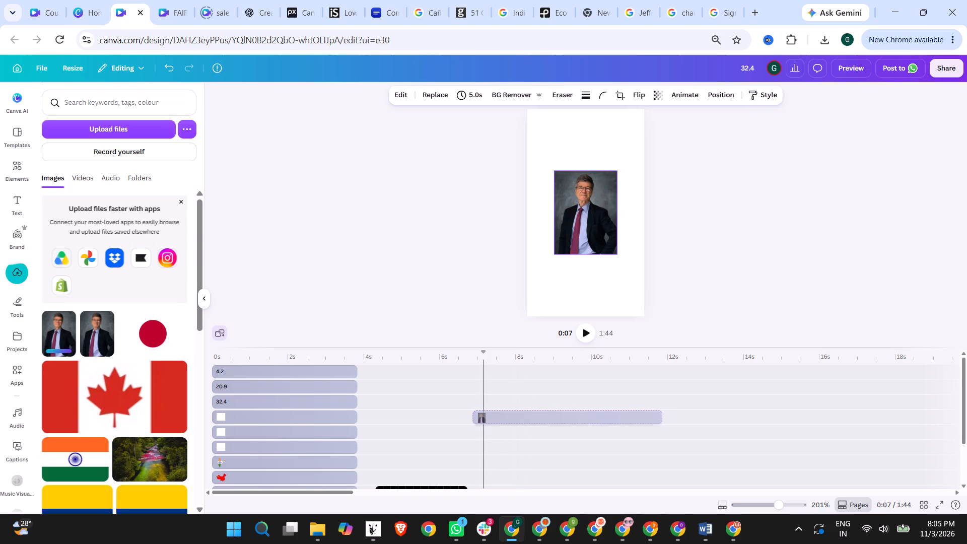
pyautogui.moveTo(515, 411); pyautogui.dragTo(516, 410)
pyautogui.scroll(-2, 522, 436)
pyautogui.scroll(1, 527, 438)
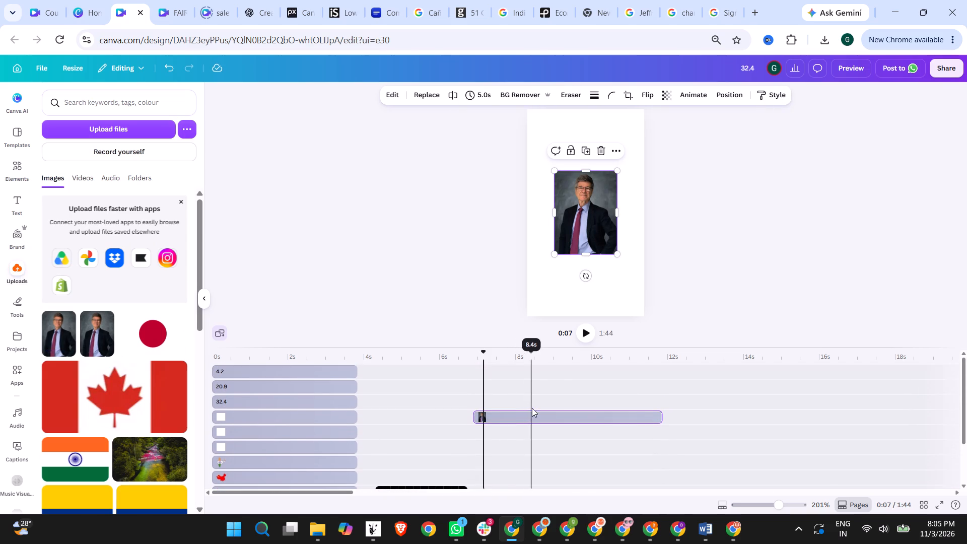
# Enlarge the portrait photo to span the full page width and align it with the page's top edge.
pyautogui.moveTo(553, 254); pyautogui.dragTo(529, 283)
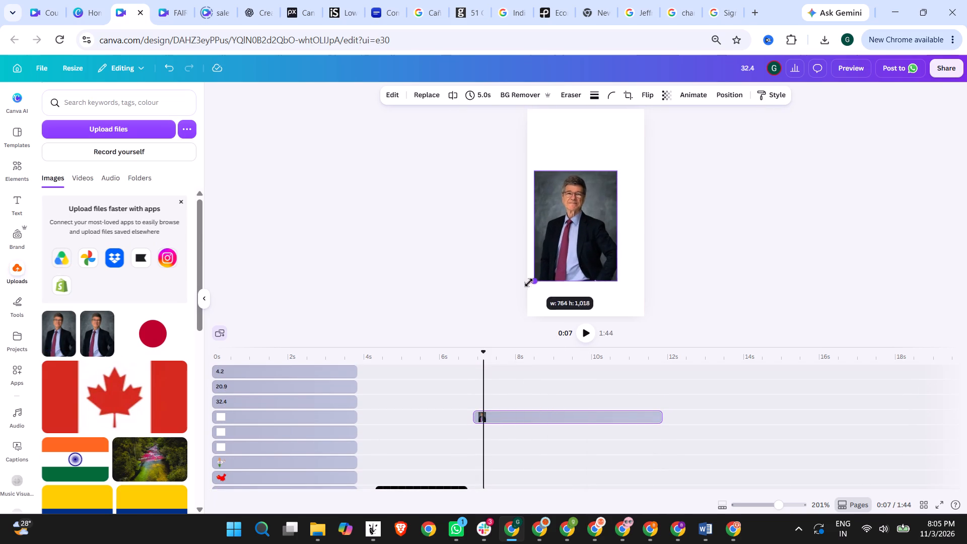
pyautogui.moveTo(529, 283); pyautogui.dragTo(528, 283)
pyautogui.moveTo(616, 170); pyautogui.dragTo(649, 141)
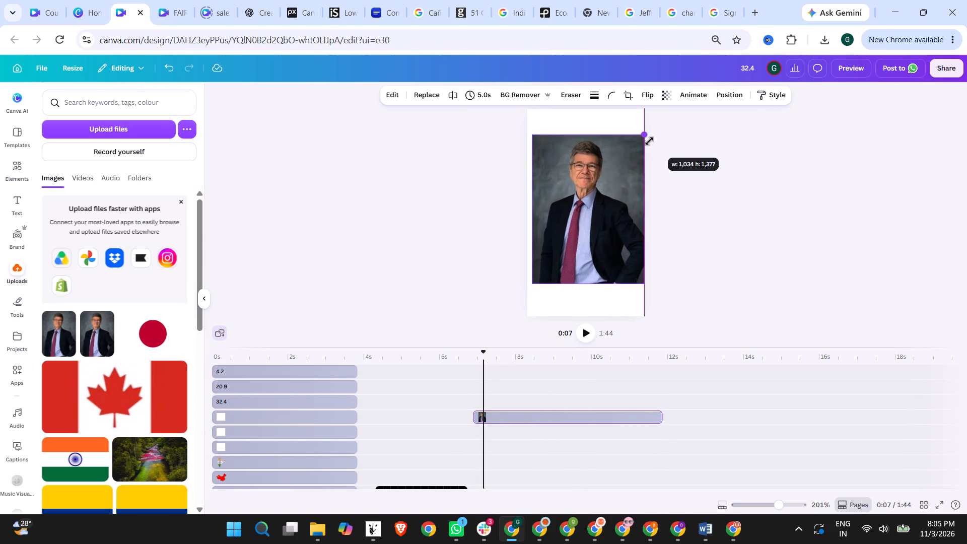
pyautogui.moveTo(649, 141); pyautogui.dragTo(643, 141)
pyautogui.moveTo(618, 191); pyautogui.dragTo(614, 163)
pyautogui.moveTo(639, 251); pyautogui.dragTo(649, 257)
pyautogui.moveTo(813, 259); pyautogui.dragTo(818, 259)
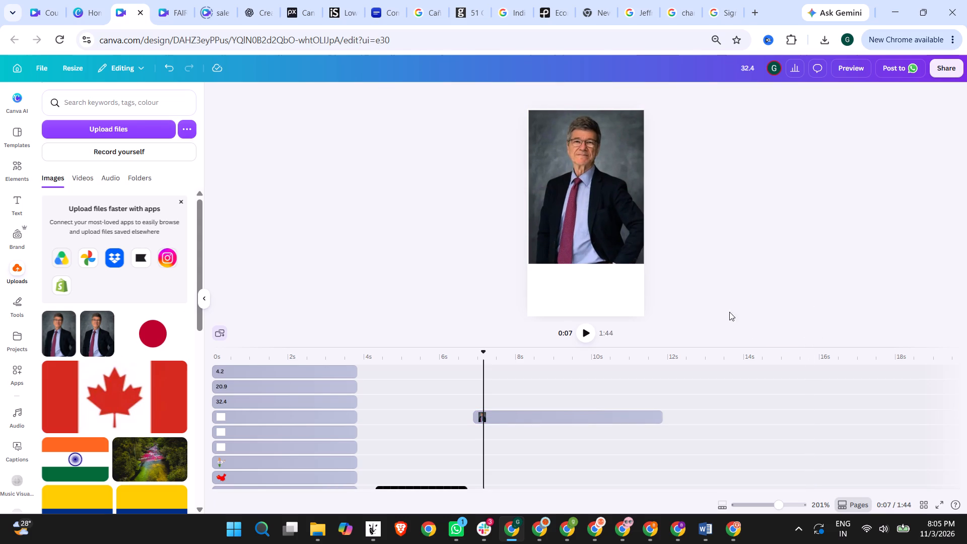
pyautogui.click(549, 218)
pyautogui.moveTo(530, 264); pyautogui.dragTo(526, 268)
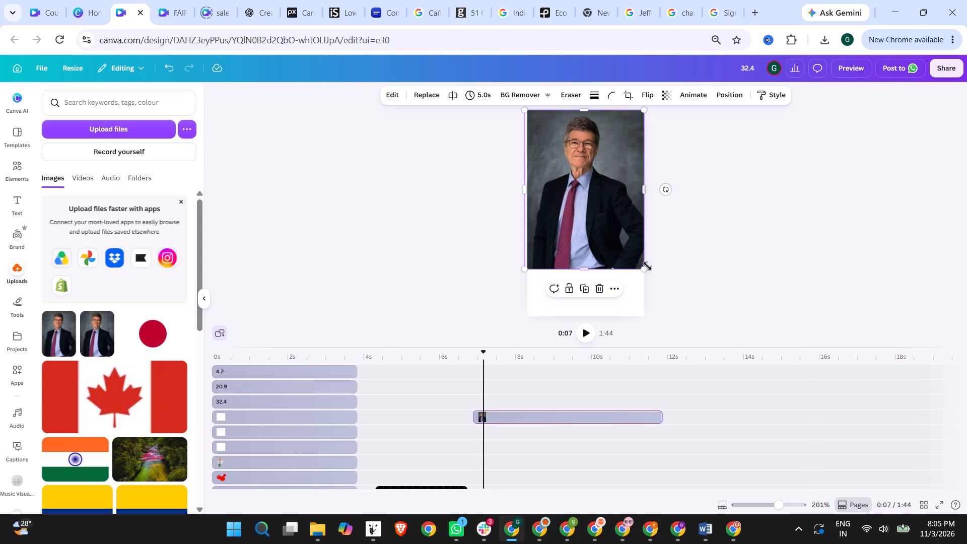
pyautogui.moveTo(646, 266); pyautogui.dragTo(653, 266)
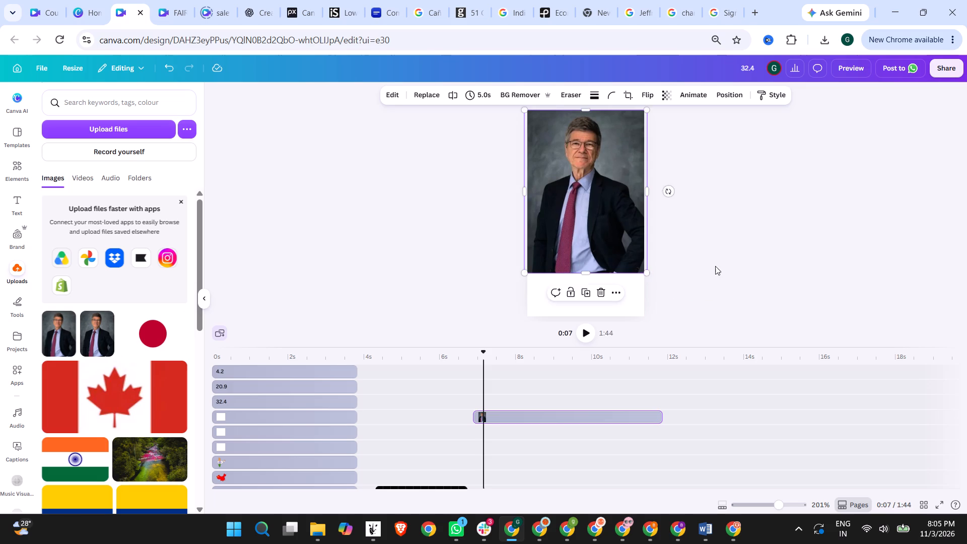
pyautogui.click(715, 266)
# Search the uploaded images for "economy".
pyautogui.click(99, 113)
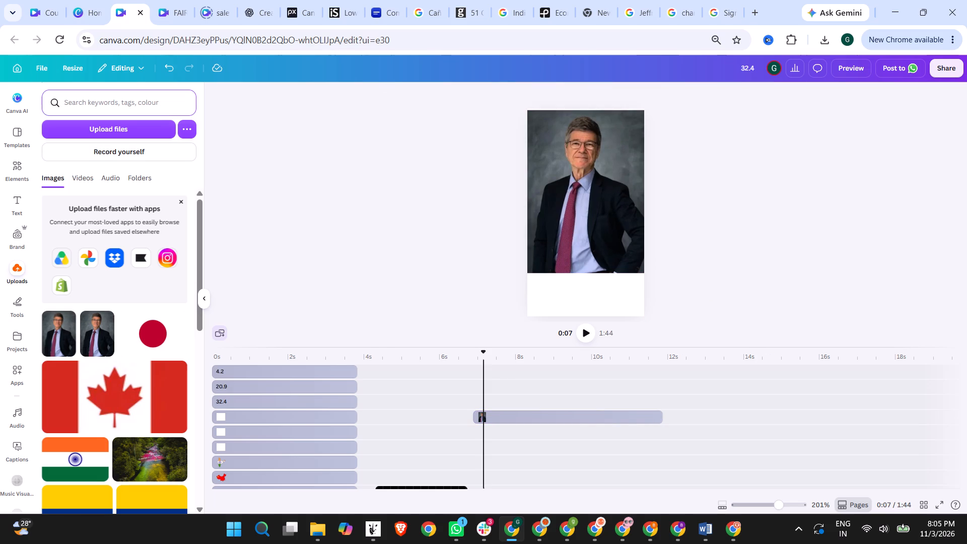
pyautogui.click(96, 109)
pyautogui.write('economy')
pyautogui.press('Return')
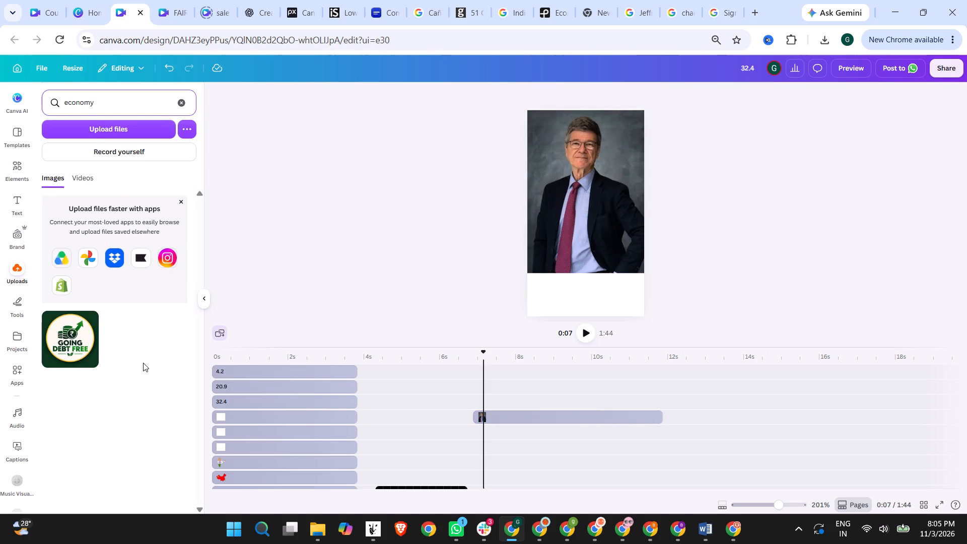
# Search the stock videos for "economy" and place the white 26.0s financial-charts clip at the bottom of the page.
pyautogui.click(17, 174)
pyautogui.click(109, 100)
pyautogui.moveTo(123, 100); pyautogui.dragTo(0, 100)
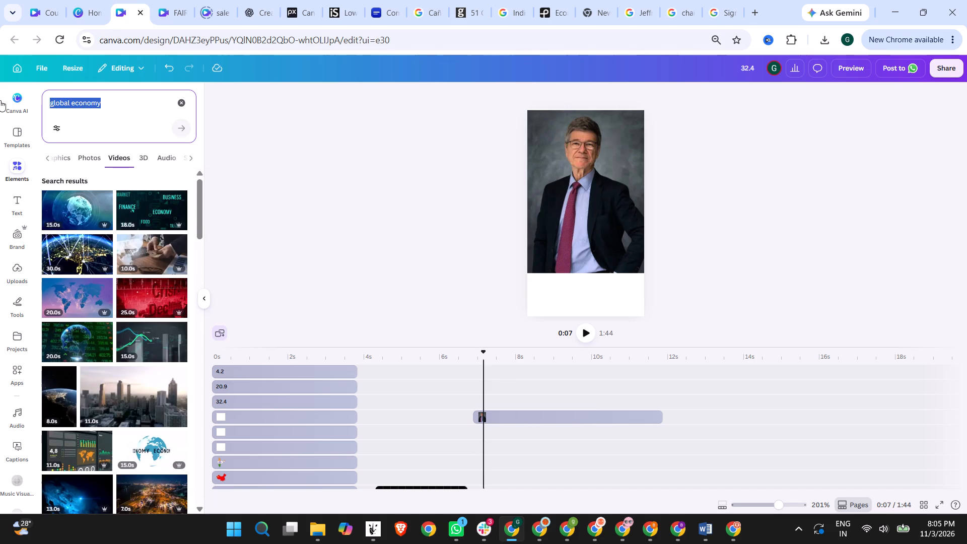
pyautogui.write('economy')
pyautogui.press('Return')
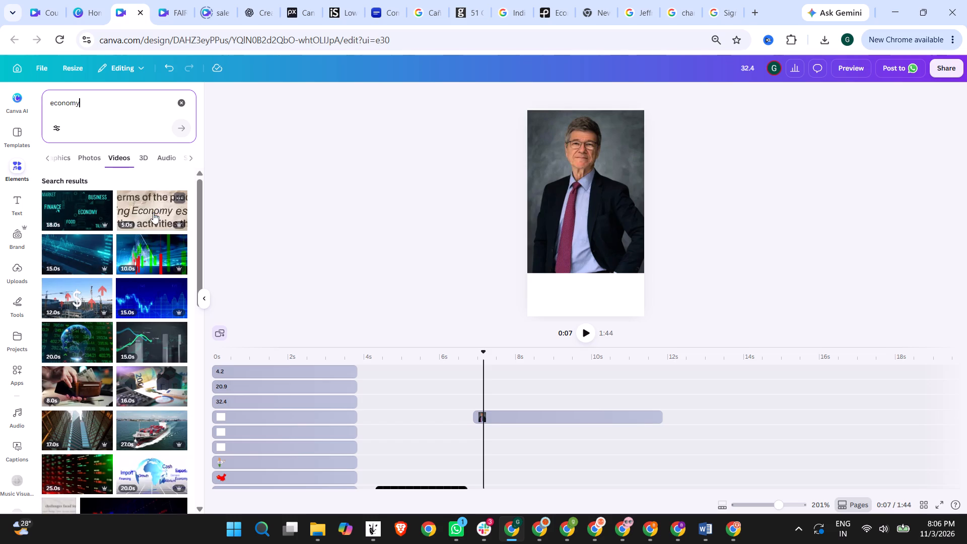
pyautogui.scroll(-3, 153, 213)
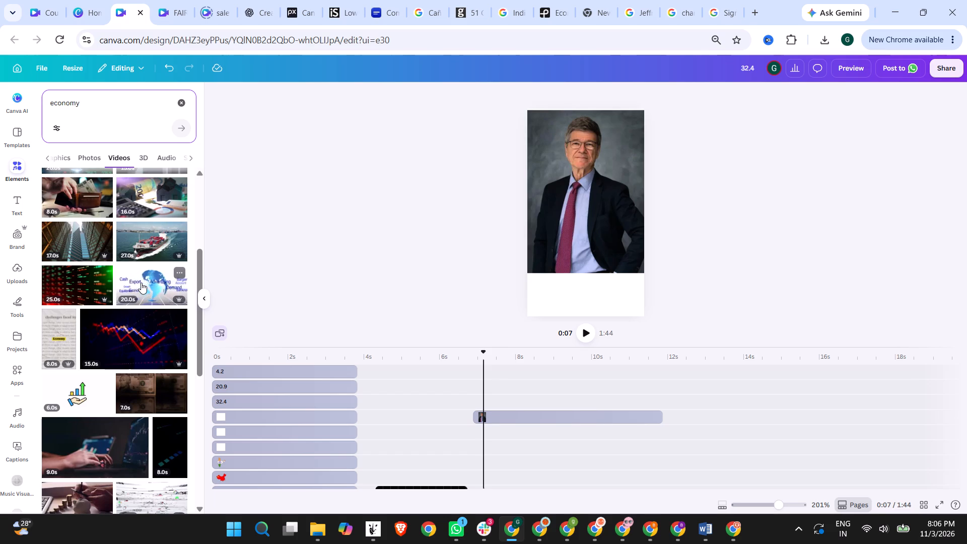
pyautogui.scroll(-4, 141, 283)
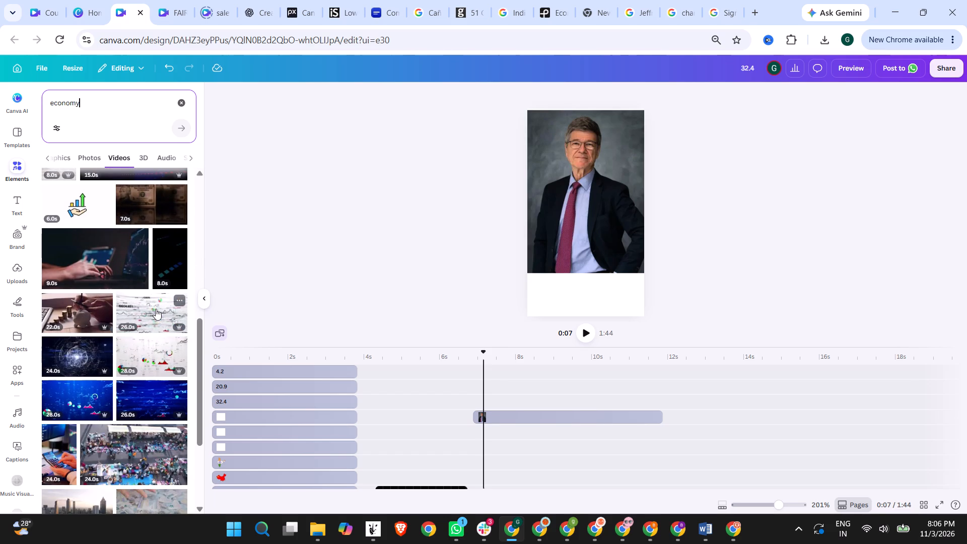
pyautogui.moveTo(156, 309); pyautogui.dragTo(626, 222)
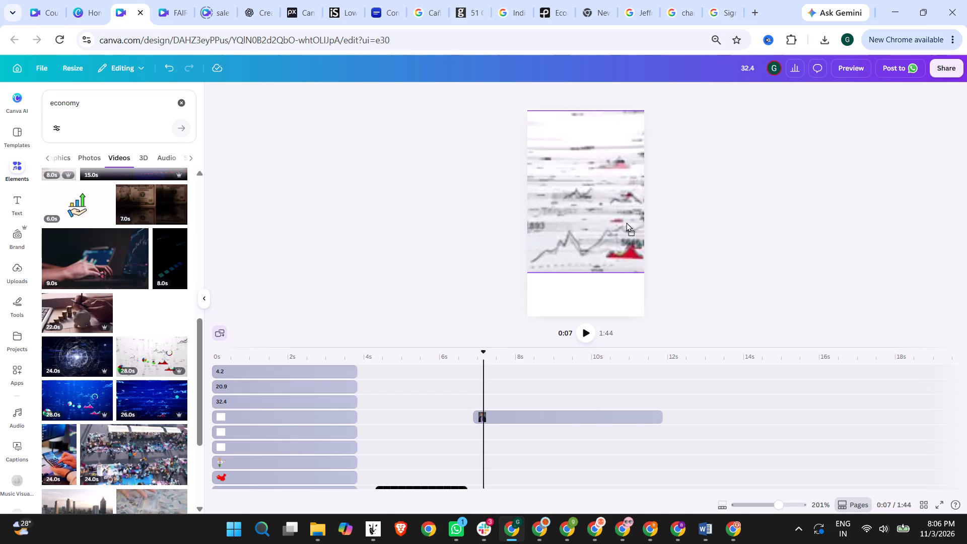
pyautogui.moveTo(626, 222); pyautogui.dragTo(595, 294)
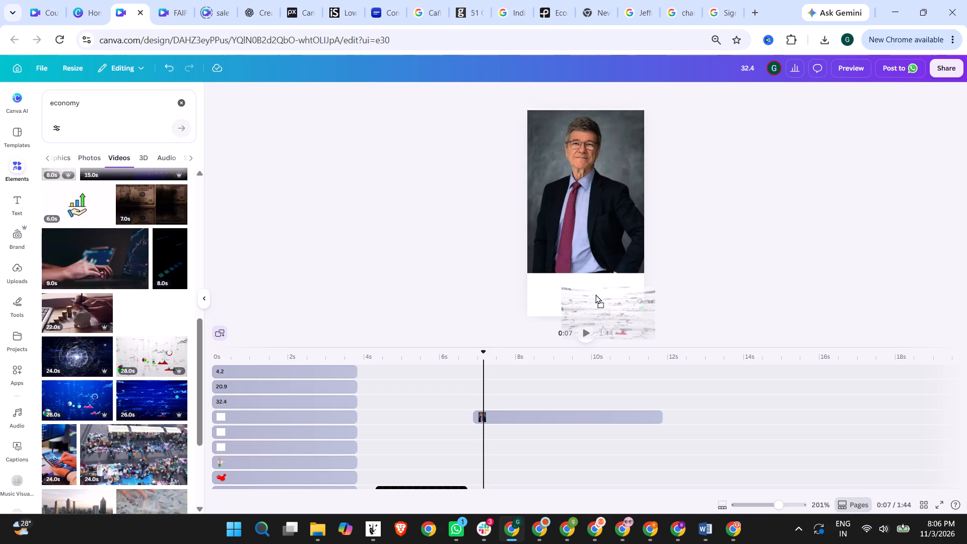
pyautogui.moveTo(595, 294); pyautogui.dragTo(581, 280)
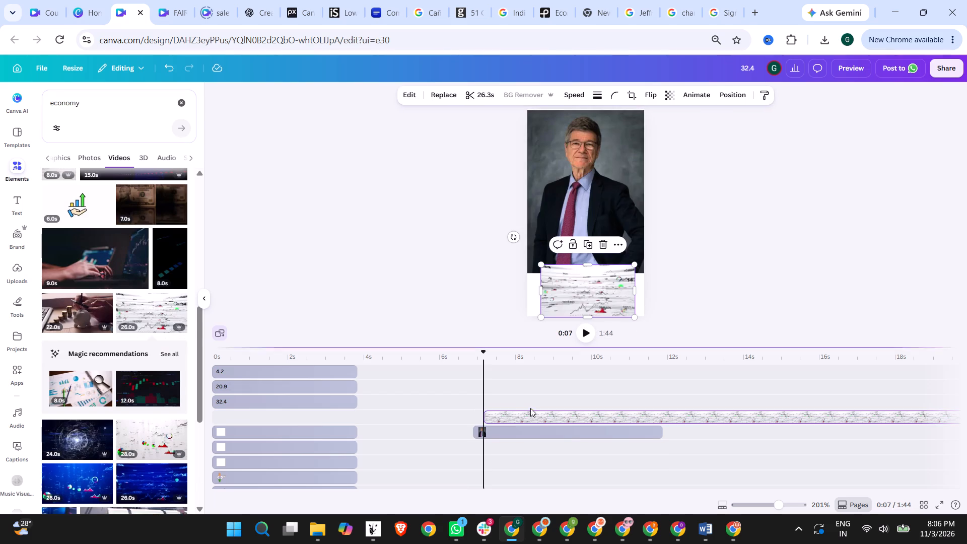
# Move the financial-charts clip to the track beneath the portrait, starting together with it at about 6.9 s.
pyautogui.moveTo(506, 414); pyautogui.dragTo(493, 436)
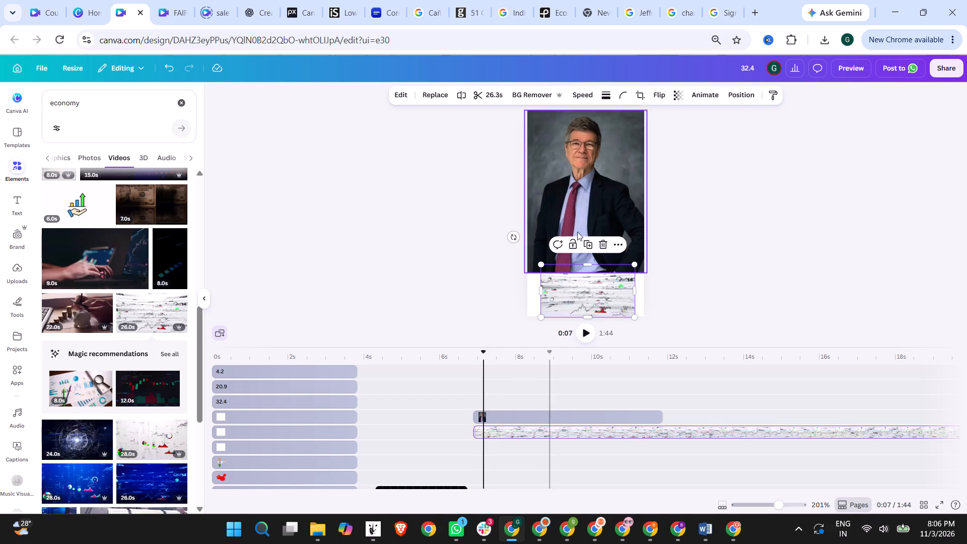
# Resize the portrait to roughly the full page width and set it against the page's bottom edge, over the charts clip.
pyautogui.moveTo(571, 185); pyautogui.dragTo(573, 203)
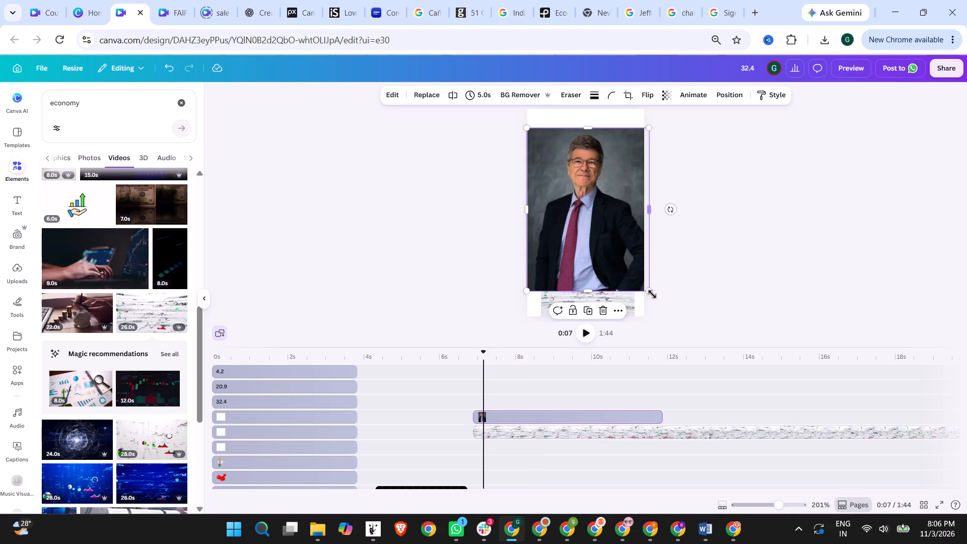
pyautogui.moveTo(649, 294); pyautogui.dragTo(589, 223)
pyautogui.moveTo(558, 175); pyautogui.dragTo(593, 208)
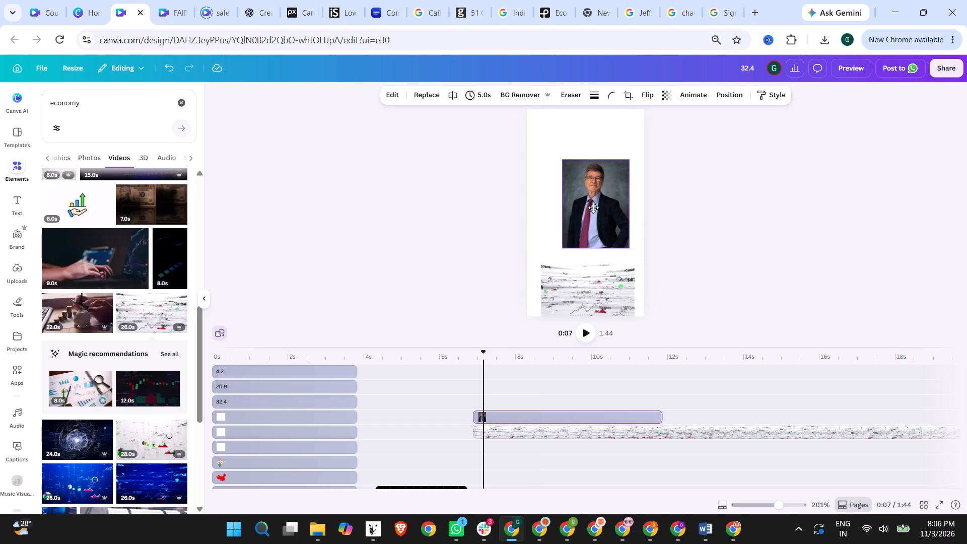
pyautogui.moveTo(593, 208); pyautogui.dragTo(573, 198)
pyautogui.moveTo(607, 149); pyautogui.dragTo(627, 137)
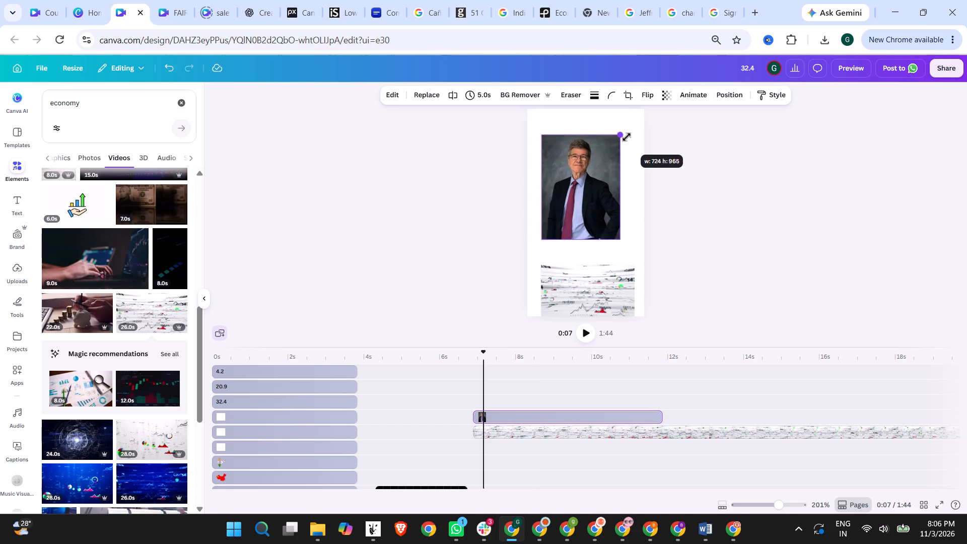
pyautogui.moveTo(581, 202); pyautogui.dragTo(591, 278)
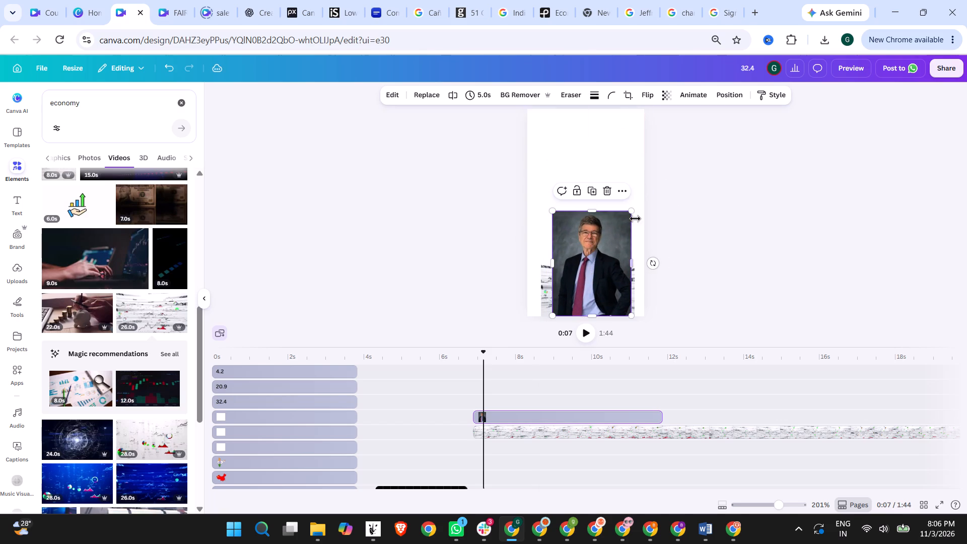
pyautogui.moveTo(631, 209); pyautogui.dragTo(656, 178)
pyautogui.moveTo(554, 179); pyautogui.dragTo(522, 169)
pyautogui.moveTo(581, 200); pyautogui.dragTo(574, 200)
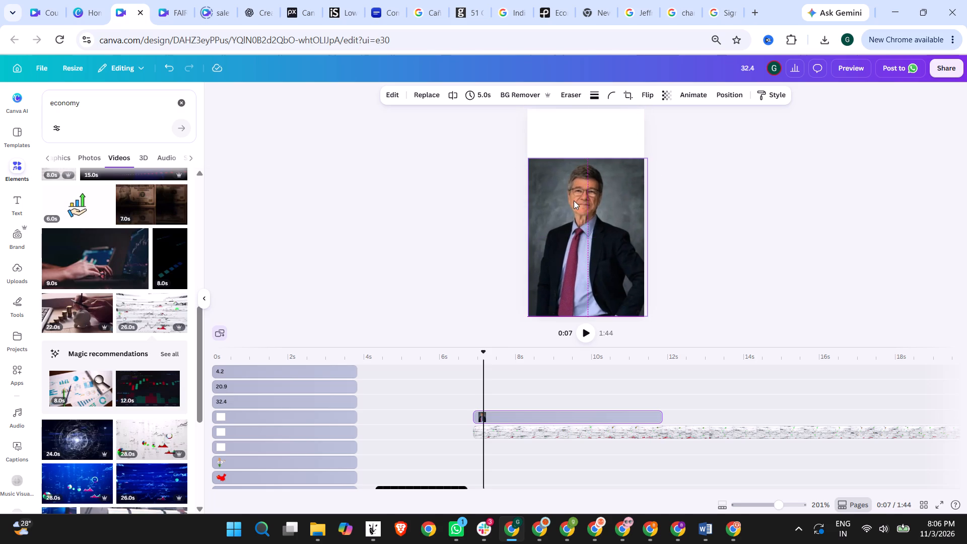
pyautogui.click(662, 200)
# Remove the background from the portrait of the man in a suit.
pyautogui.click(569, 431)
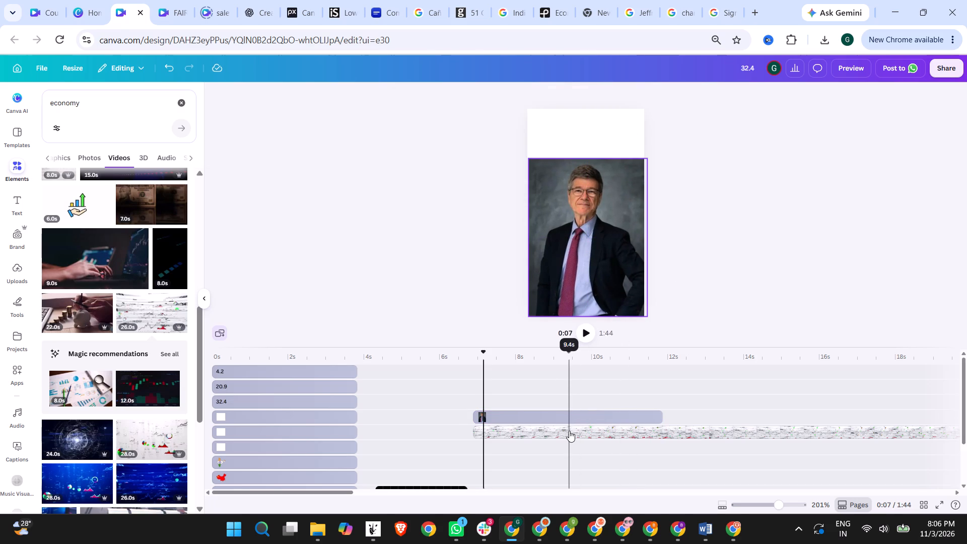
pyautogui.click(548, 181)
pyautogui.click(513, 97)
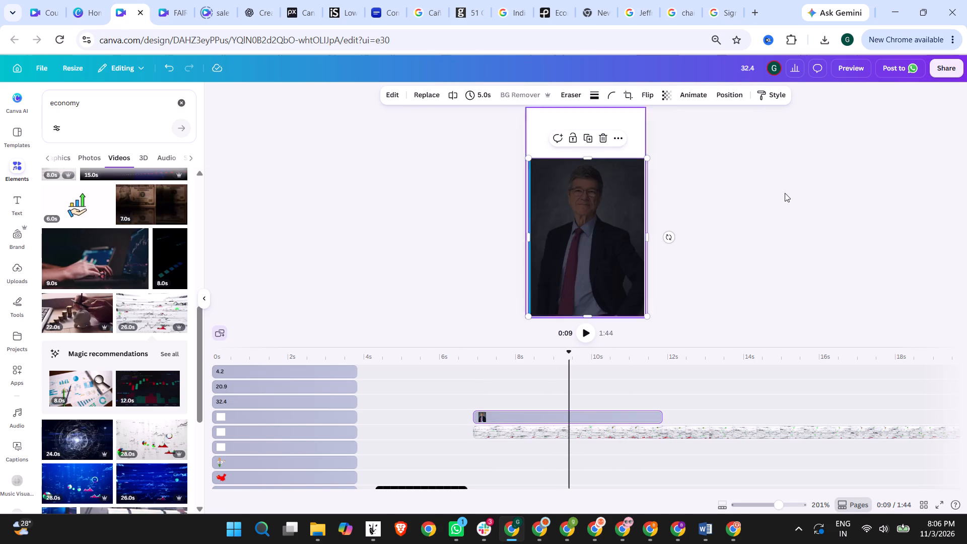
pyautogui.click(787, 193)
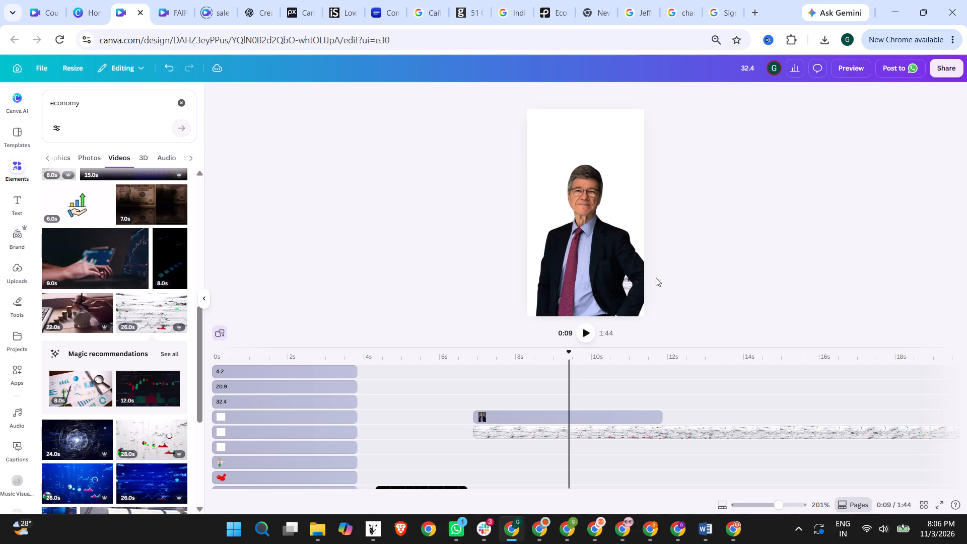
# Shift the cut-out portrait toward the right side of the page and slightly lower.
pyautogui.moveTo(597, 272); pyautogui.dragTo(614, 277)
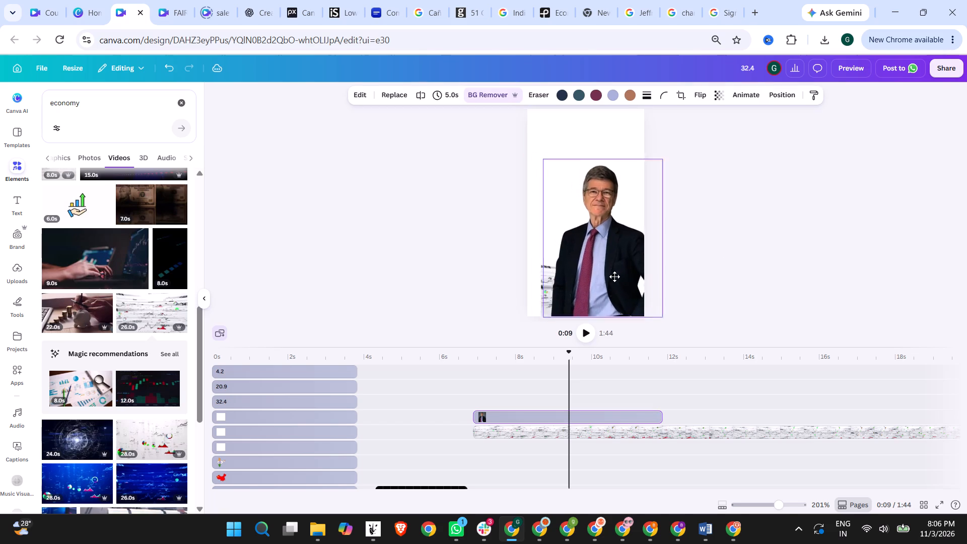
pyautogui.moveTo(614, 277); pyautogui.dragTo(620, 278)
pyautogui.click(796, 260)
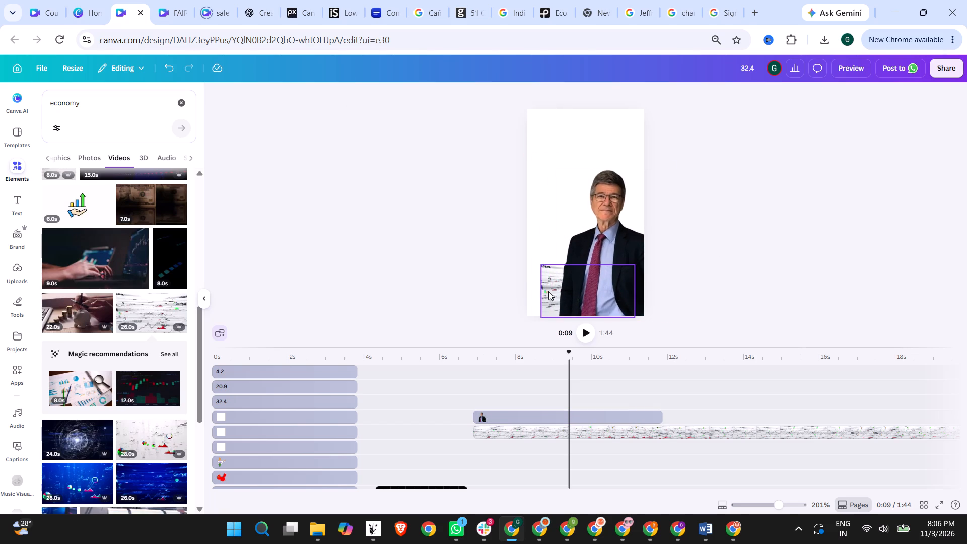
# Enlarge and reposition the financial-charts clip so it covers the whole page behind the man.
pyautogui.click(543, 287)
pyautogui.moveTo(634, 261); pyautogui.dragTo(747, 123)
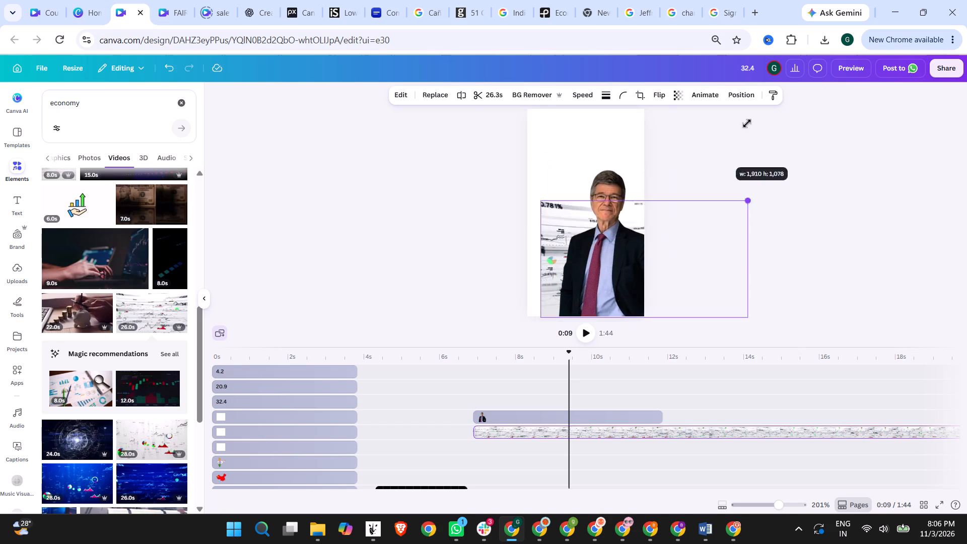
pyautogui.moveTo(747, 123); pyautogui.dragTo(790, 85)
pyautogui.moveTo(645, 186); pyautogui.dragTo(563, 114)
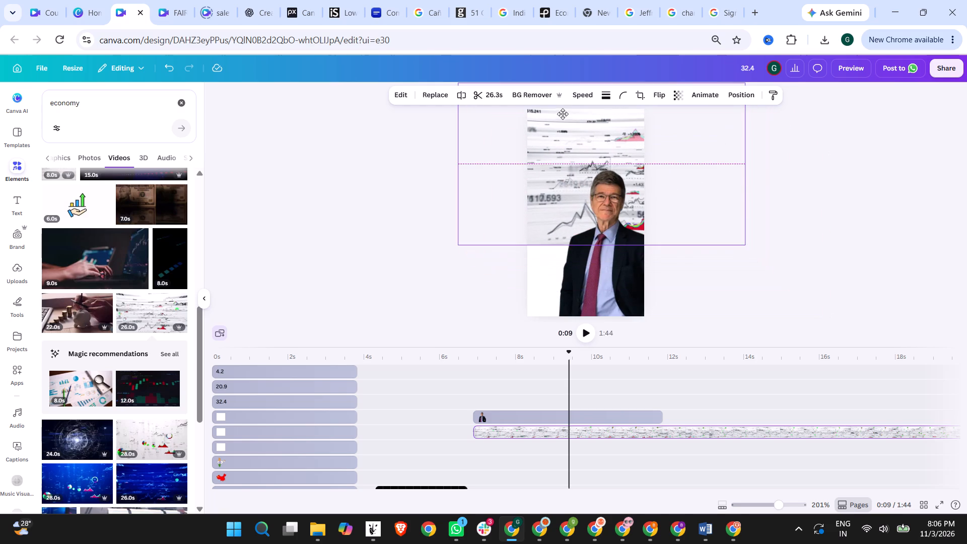
pyautogui.moveTo(563, 114); pyautogui.dragTo(567, 125)
pyautogui.moveTo(460, 255); pyautogui.dragTo(364, 373)
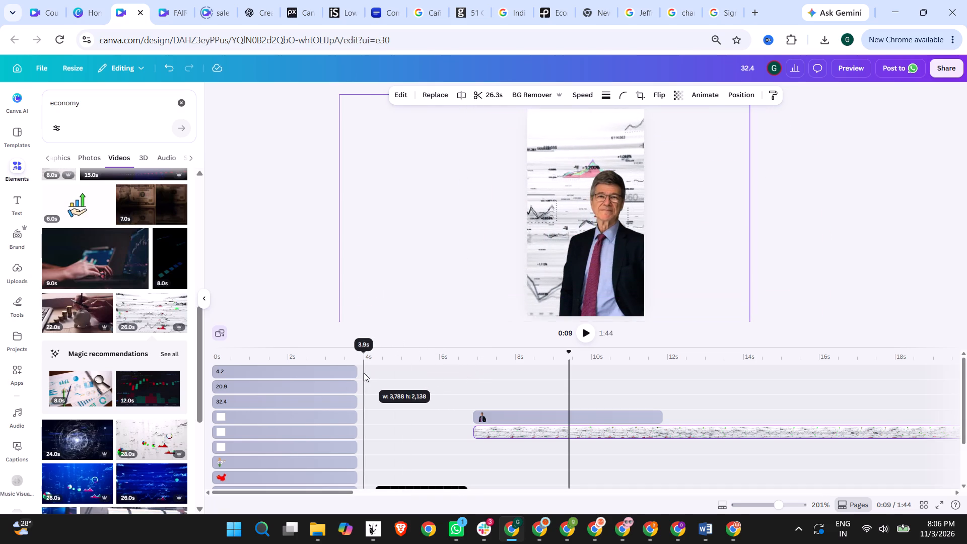
pyautogui.moveTo(364, 373); pyautogui.dragTo(340, 380)
pyautogui.click(332, 252)
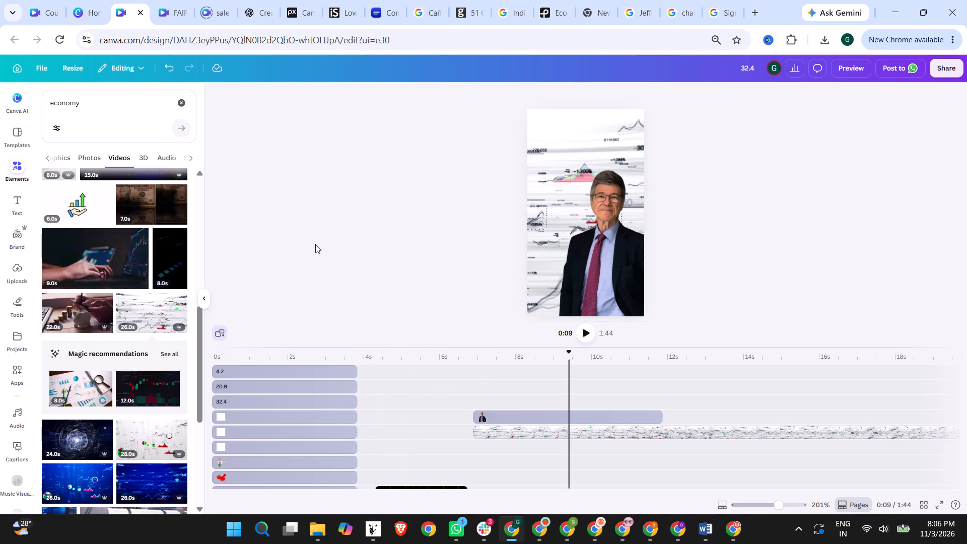
# Play back the portrait and charts scene from about 9.4 s to check its timing against the voice-over.
pyautogui.click(581, 323)
pyautogui.click(584, 331)
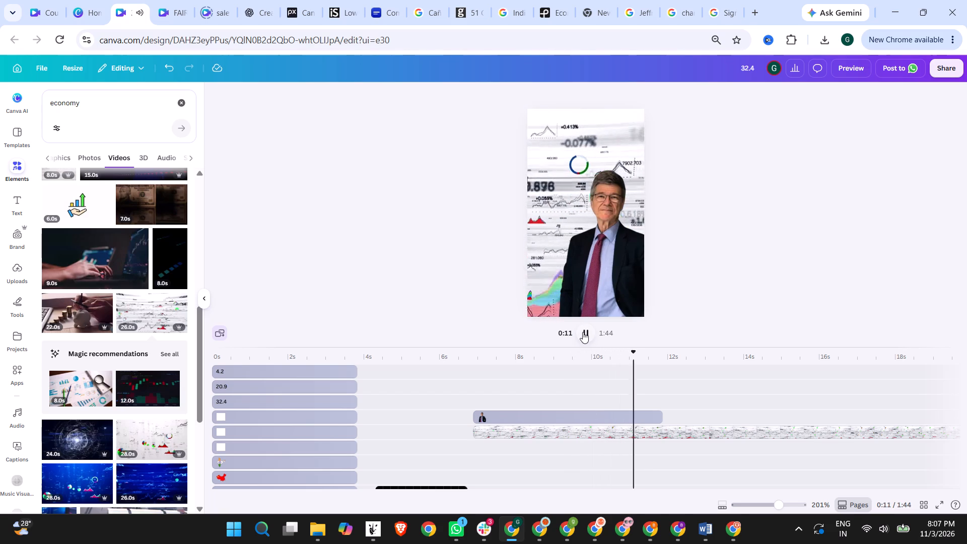
pyautogui.click(584, 330)
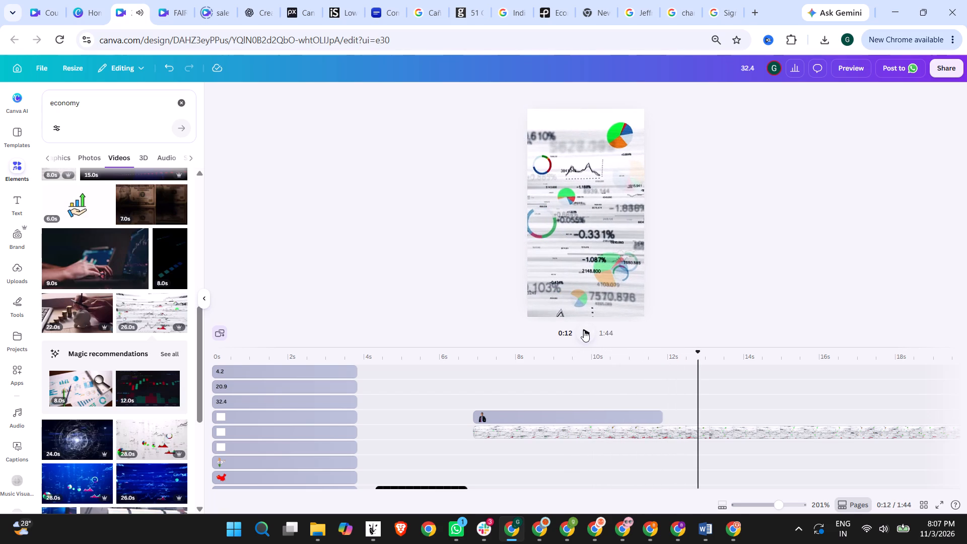
pyautogui.click(584, 330)
pyautogui.click(584, 330)
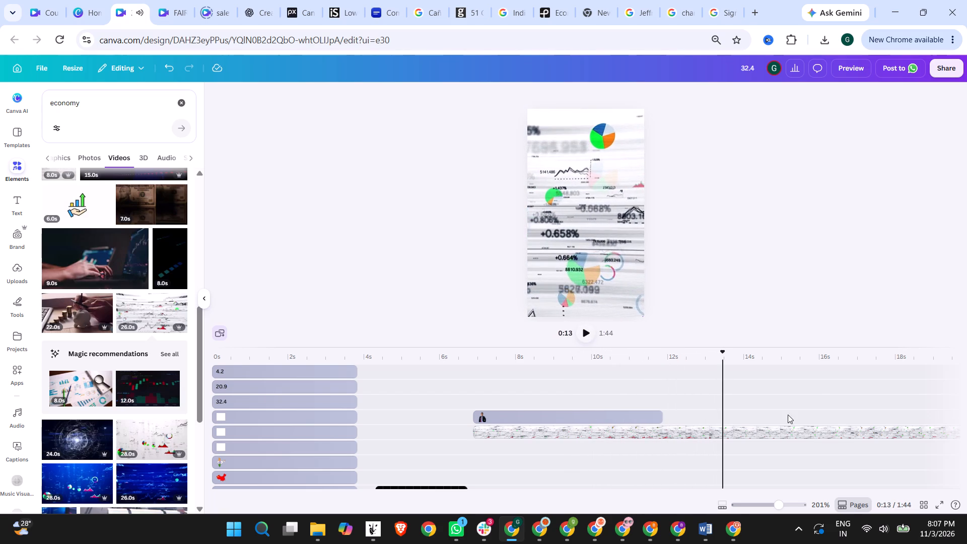
# Speed up the financial-charts clip to above 1.5x so that it lasts 15.0 s.
pyautogui.click(749, 439)
pyautogui.click(592, 92)
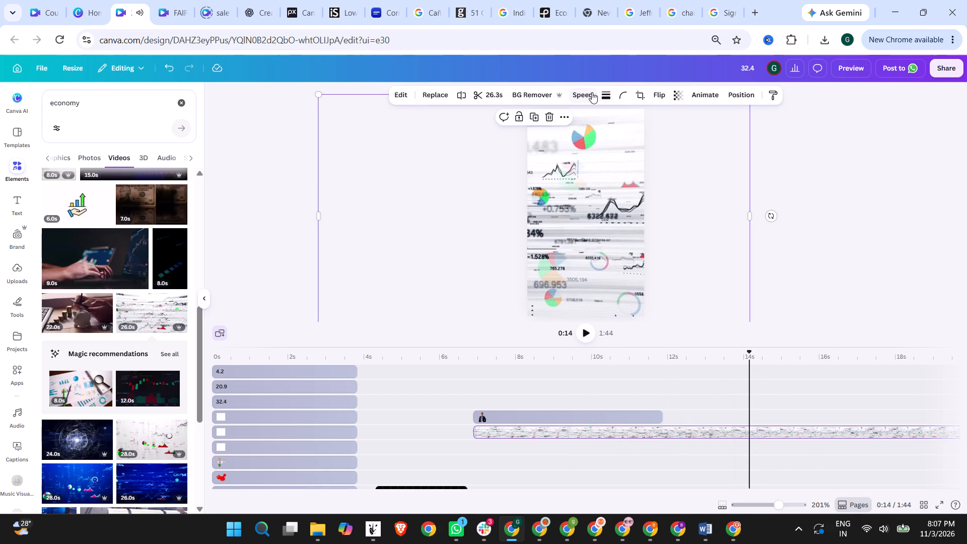
pyautogui.moveTo(565, 137); pyautogui.dragTo(590, 135)
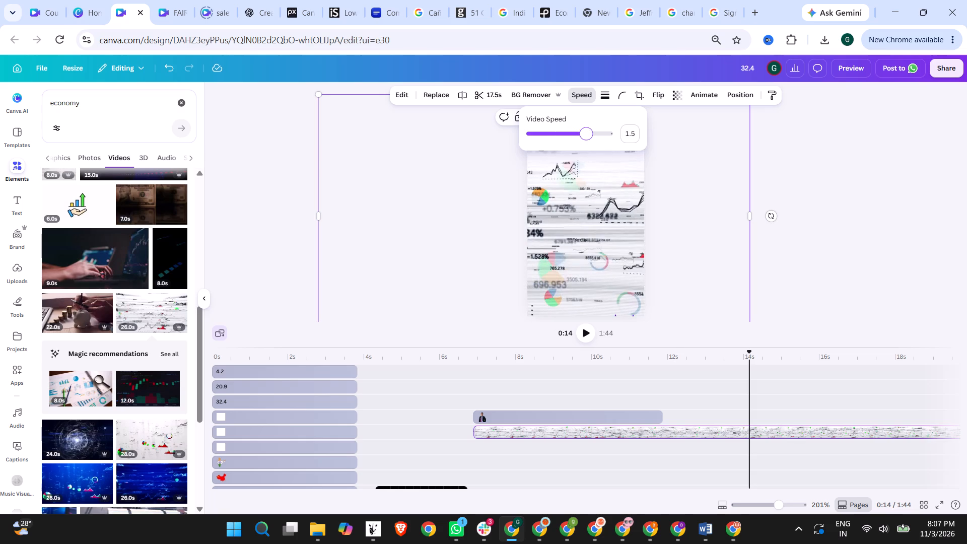
pyautogui.moveTo(590, 135); pyautogui.dragTo(600, 135)
pyautogui.click(744, 165)
# Trim the end of the financial-charts clip to 5.0 s so it finishes together with the man's portrait.
pyautogui.click(858, 430)
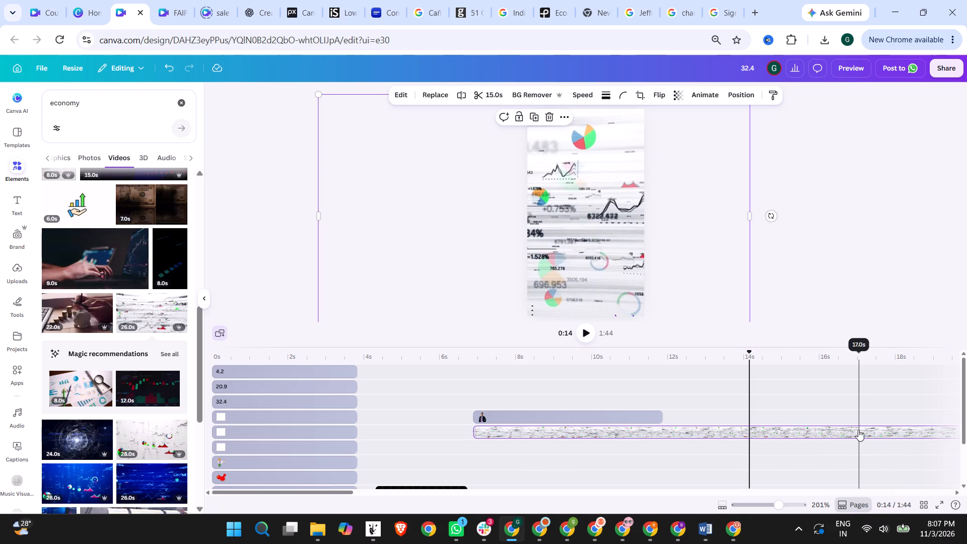
pyautogui.scroll(-3, 780, 430)
pyautogui.scroll(2, 805, 436)
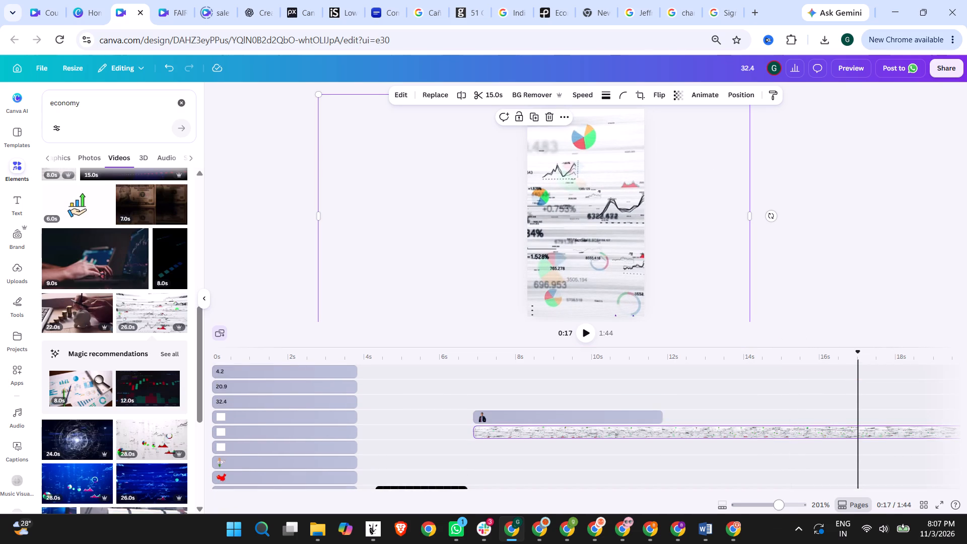
pyautogui.moveTo(779, 507); pyautogui.dragTo(763, 509)
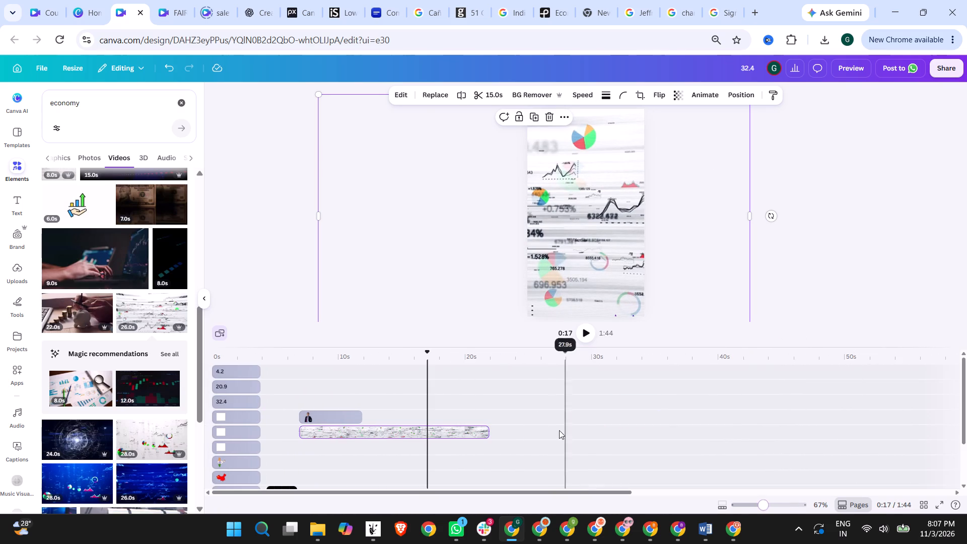
pyautogui.moveTo(488, 429); pyautogui.dragTo(363, 429)
# Play back the portrait and charts scene from about 7 s to past its end to check it against the voice-over.
pyautogui.moveTo(766, 505); pyautogui.dragTo(775, 505)
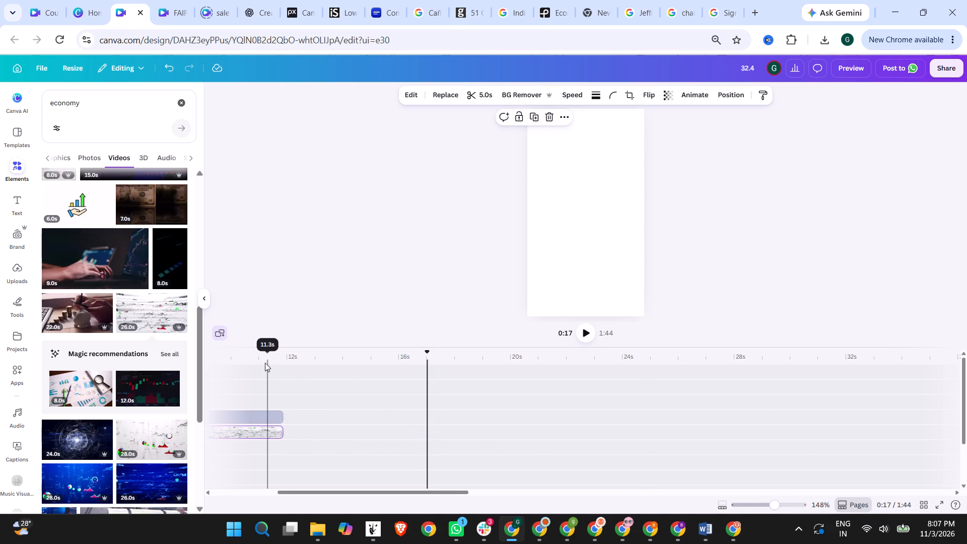
pyautogui.click(257, 357)
pyautogui.moveTo(452, 490); pyautogui.dragTo(341, 490)
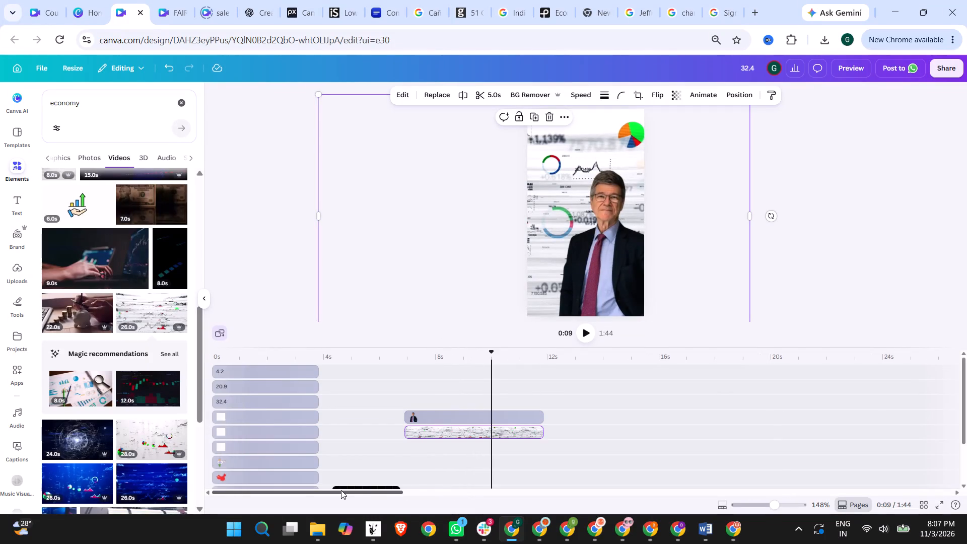
pyautogui.moveTo(341, 490); pyautogui.dragTo(340, 490)
pyautogui.click(411, 358)
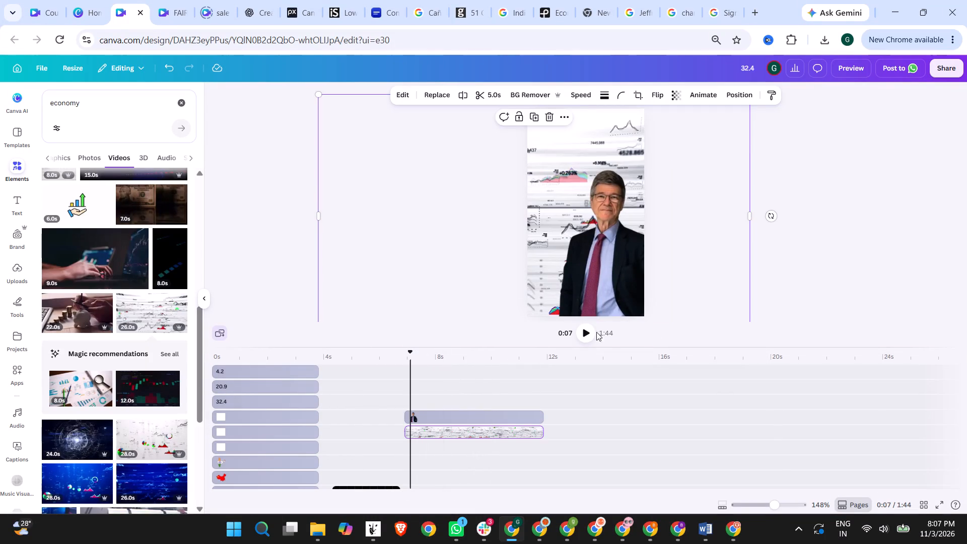
pyautogui.click(583, 328)
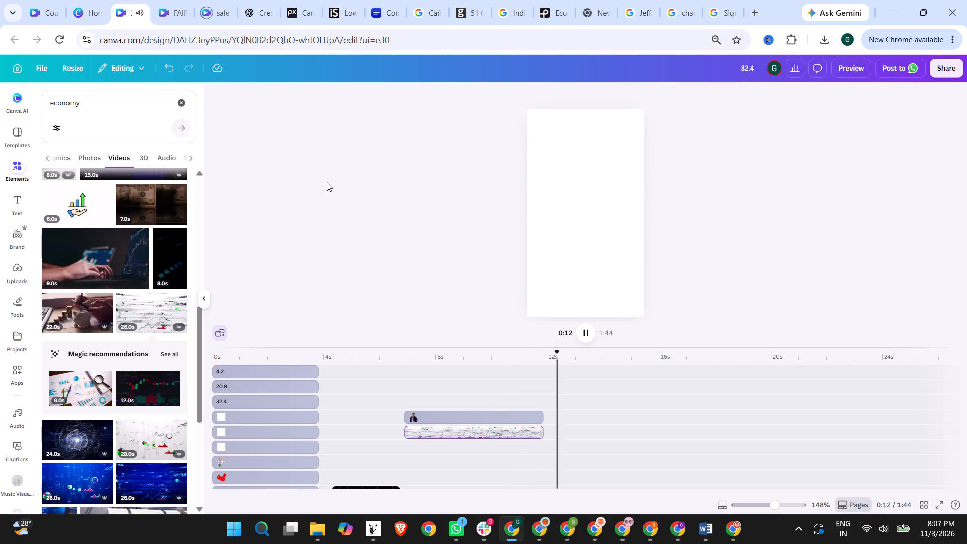
pyautogui.click(587, 334)
pyautogui.click(587, 334)
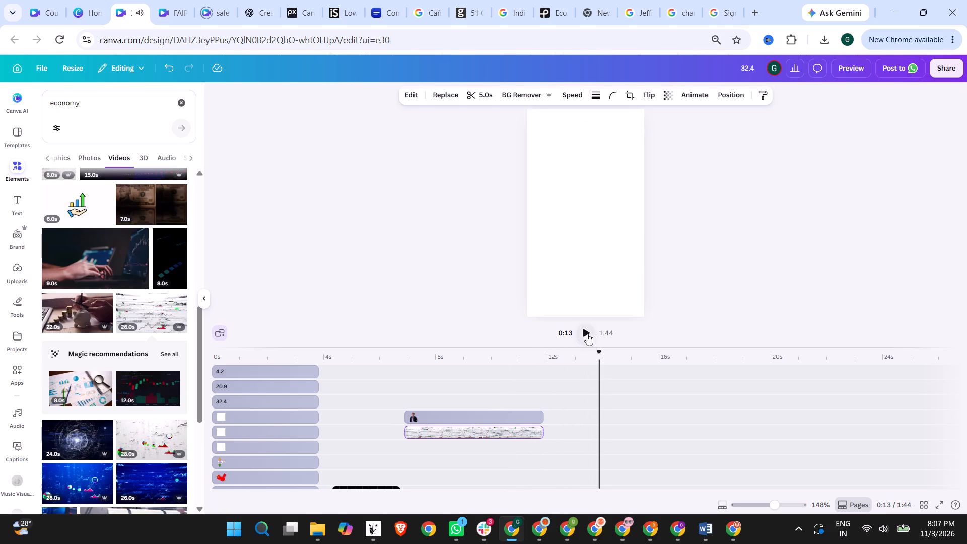
pyautogui.click(587, 334)
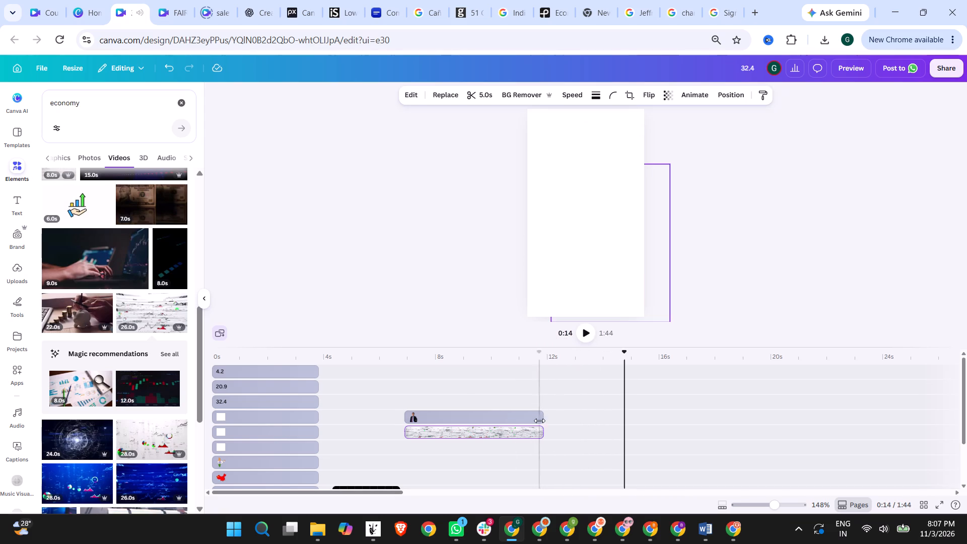
# Extend the portrait and the charts clip to 5.6 s each, and return the playhead to about 8.6 s.
pyautogui.moveTo(542, 419); pyautogui.dragTo(560, 419)
pyautogui.moveTo(541, 432); pyautogui.dragTo(558, 432)
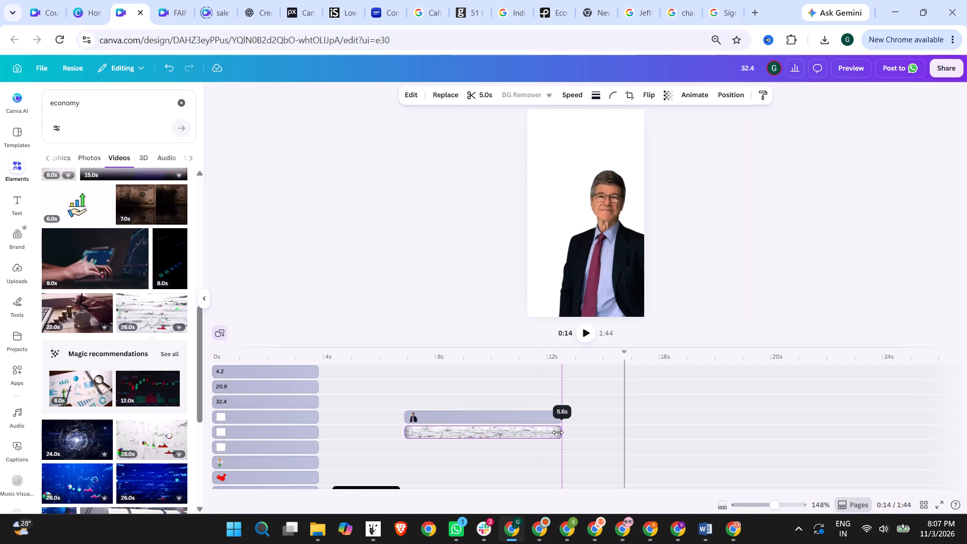
pyautogui.moveTo(558, 432); pyautogui.dragTo(559, 432)
pyautogui.click(435, 245)
pyautogui.click(454, 417)
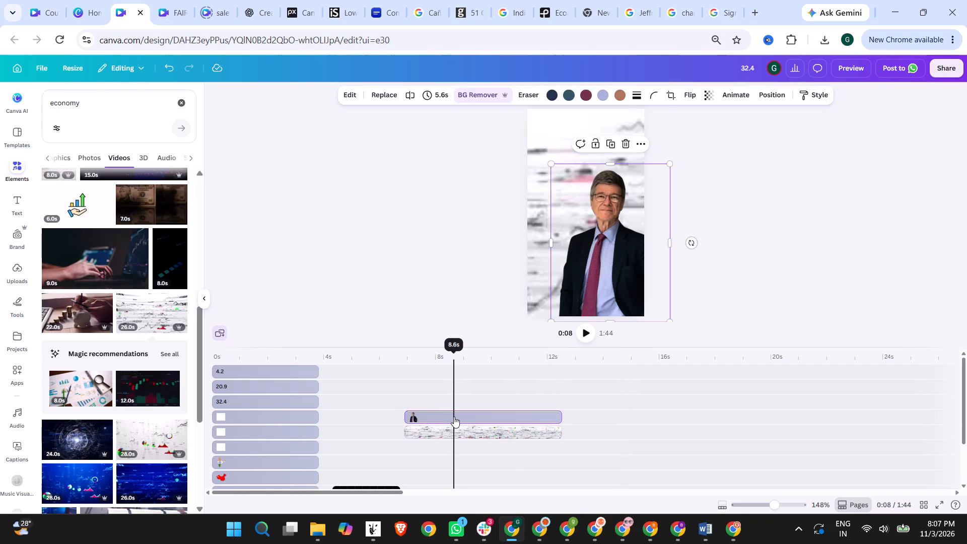
pyautogui.click(402, 168)
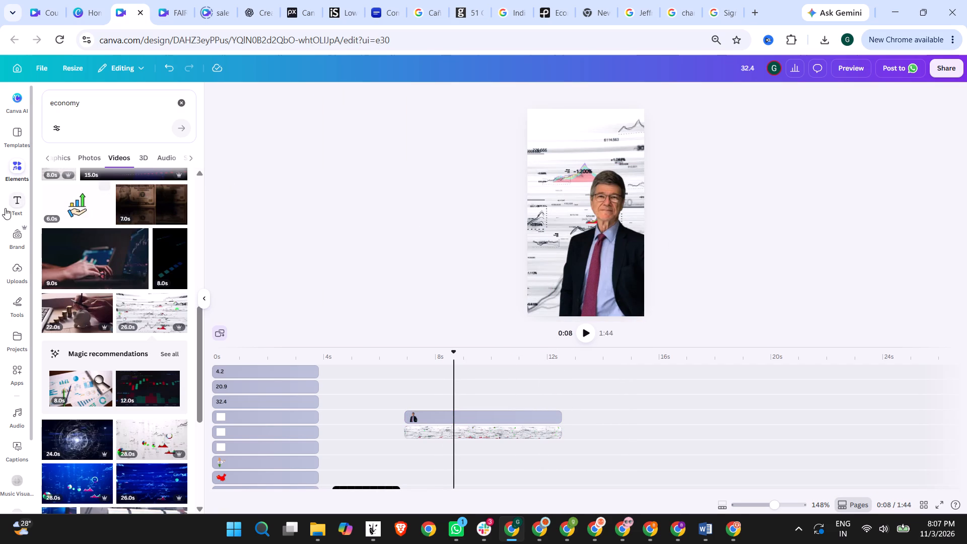
# Browse the text font combinations for a caption style that suits the portrait and charts scene.
pyautogui.click(14, 200)
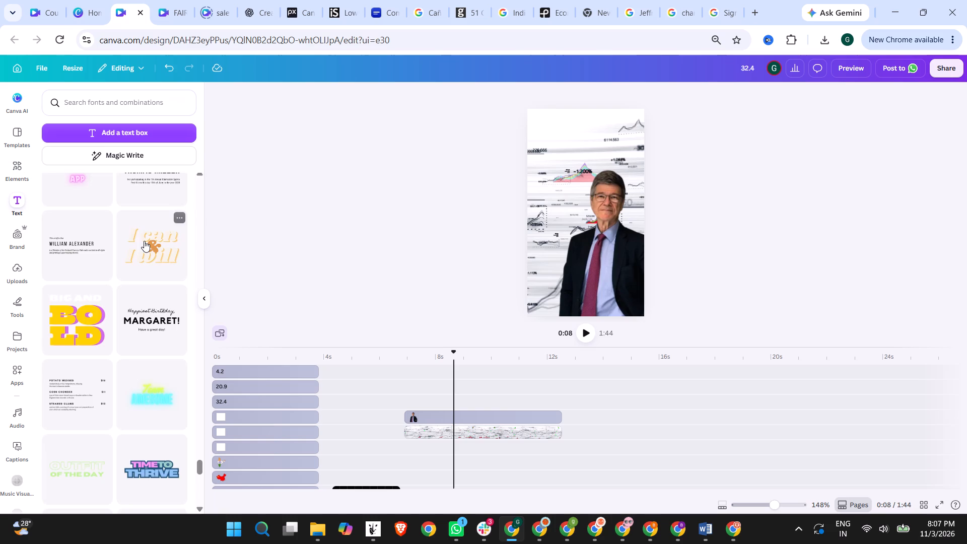
pyautogui.scroll(-4, 101, 261)
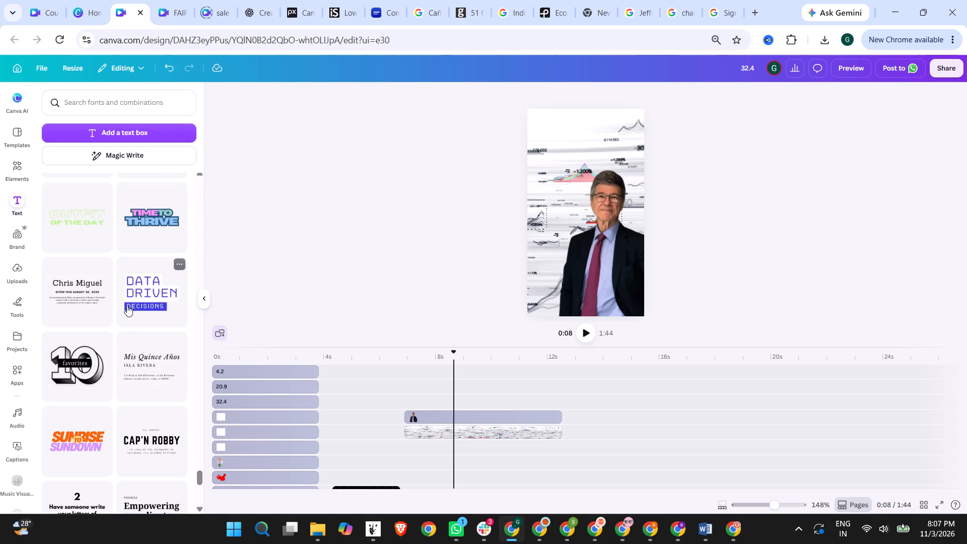
pyautogui.scroll(-2, 123, 305)
pyautogui.scroll(5, 123, 305)
pyautogui.scroll(3, 108, 240)
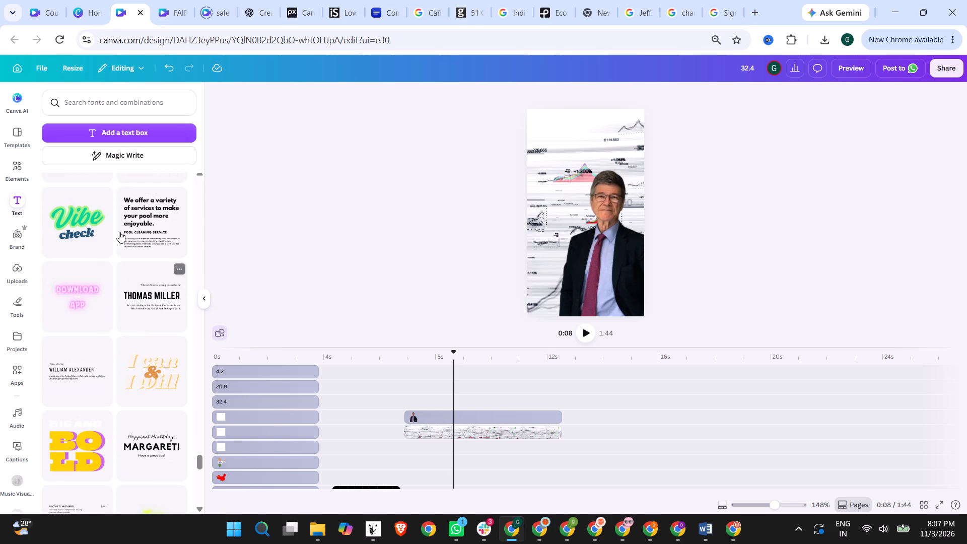
pyautogui.scroll(14, 129, 292)
pyautogui.moveTo(197, 427); pyautogui.dragTo(176, 173)
pyautogui.scroll(-6, 100, 363)
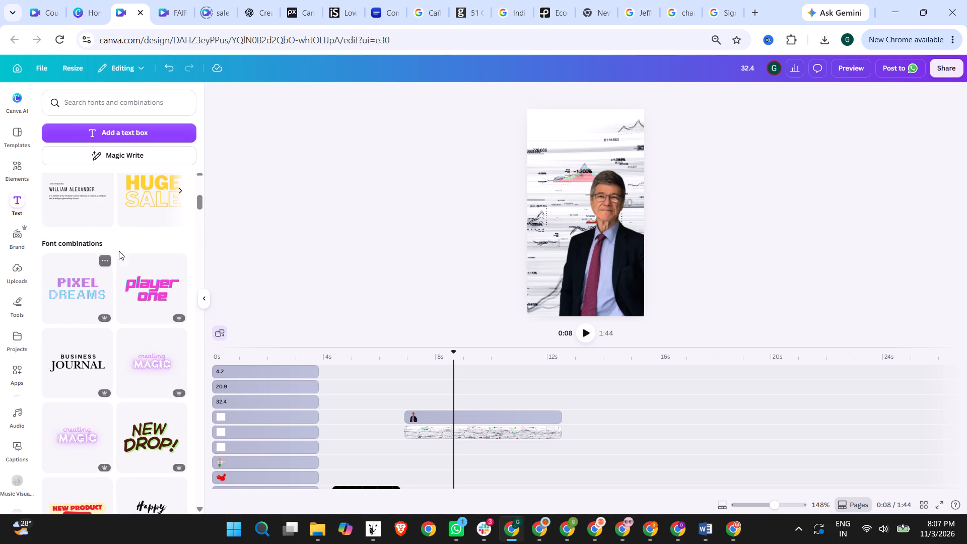
pyautogui.scroll(-4, 131, 250)
pyautogui.scroll(-4, 117, 301)
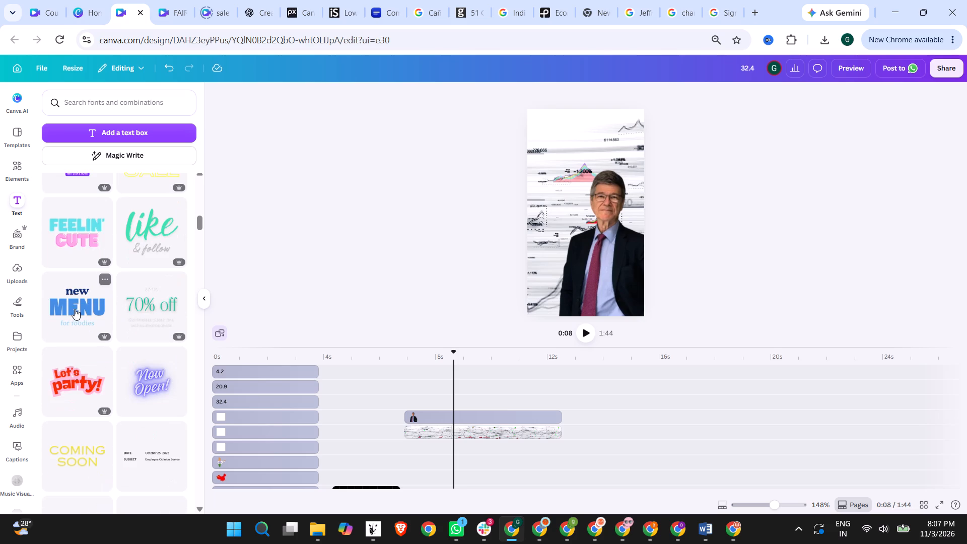
pyautogui.scroll(-12, 110, 305)
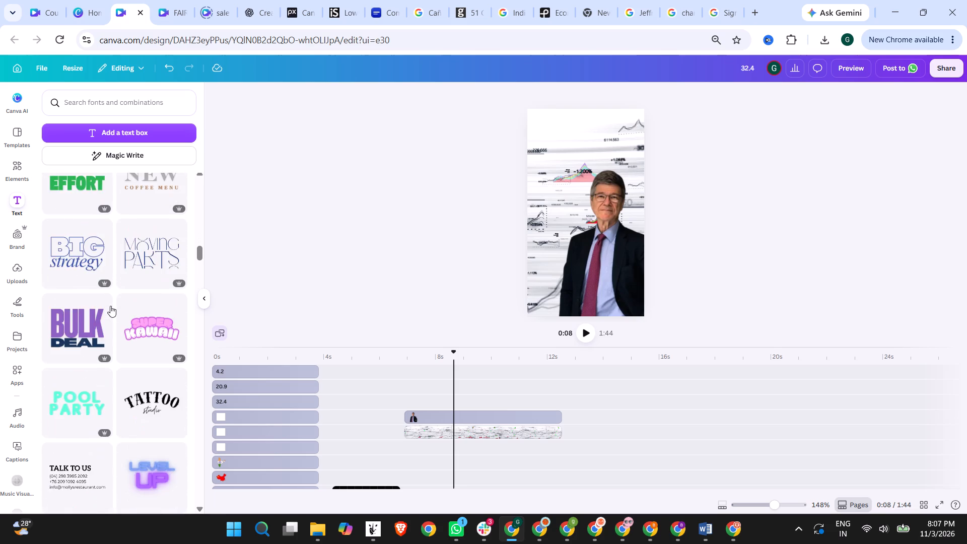
pyautogui.scroll(-6, 110, 306)
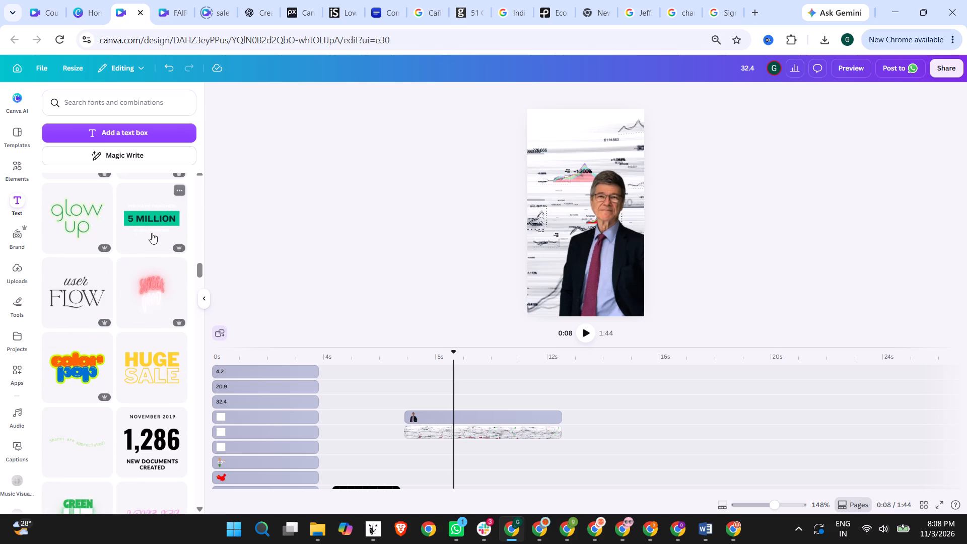
pyautogui.scroll(-2, 152, 233)
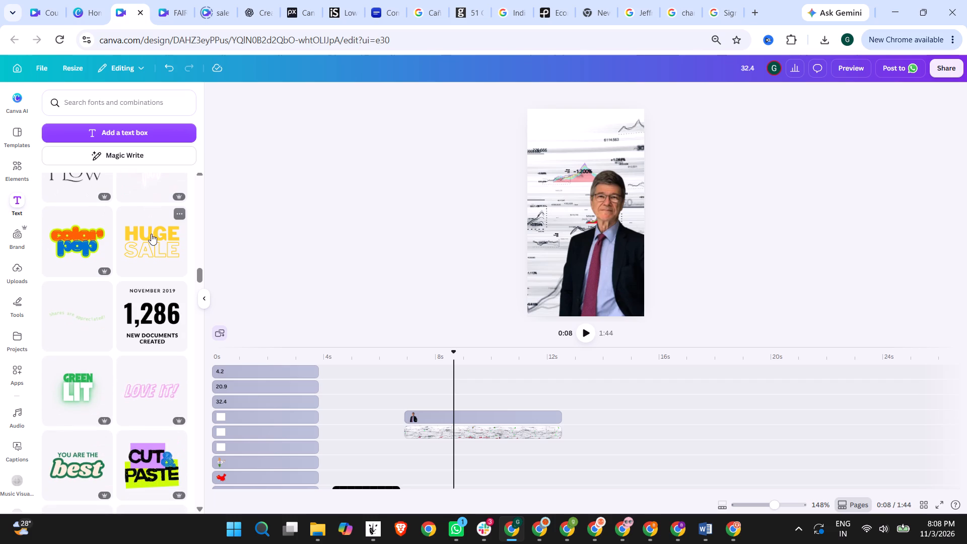
pyautogui.scroll(-9, 151, 234)
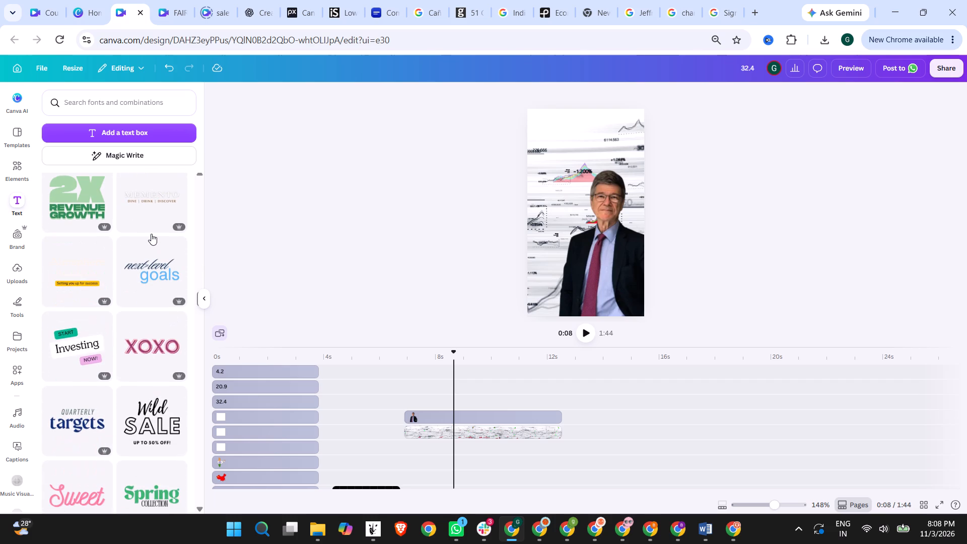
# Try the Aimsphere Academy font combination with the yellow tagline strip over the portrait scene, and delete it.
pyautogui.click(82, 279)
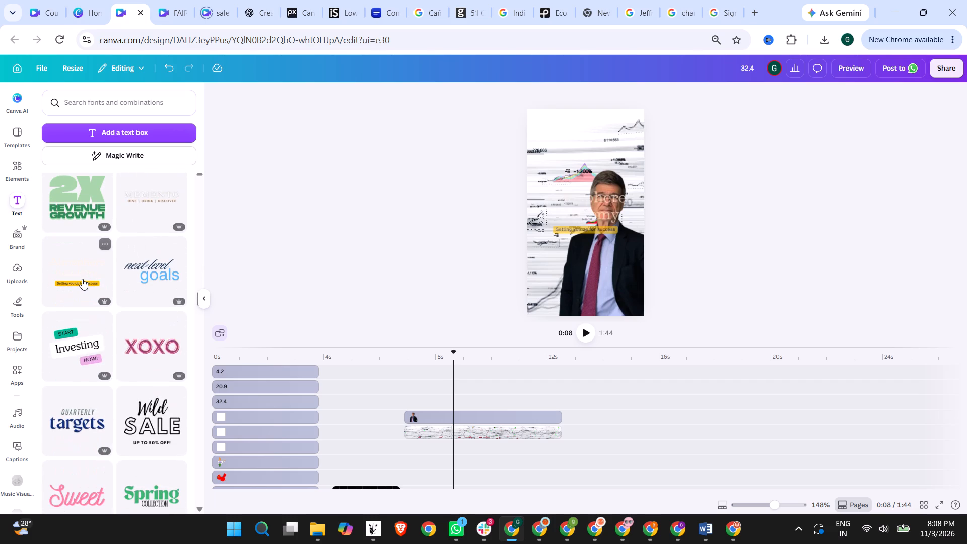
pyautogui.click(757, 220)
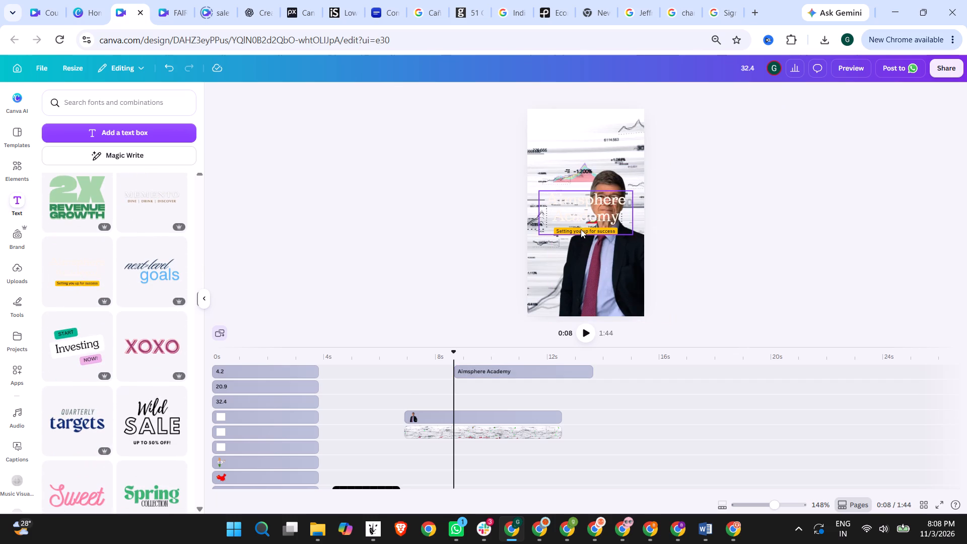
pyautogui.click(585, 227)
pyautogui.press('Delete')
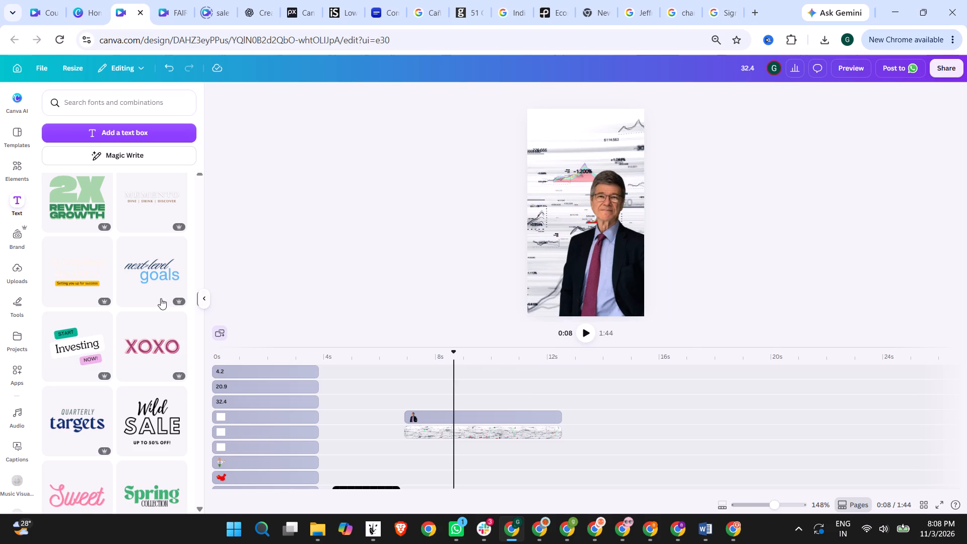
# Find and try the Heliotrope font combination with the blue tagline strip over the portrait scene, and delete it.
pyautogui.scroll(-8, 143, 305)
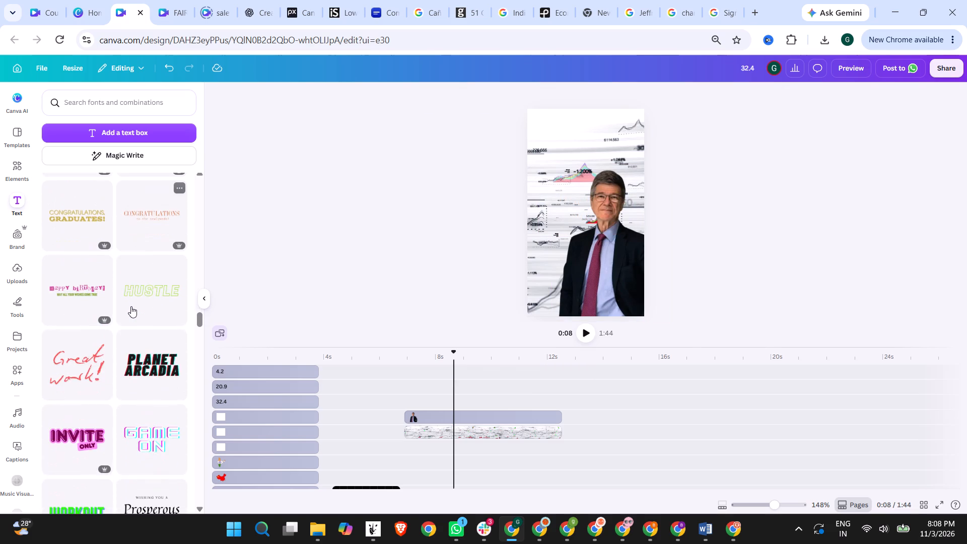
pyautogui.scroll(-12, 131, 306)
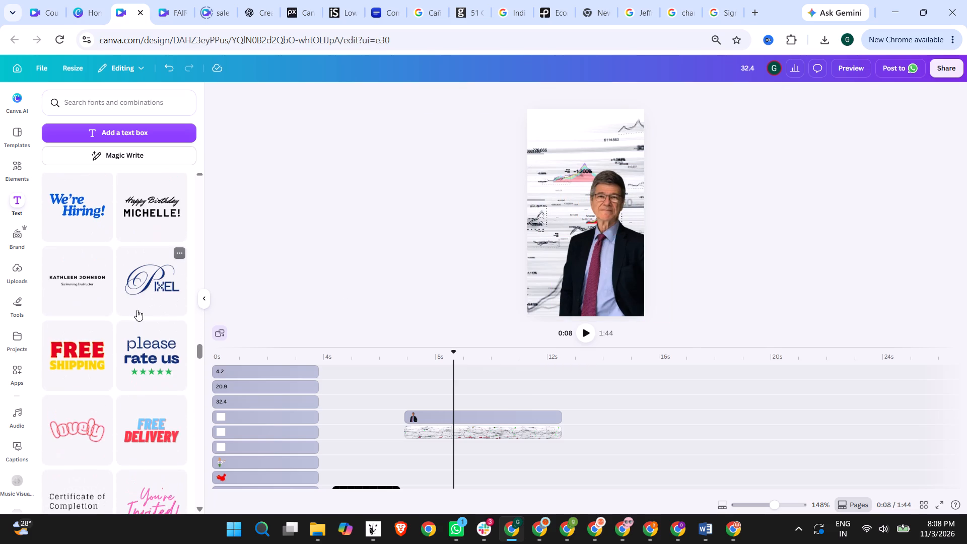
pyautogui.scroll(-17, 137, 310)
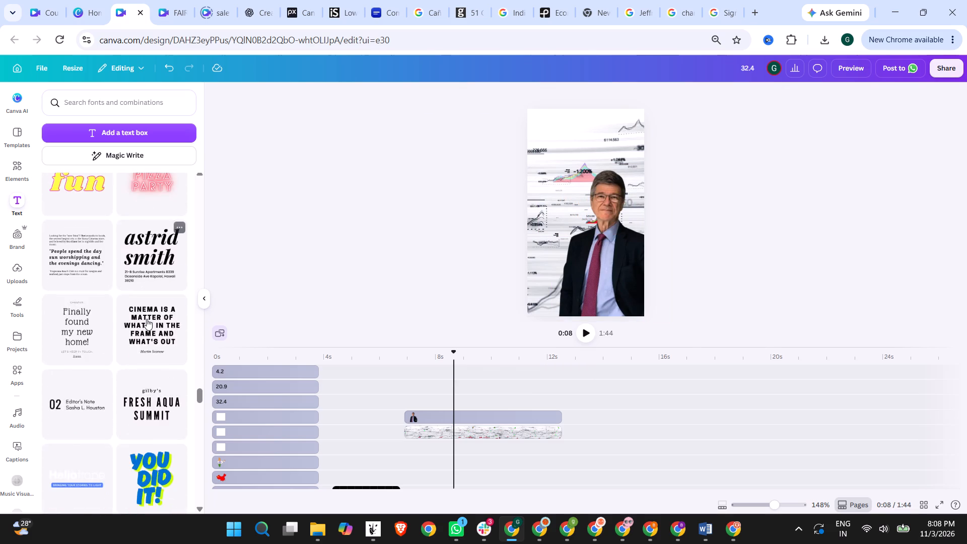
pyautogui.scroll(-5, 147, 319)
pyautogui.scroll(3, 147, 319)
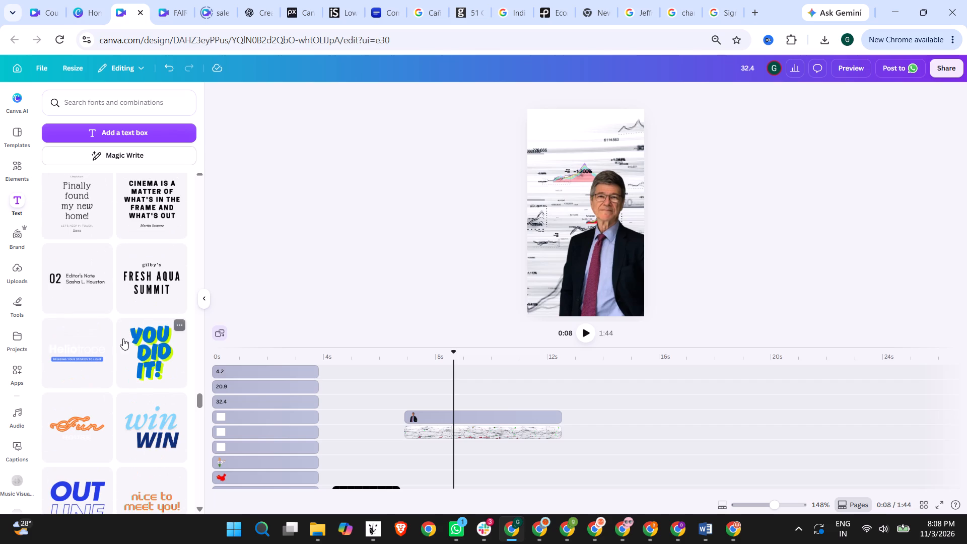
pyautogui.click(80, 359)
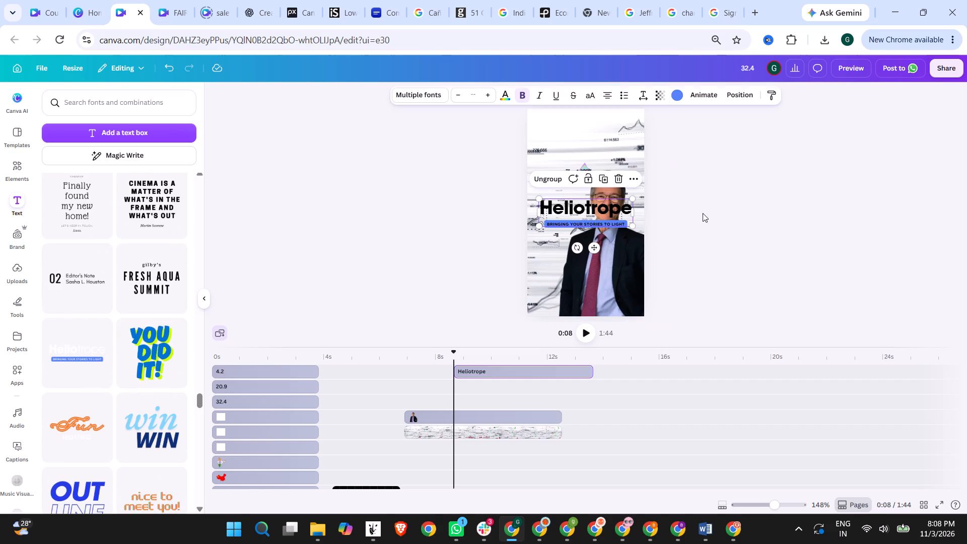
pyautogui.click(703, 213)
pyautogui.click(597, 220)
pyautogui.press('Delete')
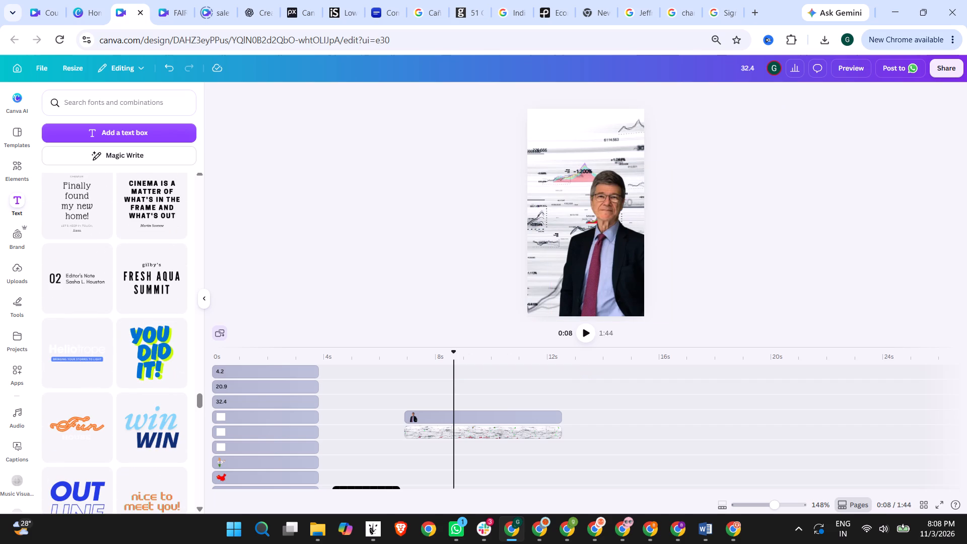
# Look through the remaining font combinations for a suitable name caption style.
pyautogui.scroll(-6, 144, 376)
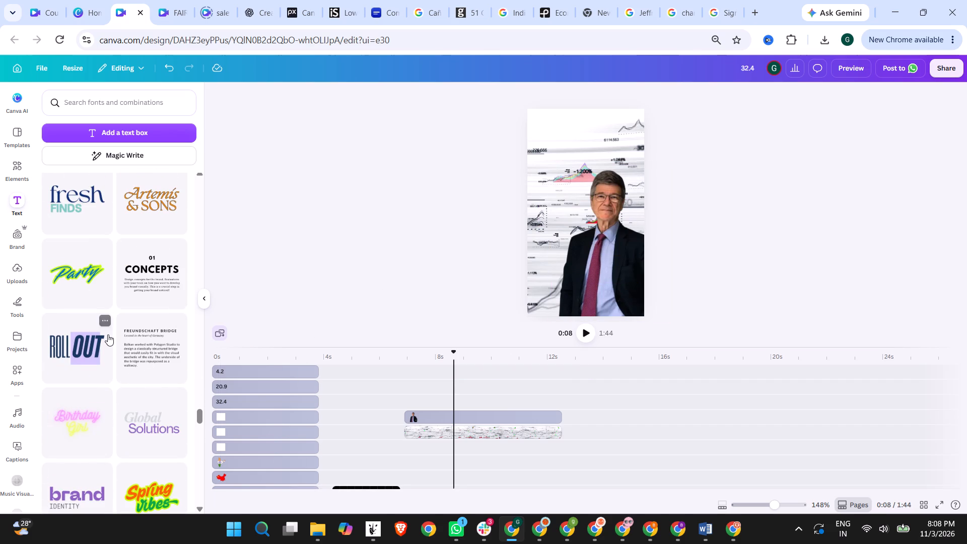
pyautogui.scroll(-15, 108, 334)
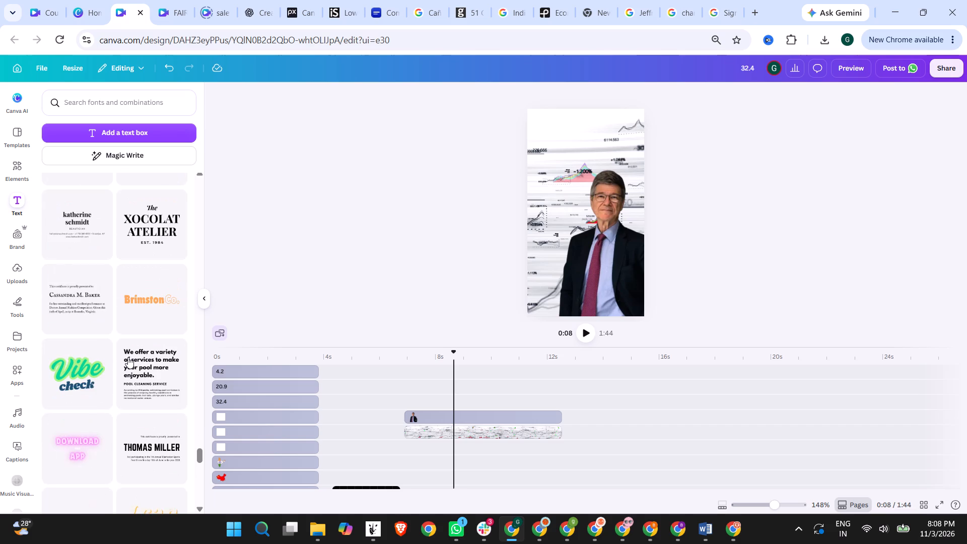
pyautogui.scroll(-9, 128, 357)
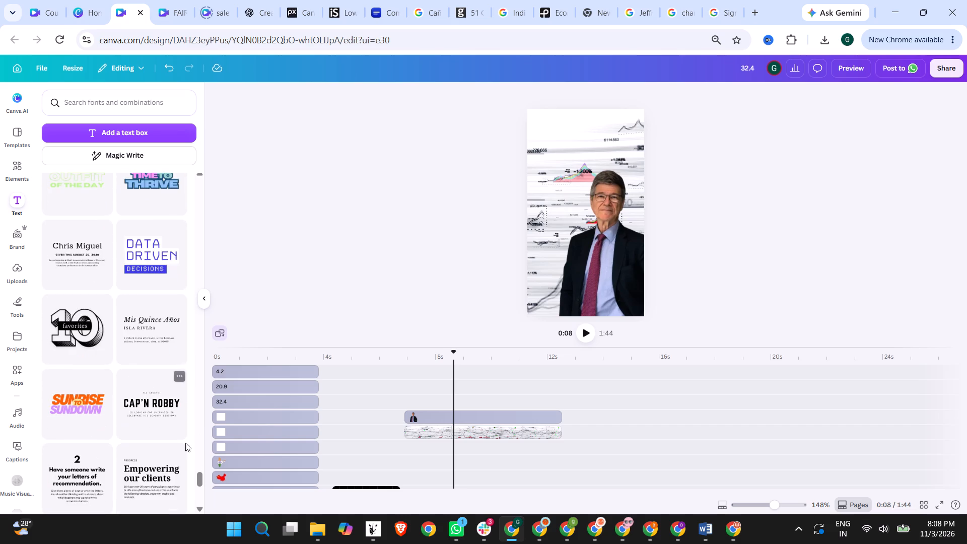
pyautogui.scroll(-4, 130, 415)
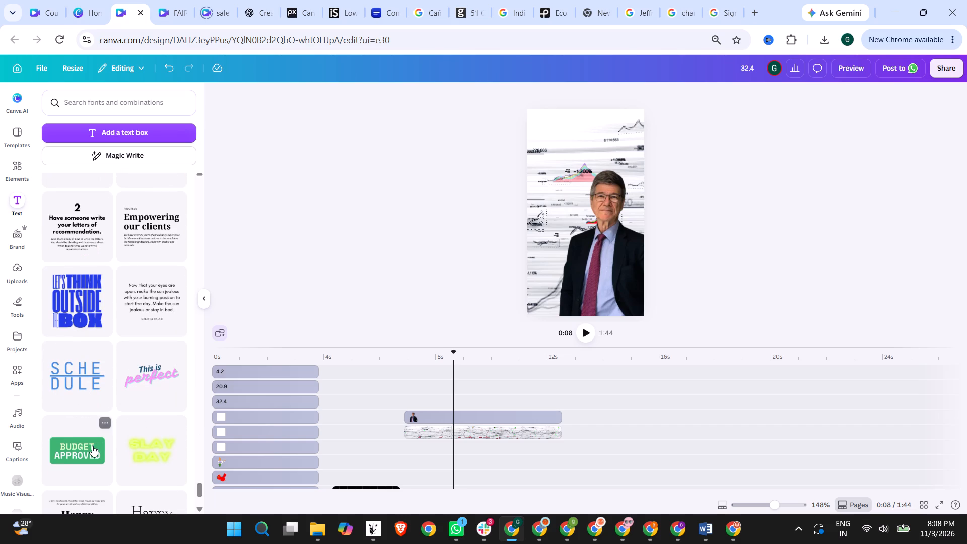
pyautogui.scroll(-7, 130, 393)
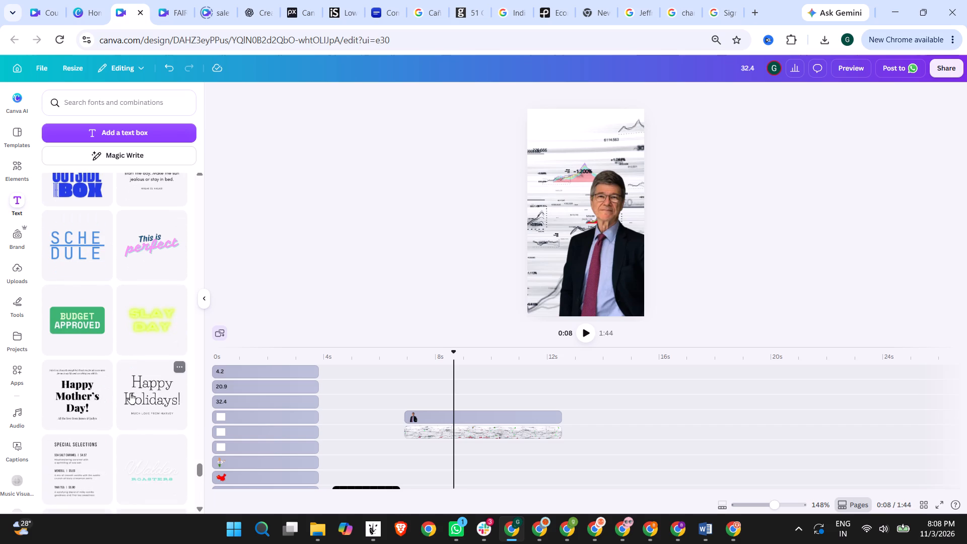
pyautogui.moveTo(197, 471); pyautogui.dragTo(196, 487)
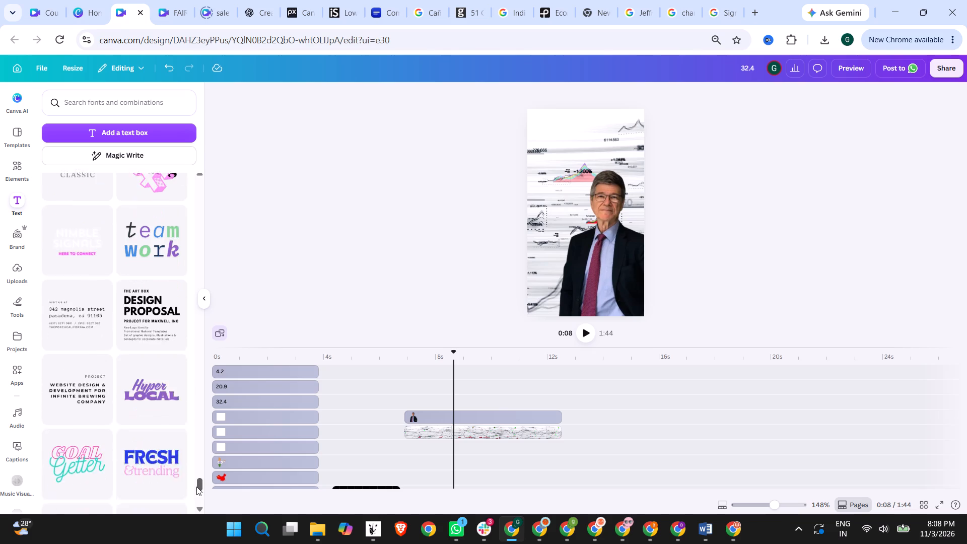
pyautogui.moveTo(196, 487); pyautogui.dragTo(196, 522)
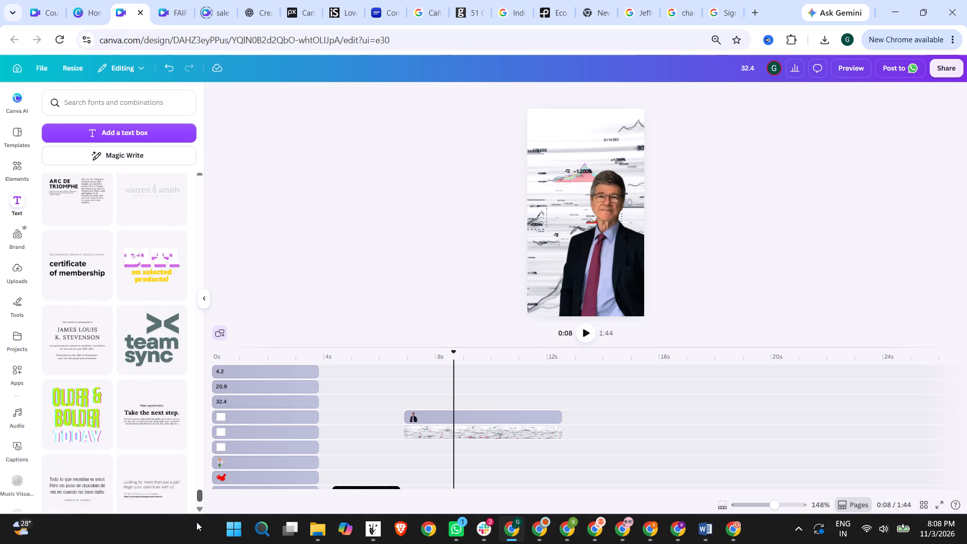
pyautogui.moveTo(196, 522); pyautogui.dragTo(196, 543)
pyautogui.scroll(-18, 132, 441)
pyautogui.scroll(-4, 120, 360)
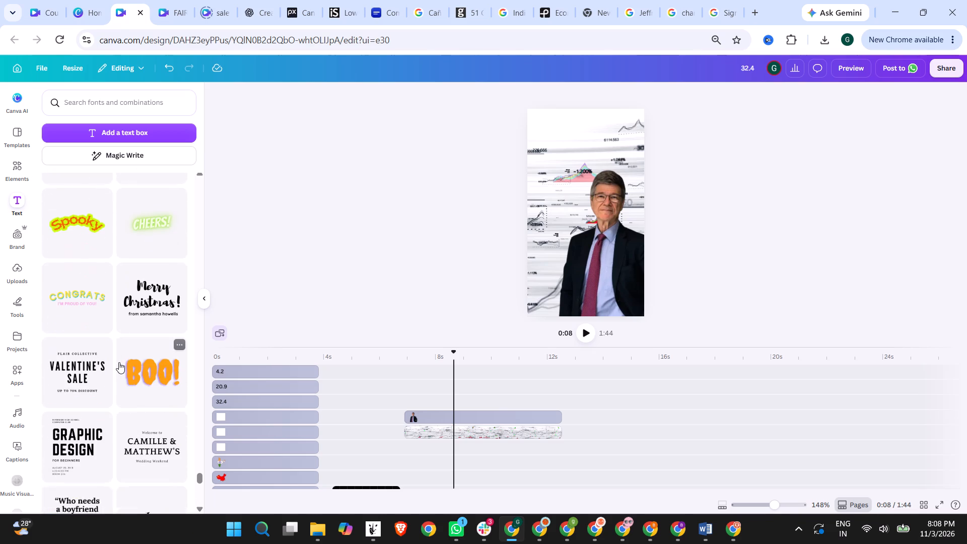
pyautogui.scroll(-19, 119, 362)
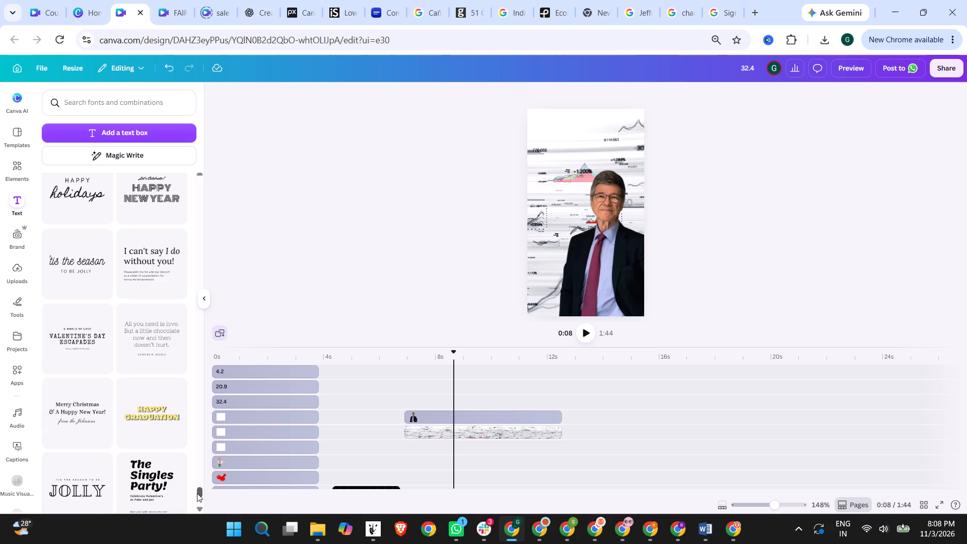
pyautogui.moveTo(197, 493); pyautogui.dragTo(196, 507)
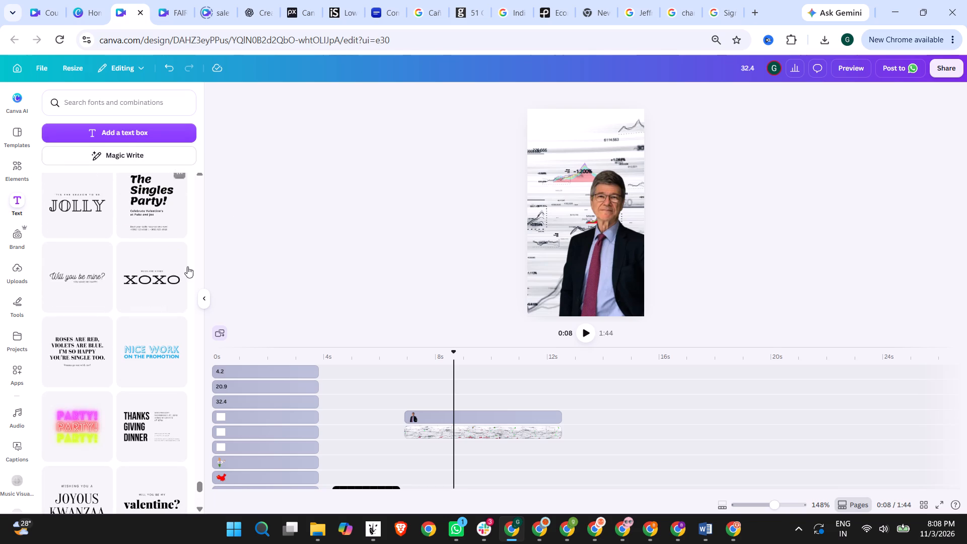
# Add a plain text box to the portrait scene reading "Jeffrey Sachs", copying the name from the Google image search query.
pyautogui.click(133, 136)
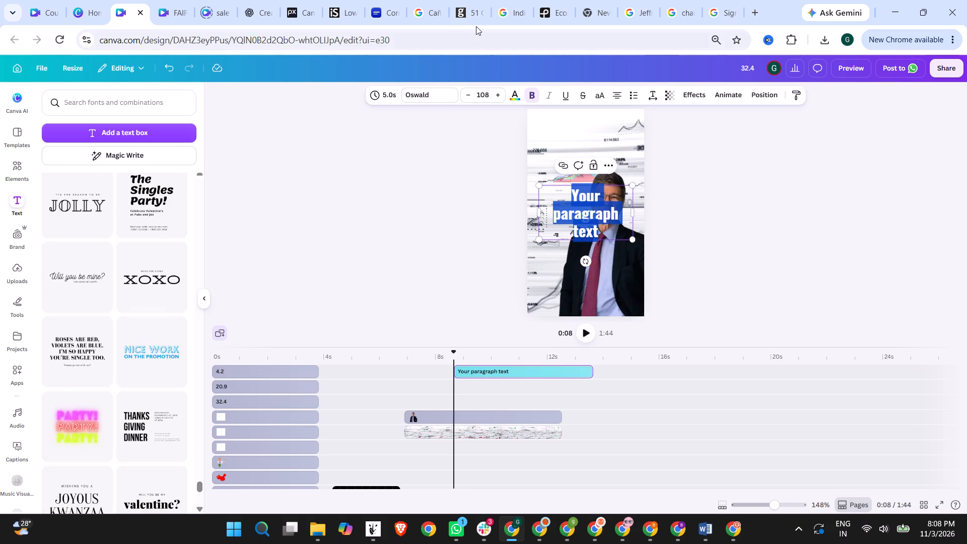
pyautogui.click(634, 2)
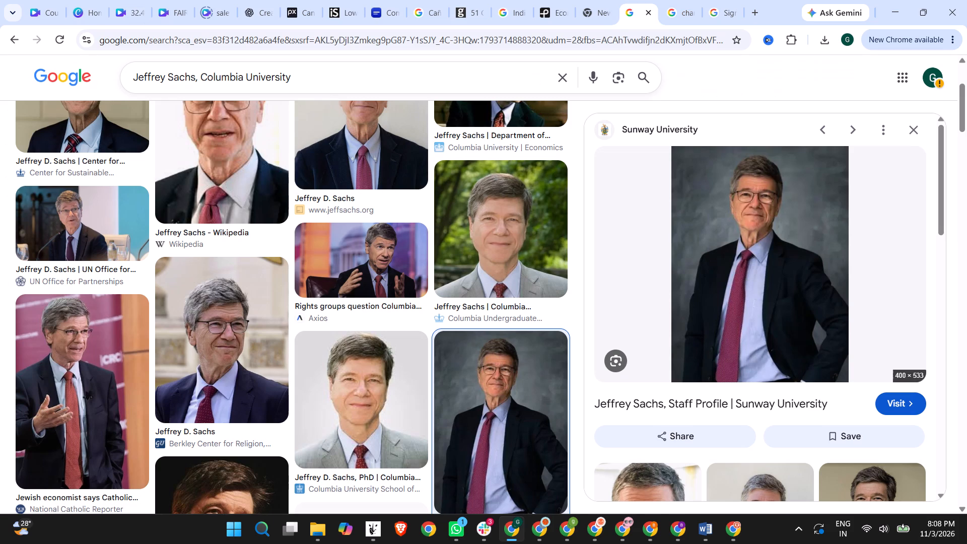
pyautogui.moveTo(195, 76); pyautogui.dragTo(108, 80)
pyautogui.hotkey('ctrl', 'c')
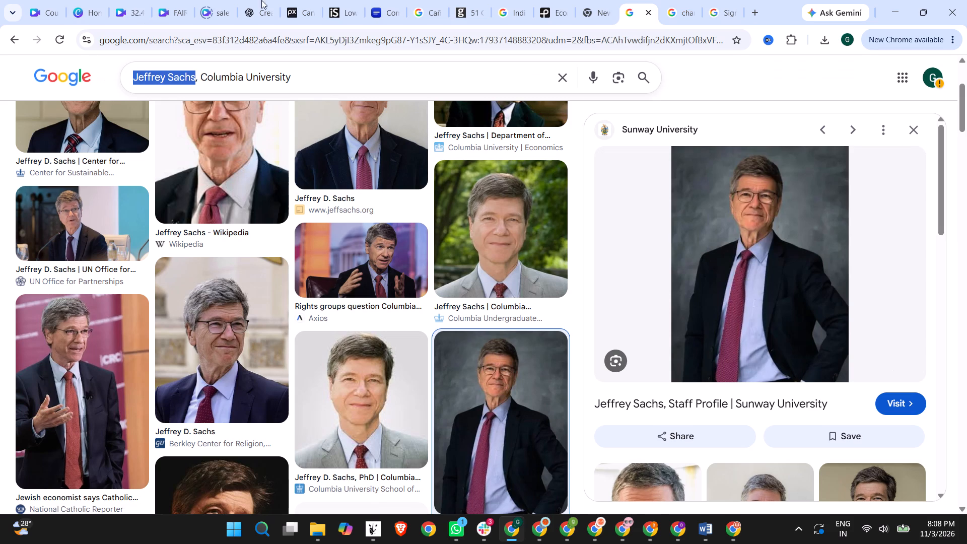
pyautogui.click(140, 0)
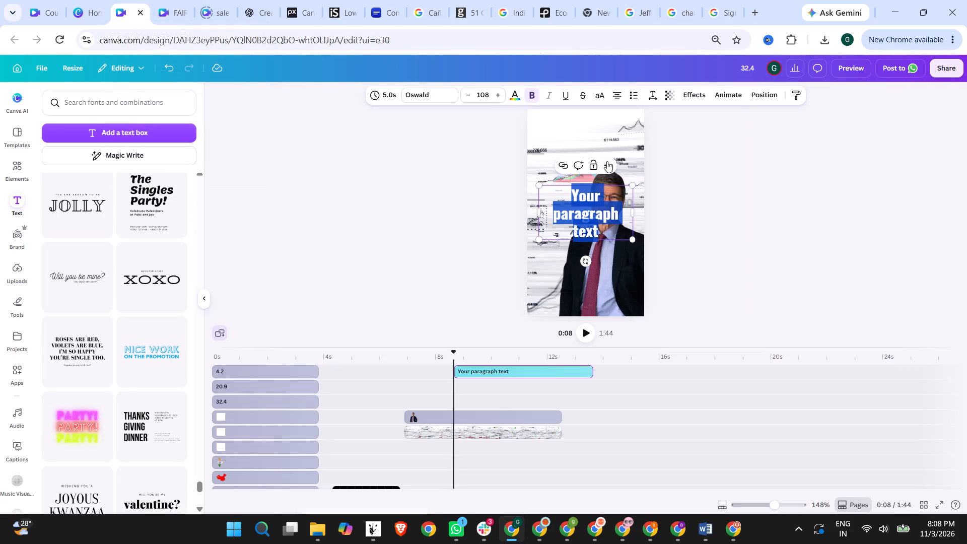
pyautogui.hotkey('ctrl', 'v')
pyautogui.click(731, 192)
# Change the font of the "Jeffrey Sachs" text to Roboto.
pyautogui.click(561, 196)
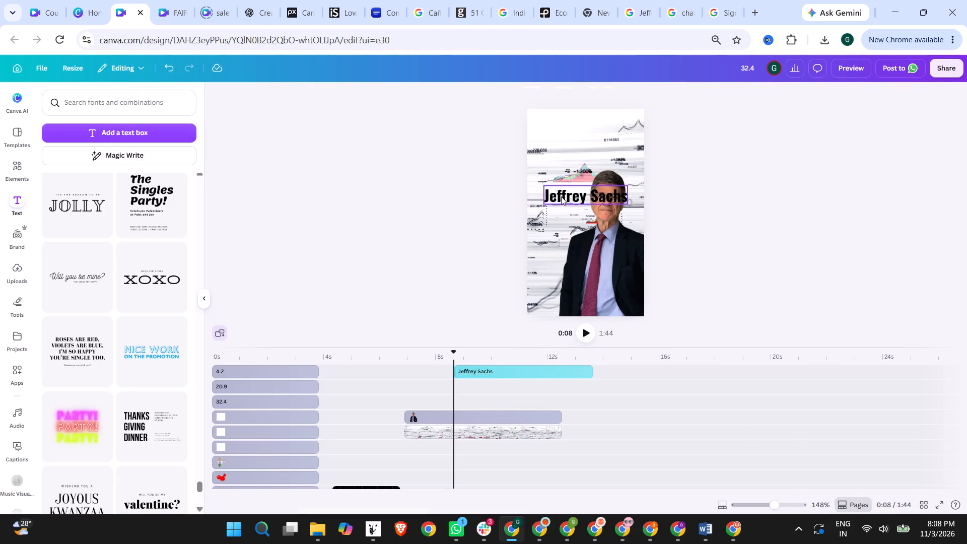
pyautogui.click(432, 88)
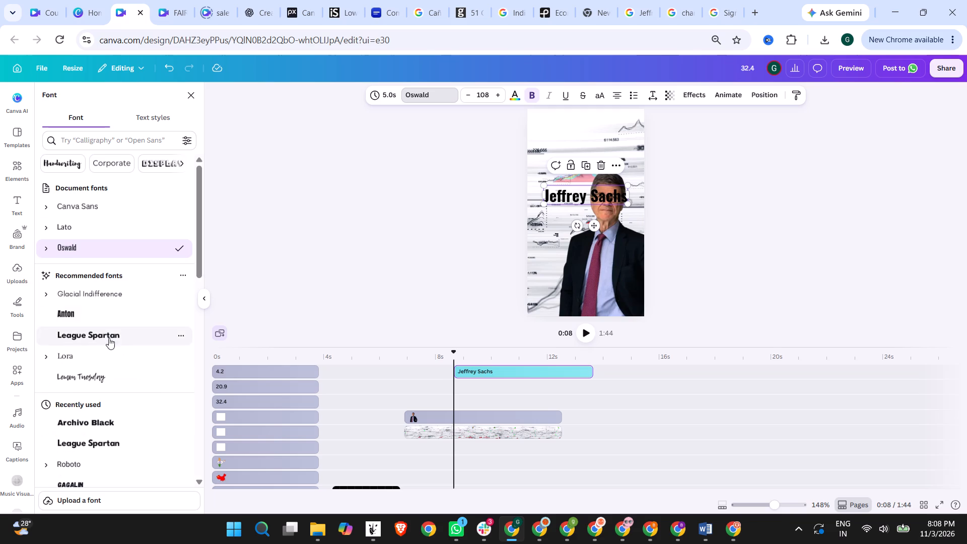
pyautogui.click(91, 466)
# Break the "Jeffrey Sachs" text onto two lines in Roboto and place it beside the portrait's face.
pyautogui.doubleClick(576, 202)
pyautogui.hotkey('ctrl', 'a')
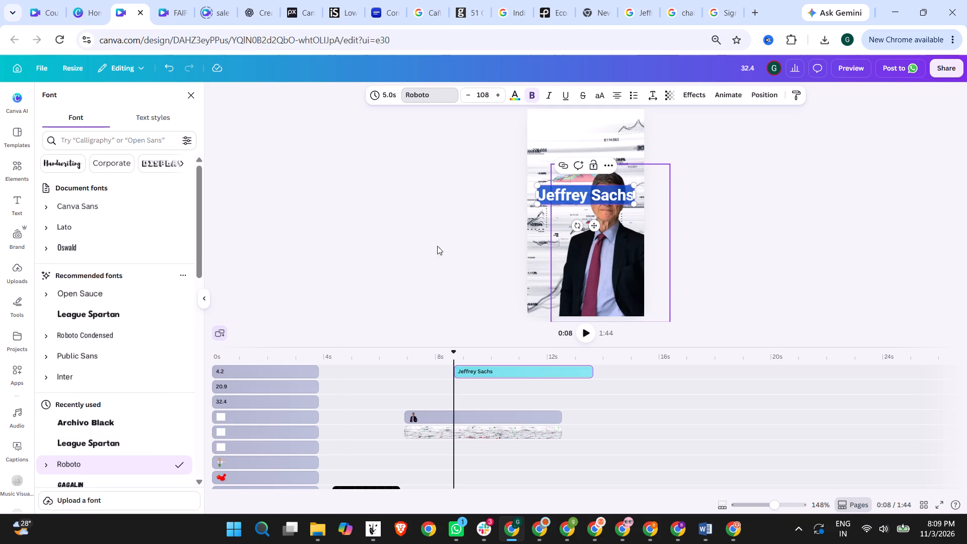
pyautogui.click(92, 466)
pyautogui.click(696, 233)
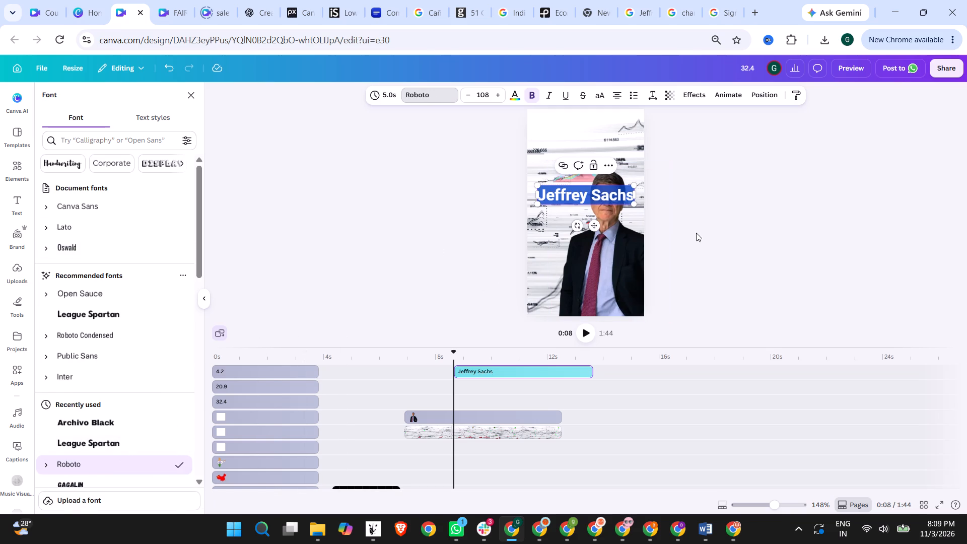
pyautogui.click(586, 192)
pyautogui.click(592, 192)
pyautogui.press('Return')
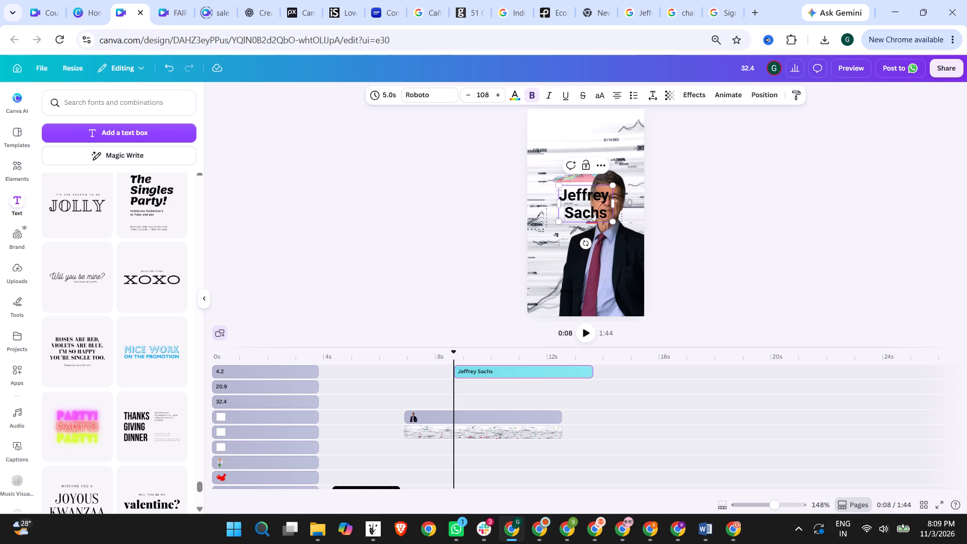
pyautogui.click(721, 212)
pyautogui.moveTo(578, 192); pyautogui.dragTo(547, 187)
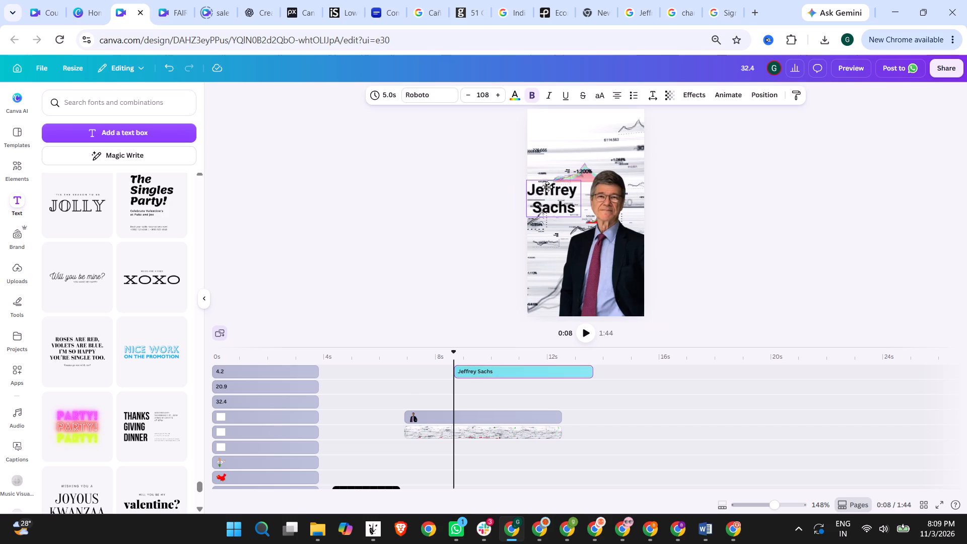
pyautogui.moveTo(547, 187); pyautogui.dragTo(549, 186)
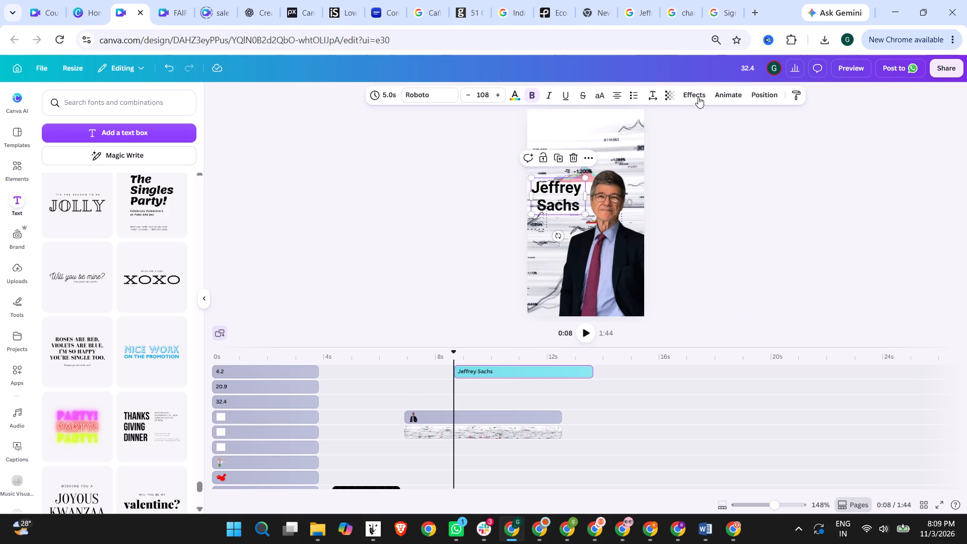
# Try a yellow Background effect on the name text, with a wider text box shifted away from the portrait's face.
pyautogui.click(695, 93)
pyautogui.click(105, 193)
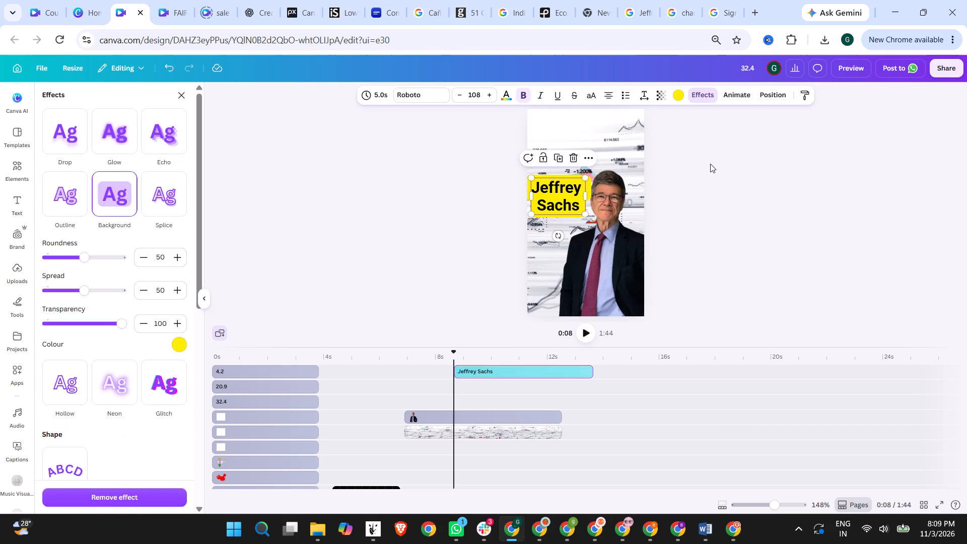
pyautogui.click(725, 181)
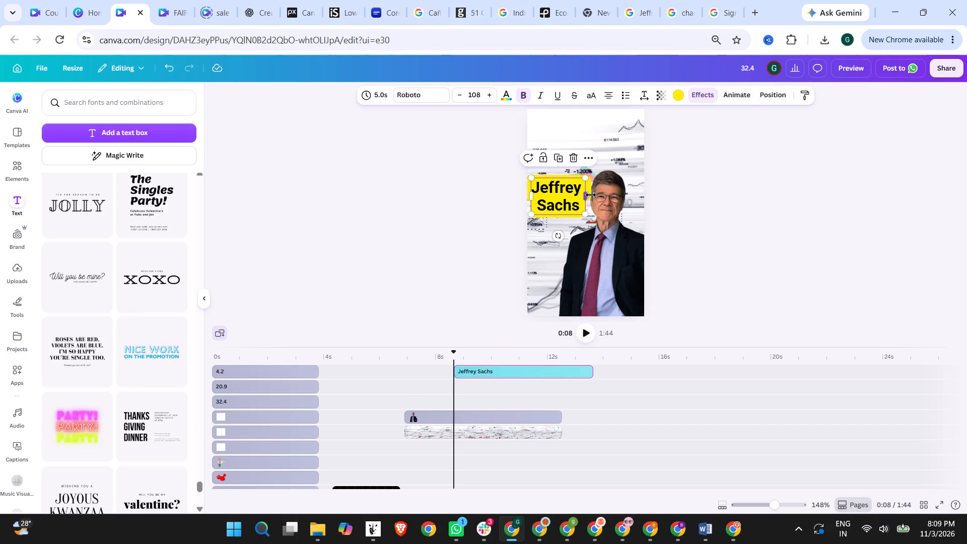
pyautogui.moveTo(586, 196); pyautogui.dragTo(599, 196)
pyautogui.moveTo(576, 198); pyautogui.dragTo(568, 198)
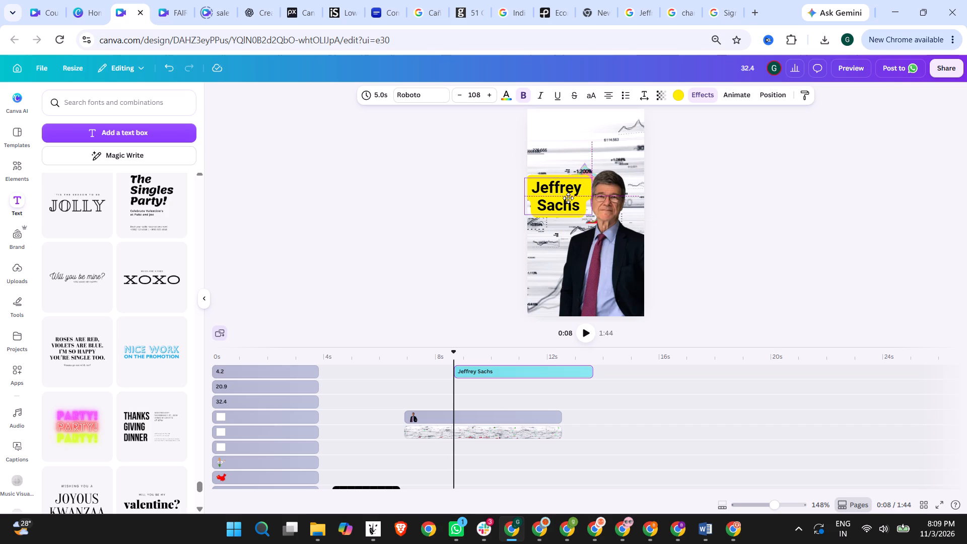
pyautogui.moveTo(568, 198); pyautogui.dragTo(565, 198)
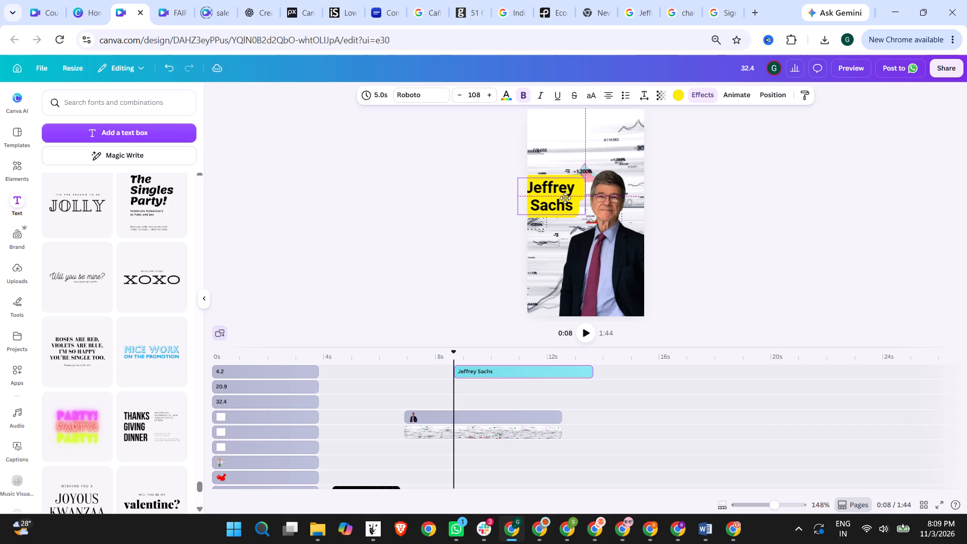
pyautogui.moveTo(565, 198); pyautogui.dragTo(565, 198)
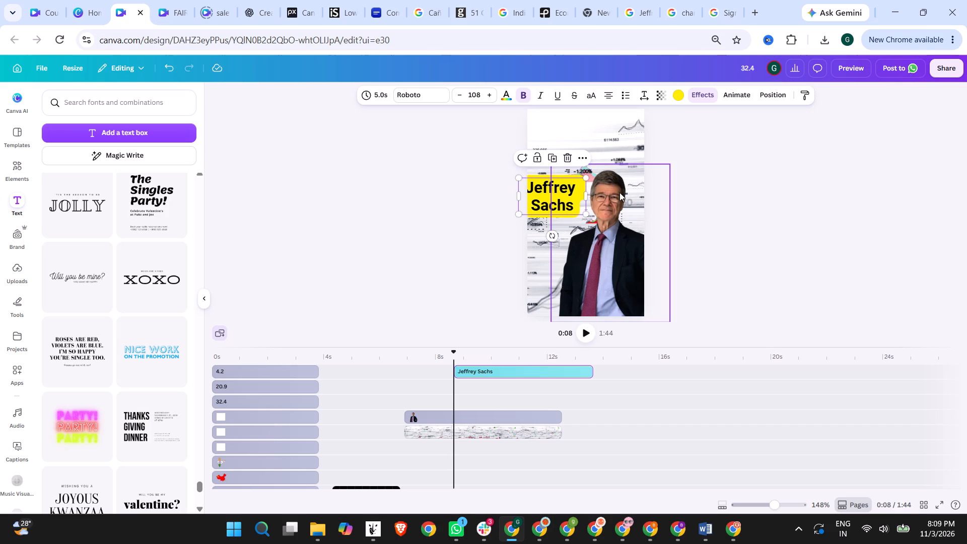
# Delete the "Jeffrey Sachs" text from the portrait scene.
pyautogui.press('Delete')
pyautogui.click(402, 213)
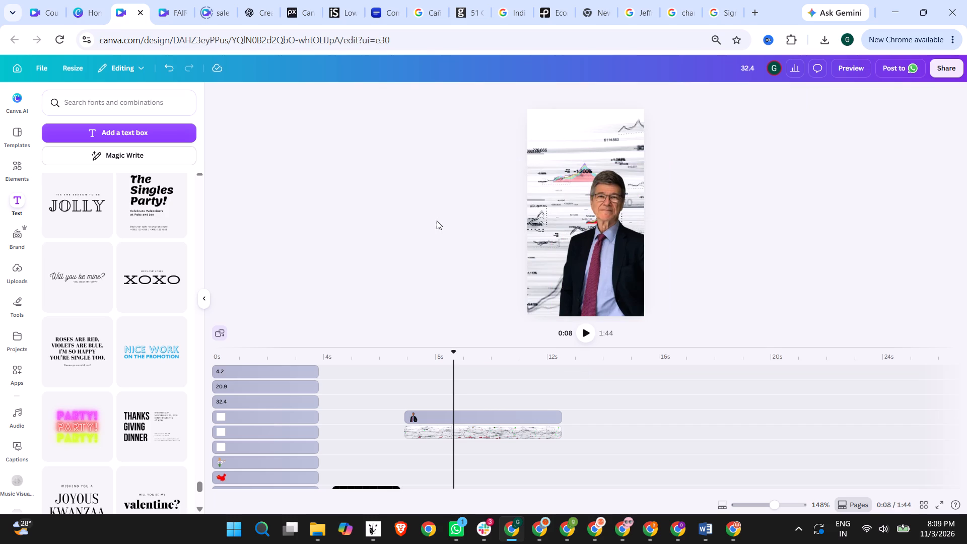
# Play the video from the start of the portrait scene and listen for where the voice-over passage should be cut.
pyautogui.click(397, 354)
pyautogui.click(584, 332)
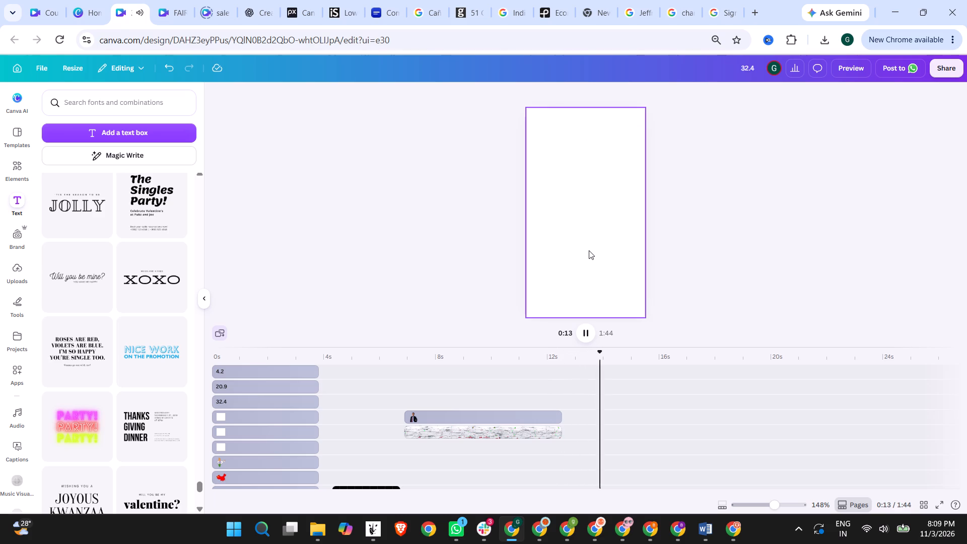
pyautogui.click(584, 333)
pyautogui.scroll(-3, 446, 268)
pyautogui.click(581, 323)
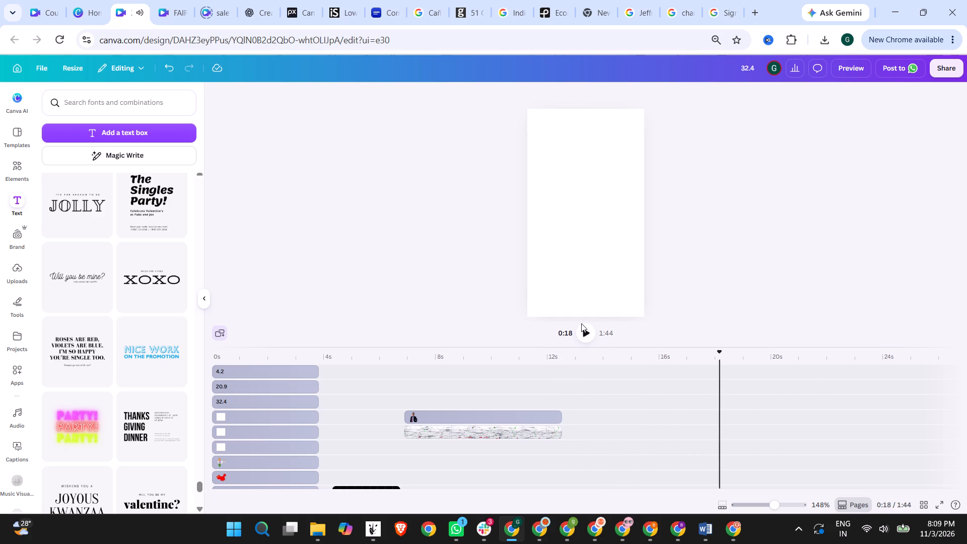
pyautogui.click(585, 328)
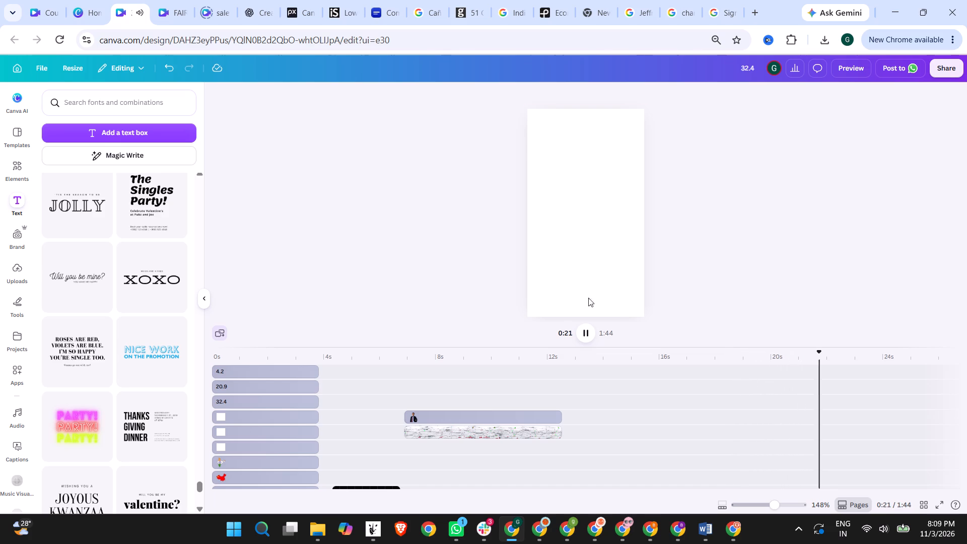
pyautogui.click(589, 331)
pyautogui.scroll(-6, 484, 236)
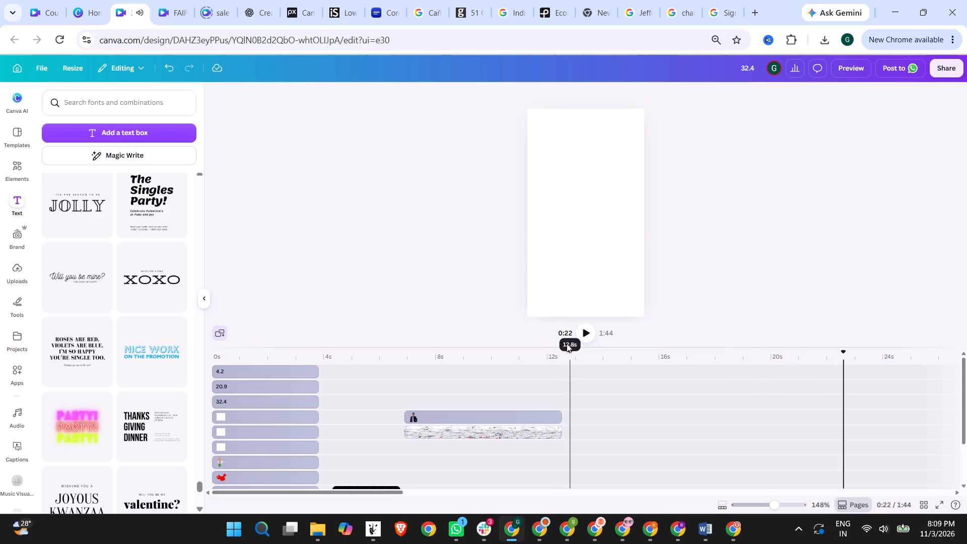
# Split the long voice-over clip at about 14 seconds and move the remaining part to start at about 18 seconds.
pyautogui.click(563, 356)
pyautogui.scroll(-2, 901, 233)
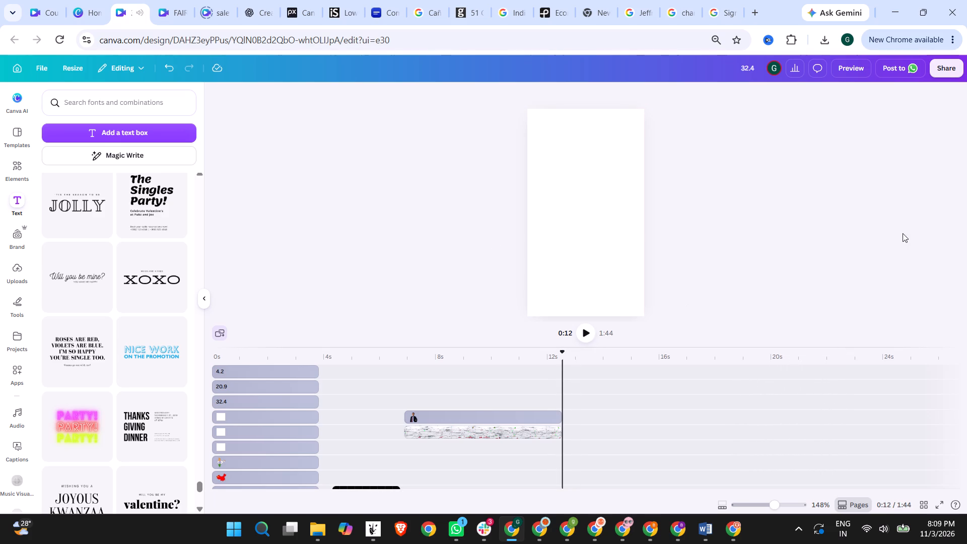
pyautogui.scroll(-4, 903, 233)
pyautogui.click(589, 333)
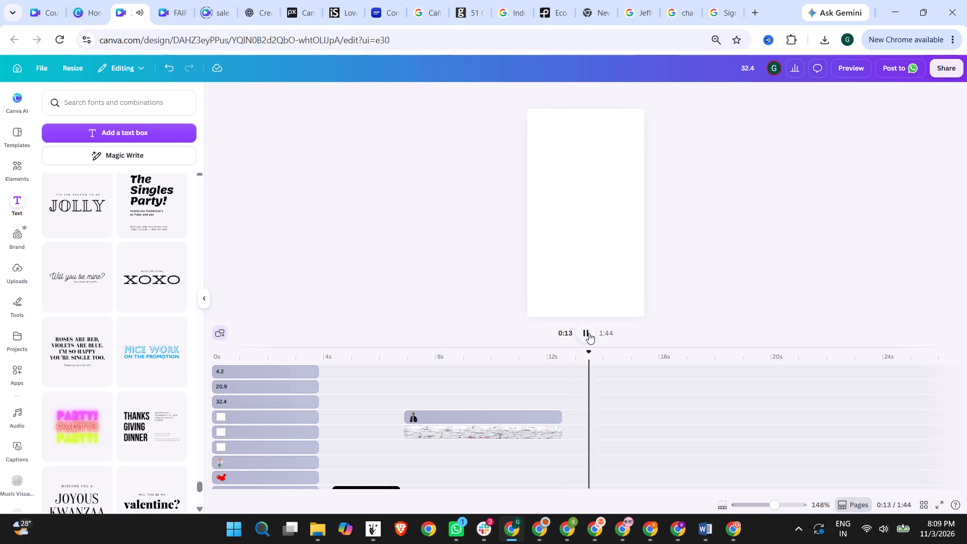
pyautogui.click(589, 333)
pyautogui.click(589, 333)
pyautogui.click(589, 333)
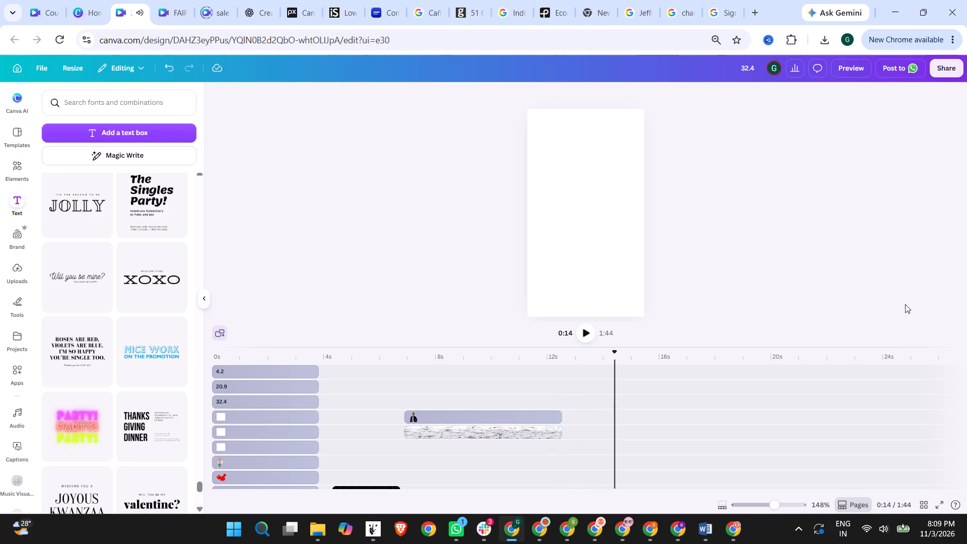
pyautogui.scroll(-6, 908, 300)
pyautogui.scroll(-3, 801, 396)
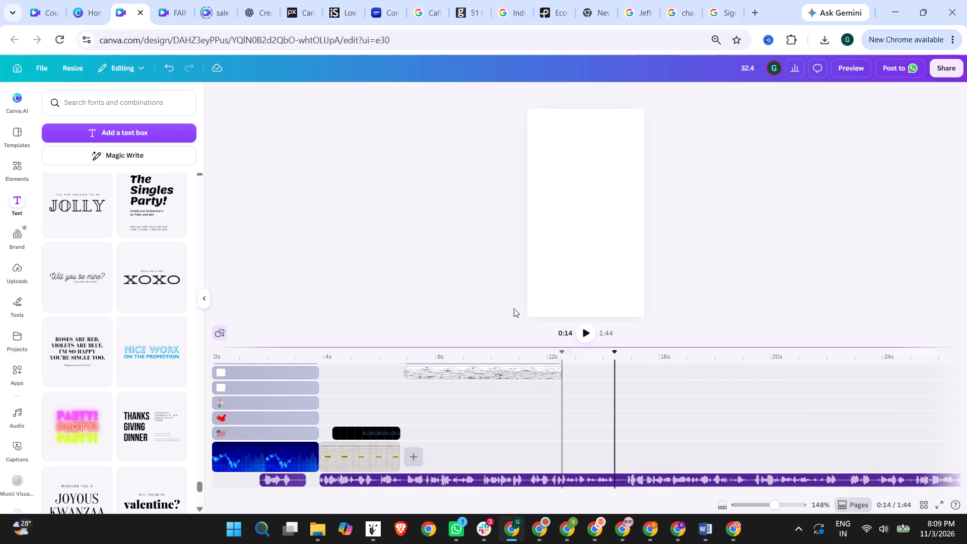
pyautogui.scroll(3, 518, 403)
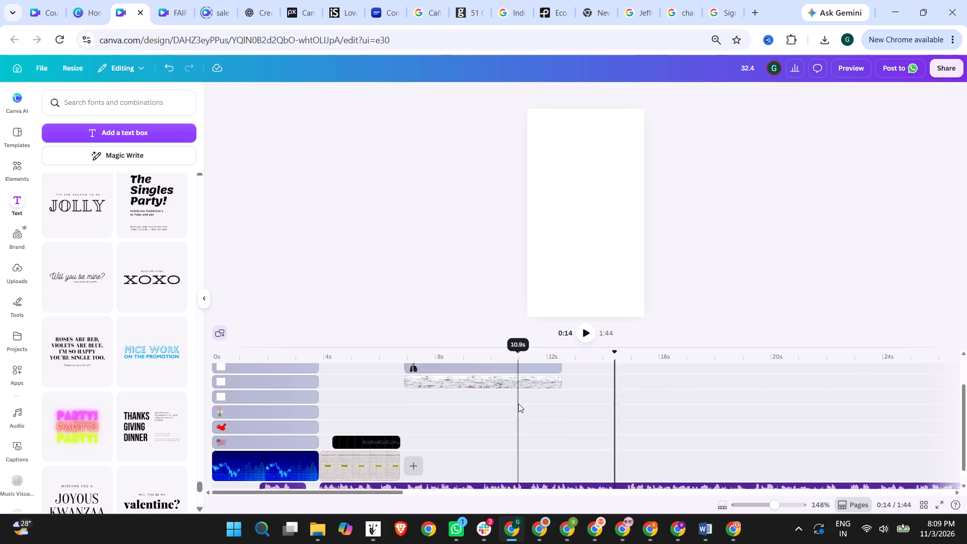
pyautogui.scroll(-4, 543, 431)
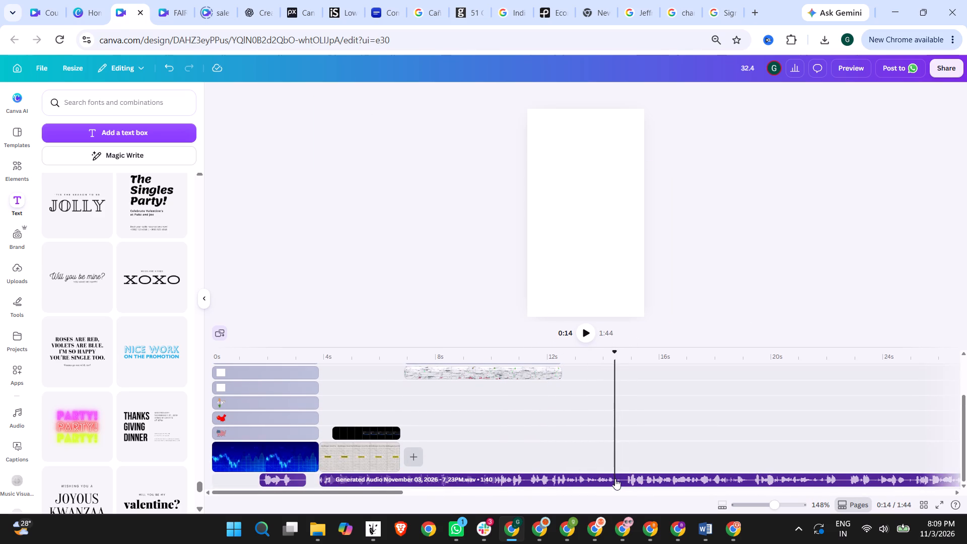
pyautogui.click(615, 479)
pyautogui.click(466, 99)
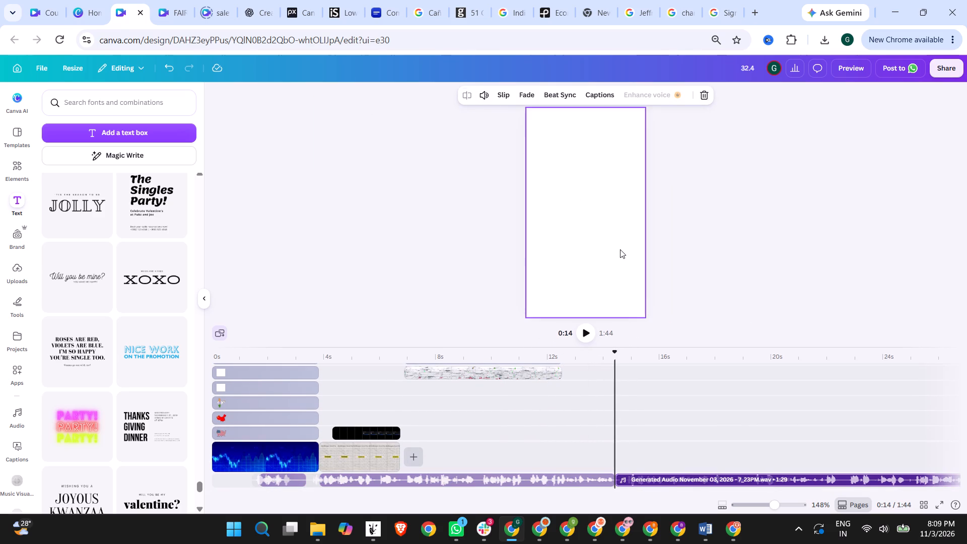
pyautogui.moveTo(664, 482); pyautogui.dragTo(774, 482)
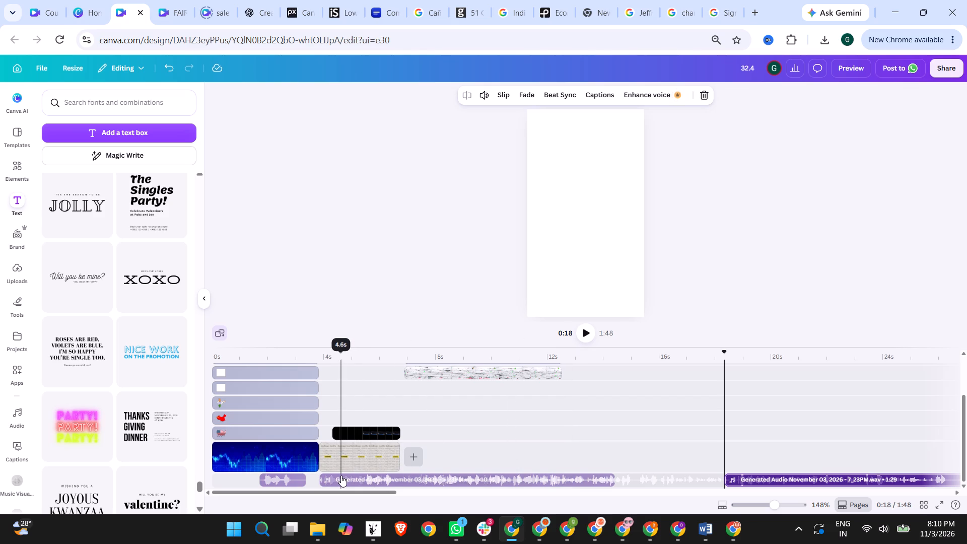
# Move the short voice-over clip under the country comparison scene to start at about 0.4 seconds.
pyautogui.click(278, 477)
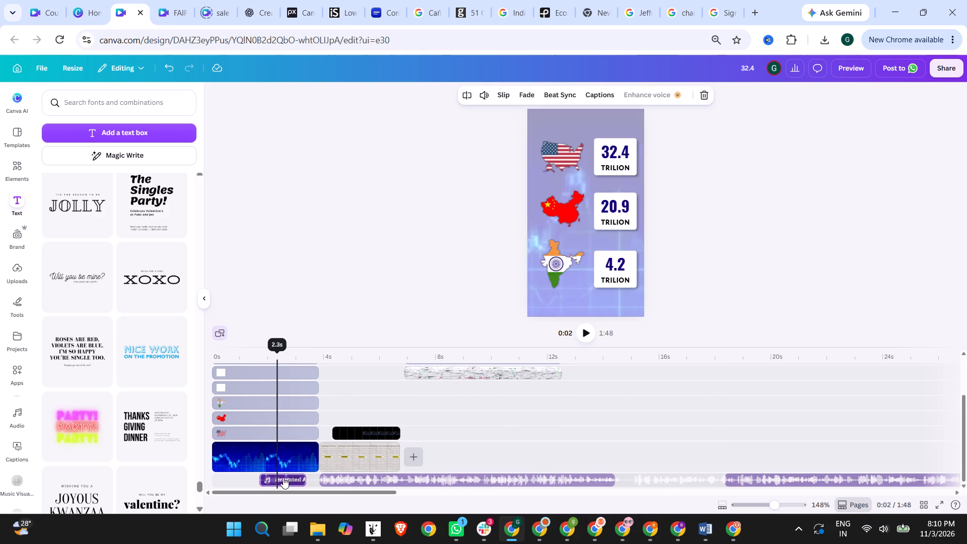
pyautogui.moveTo(288, 478); pyautogui.dragTo(299, 478)
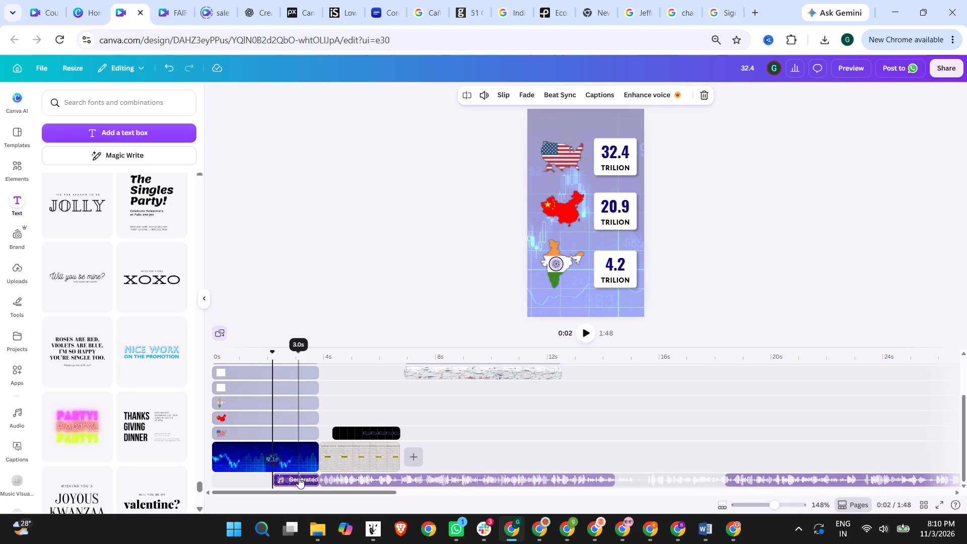
pyautogui.moveTo(296, 479); pyautogui.dragTo(236, 480)
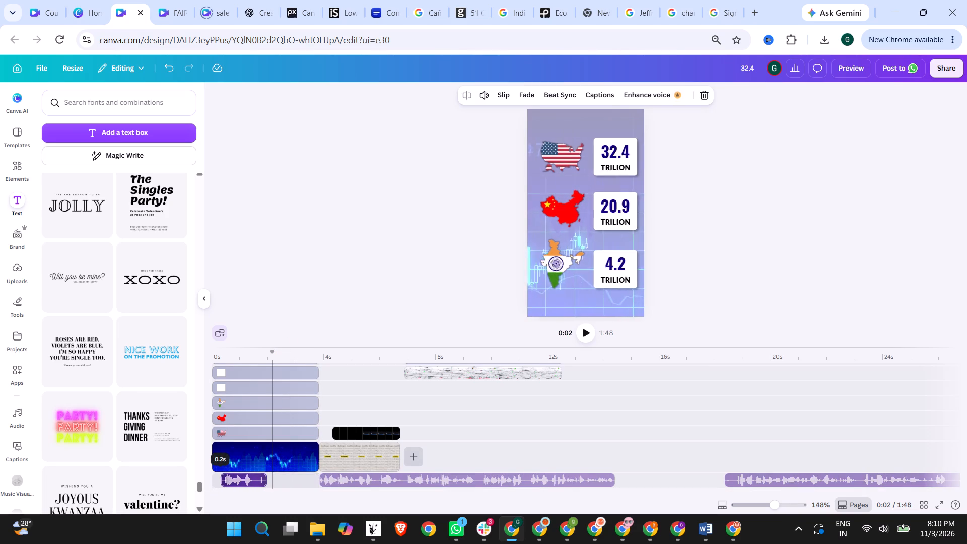
pyautogui.moveTo(236, 480); pyautogui.dragTo(250, 478)
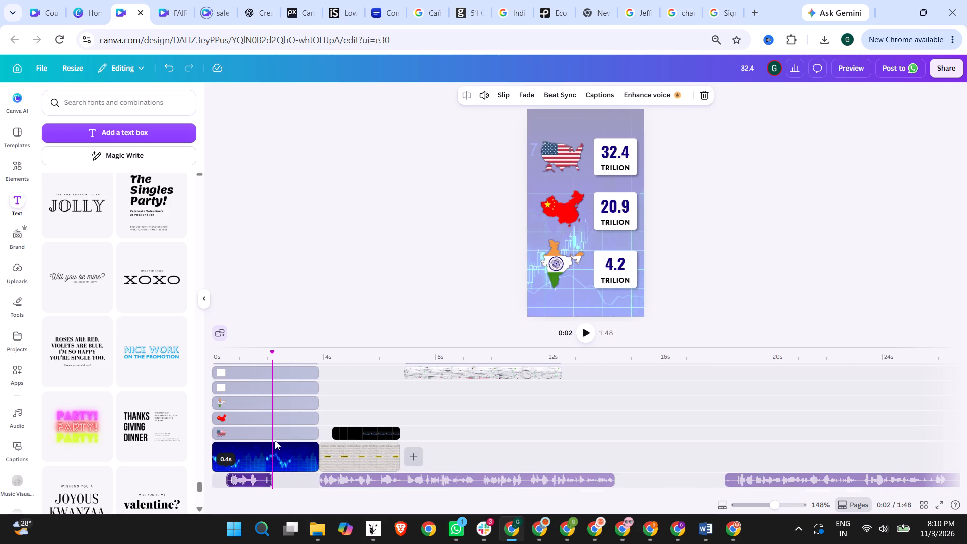
# Select the comparison scene's country maps, boxes and trillion figures together and shorten them to about 2.3 seconds.
pyautogui.click(316, 370)
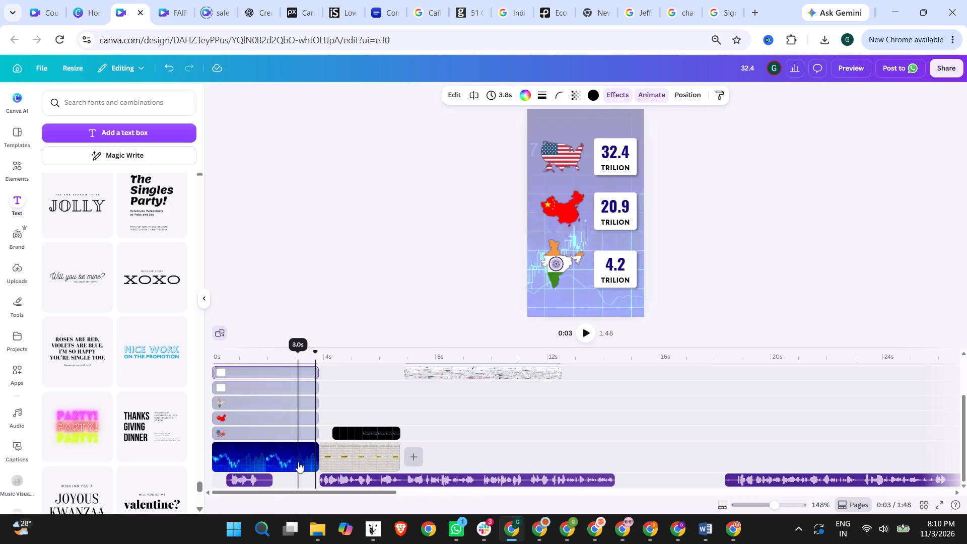
pyautogui.click(298, 462)
pyautogui.scroll(4, 300, 421)
pyautogui.keyDown('shift'); pyautogui.click(292, 369); pyautogui.keyUp('shift')
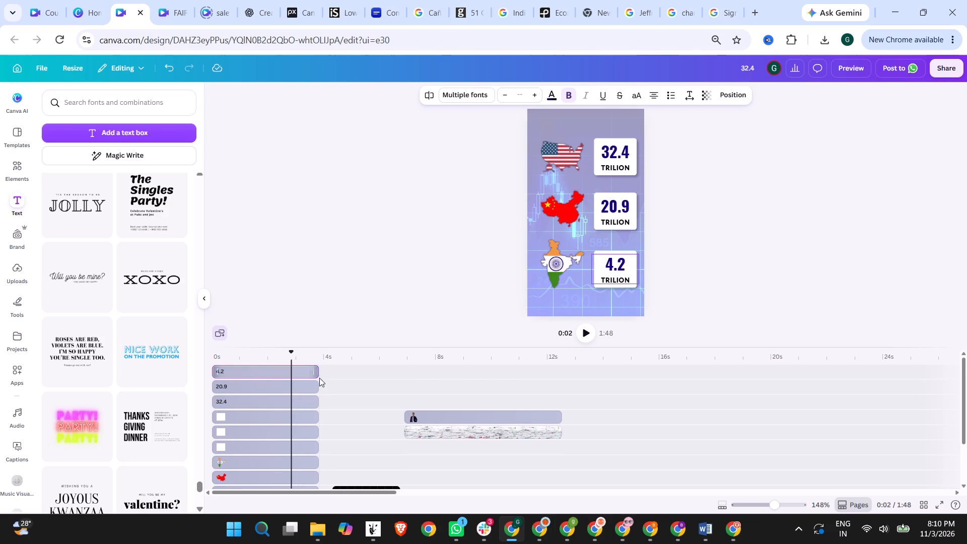
pyautogui.click(275, 369)
pyautogui.scroll(-2, 293, 410)
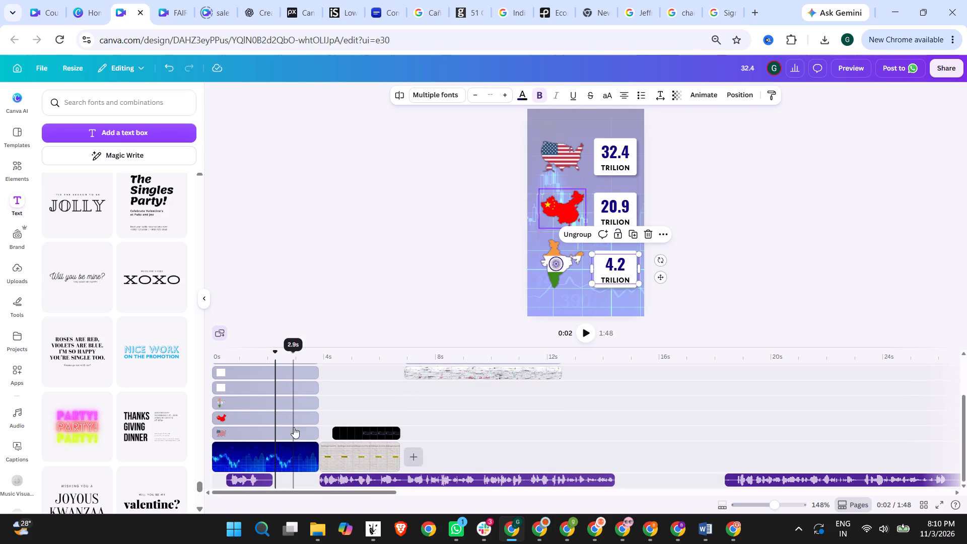
pyautogui.keyDown('shift'); pyautogui.click(291, 451); pyautogui.keyUp('shift')
pyautogui.scroll(5, 292, 435)
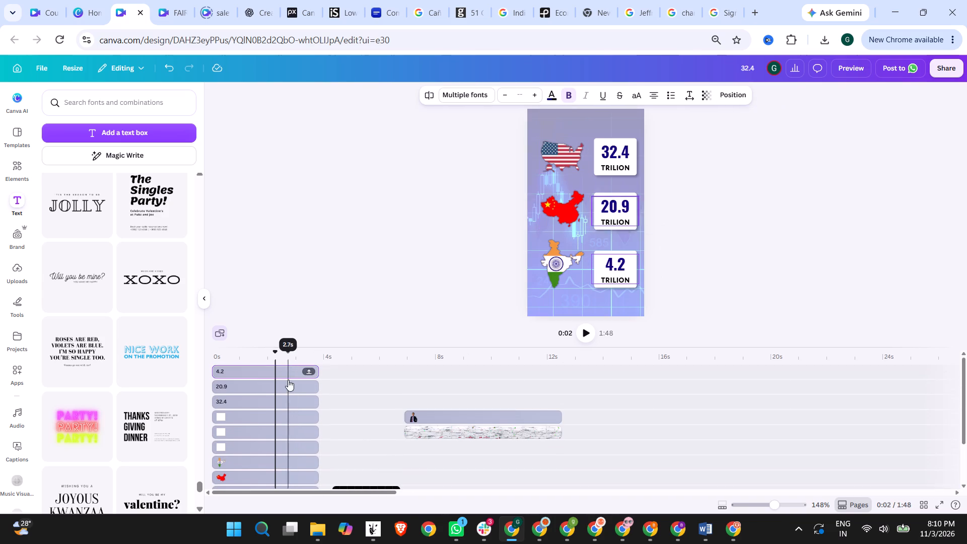
pyautogui.click(277, 370)
pyautogui.keyDown('shift'); pyautogui.scroll(-1, 291, 473); pyautogui.keyUp('shift')
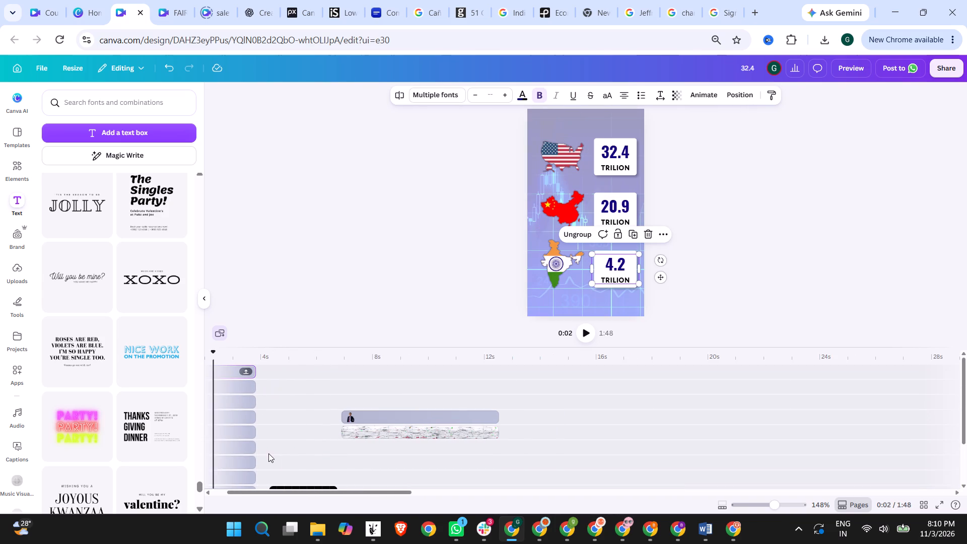
pyautogui.keyDown('shift'); pyautogui.scroll(2, 267, 454); pyautogui.keyUp('shift')
pyautogui.scroll(-3, 283, 456)
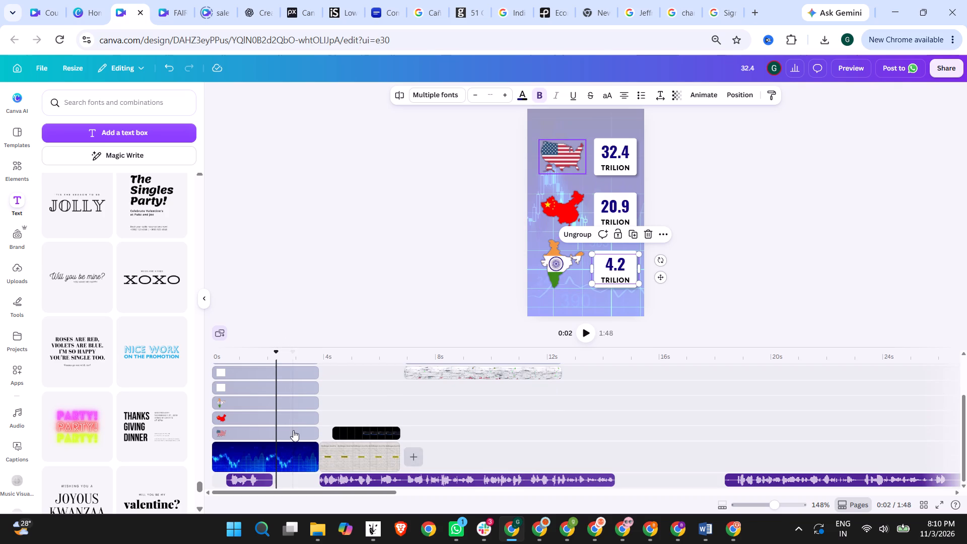
pyautogui.keyDown('shift'); pyautogui.click(293, 430); pyautogui.keyUp('shift')
pyautogui.moveTo(315, 398); pyautogui.dragTo(279, 400)
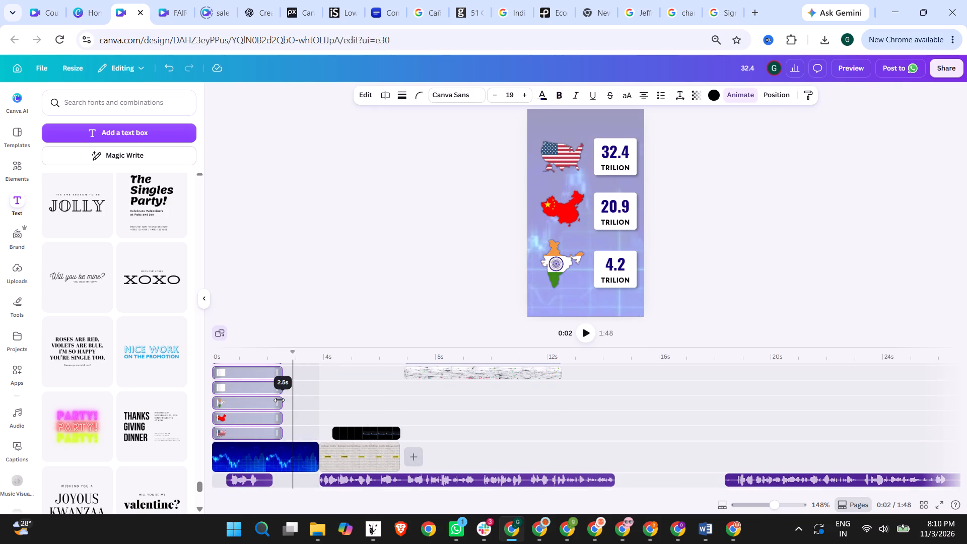
pyautogui.moveTo(279, 400); pyautogui.dragTo(272, 400)
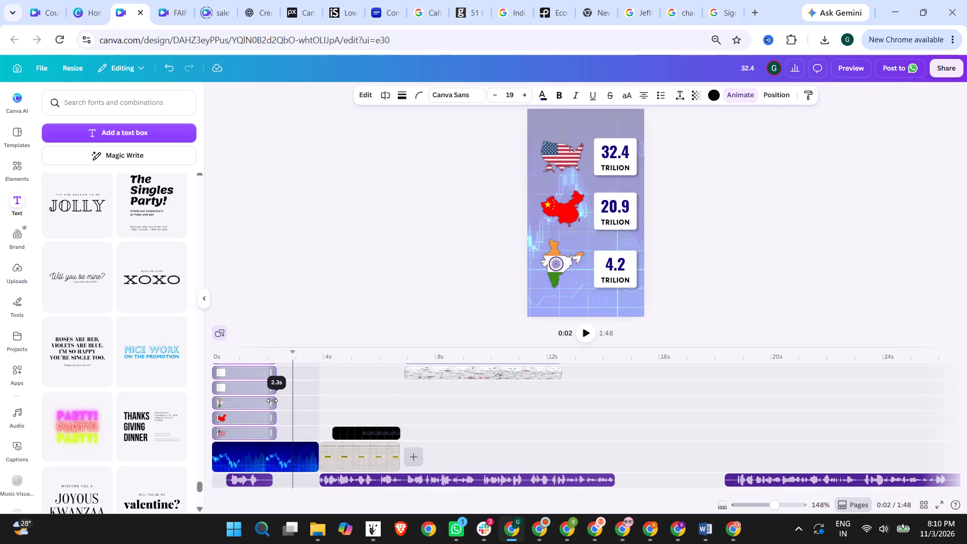
# Shorten the comparison scene's maps, boxes and figures together, and its blue chart background video, to about 2.0 seconds.
pyautogui.moveTo(272, 400); pyautogui.dragTo(265, 400)
pyautogui.click(313, 316)
pyautogui.click(293, 466)
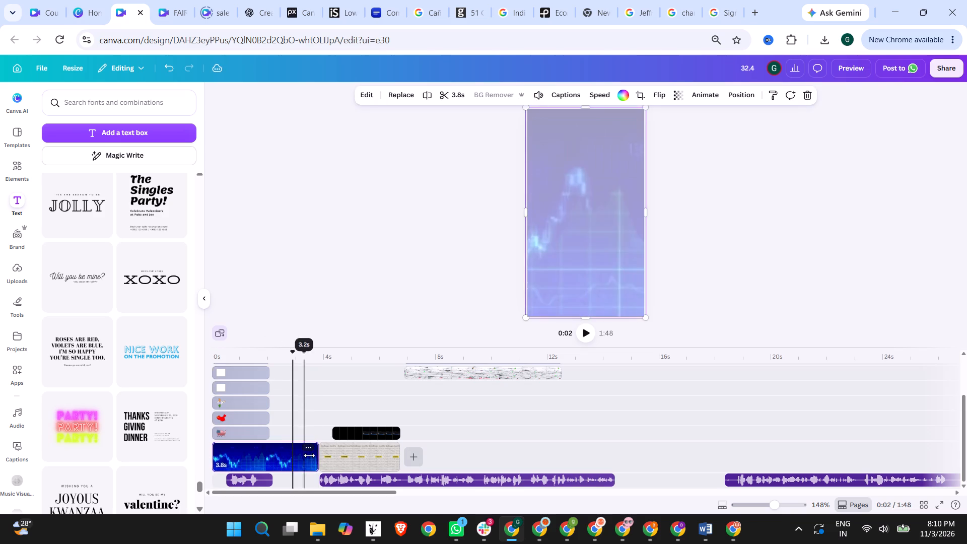
pyautogui.moveTo(310, 455); pyautogui.dragTo(263, 454)
# Play the shortened scene and move the long voice-over clip to start at about 2.1 seconds, directly after the short one.
pyautogui.click(588, 333)
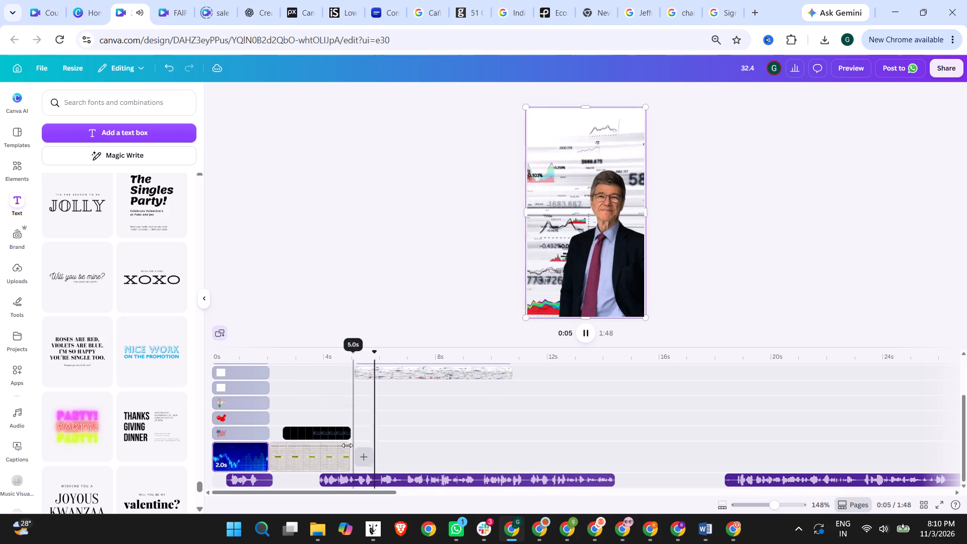
pyautogui.moveTo(356, 480); pyautogui.dragTo(310, 481)
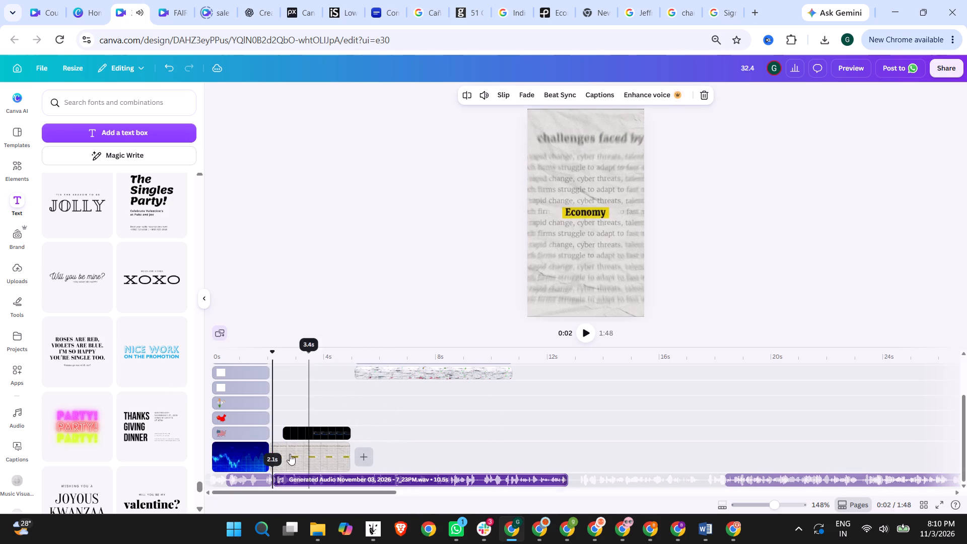
# Play the video from the beginning to check how the voice-over fits the scenes.
pyautogui.click(217, 359)
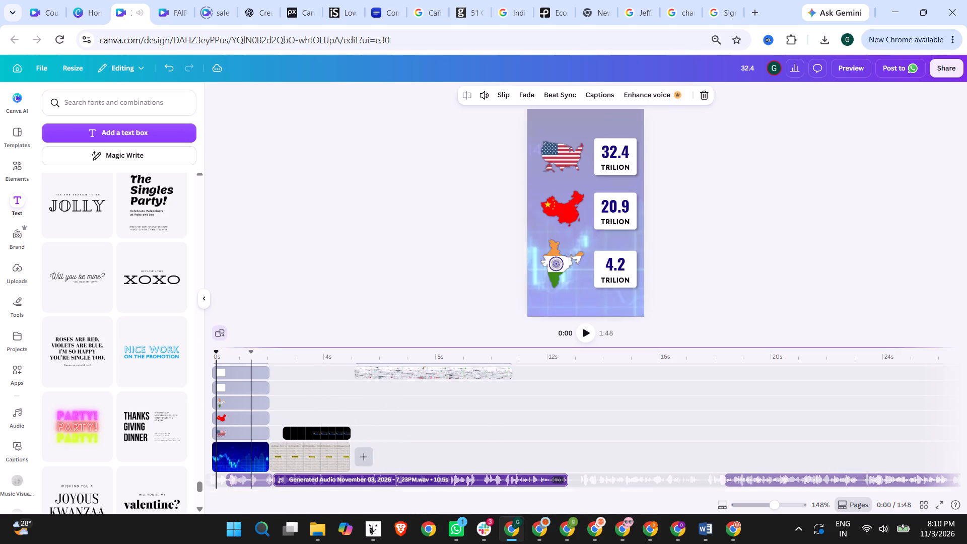
pyautogui.click(587, 336)
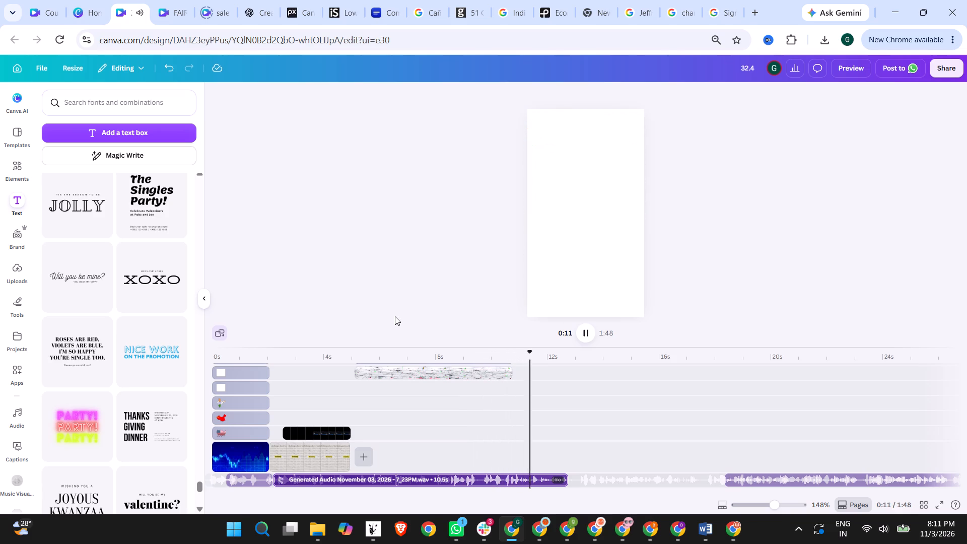
pyautogui.scroll(2, 547, 414)
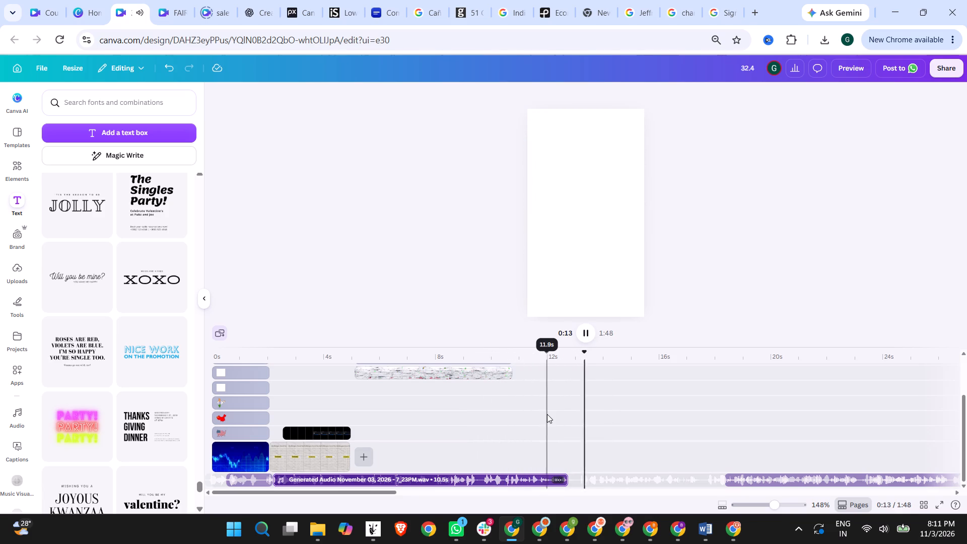
pyautogui.scroll(-4, 463, 318)
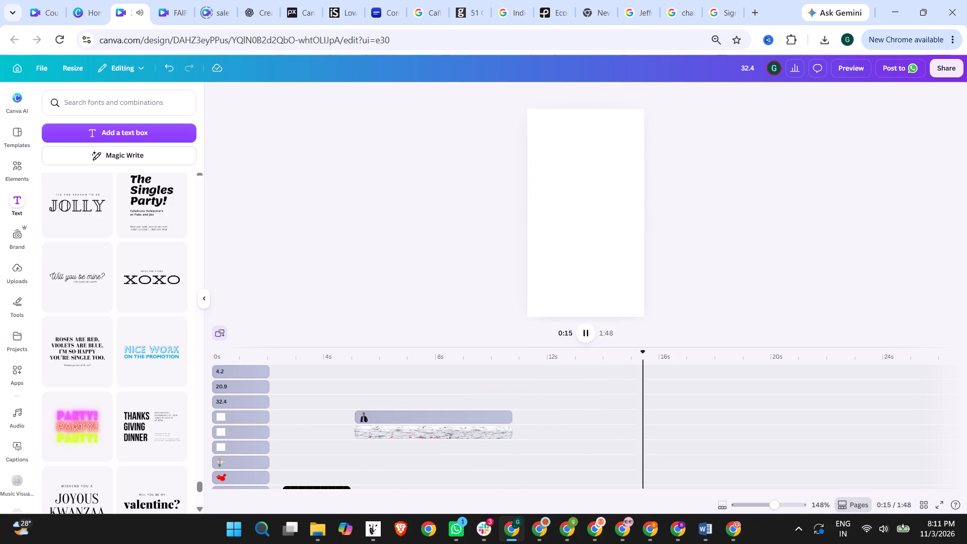
pyautogui.scroll(-4, 505, 432)
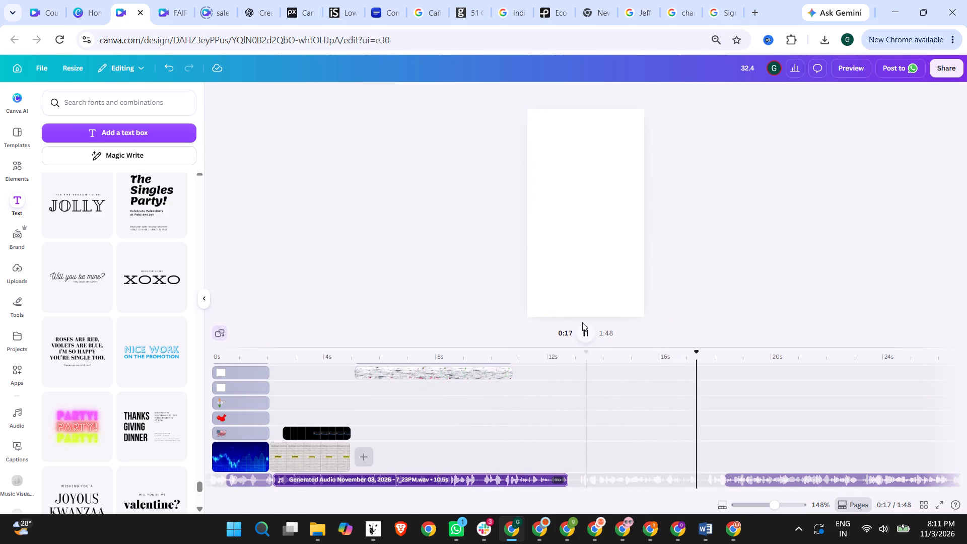
pyautogui.click(585, 334)
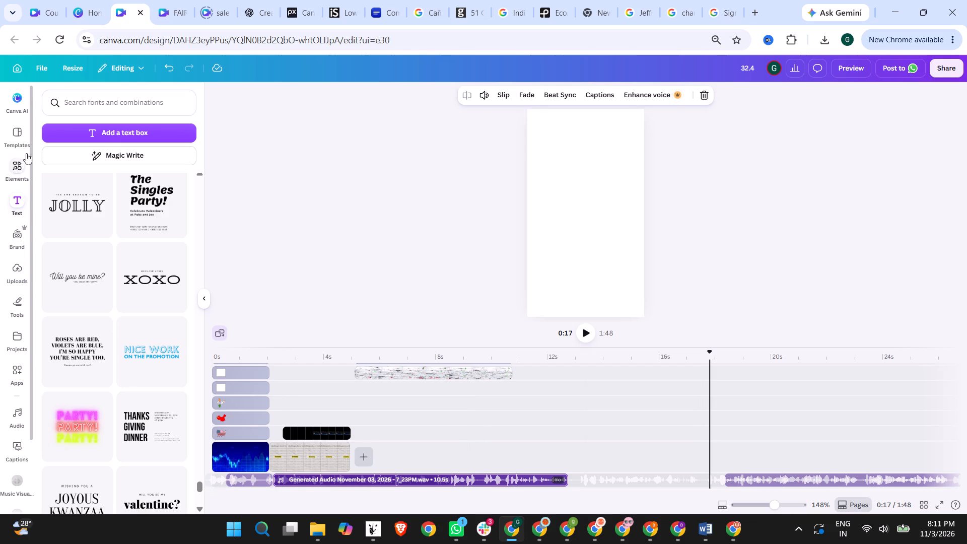
# Clear the economy search in the uploads and upload the Jeffrey Sachs speech video from the Downloads folder.
pyautogui.click(11, 165)
pyautogui.click(15, 276)
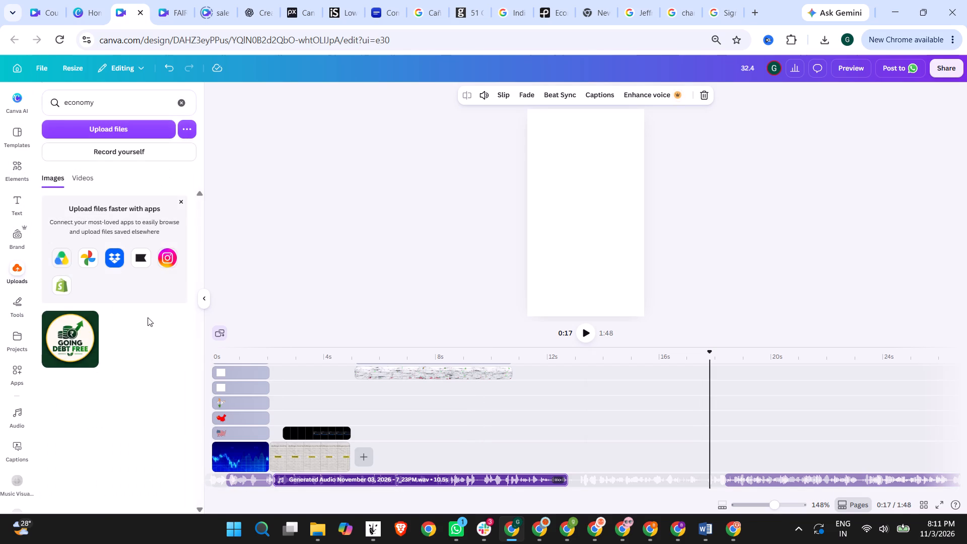
pyautogui.click(68, 184)
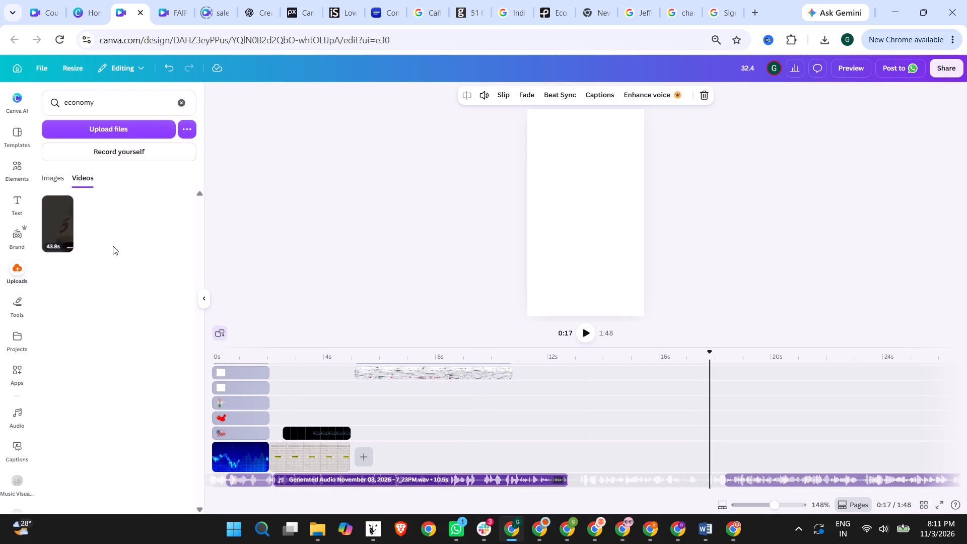
pyautogui.click(15, 273)
pyautogui.scroll(11, 147, 204)
pyautogui.click(182, 98)
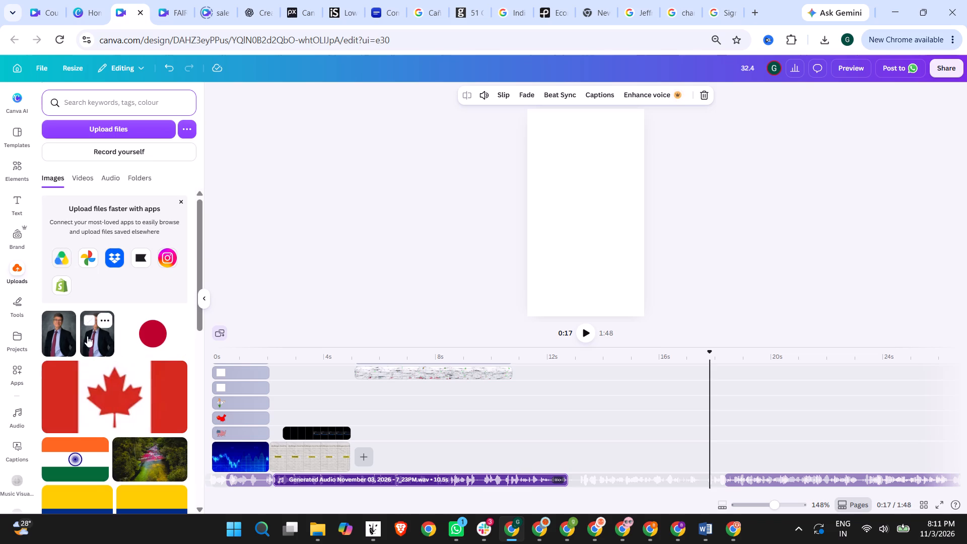
pyautogui.scroll(-2, 104, 353)
pyautogui.scroll(5, 162, 357)
pyautogui.click(95, 130)
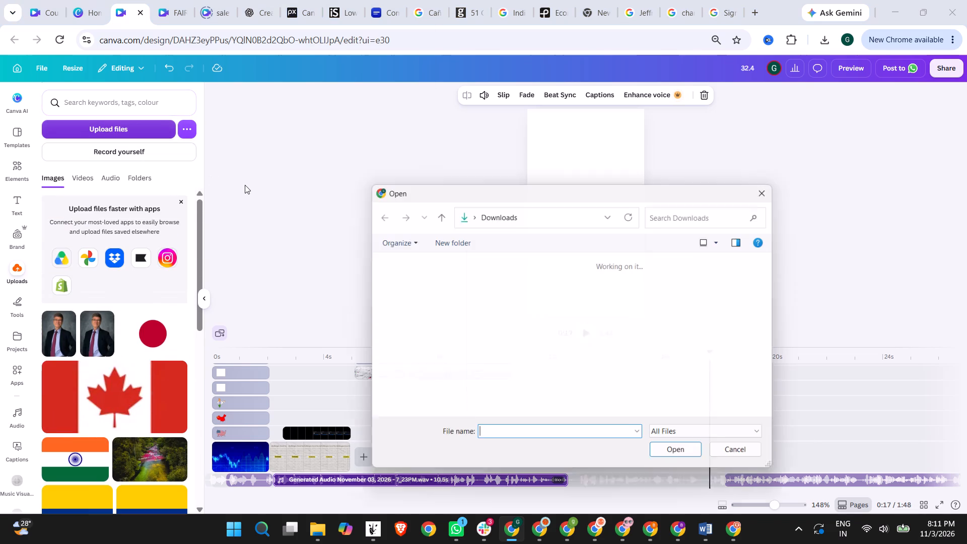
pyautogui.doubleClick(649, 312)
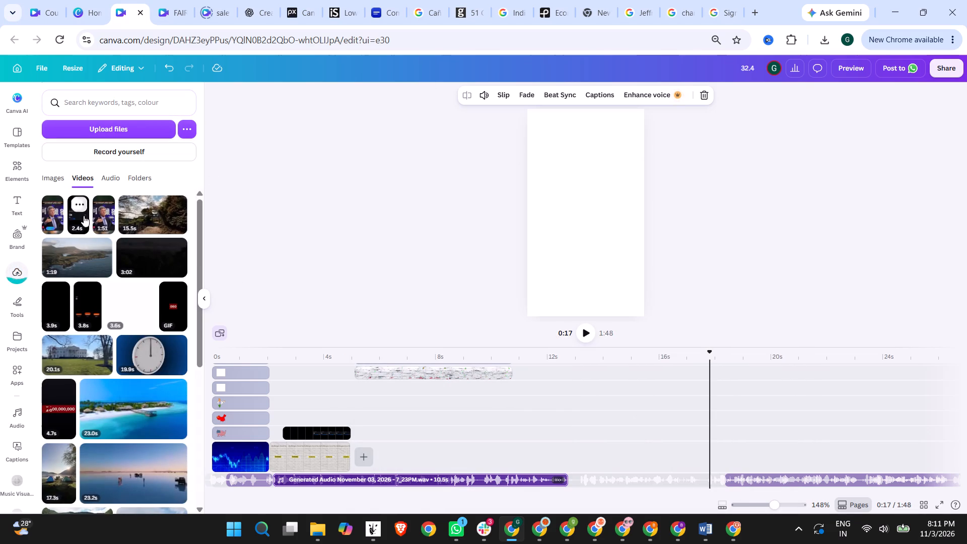
# Place the uploaded speech video on the timeline directly after the portrait scene, starting at about 10.7 seconds.
pyautogui.moveTo(55, 219); pyautogui.dragTo(345, 264)
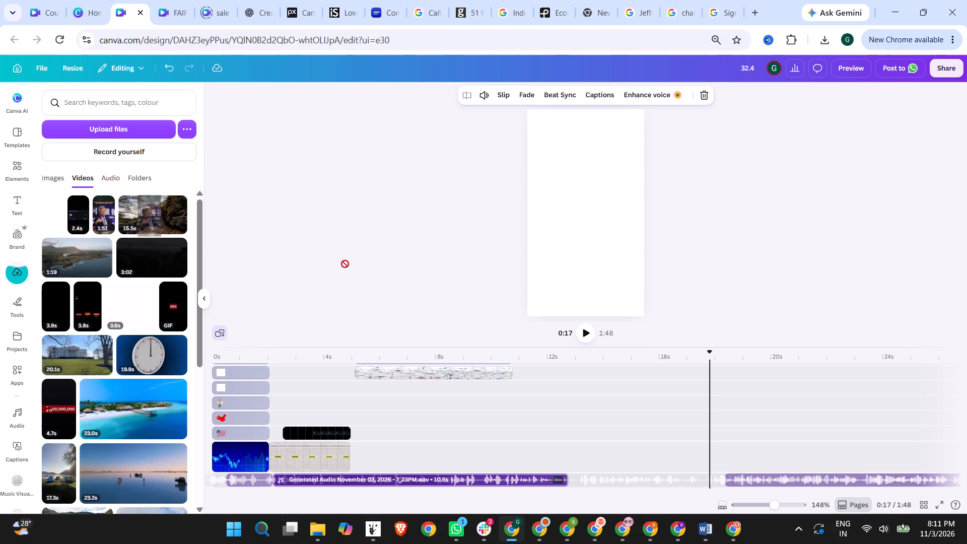
pyautogui.moveTo(345, 264); pyautogui.dragTo(515, 409)
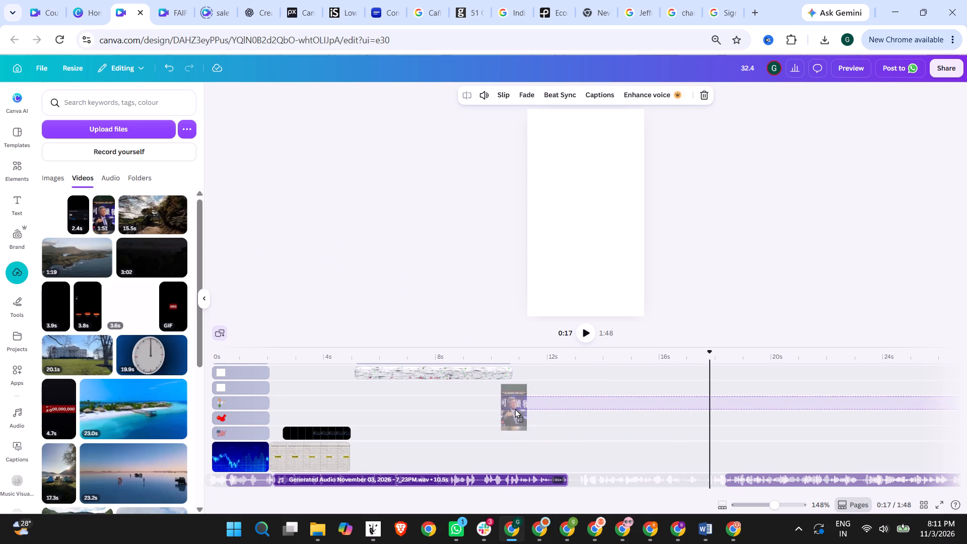
pyautogui.moveTo(515, 409); pyautogui.dragTo(525, 407)
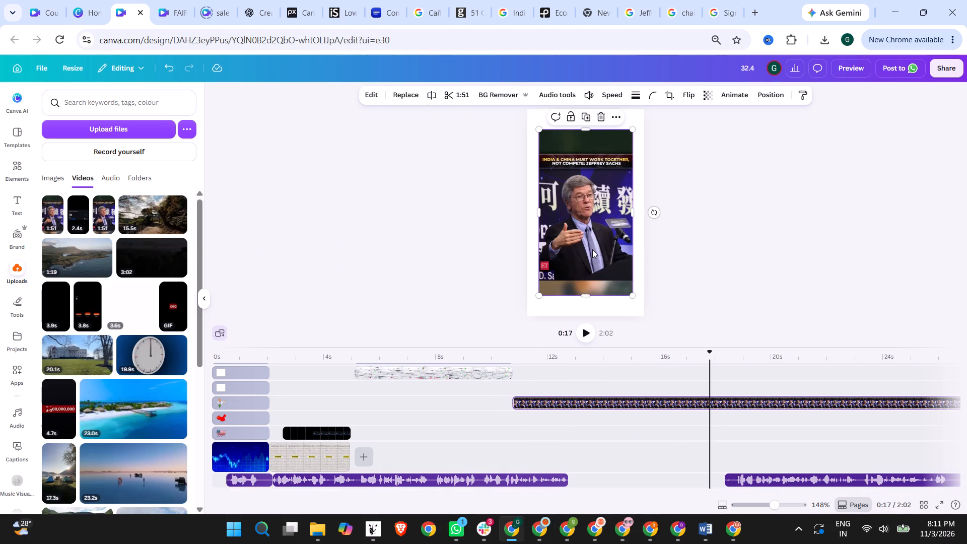
# Play the opening of the speech video several times and listen to how it meets the end of the voice-over clip.
pyautogui.click(525, 358)
pyautogui.click(588, 335)
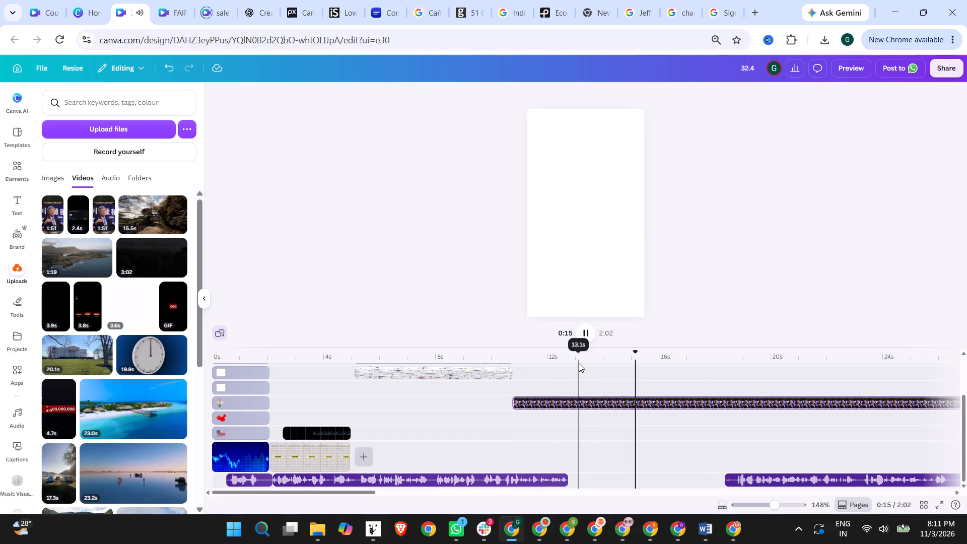
pyautogui.click(579, 363)
pyautogui.click(583, 330)
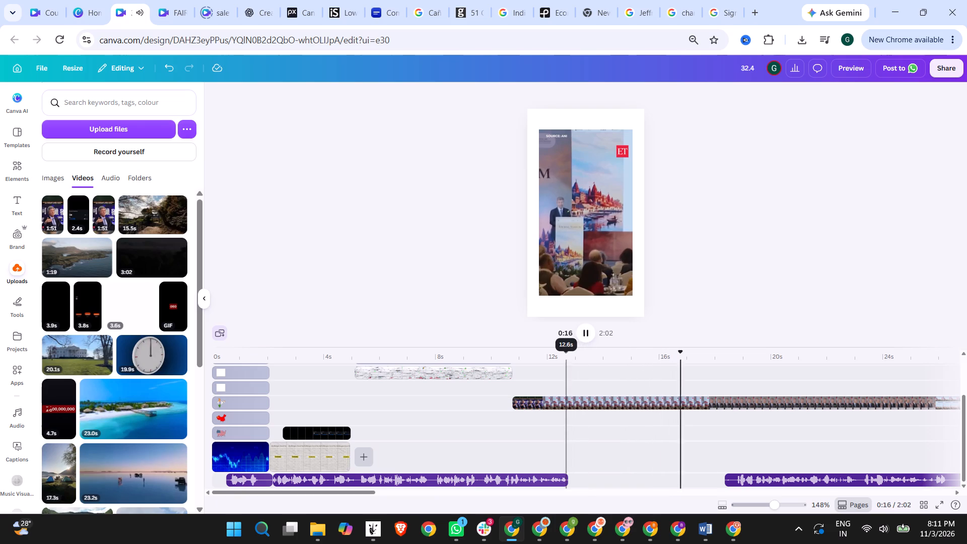
pyautogui.click(562, 354)
pyautogui.click(586, 334)
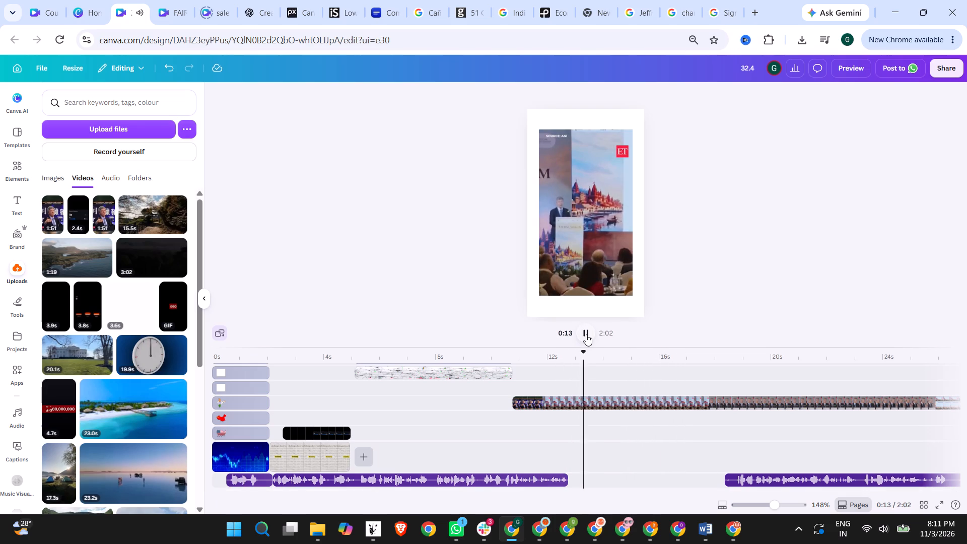
pyautogui.click(586, 334)
pyautogui.click(541, 355)
pyautogui.click(585, 333)
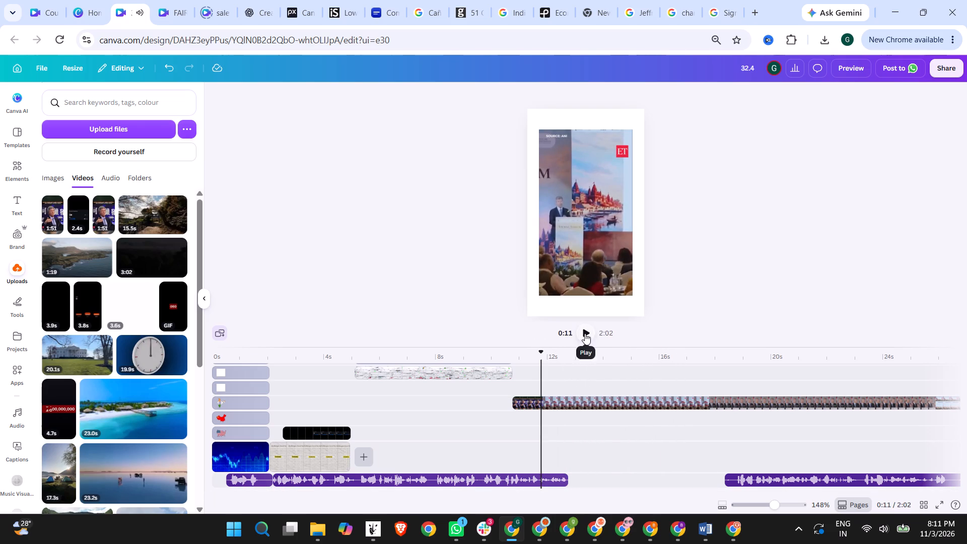
pyautogui.click(585, 333)
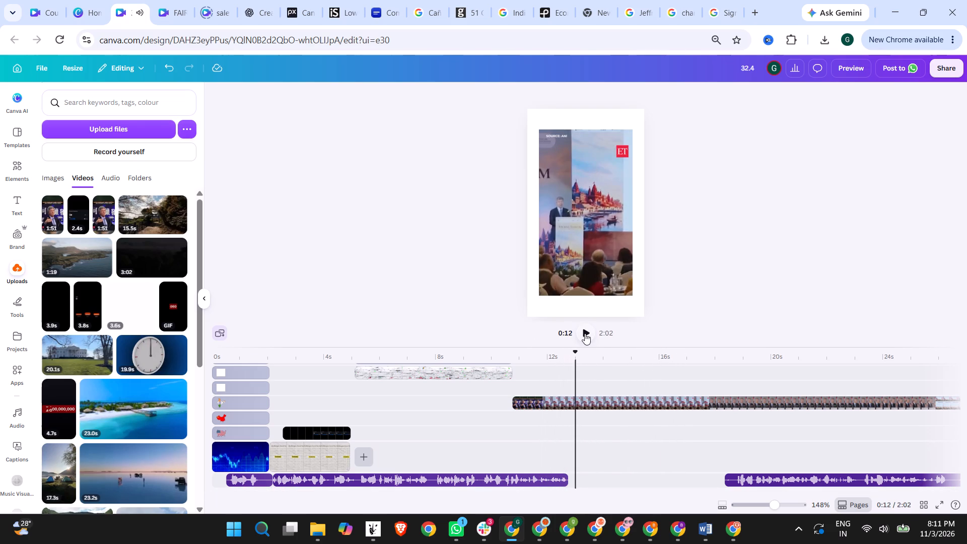
# Replay the speech video's opening and shift the clip onto the track beneath the charts clip, starting at about 12.4 seconds.
pyautogui.click(507, 353)
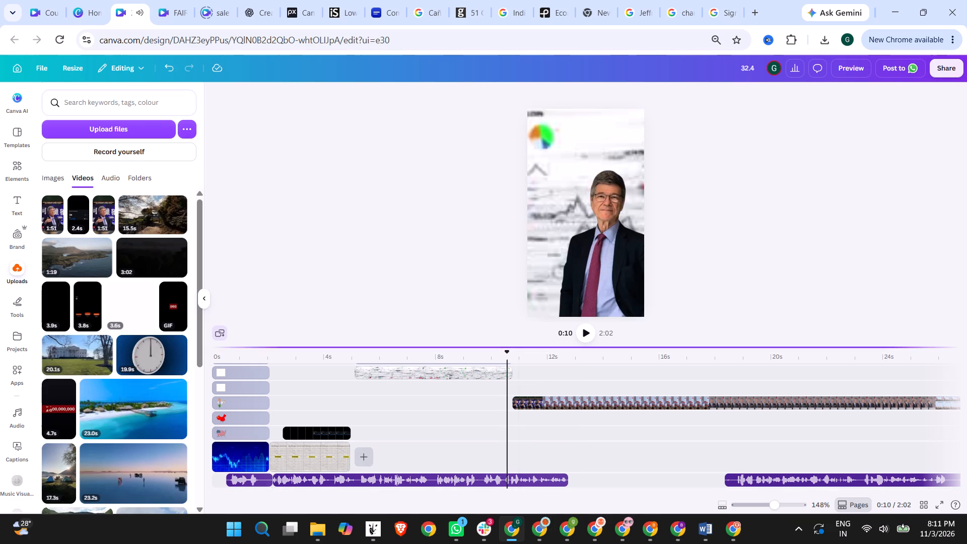
pyautogui.click(585, 333)
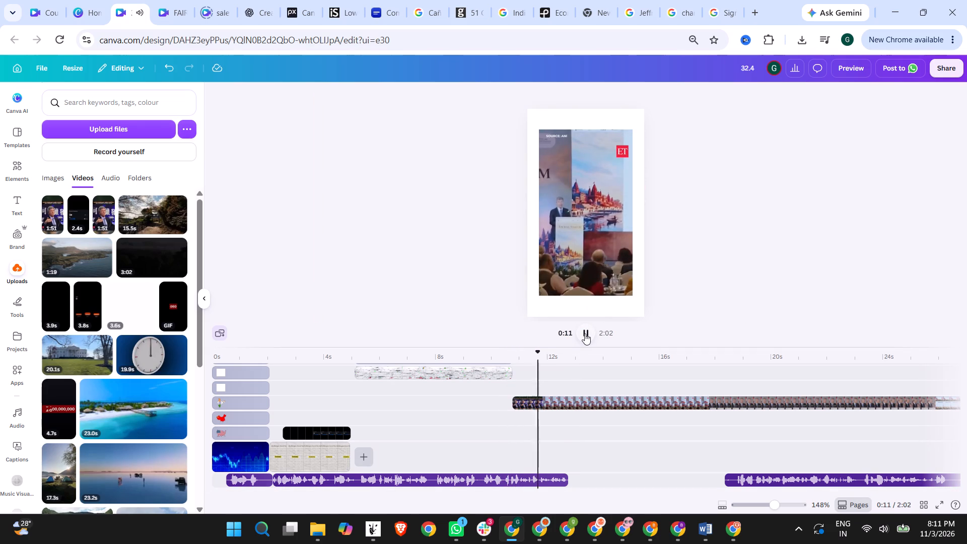
pyautogui.click(585, 333)
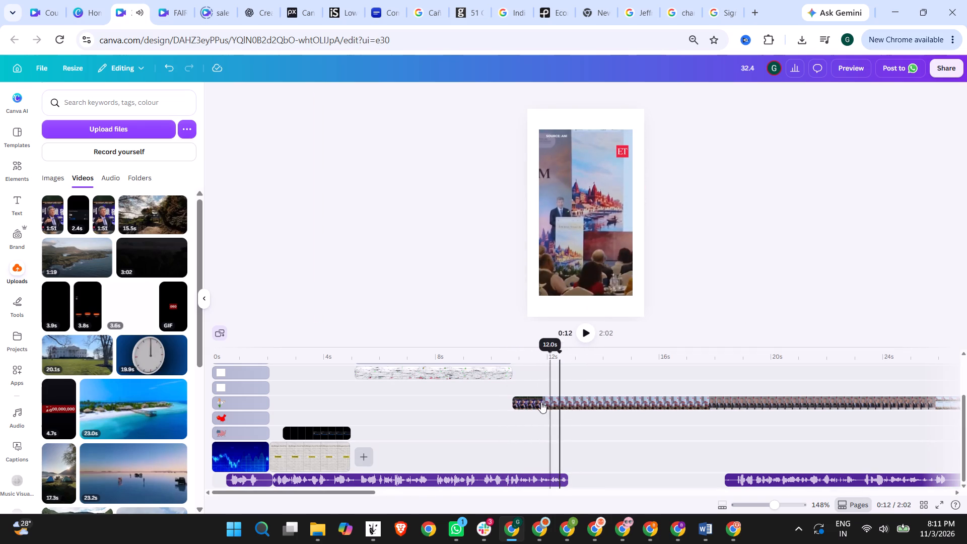
pyautogui.click(536, 402)
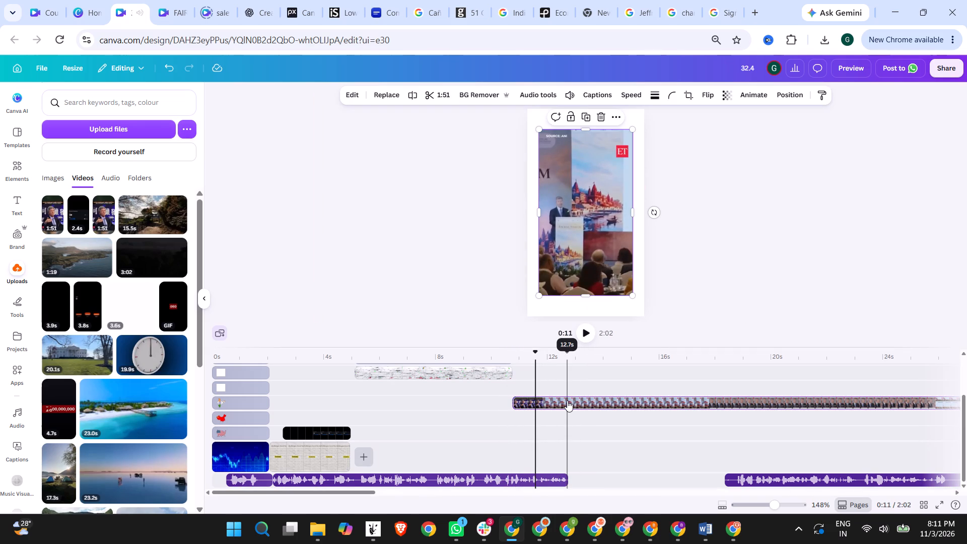
pyautogui.scroll(2, 567, 400)
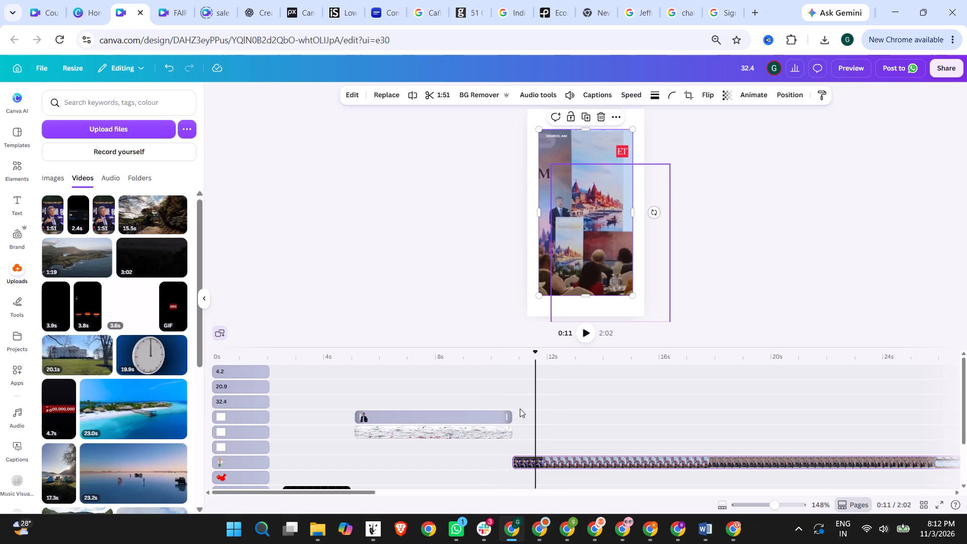
pyautogui.click(583, 327)
pyautogui.click(583, 327)
pyautogui.moveTo(608, 457); pyautogui.dragTo(655, 451)
pyautogui.click(655, 451)
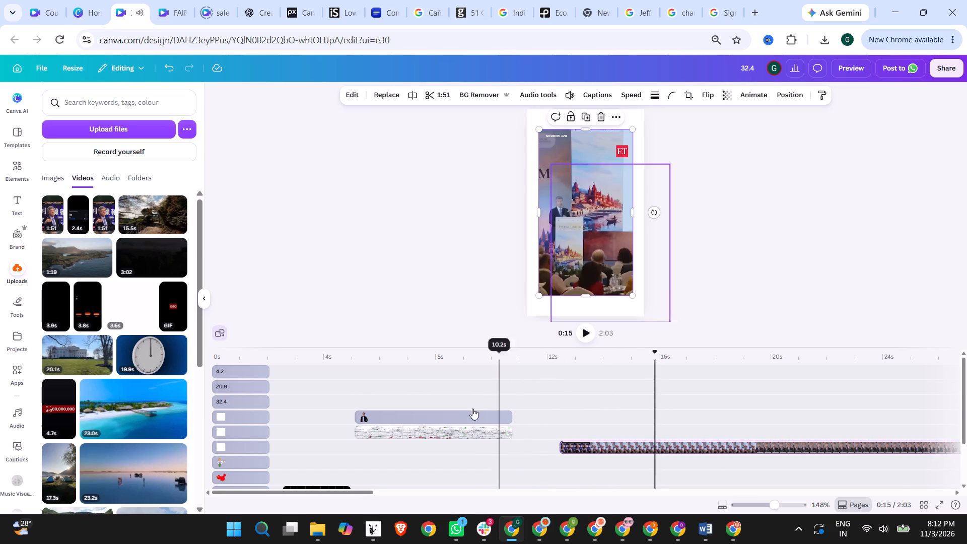
# Play up to the speech video, then extend the Jeffrey Sachs portrait and the charts clip to 7.2 seconds each, closing the gap.
pyautogui.click(473, 363)
pyautogui.click(590, 328)
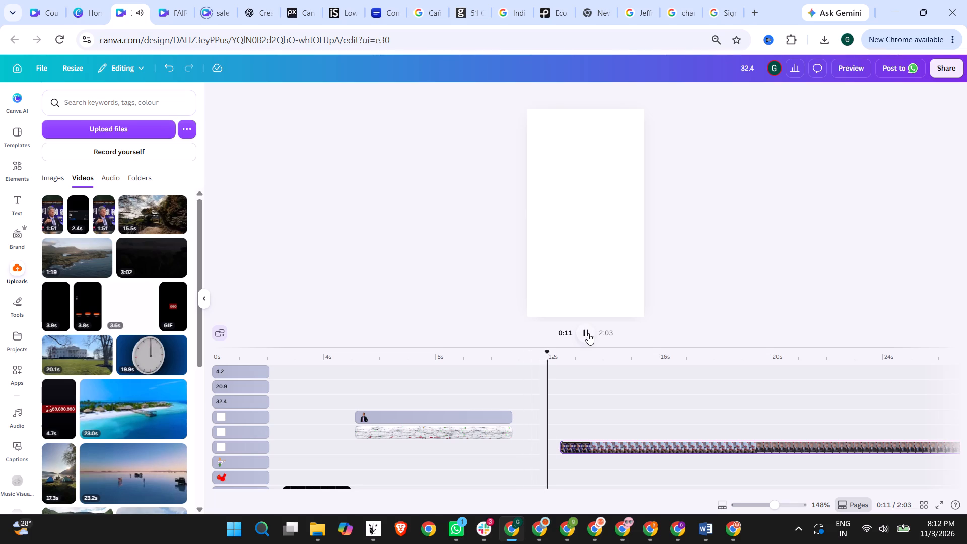
pyautogui.click(588, 333)
pyautogui.moveTo(510, 415); pyautogui.dragTo(514, 416)
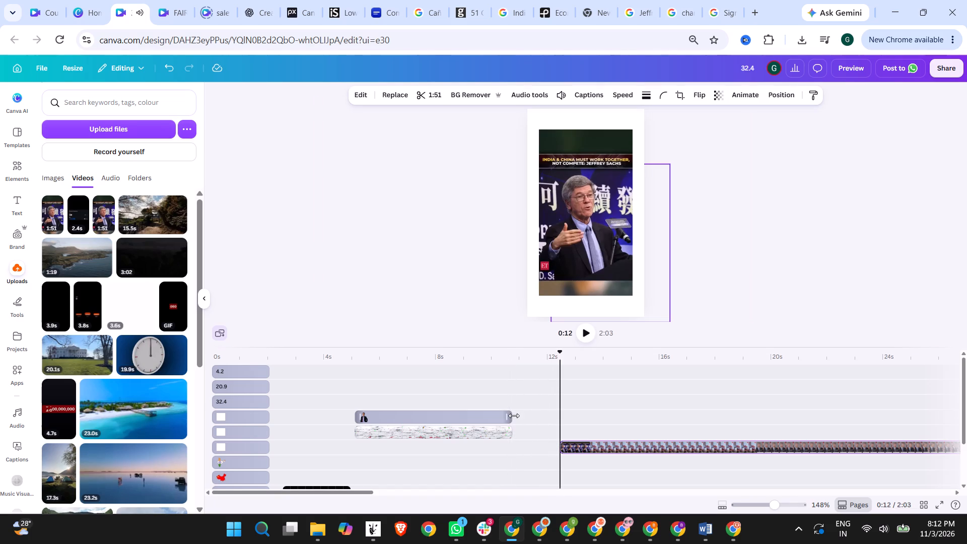
pyautogui.moveTo(514, 416); pyautogui.dragTo(556, 416)
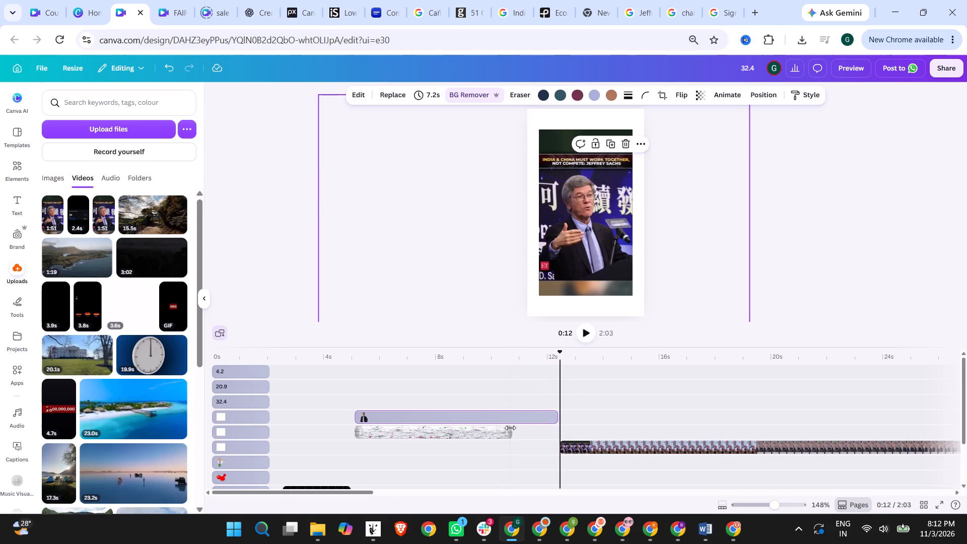
pyautogui.moveTo(510, 428); pyautogui.dragTo(555, 429)
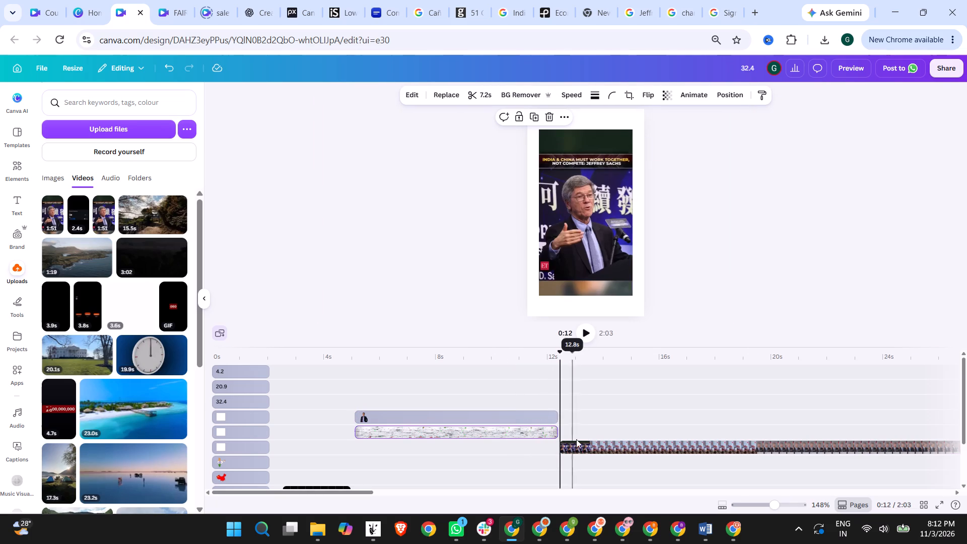
# Move the speech video back to start at about 11.4 seconds, overlapping the end of the portrait scene, and play the transition.
pyautogui.moveTo(584, 441); pyautogui.dragTo(555, 442)
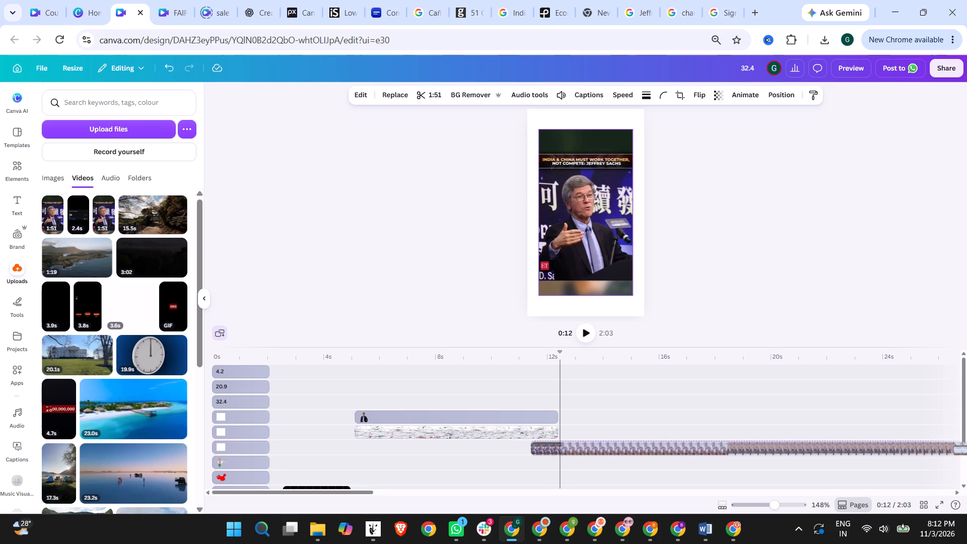
pyautogui.moveTo(555, 442); pyautogui.dragTo(555, 441)
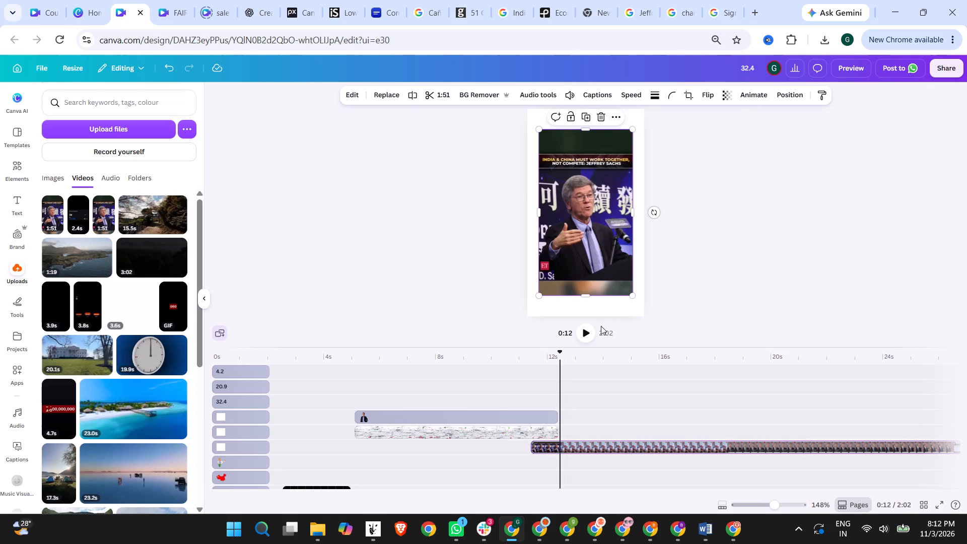
pyautogui.click(585, 330)
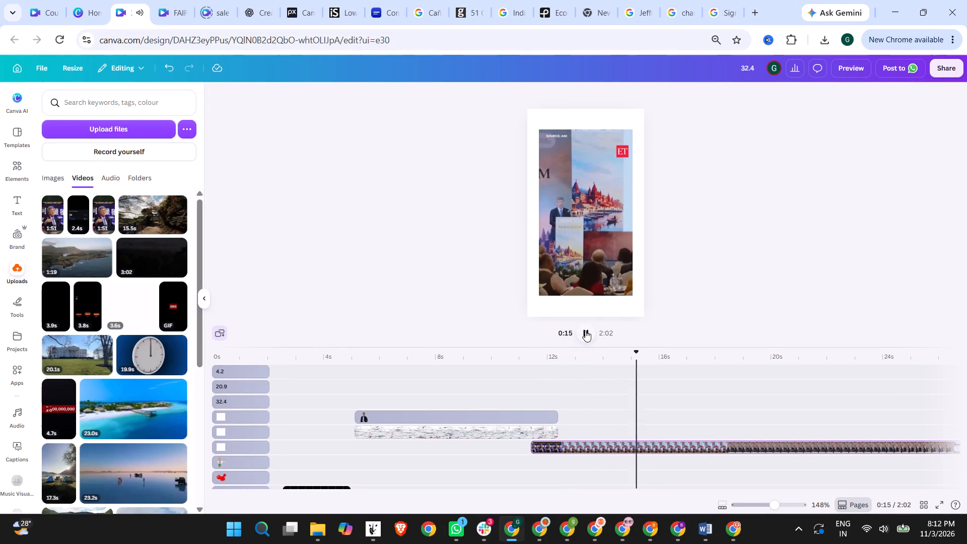
pyautogui.click(585, 330)
# Nudge the speech video to start at about 11.5 seconds and position the playhead at 12.6 seconds, at its first shot change.
pyautogui.click(598, 443)
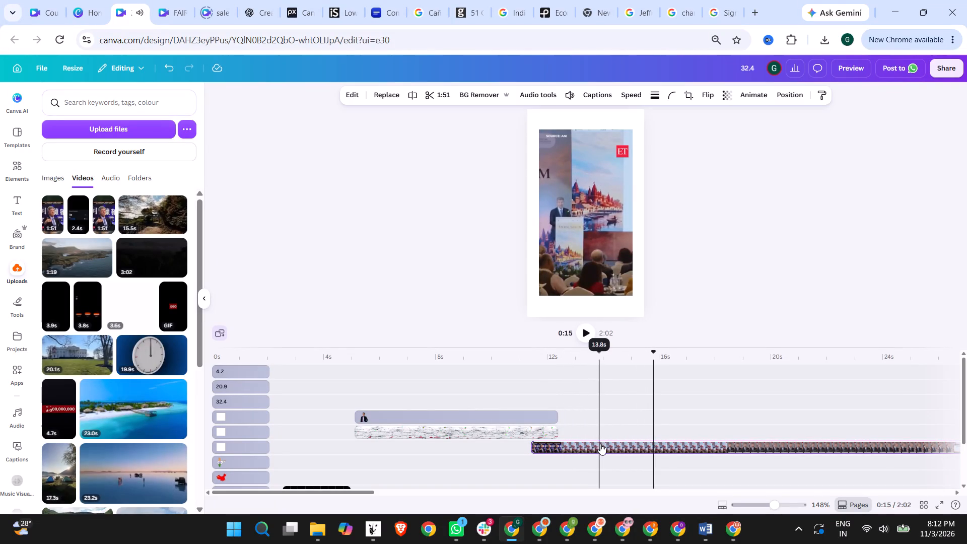
pyautogui.click(567, 356)
pyautogui.click(558, 358)
pyautogui.click(564, 357)
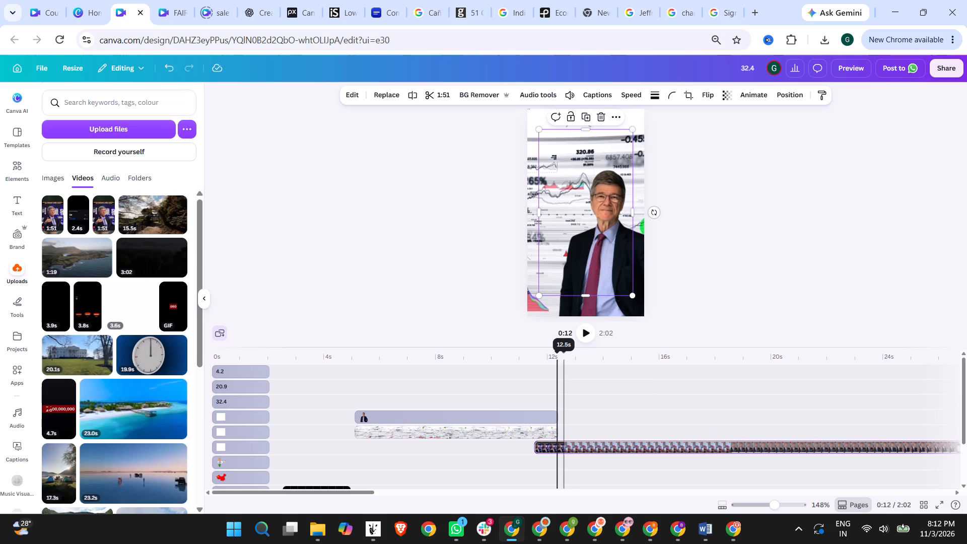
pyautogui.click(563, 357)
pyautogui.click(566, 356)
pyautogui.click(563, 357)
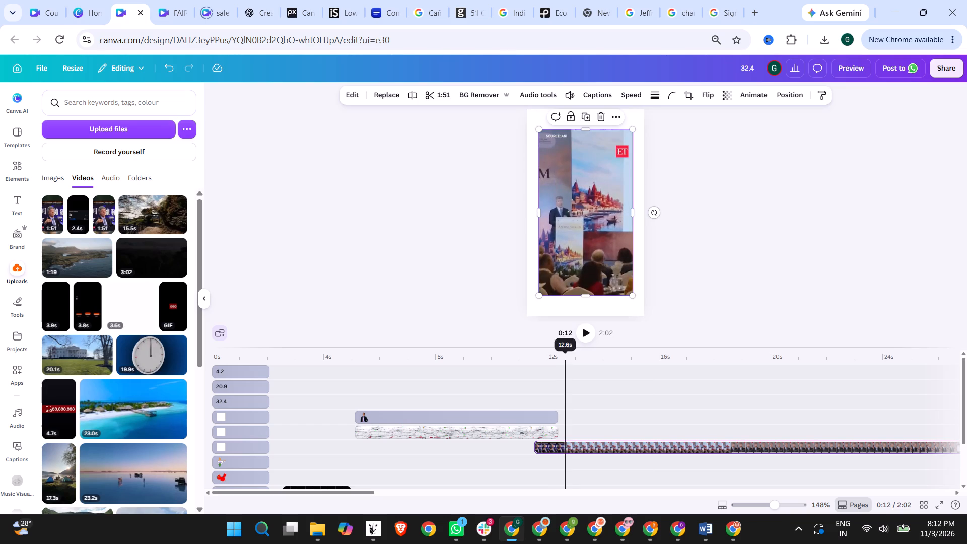
# Shift the speech video to start at about 12.4 seconds, directly after the portrait scene, checking the transition by playing it.
pyautogui.click(561, 359)
pyautogui.moveTo(566, 359); pyautogui.dragTo(561, 360)
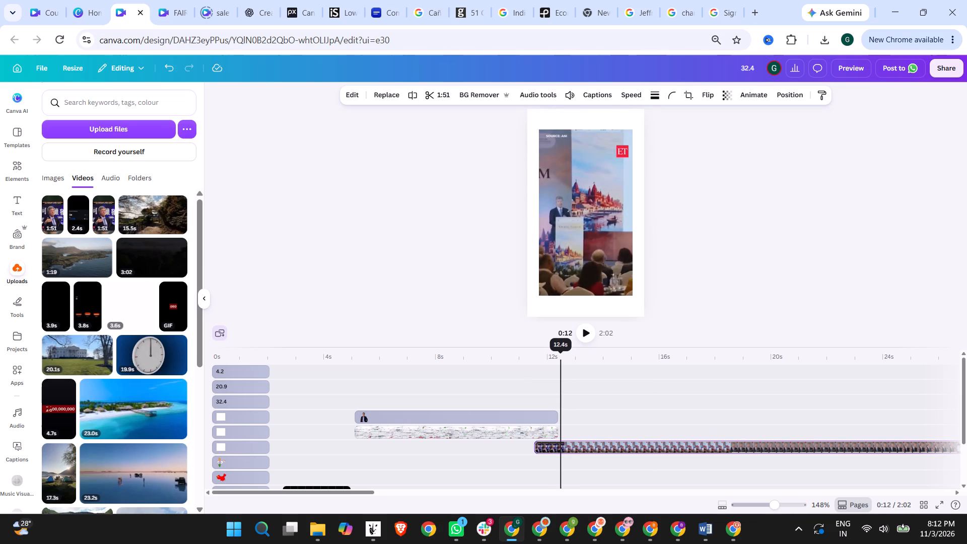
pyautogui.moveTo(561, 360); pyautogui.dragTo(562, 360)
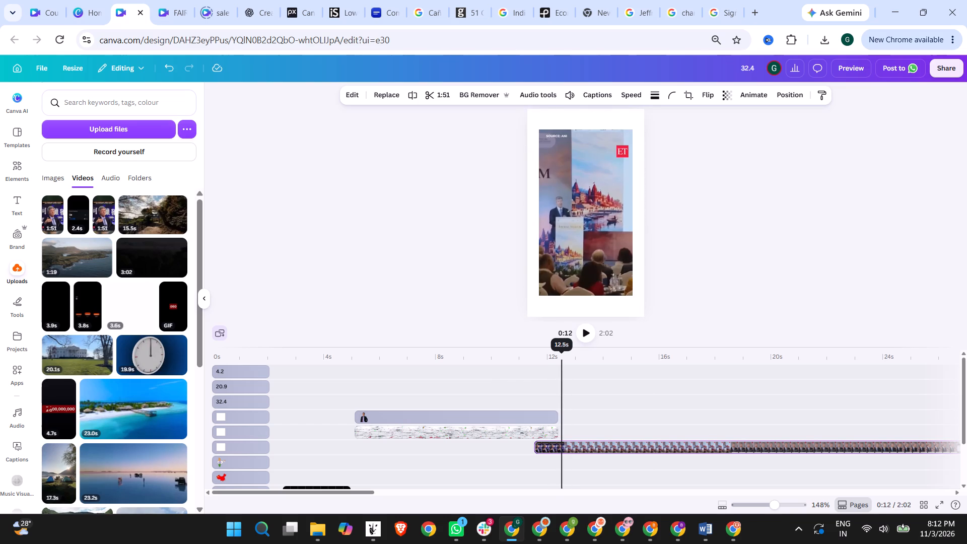
pyautogui.moveTo(562, 360); pyautogui.dragTo(560, 359)
pyautogui.click(580, 334)
pyautogui.click(580, 334)
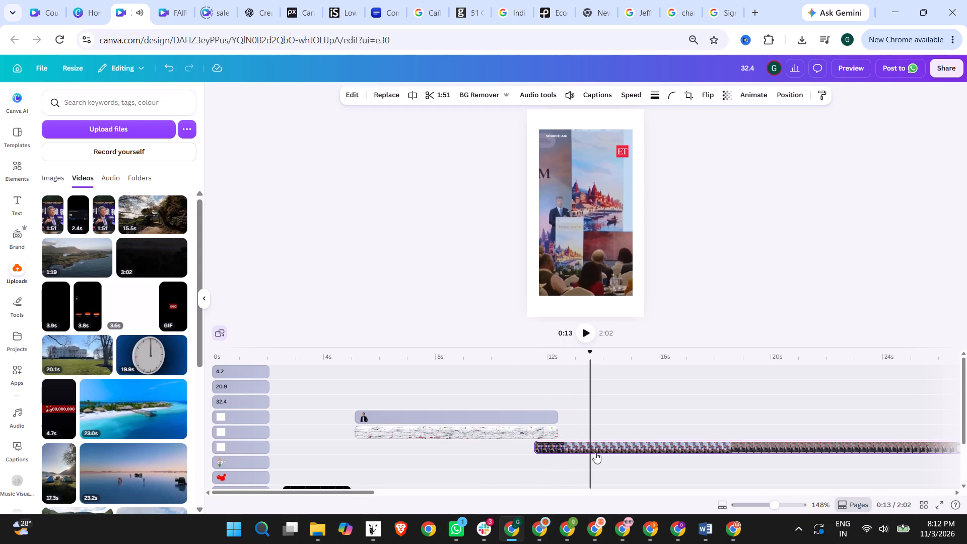
pyautogui.moveTo(582, 443); pyautogui.dragTo(591, 443)
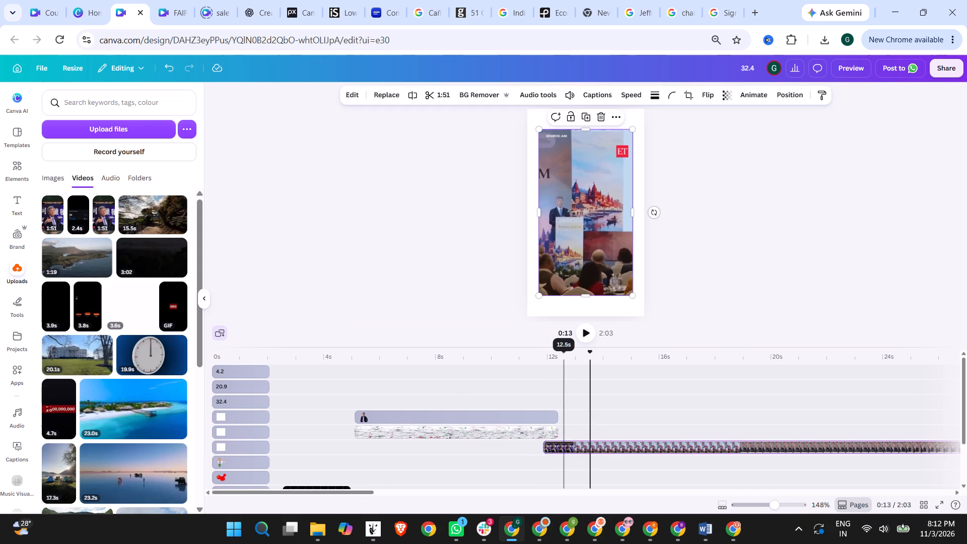
pyautogui.click(564, 353)
pyautogui.click(584, 337)
pyautogui.click(584, 336)
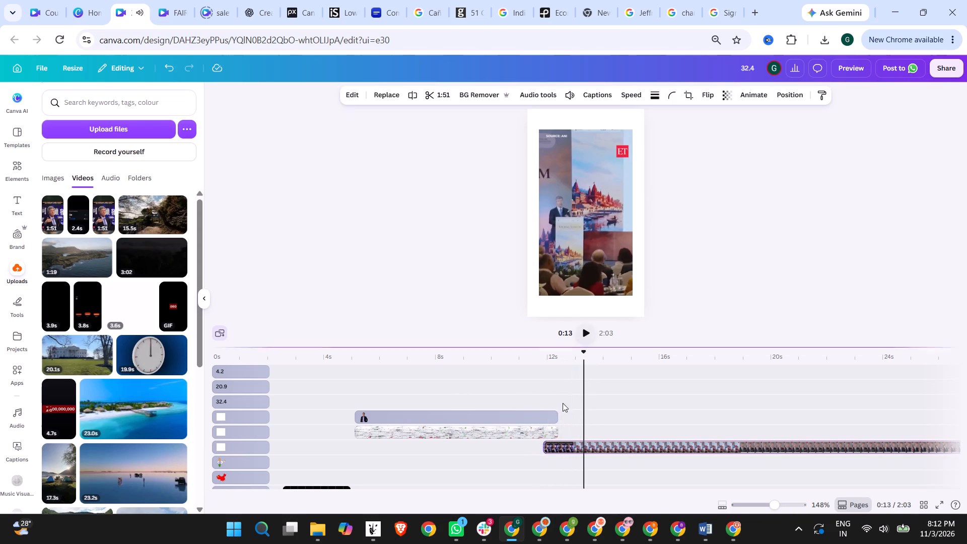
pyautogui.click(556, 359)
pyautogui.click(581, 335)
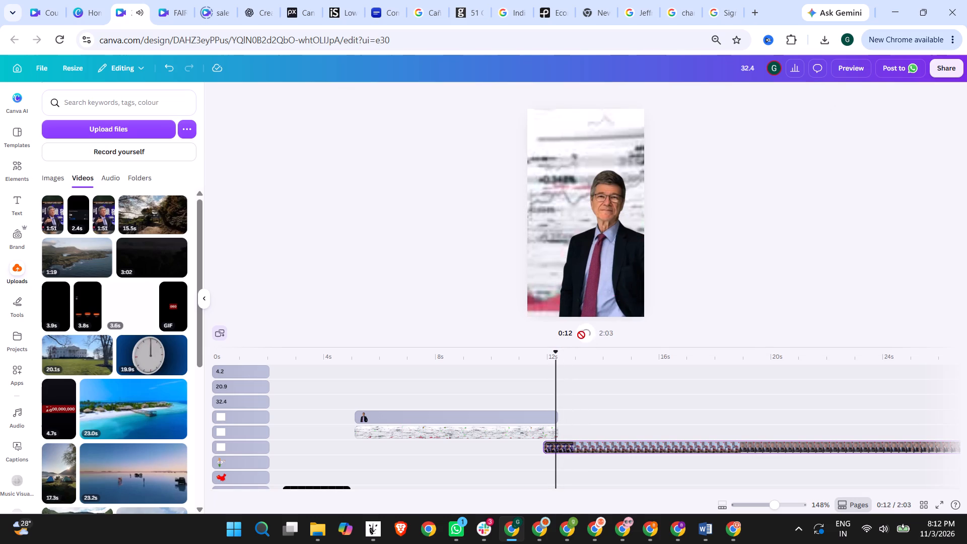
pyautogui.click(581, 335)
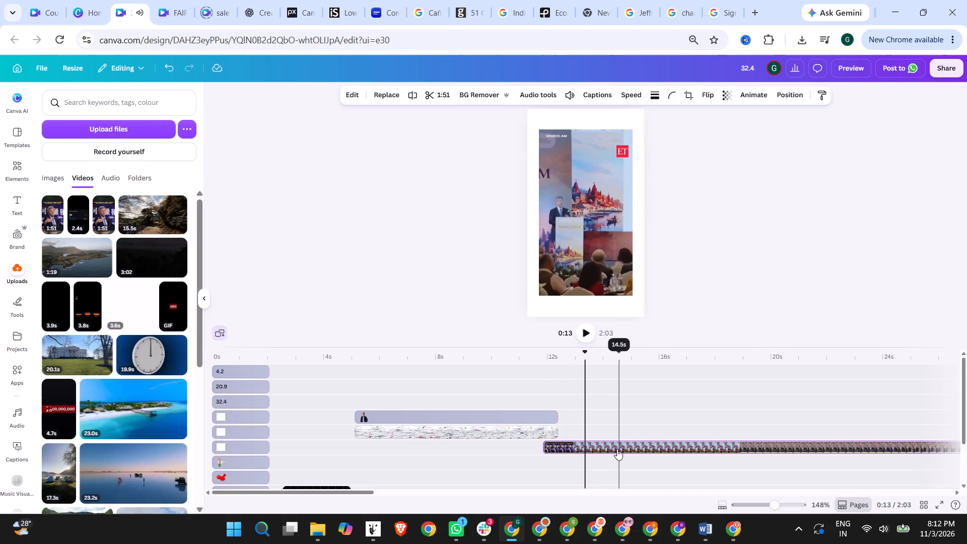
pyautogui.moveTo(614, 443); pyautogui.dragTo(623, 441)
pyautogui.click(561, 365)
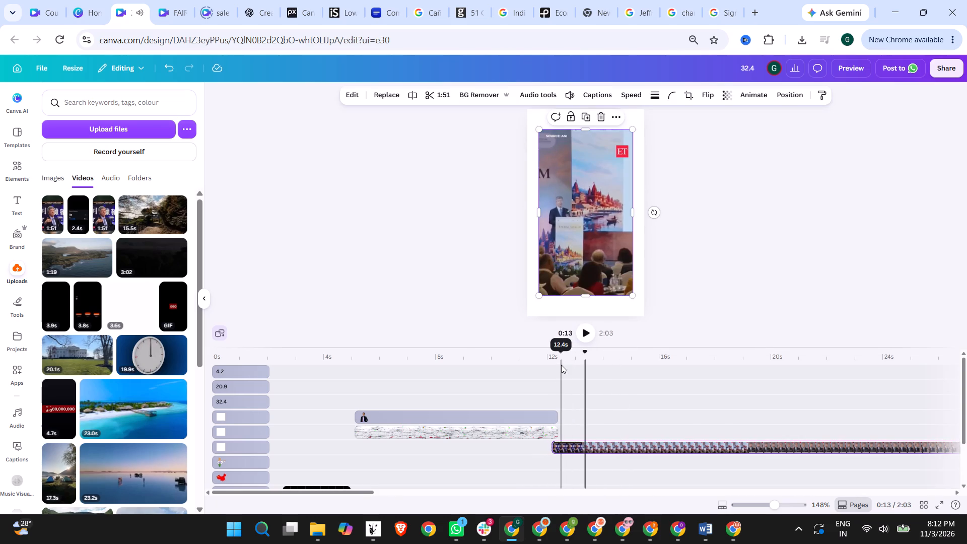
pyautogui.click(581, 334)
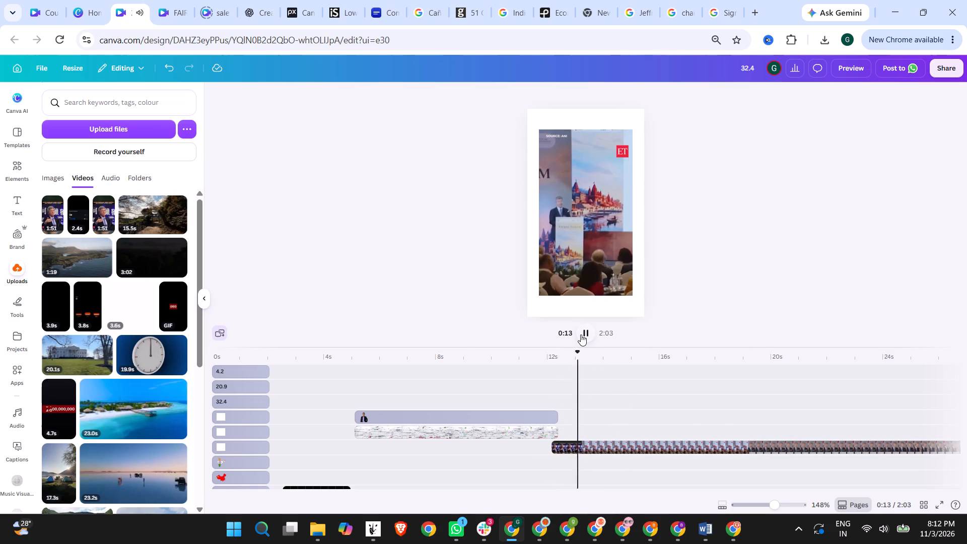
pyautogui.click(581, 334)
pyautogui.moveTo(611, 446); pyautogui.dragTo(617, 445)
# Play the cut from the portrait scene into the speech video twice, from about 12.2 and 11 seconds, to check the transition.
pyautogui.click(555, 361)
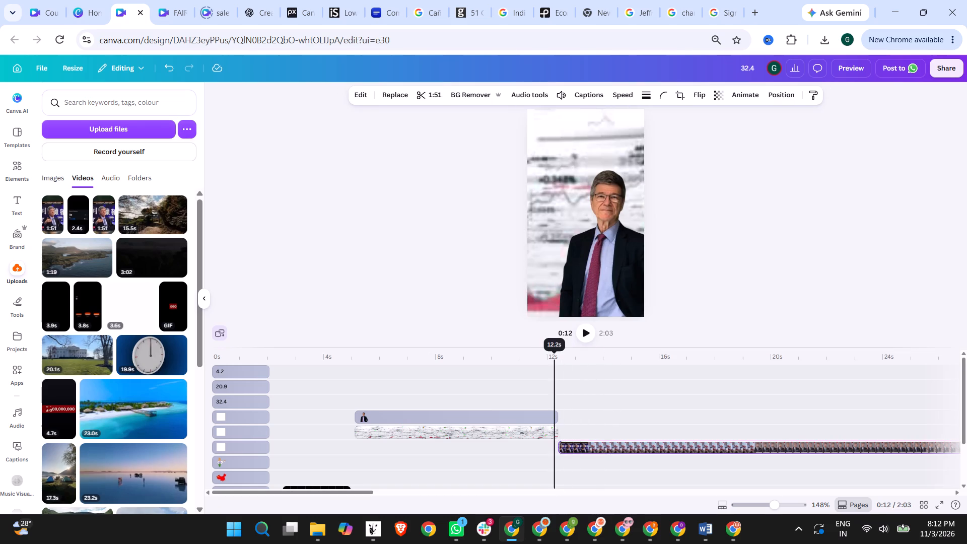
pyautogui.click(586, 332)
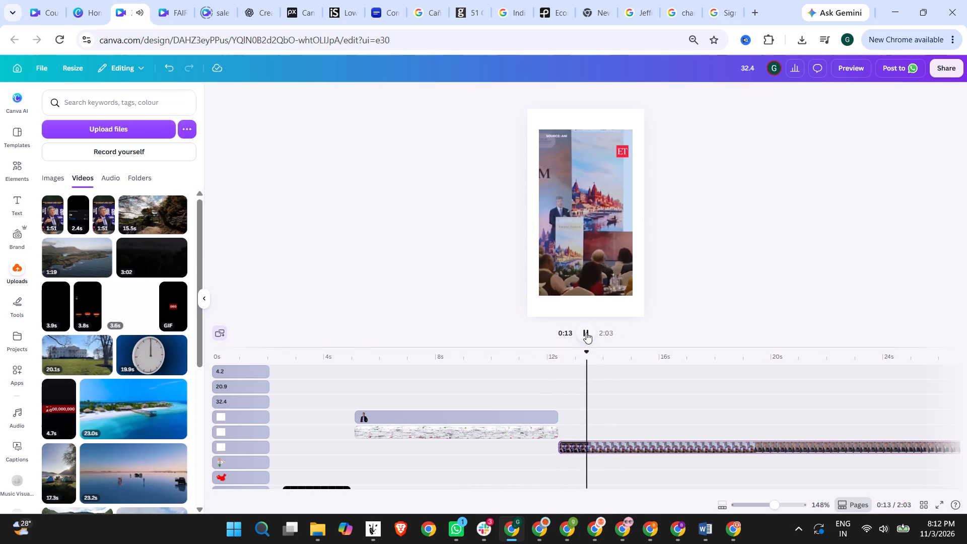
pyautogui.click(586, 332)
pyautogui.click(522, 351)
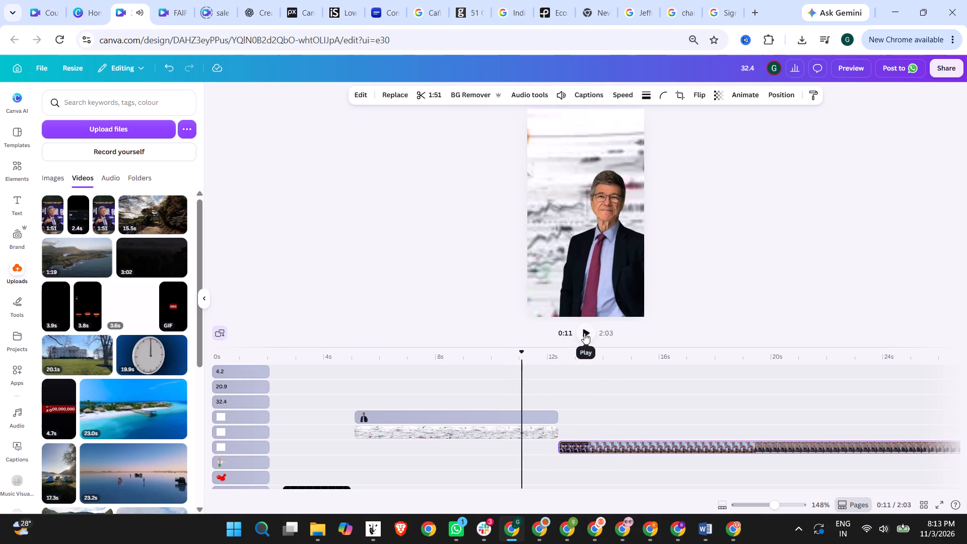
pyautogui.click(584, 333)
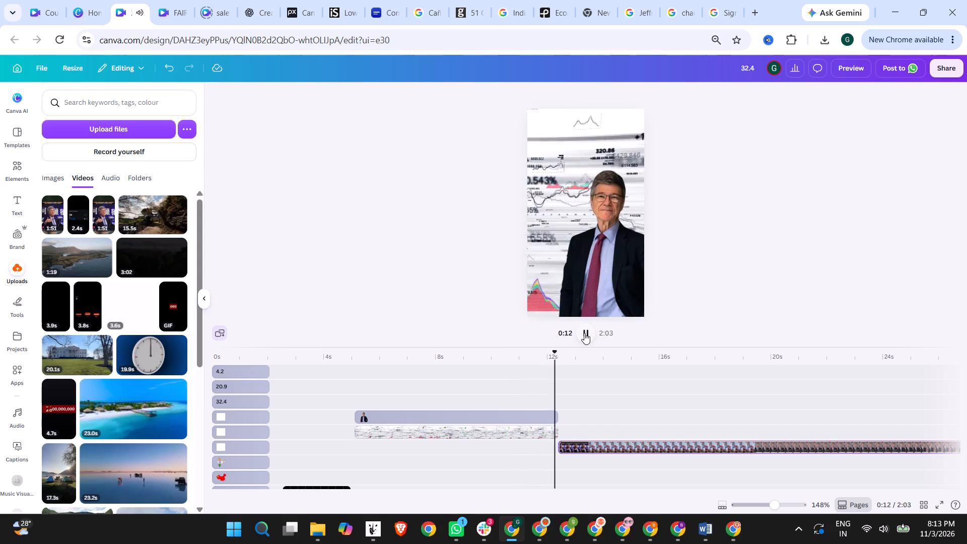
pyautogui.click(584, 333)
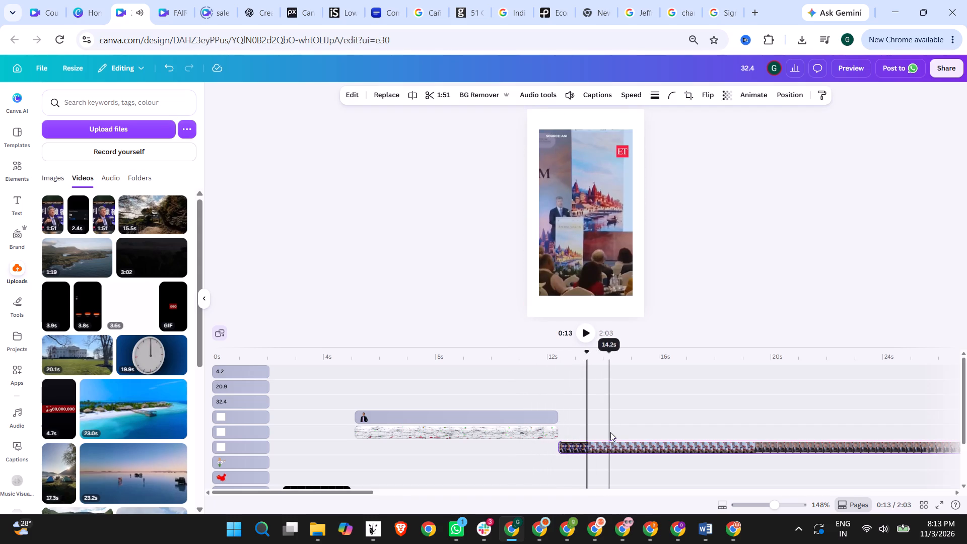
# Shift the speech video to start at about 12.8 seconds, directly after the first voice-over section ends.
pyautogui.click(571, 448)
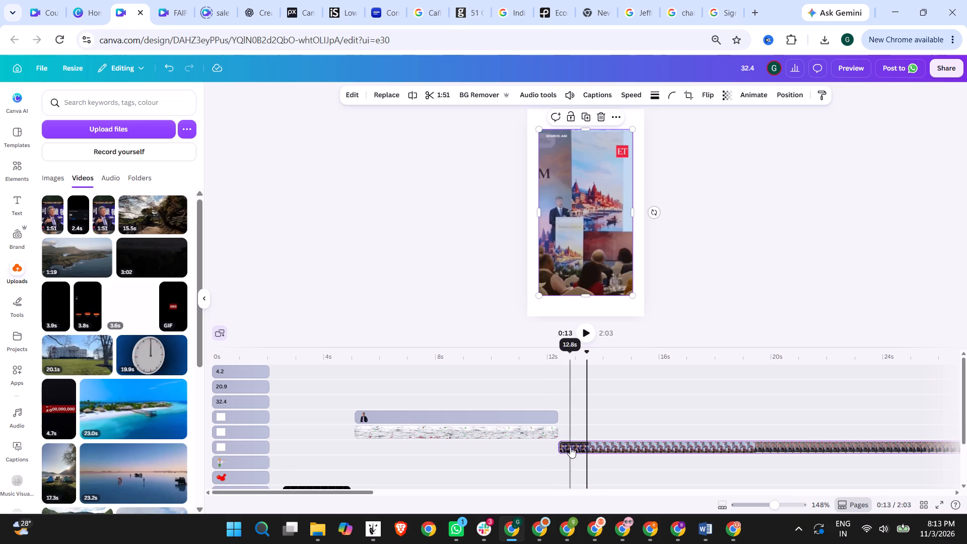
pyautogui.click(570, 447)
pyautogui.scroll(-3, 618, 371)
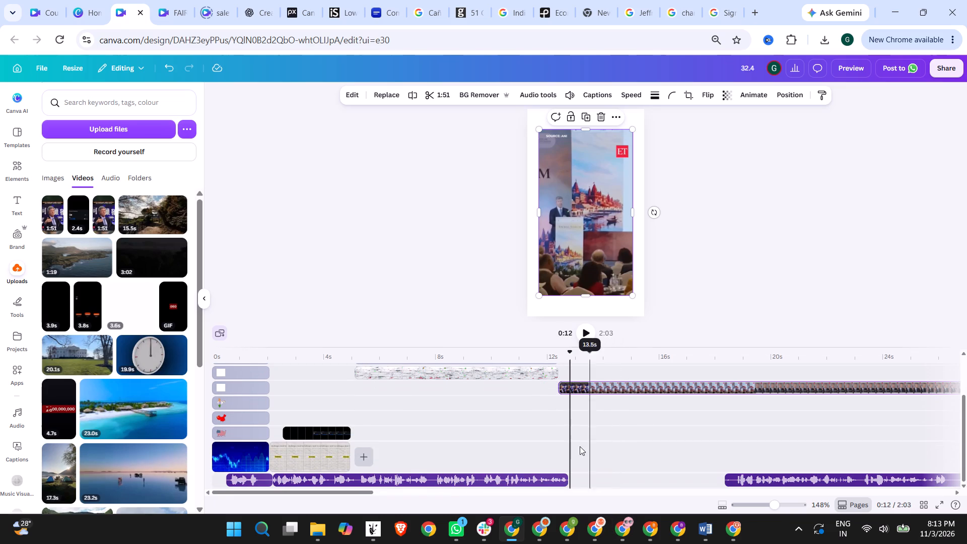
pyautogui.moveTo(575, 388); pyautogui.dragTo(584, 386)
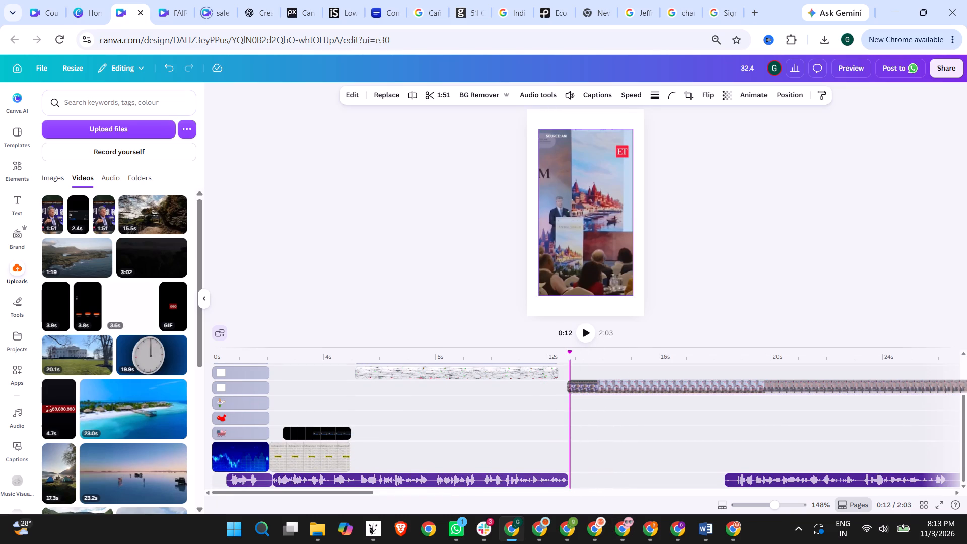
pyautogui.moveTo(584, 386); pyautogui.dragTo(589, 386)
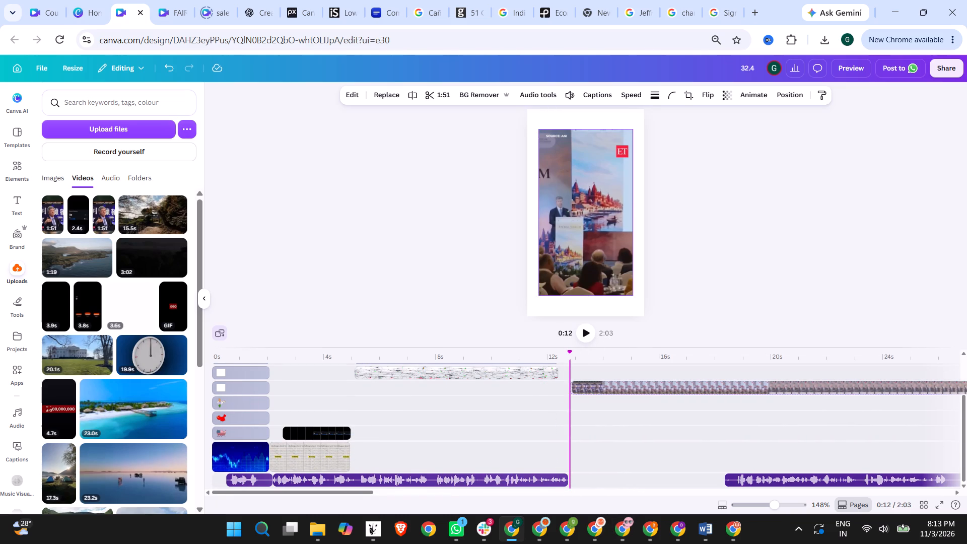
pyautogui.moveTo(589, 386); pyautogui.dragTo(586, 387)
# Extend the chart background and the portrait to meet the speech video at about 12.8 seconds, playing the cut to check it.
pyautogui.scroll(1, 579, 431)
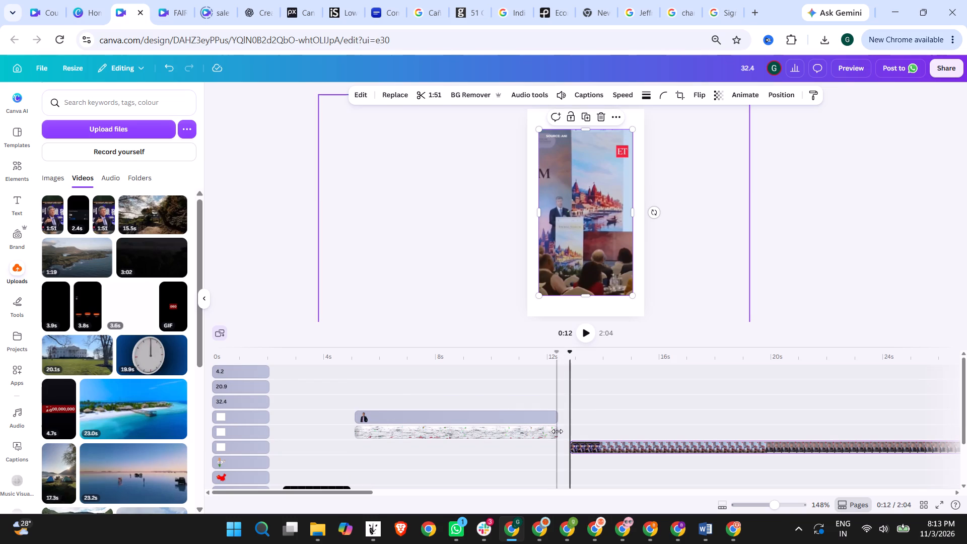
pyautogui.moveTo(557, 431); pyautogui.dragTo(568, 430)
pyautogui.moveTo(556, 413); pyautogui.dragTo(561, 413)
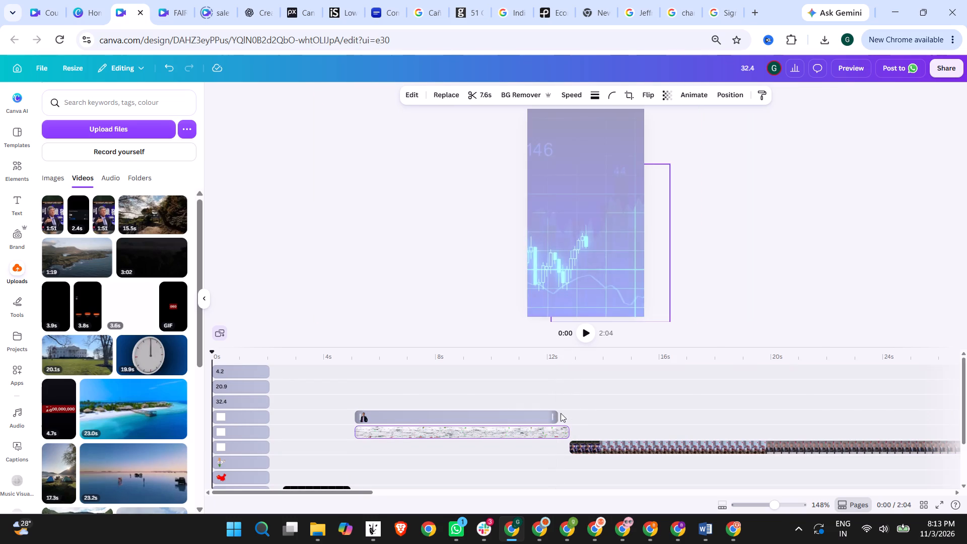
pyautogui.moveTo(561, 413); pyautogui.dragTo(568, 413)
pyautogui.click(568, 357)
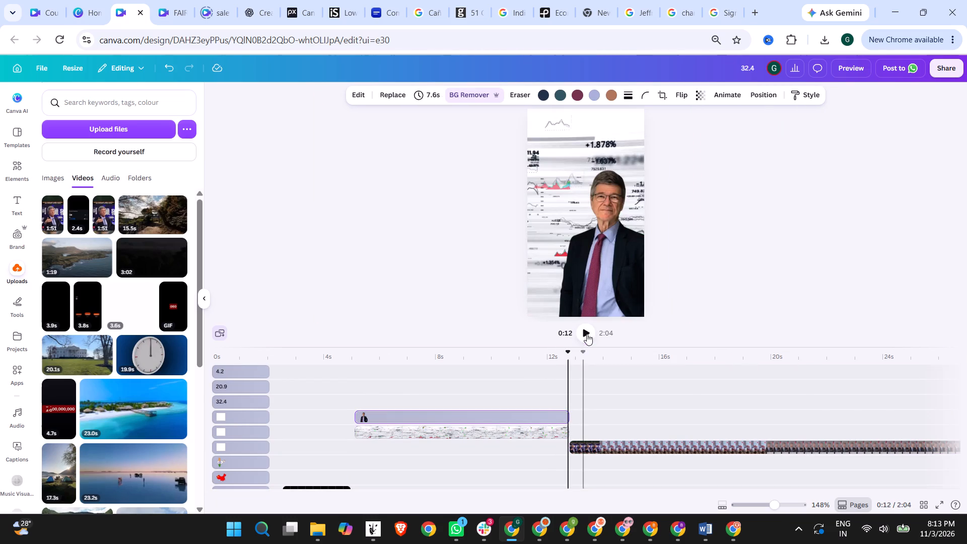
pyautogui.click(586, 331)
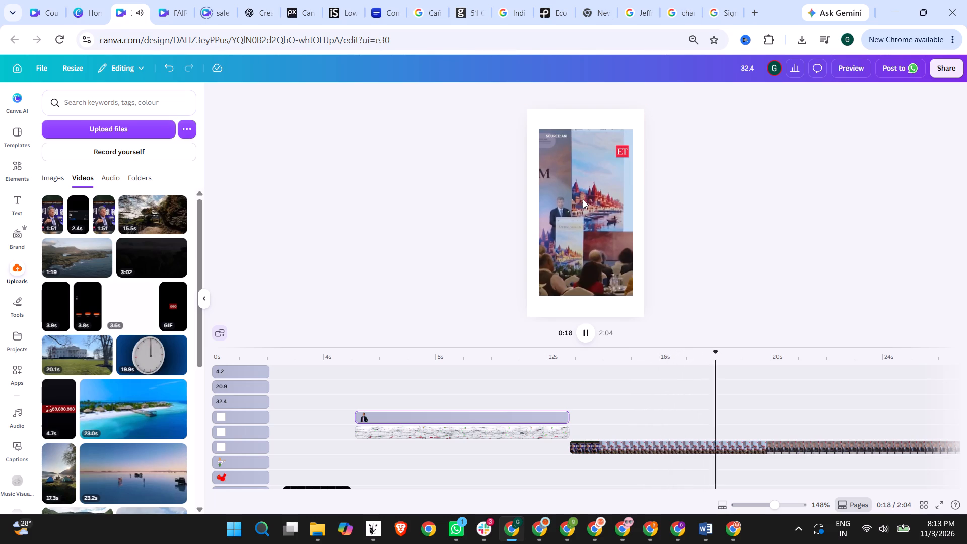
pyautogui.click(586, 341)
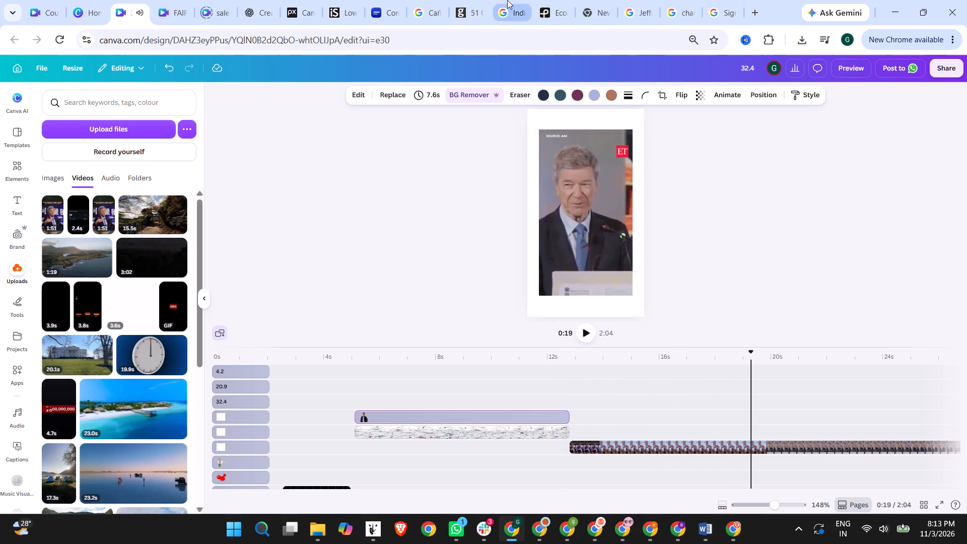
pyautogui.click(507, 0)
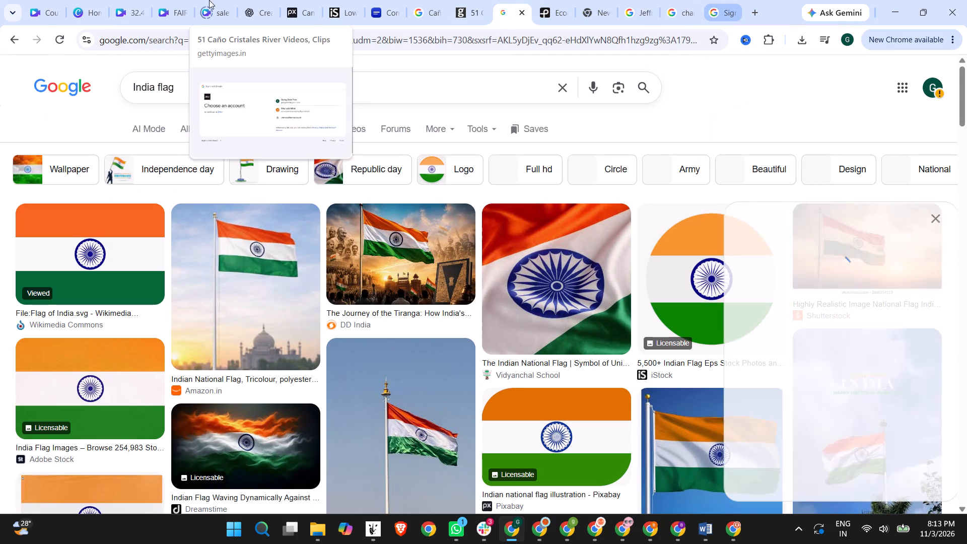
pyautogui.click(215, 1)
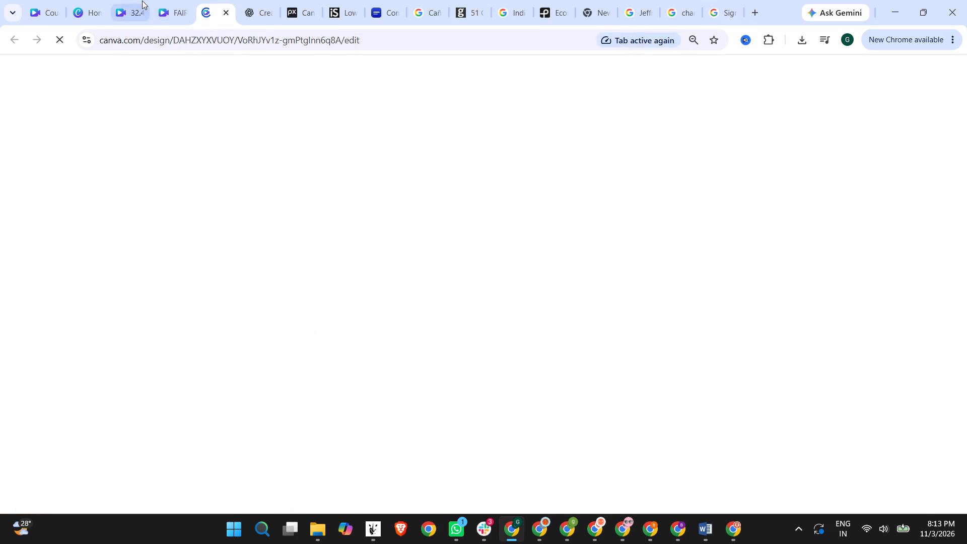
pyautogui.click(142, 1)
# Move the speech video to the page's top-left corner and enlarge it until it covers the whole page.
pyautogui.click(561, 197)
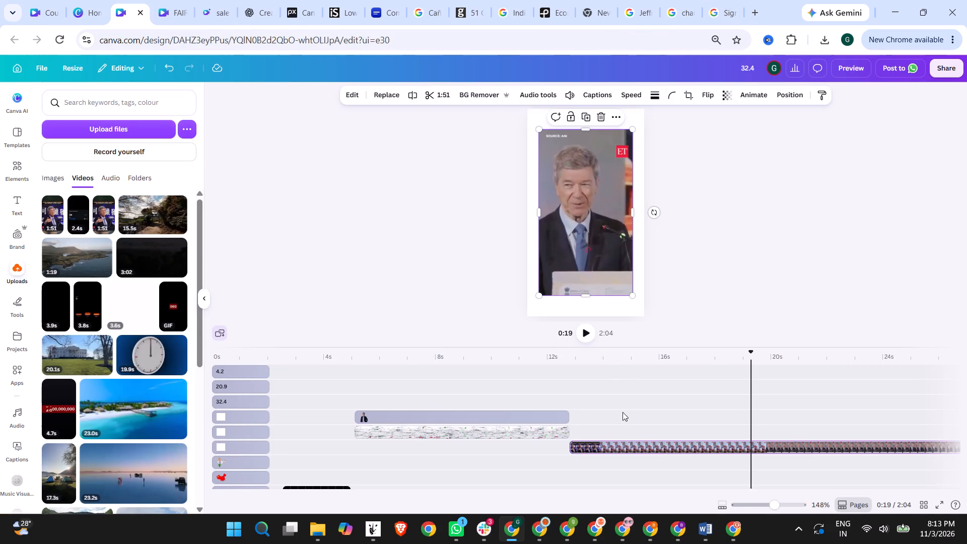
pyautogui.moveTo(571, 242); pyautogui.dragTo(554, 216)
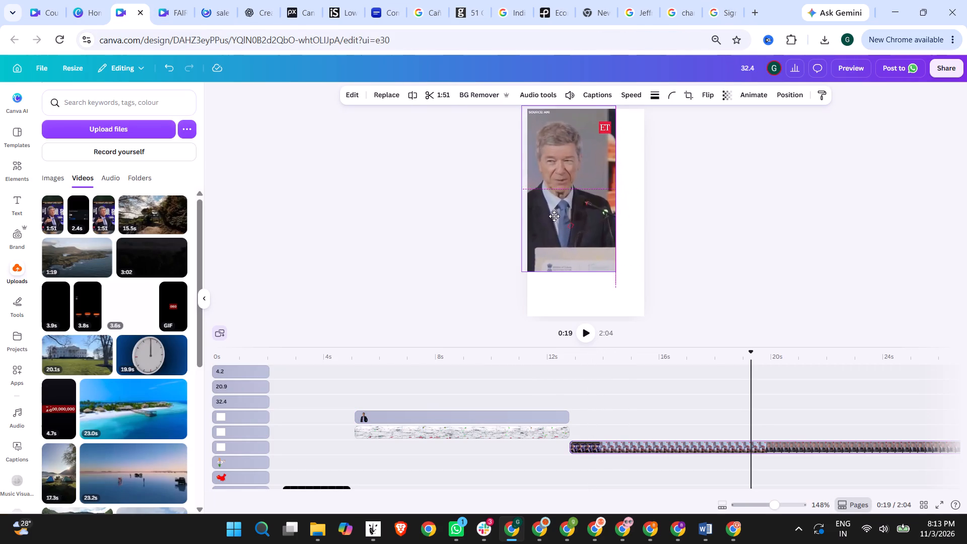
pyautogui.moveTo(554, 216); pyautogui.dragTo(554, 212)
pyautogui.moveTo(612, 262); pyautogui.dragTo(684, 326)
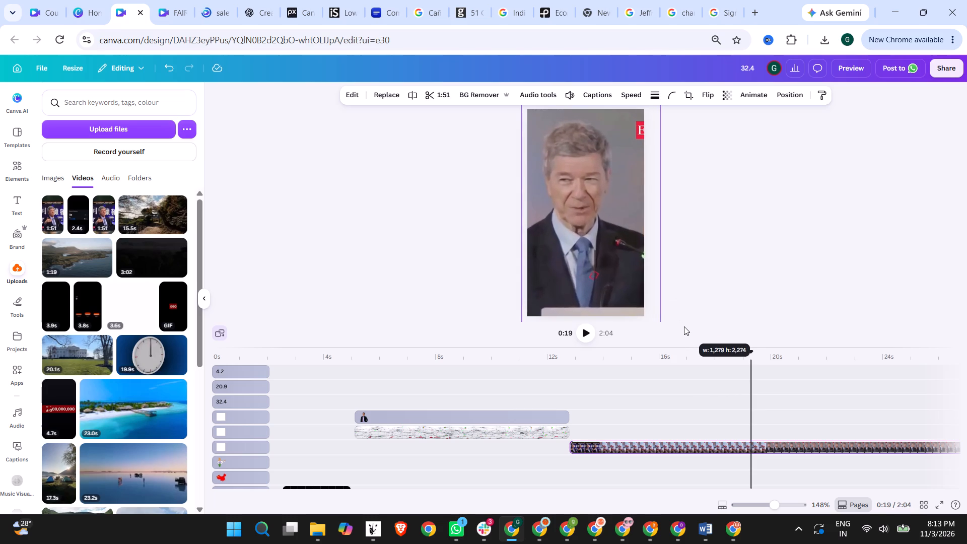
pyautogui.moveTo(684, 326); pyautogui.dragTo(697, 341)
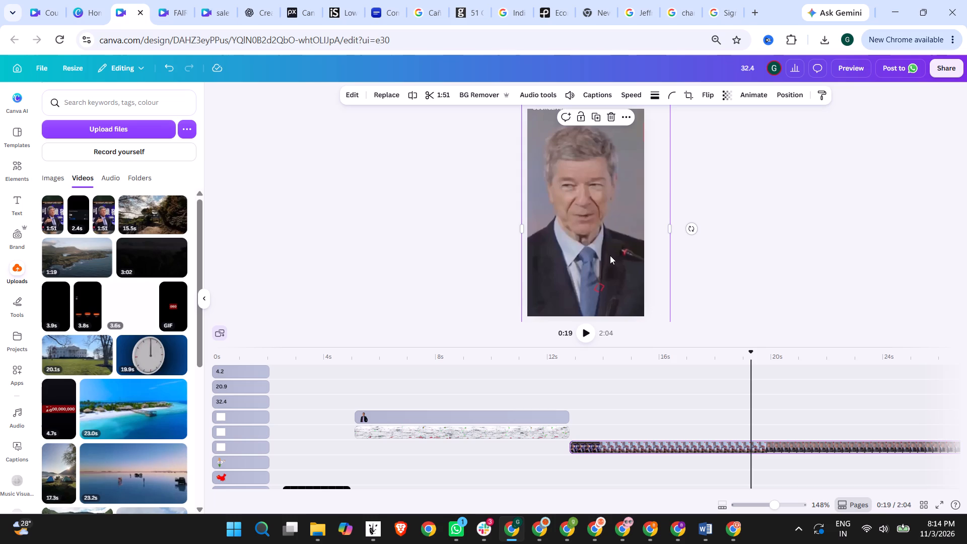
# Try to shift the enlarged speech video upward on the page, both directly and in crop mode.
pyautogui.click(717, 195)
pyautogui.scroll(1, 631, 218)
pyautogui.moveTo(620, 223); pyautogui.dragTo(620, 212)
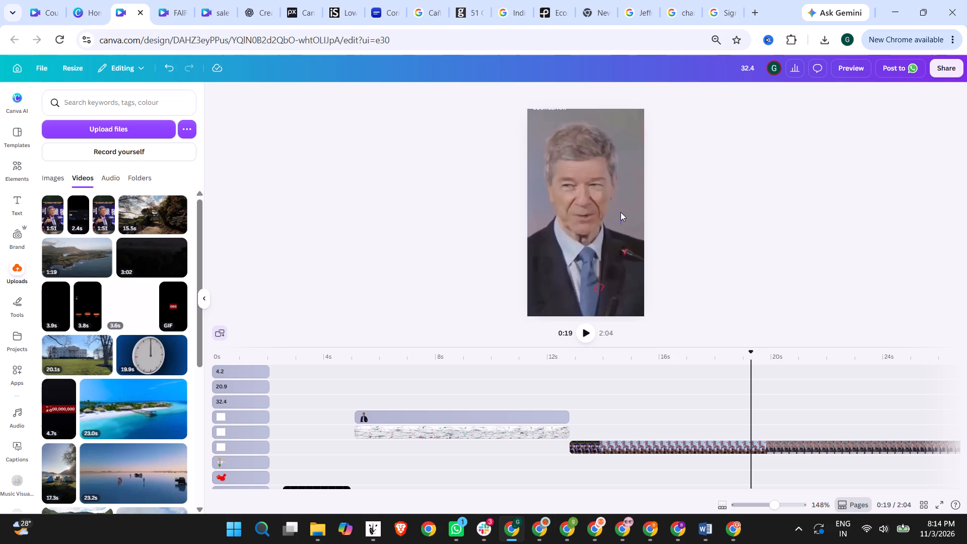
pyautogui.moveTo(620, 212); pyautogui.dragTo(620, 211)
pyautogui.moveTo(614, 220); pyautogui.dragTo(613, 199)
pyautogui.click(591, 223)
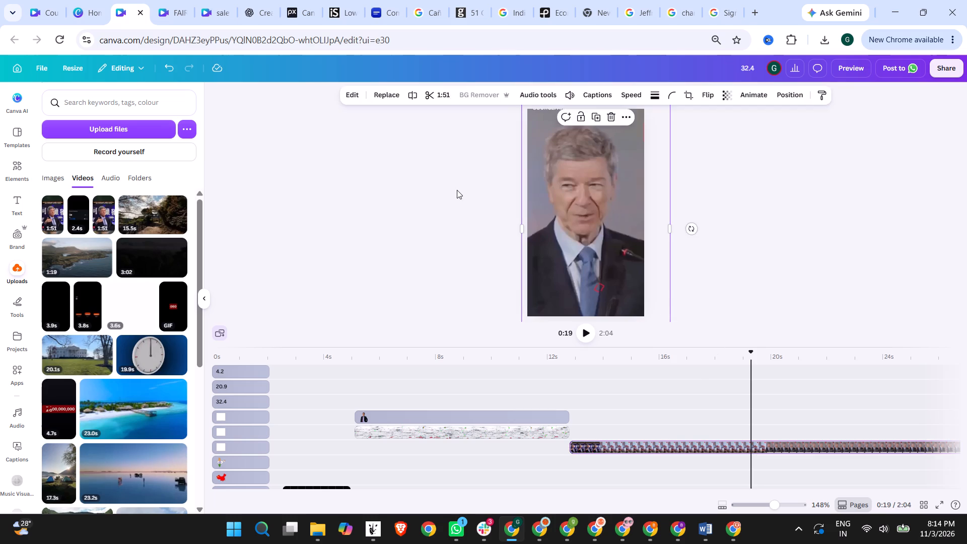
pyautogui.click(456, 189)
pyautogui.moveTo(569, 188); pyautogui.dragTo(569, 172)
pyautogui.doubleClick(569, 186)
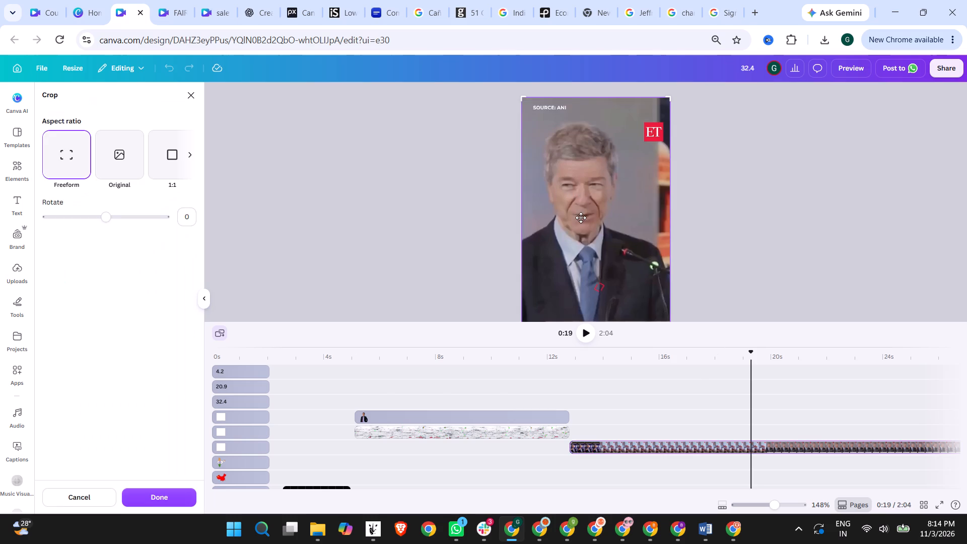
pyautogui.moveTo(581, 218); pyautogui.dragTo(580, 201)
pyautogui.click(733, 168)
# At about 15.3 seconds, reposition the speech video higher and flush with the page's left edge to frame the speaker at the podium.
pyautogui.click(641, 358)
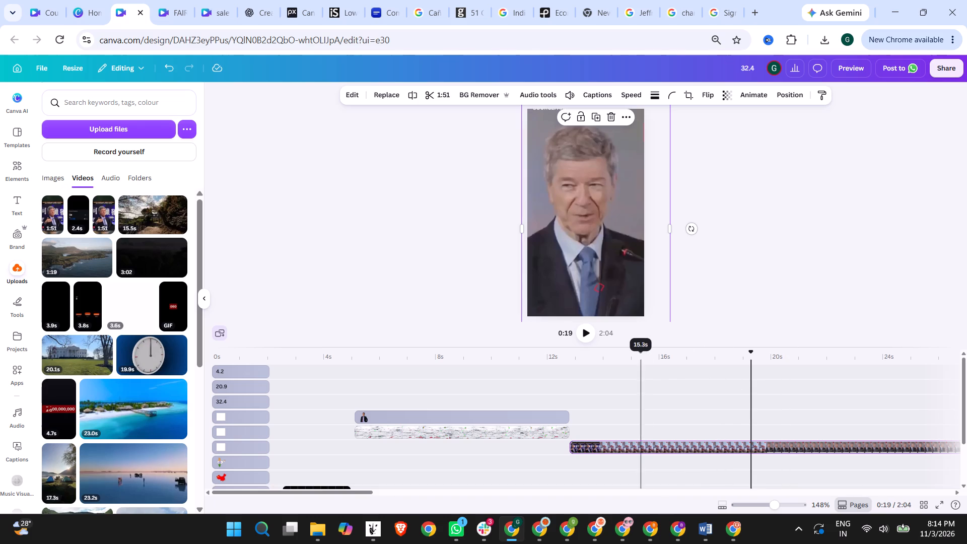
pyautogui.click(581, 240)
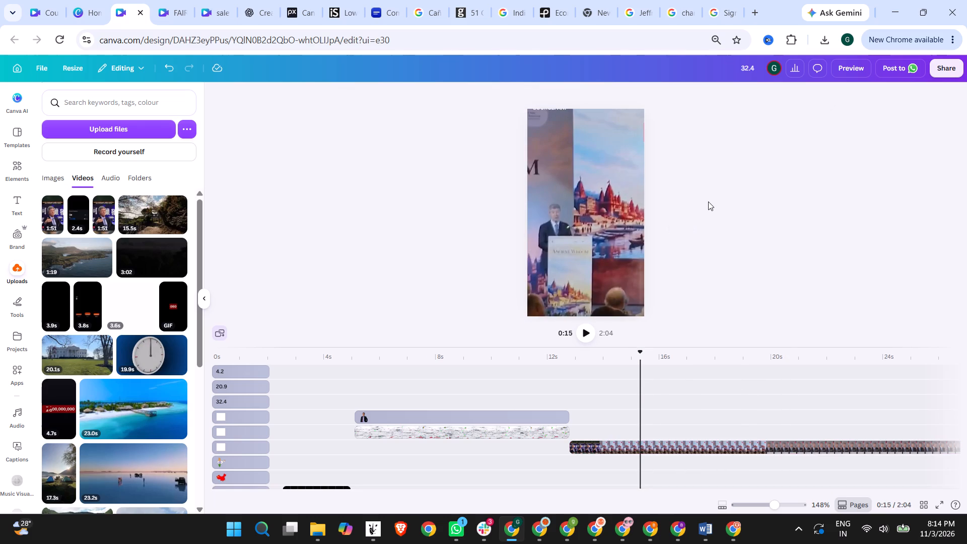
pyautogui.doubleClick(567, 210)
pyautogui.click(783, 185)
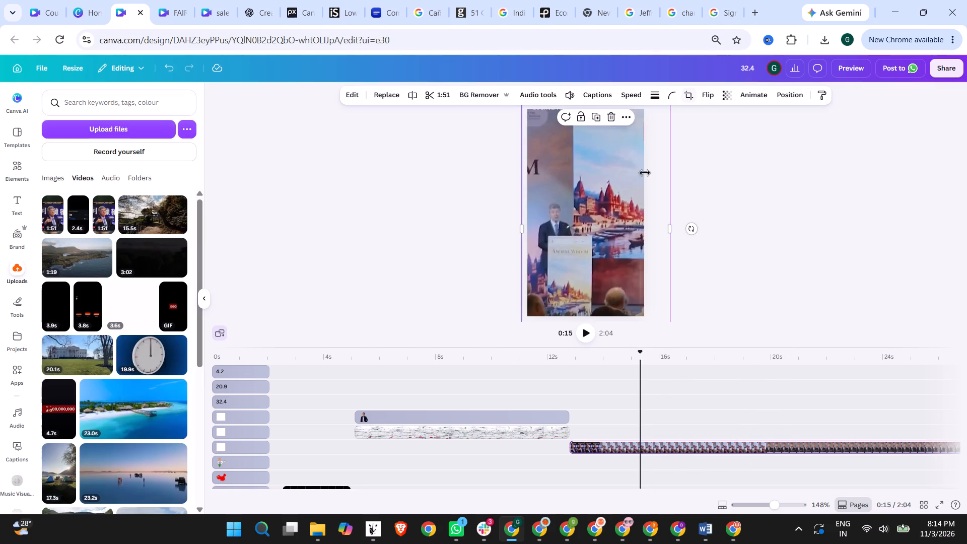
pyautogui.moveTo(568, 180); pyautogui.dragTo(574, 162)
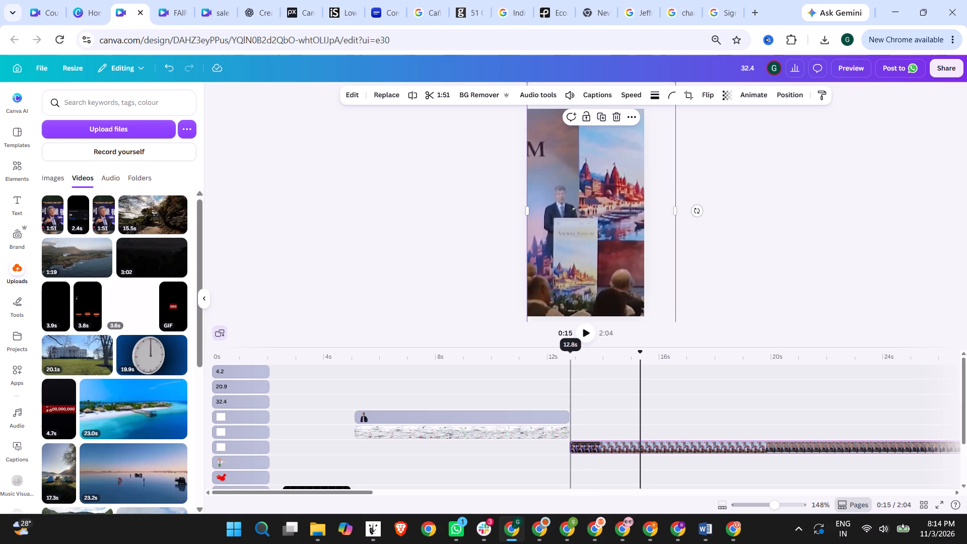
# Play the speech video from about 12.8 seconds to examine its framing and look for a cutting point.
pyautogui.click(570, 357)
pyautogui.click(591, 329)
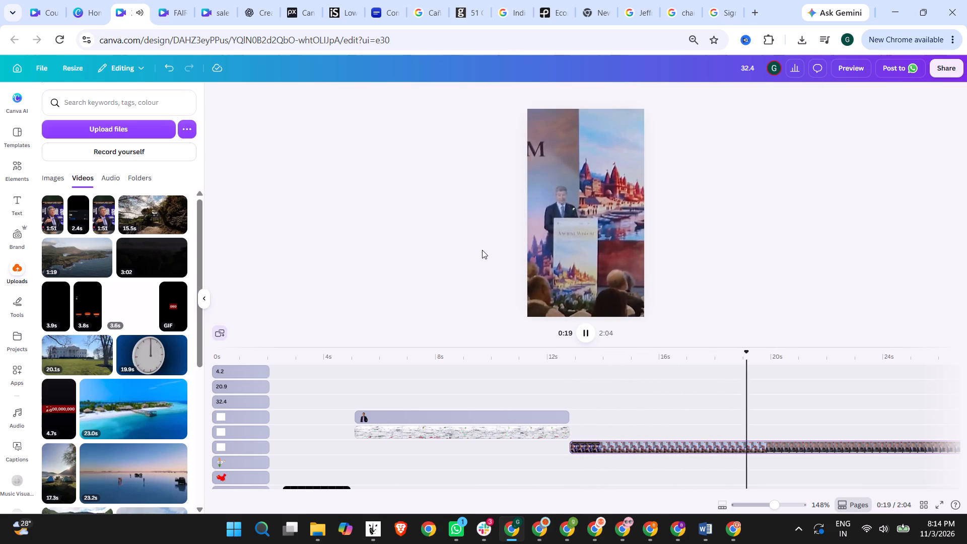
pyautogui.click(585, 331)
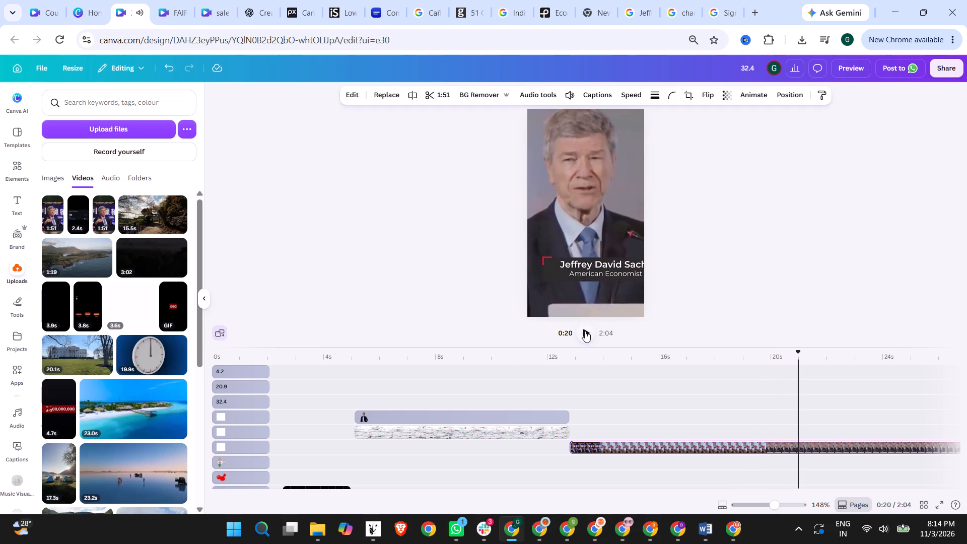
pyautogui.click(585, 331)
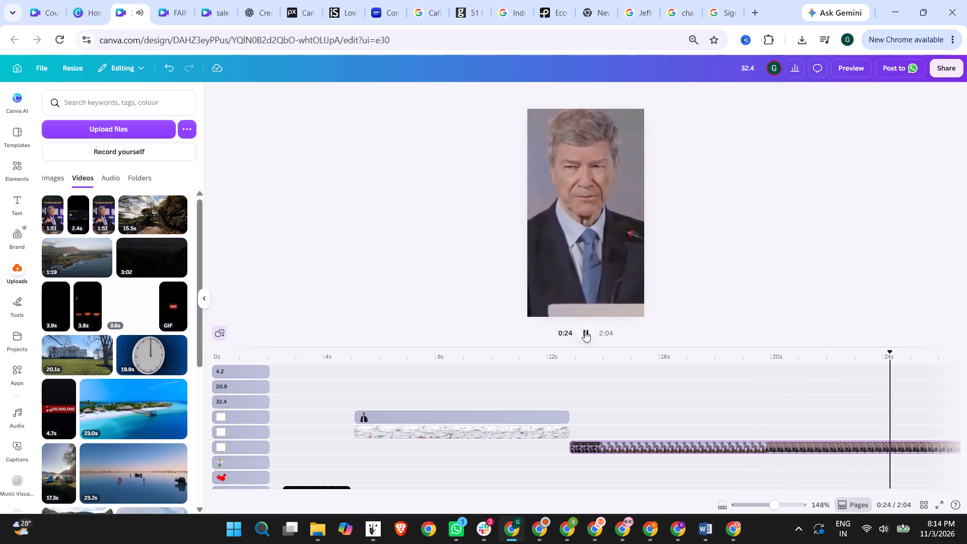
pyautogui.click(585, 331)
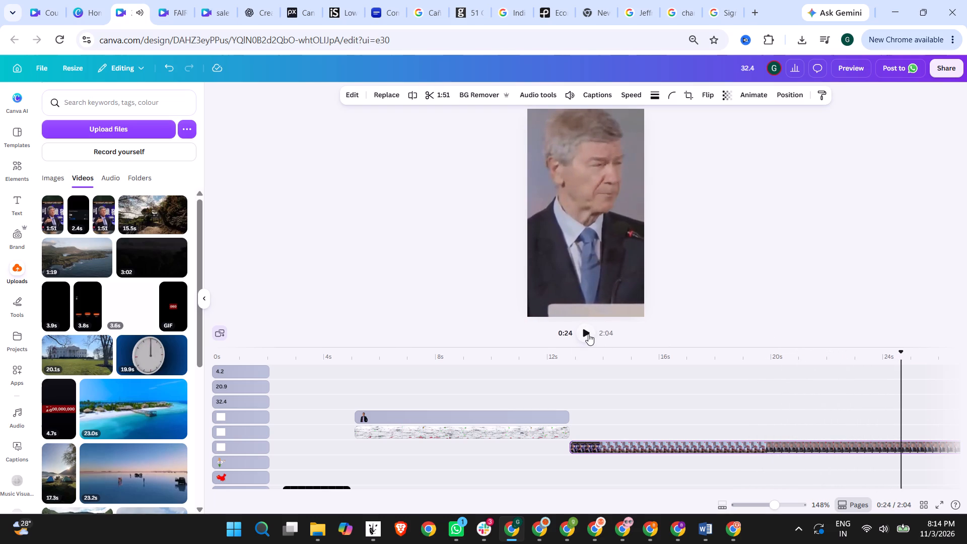
pyautogui.click(588, 334)
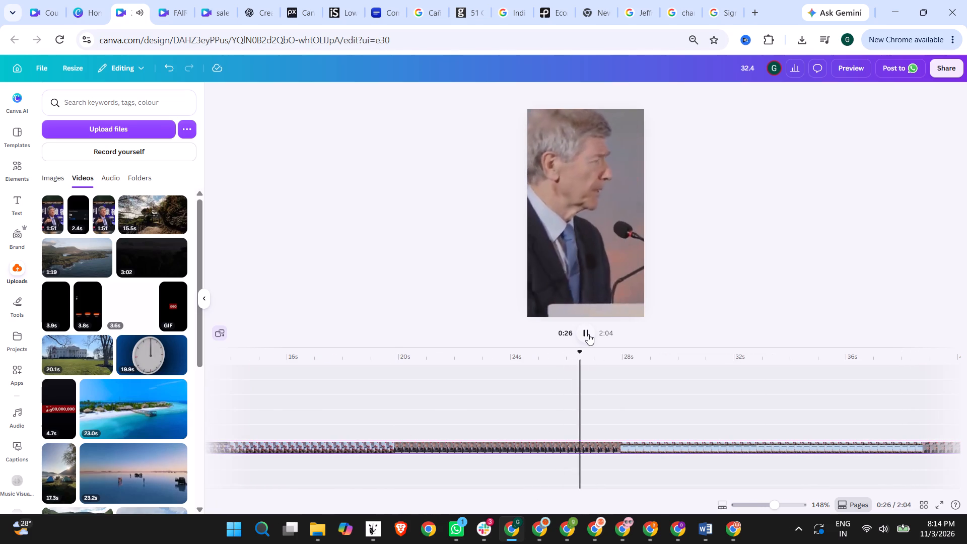
pyautogui.click(588, 334)
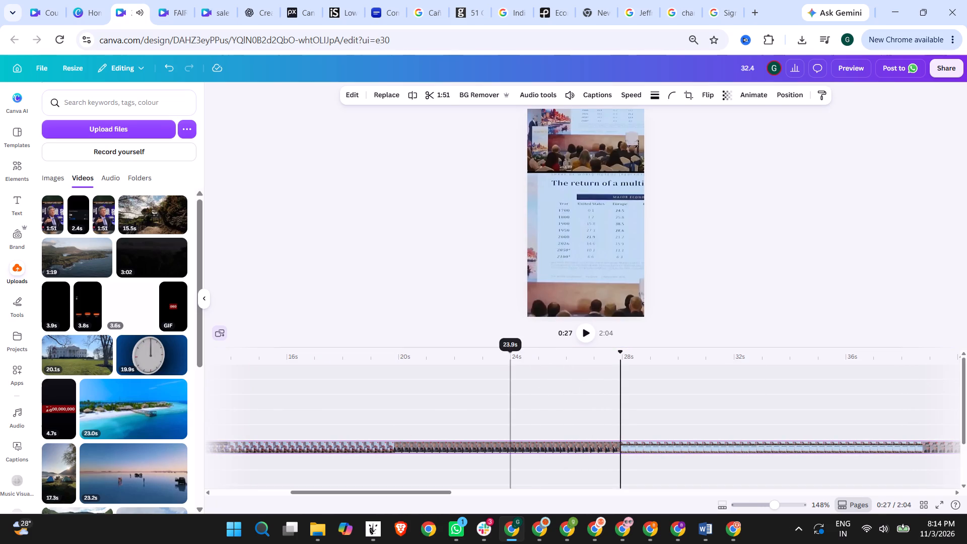
# Replay the speaker's close-up to find the cutting point and split the speech video at about 23.1 seconds.
pyautogui.click(511, 359)
pyautogui.click(581, 332)
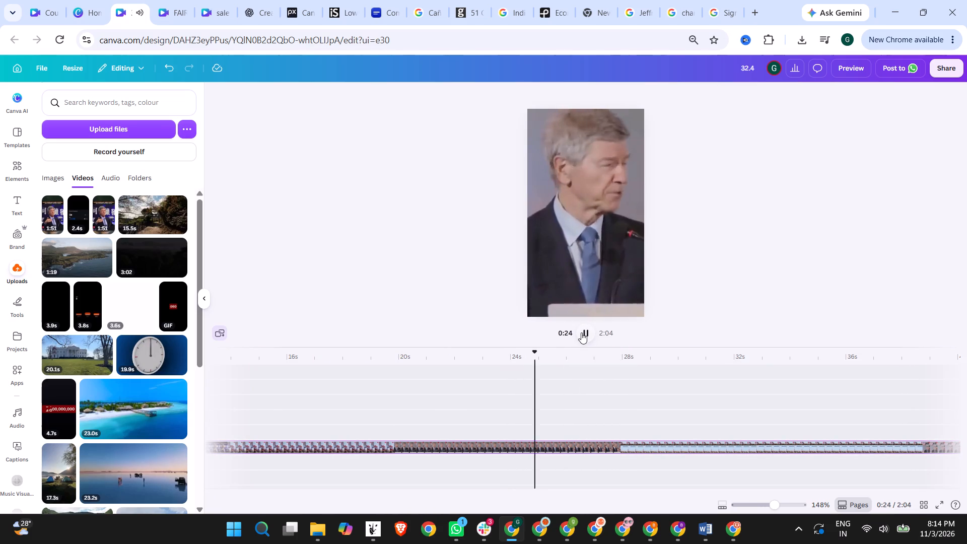
pyautogui.click(477, 359)
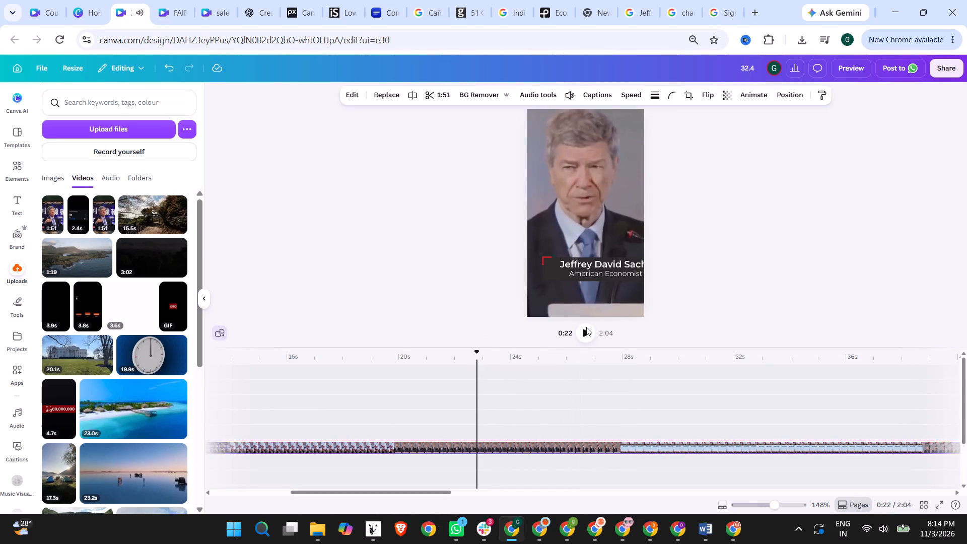
pyautogui.click(582, 331)
pyautogui.click(585, 332)
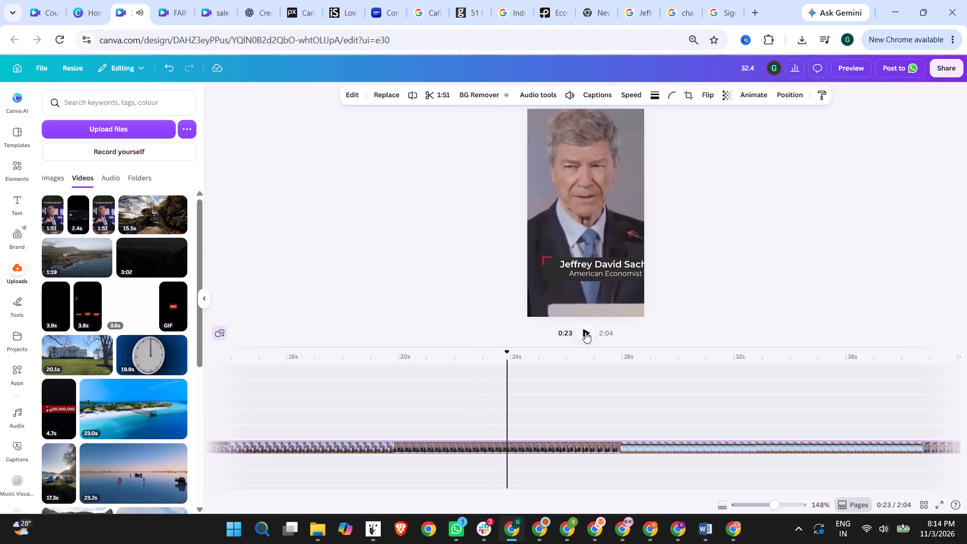
pyautogui.click(456, 362)
pyautogui.click(585, 334)
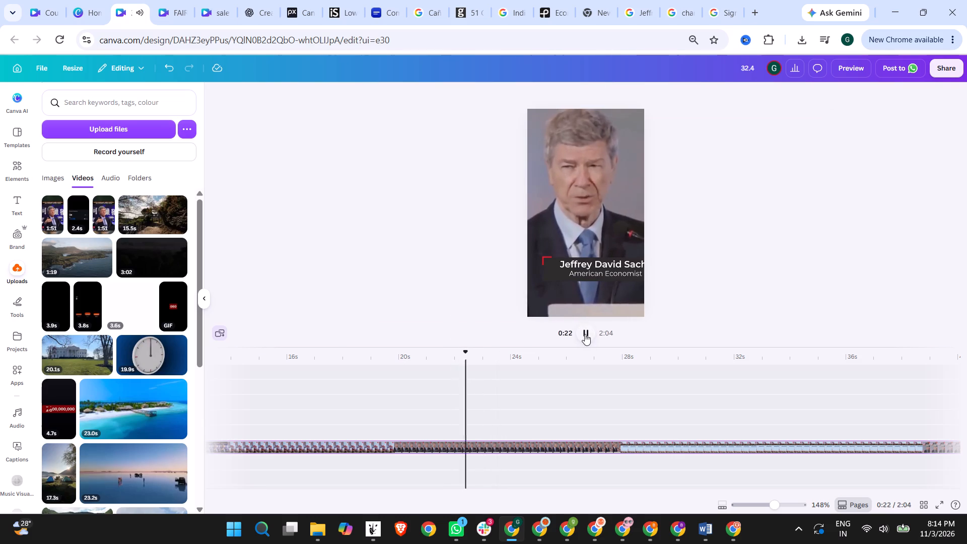
pyautogui.click(585, 334)
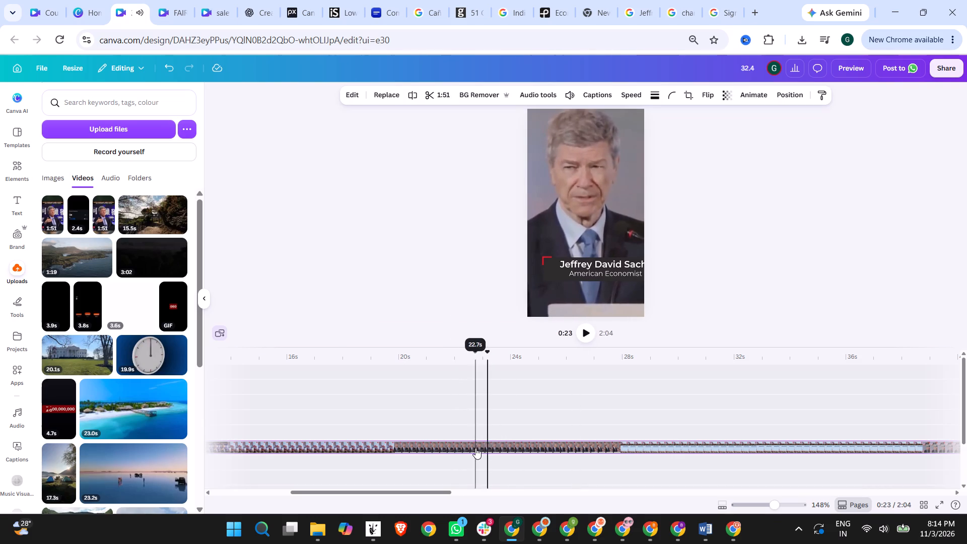
pyautogui.click(412, 100)
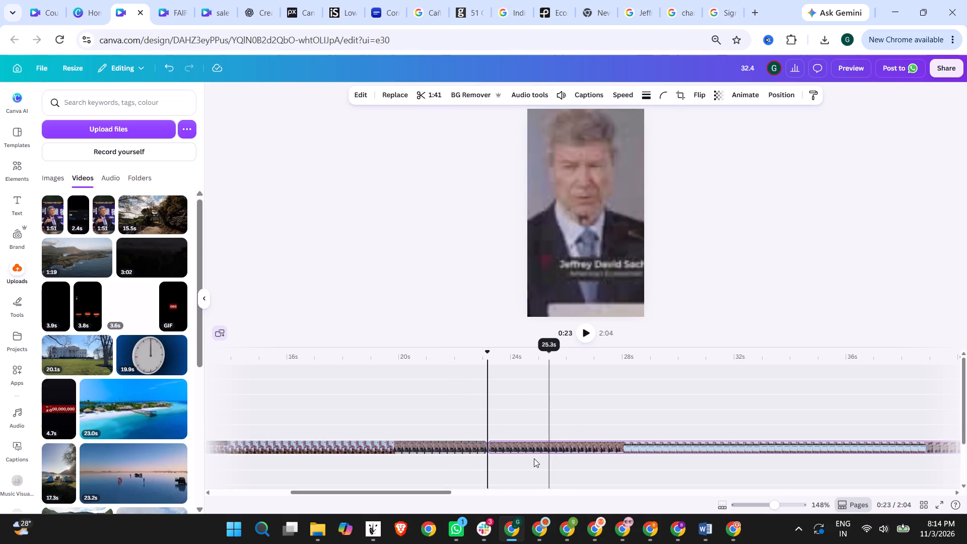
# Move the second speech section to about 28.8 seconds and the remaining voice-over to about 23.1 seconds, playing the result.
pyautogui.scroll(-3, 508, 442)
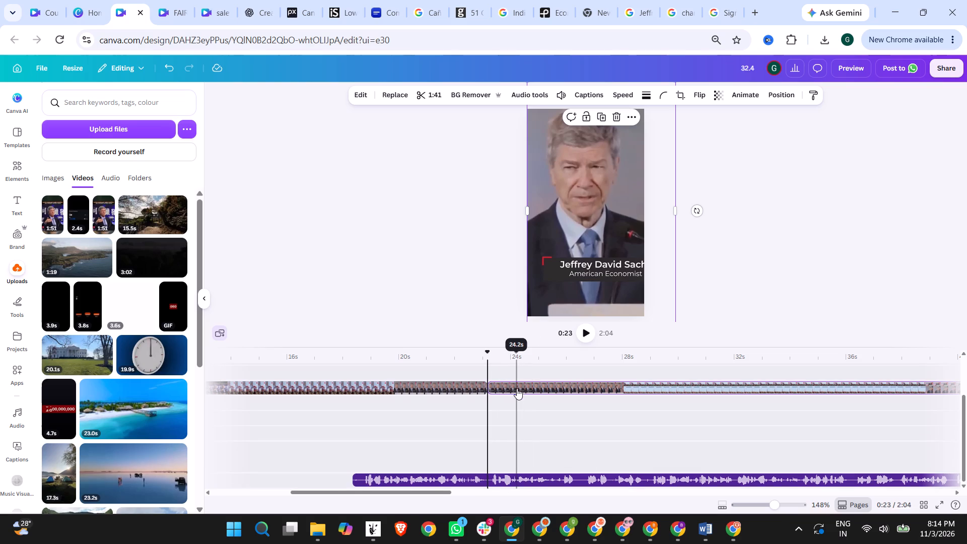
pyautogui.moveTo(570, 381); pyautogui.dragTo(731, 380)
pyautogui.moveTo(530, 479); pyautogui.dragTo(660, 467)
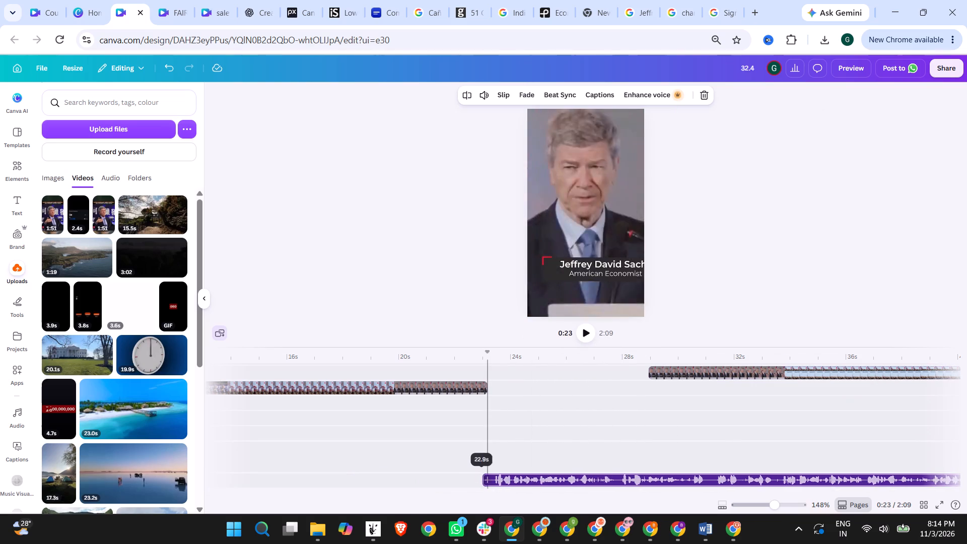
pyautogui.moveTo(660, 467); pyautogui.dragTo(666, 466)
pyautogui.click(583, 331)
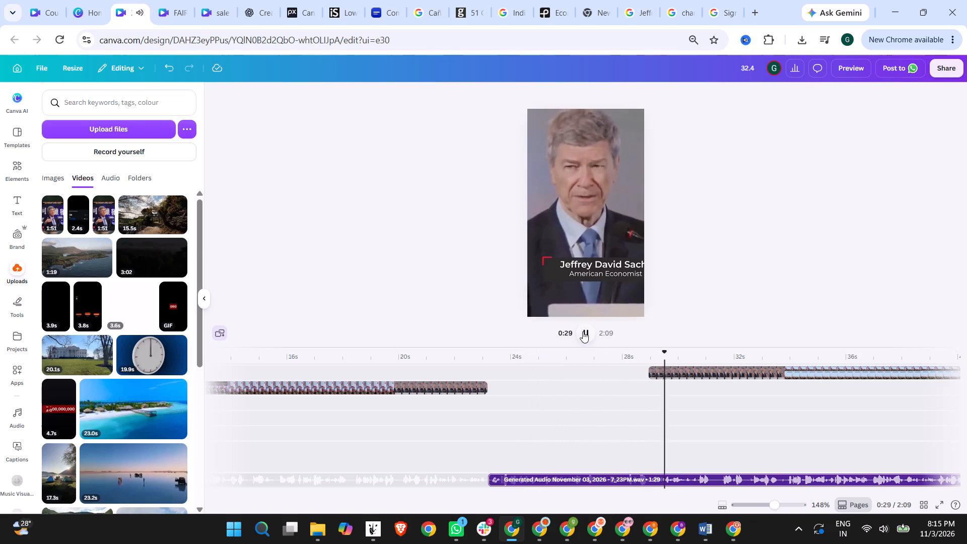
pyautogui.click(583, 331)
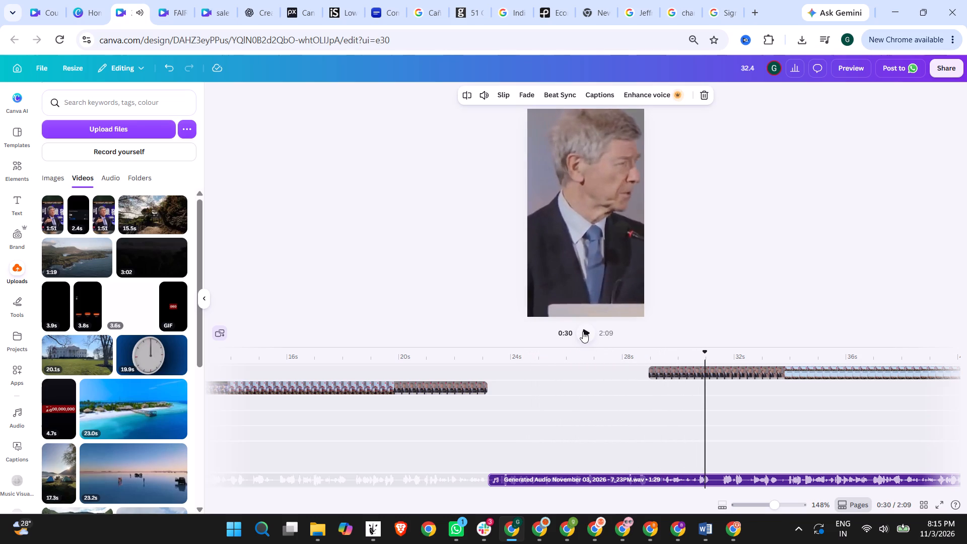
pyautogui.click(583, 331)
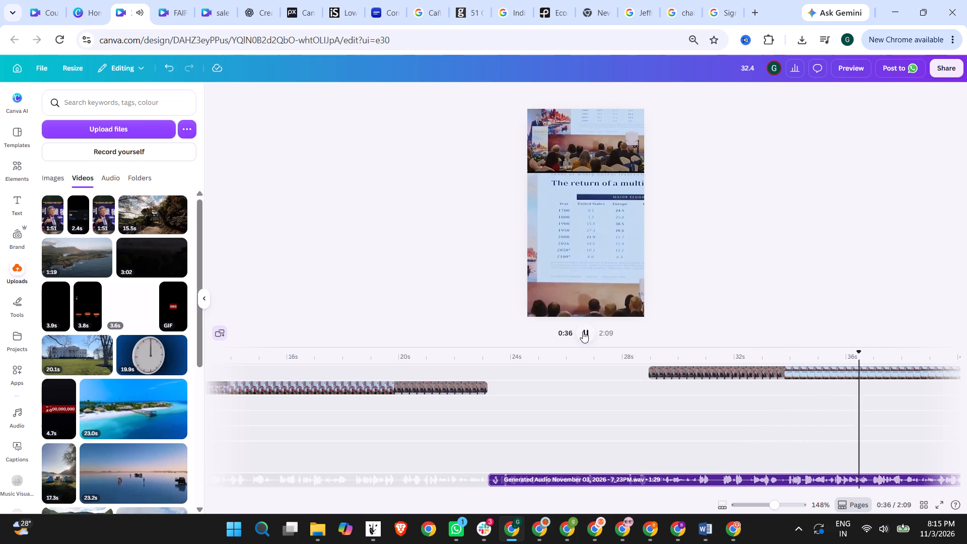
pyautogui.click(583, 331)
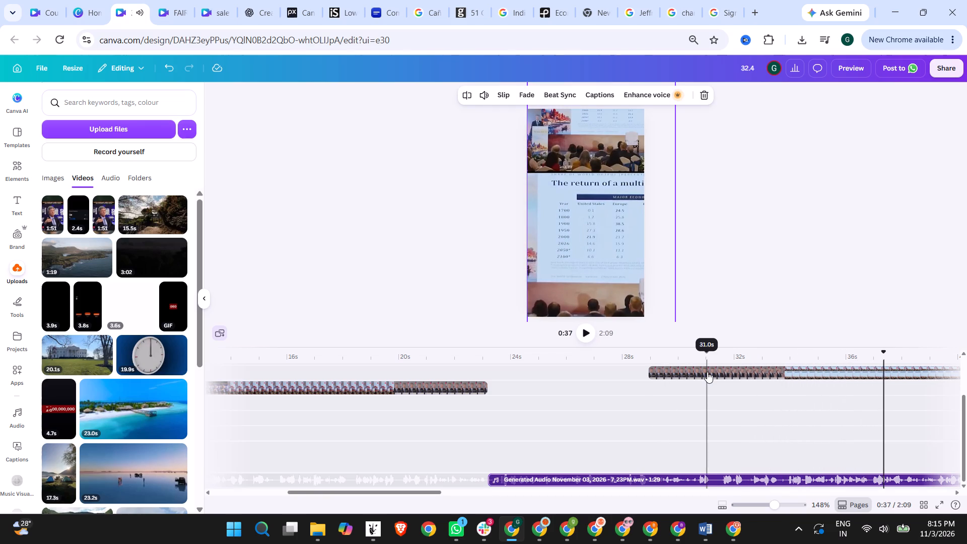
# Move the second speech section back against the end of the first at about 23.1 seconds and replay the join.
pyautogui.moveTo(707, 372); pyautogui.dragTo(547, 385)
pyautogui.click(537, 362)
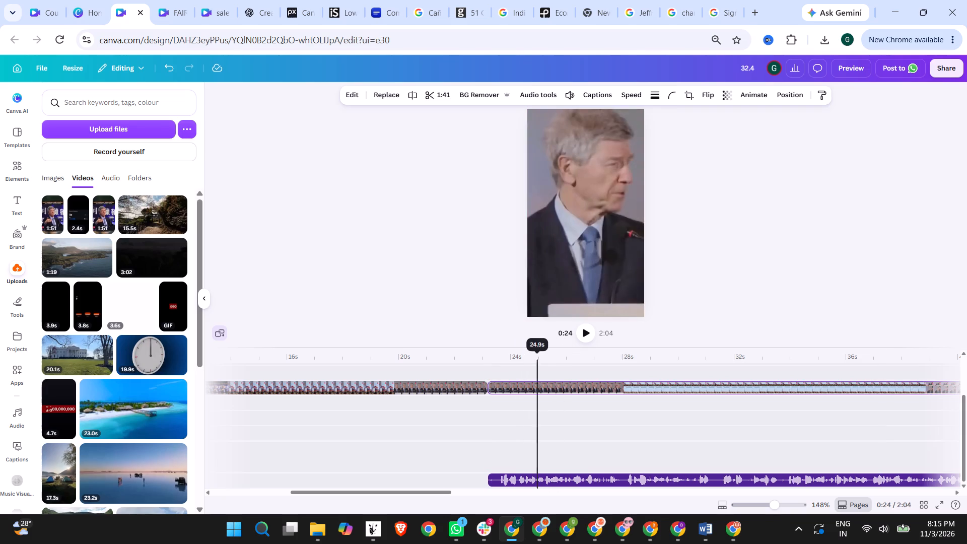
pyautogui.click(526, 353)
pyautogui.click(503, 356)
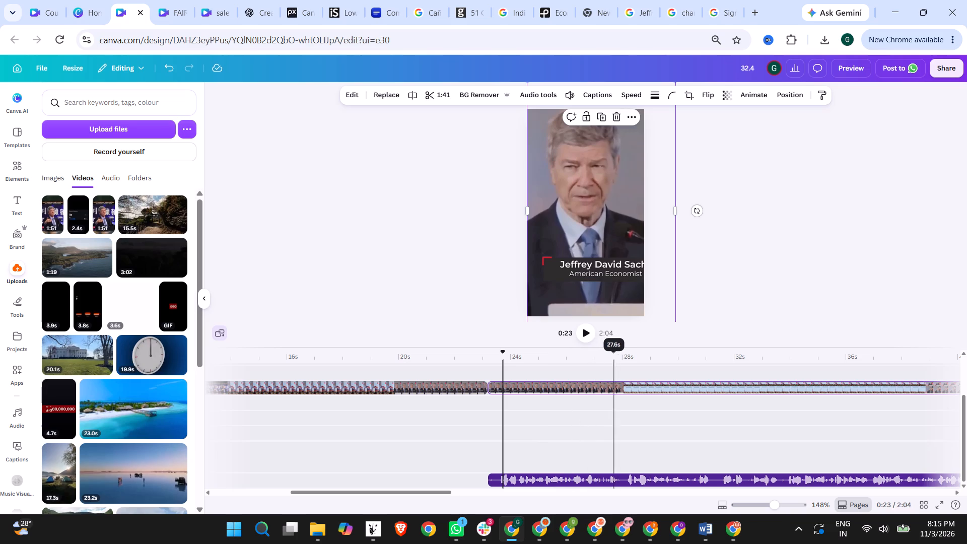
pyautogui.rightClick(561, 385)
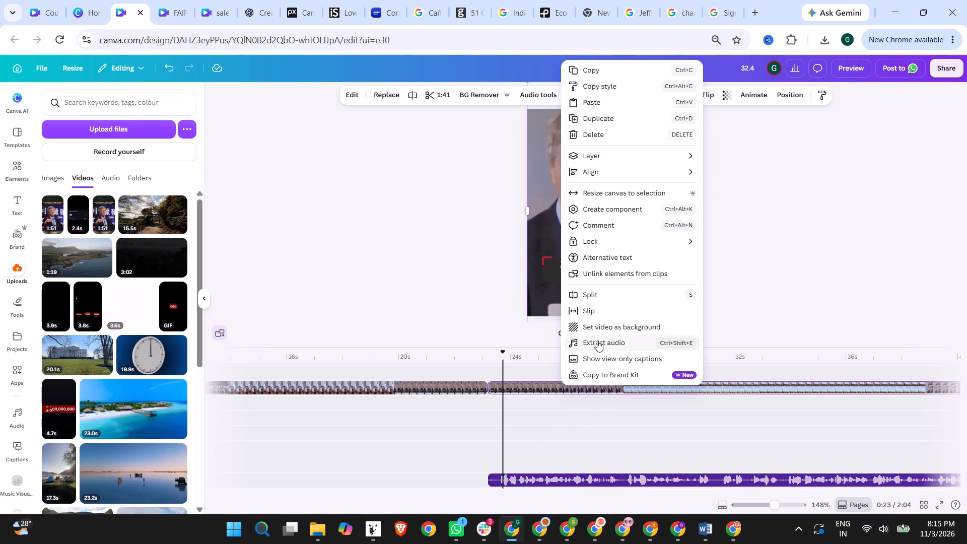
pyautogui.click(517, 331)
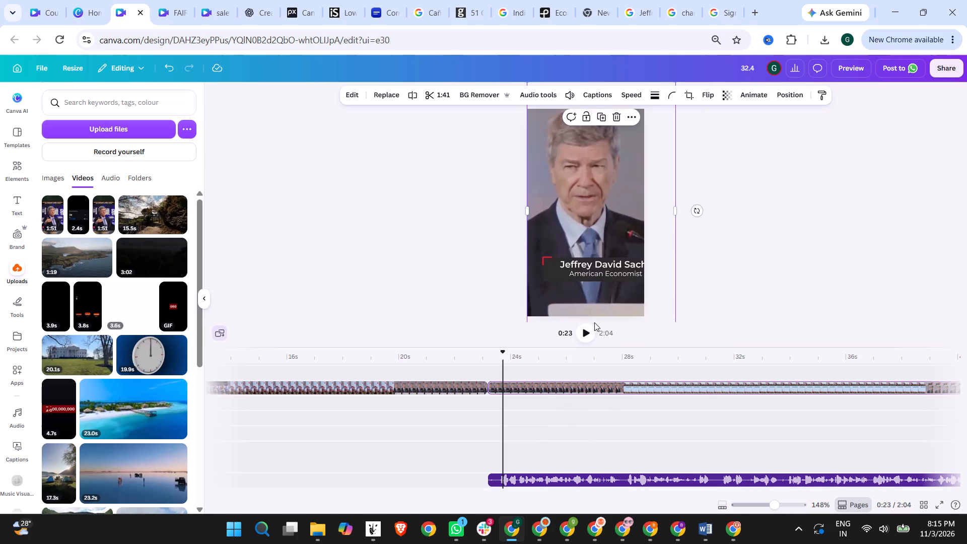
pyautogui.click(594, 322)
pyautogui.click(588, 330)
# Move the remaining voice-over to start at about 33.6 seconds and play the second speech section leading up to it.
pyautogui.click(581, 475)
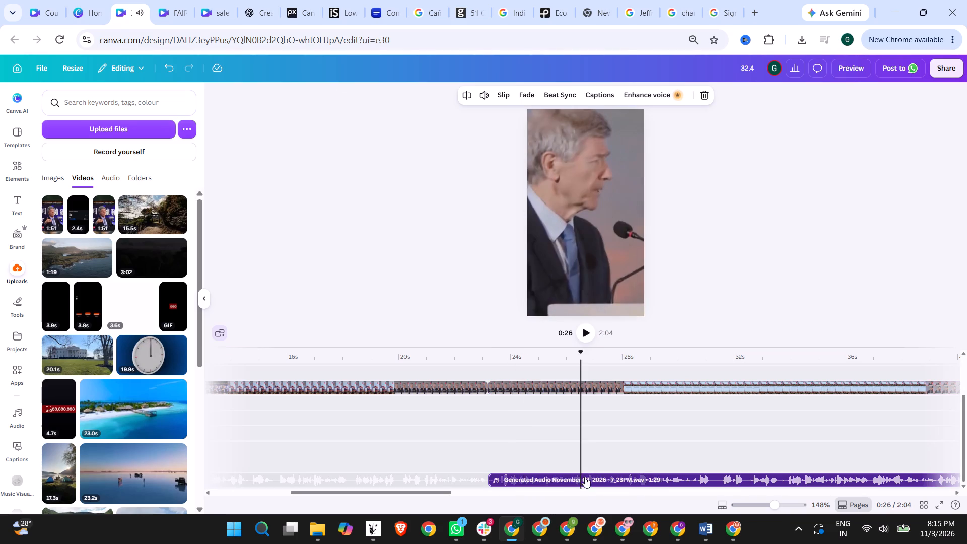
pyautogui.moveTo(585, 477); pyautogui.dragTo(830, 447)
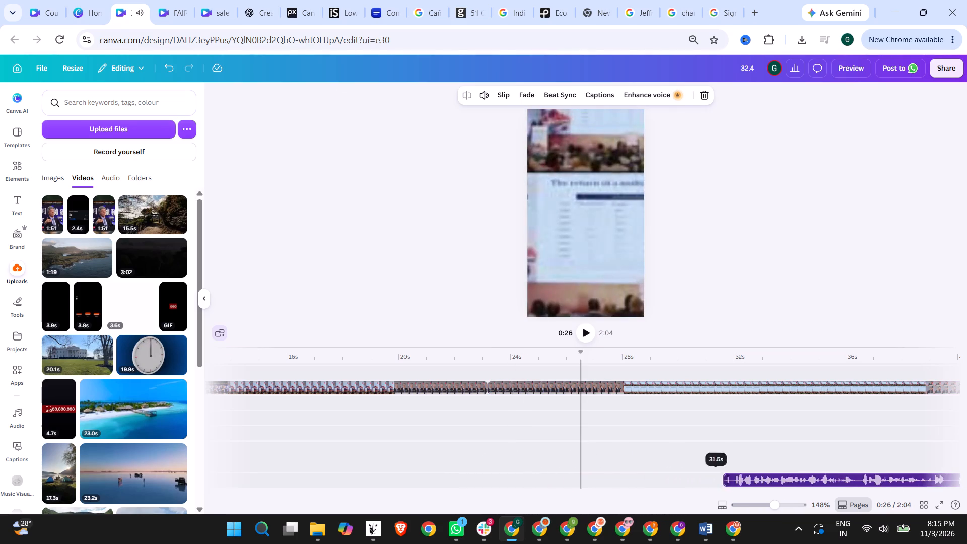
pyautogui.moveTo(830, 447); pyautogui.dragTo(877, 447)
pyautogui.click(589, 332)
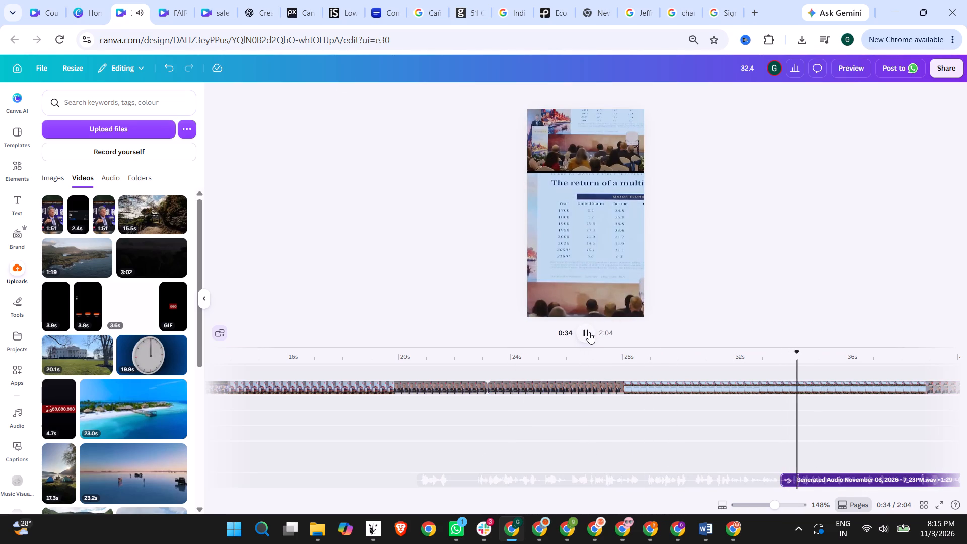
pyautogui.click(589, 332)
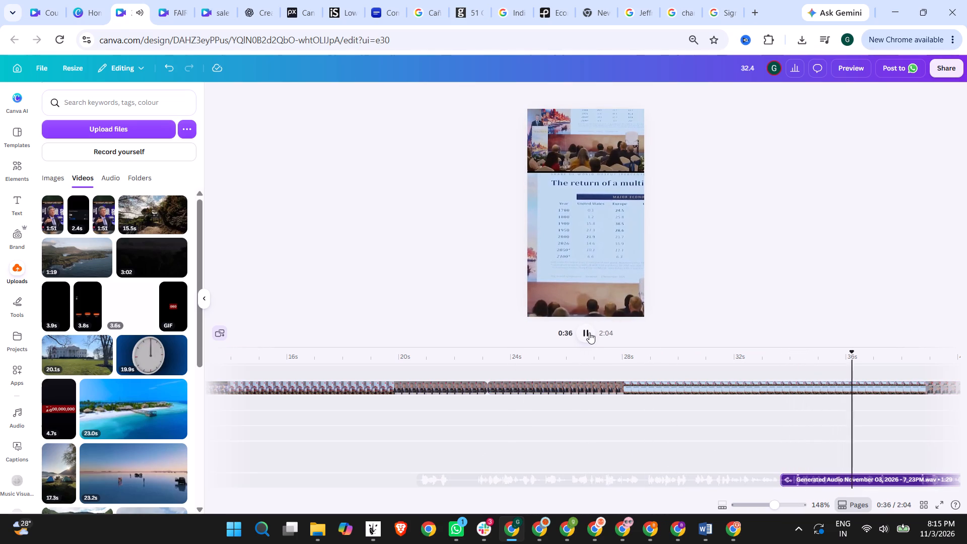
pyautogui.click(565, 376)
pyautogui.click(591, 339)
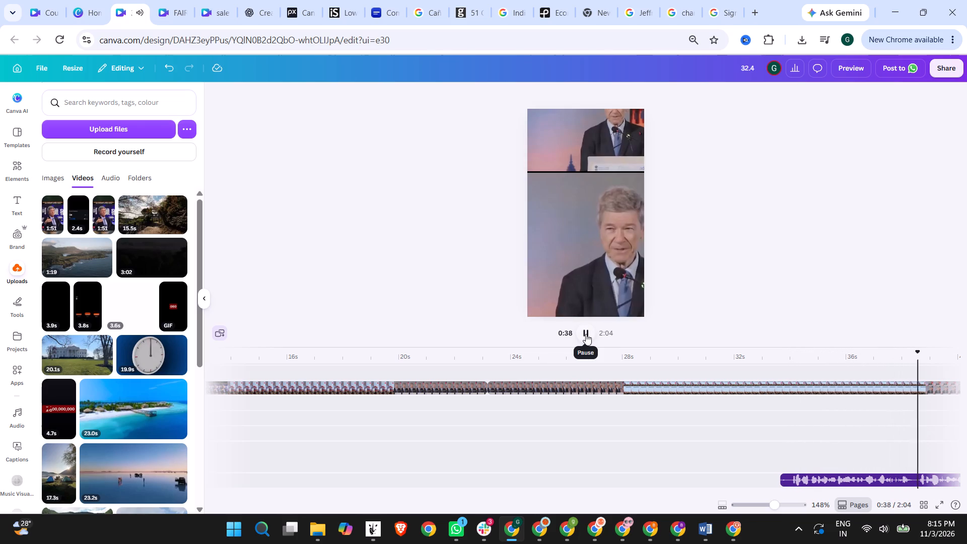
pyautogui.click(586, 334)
# Delete the second section of the split speech video.
pyautogui.click(410, 385)
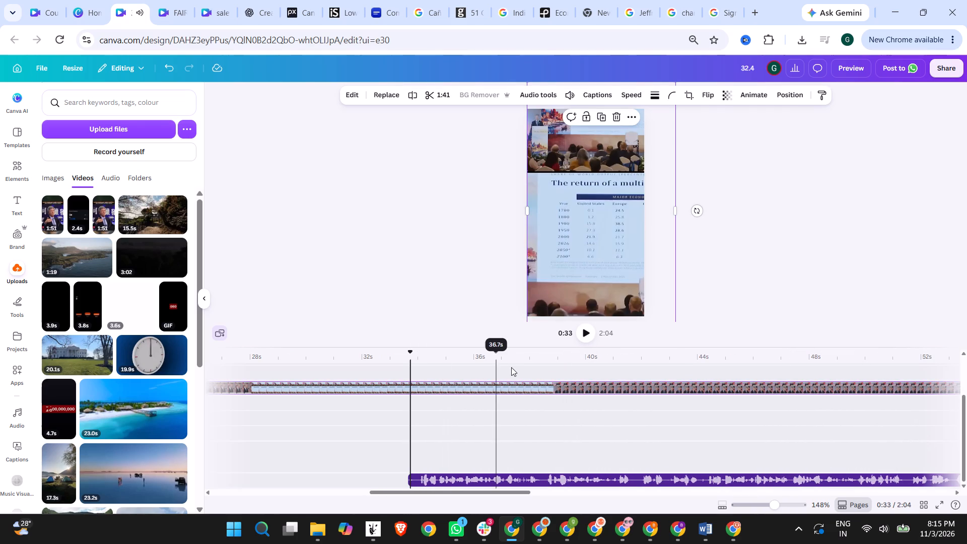
pyautogui.press('Delete')
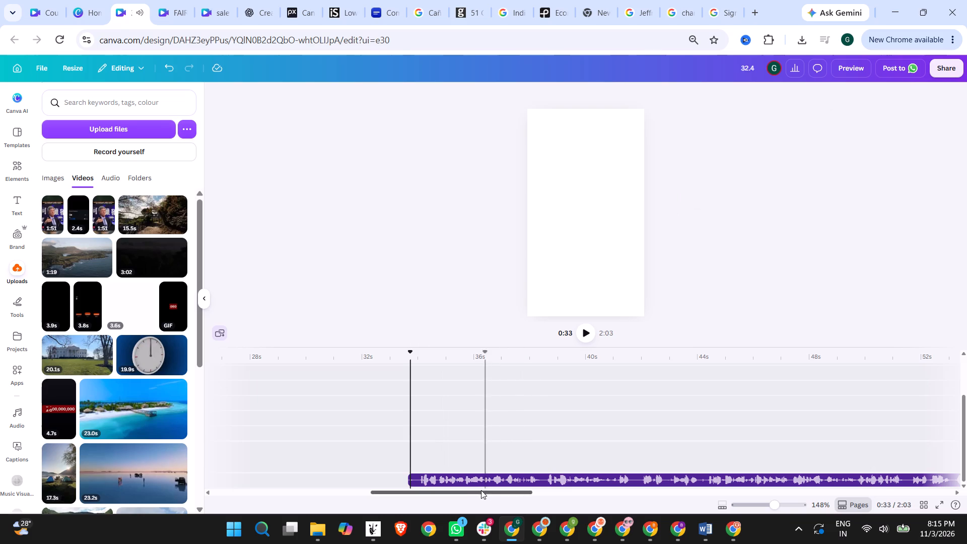
# Move the remaining voice-over to start where the speech clip ends, at about 23.1 seconds.
pyautogui.moveTo(468, 473); pyautogui.dragTo(592, 470)
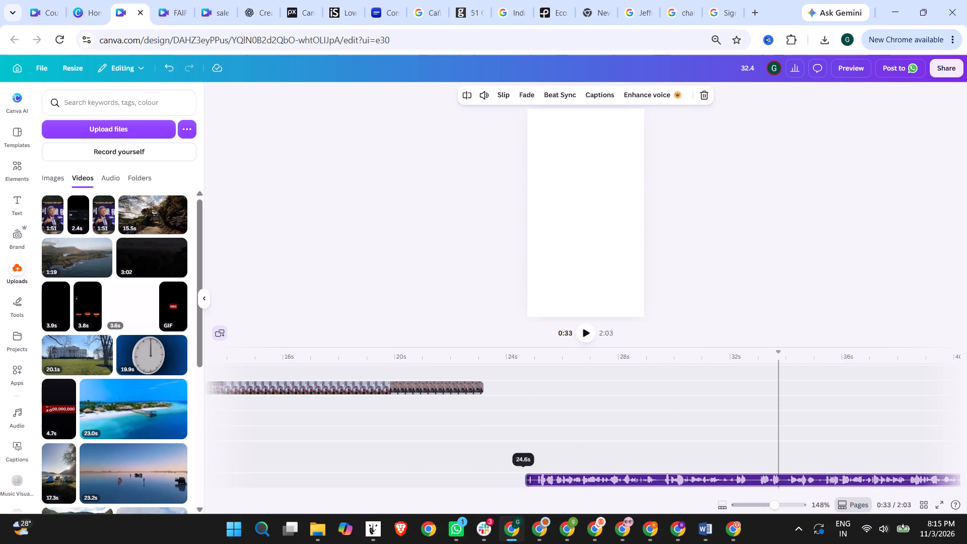
pyautogui.moveTo(592, 470); pyautogui.dragTo(545, 472)
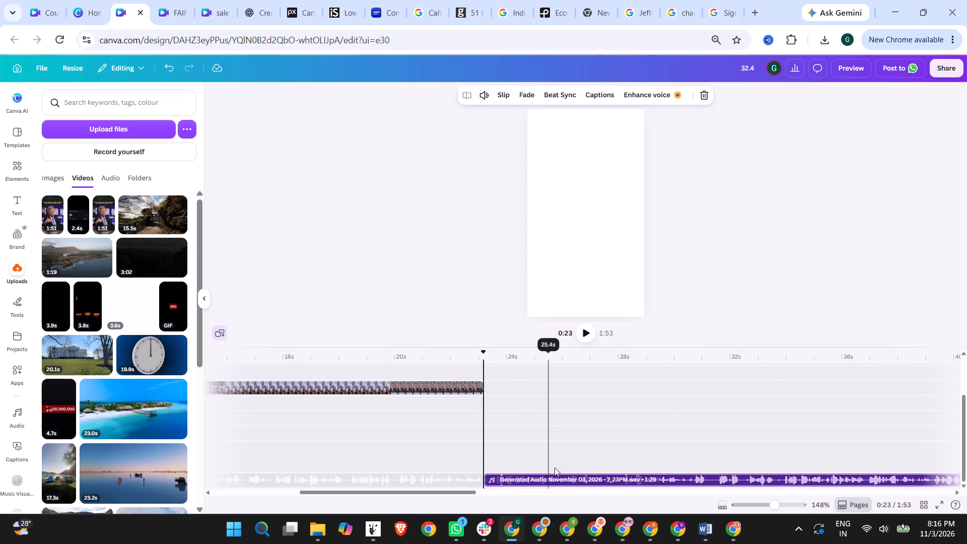
# Listen to the remaining voice-over from about 23.1 seconds, and replay its opening lines to plan the next visuals.
pyautogui.click(583, 328)
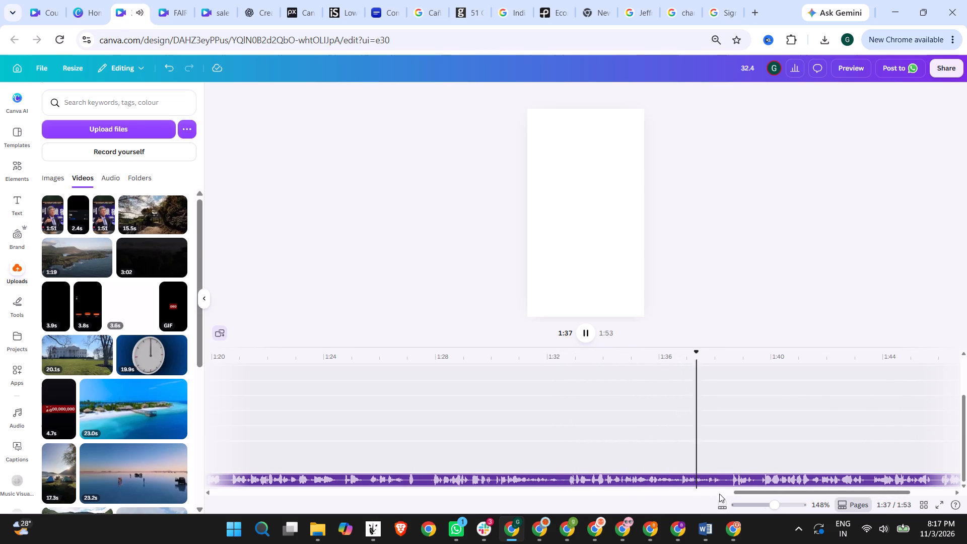
pyautogui.moveTo(755, 491); pyautogui.dragTo(335, 488)
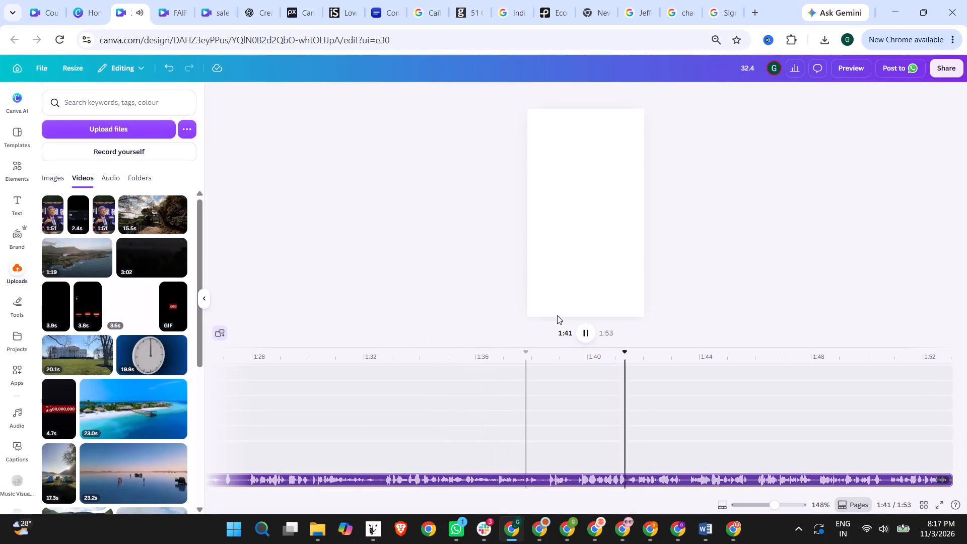
pyautogui.click(582, 330)
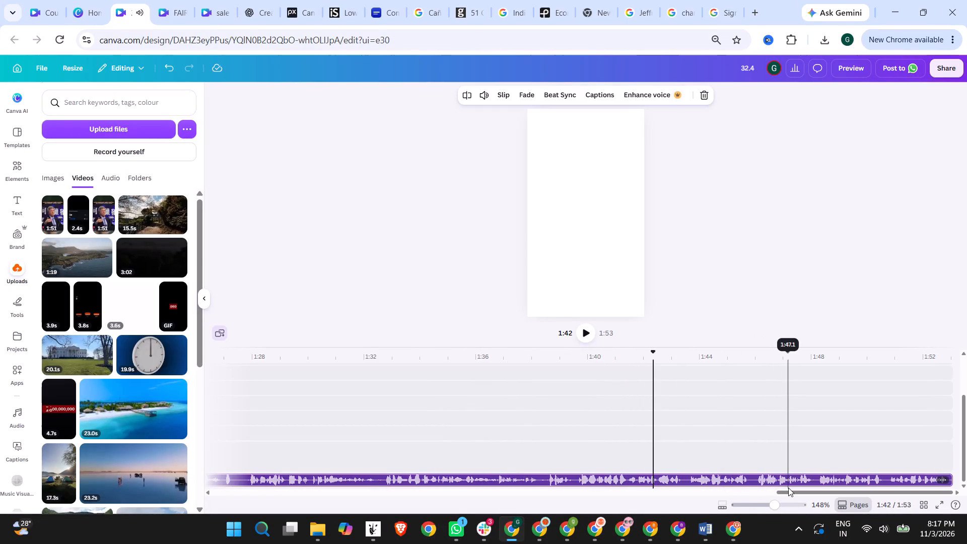
pyautogui.moveTo(789, 490); pyautogui.dragTo(327, 508)
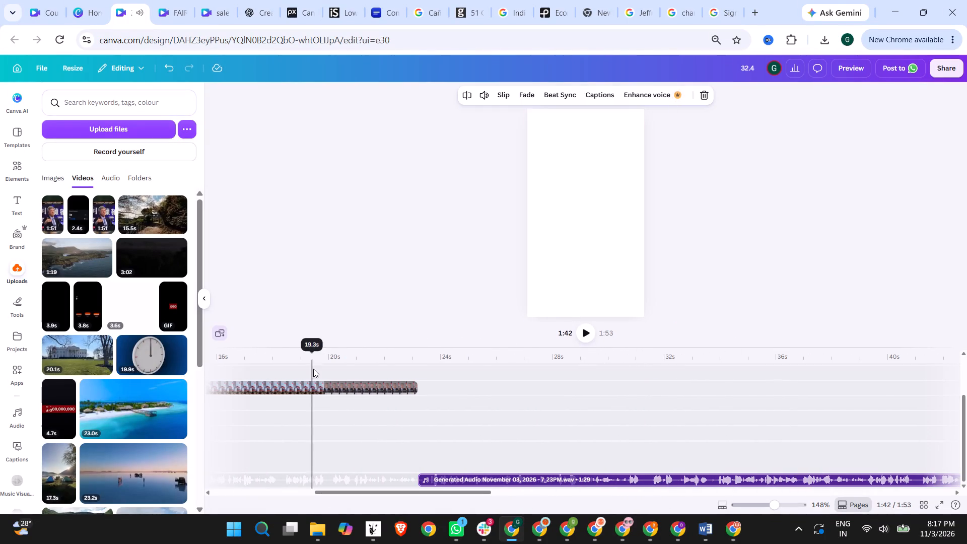
pyautogui.click(427, 346)
pyautogui.click(423, 358)
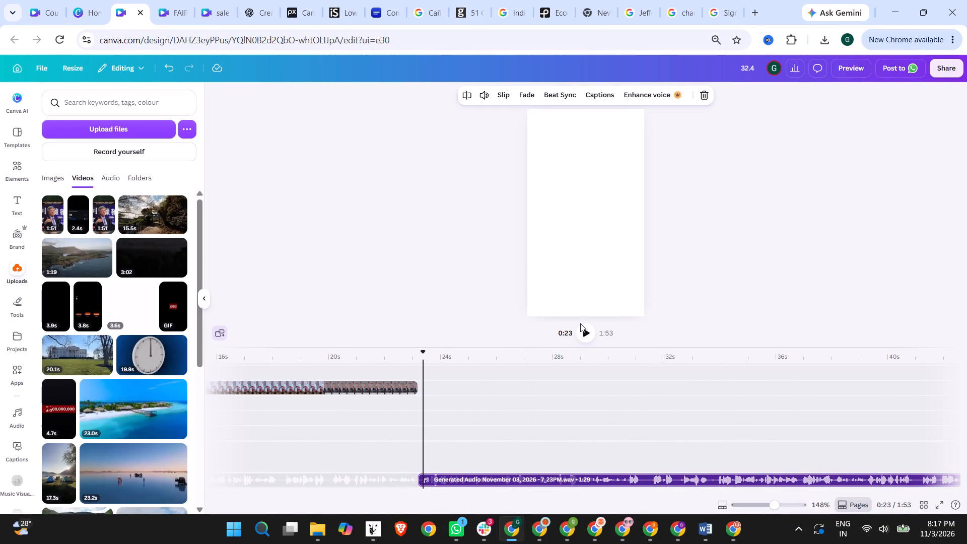
pyautogui.click(581, 334)
pyautogui.click(584, 334)
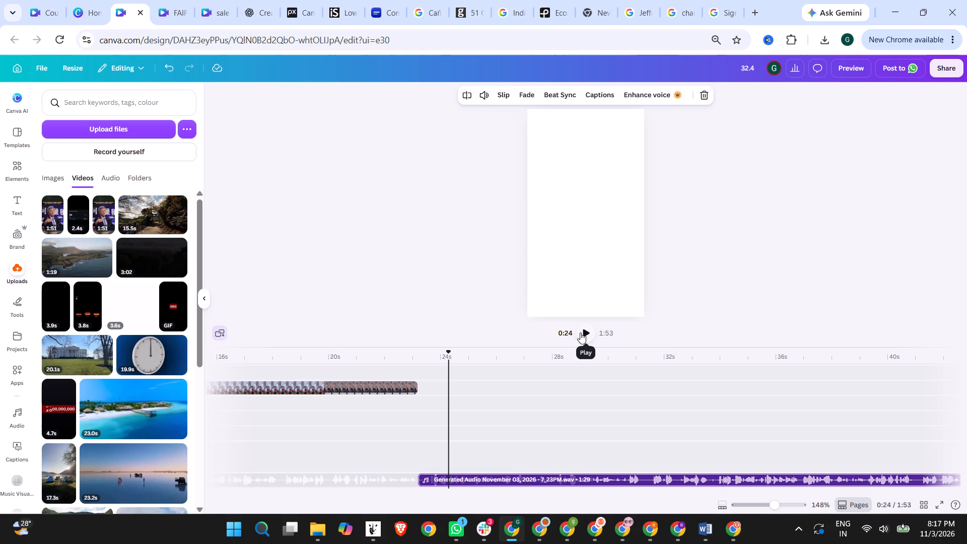
pyautogui.click(580, 332)
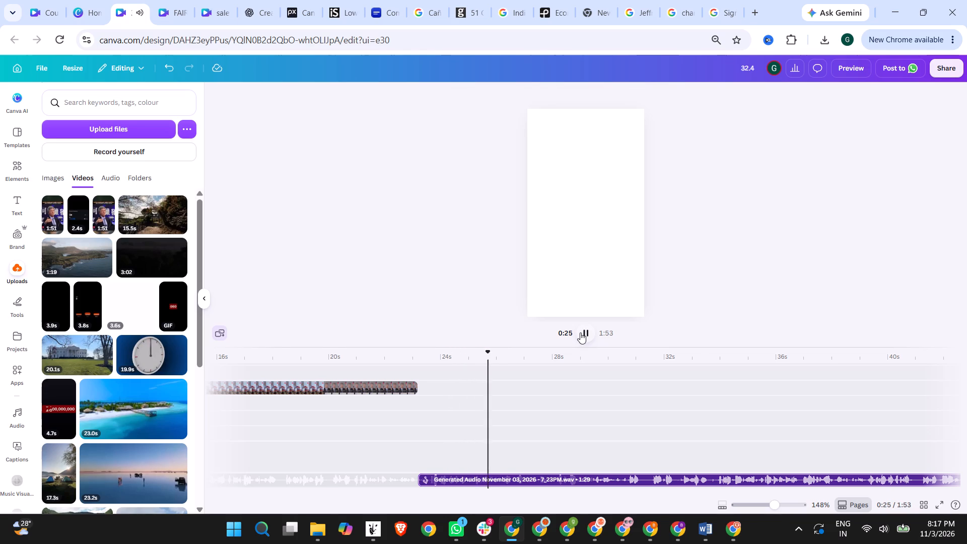
pyautogui.click(580, 332)
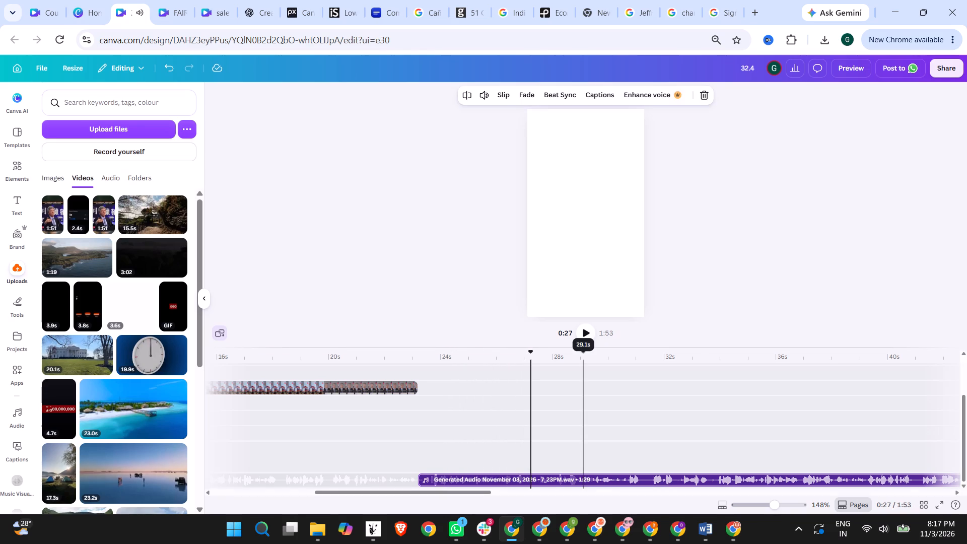
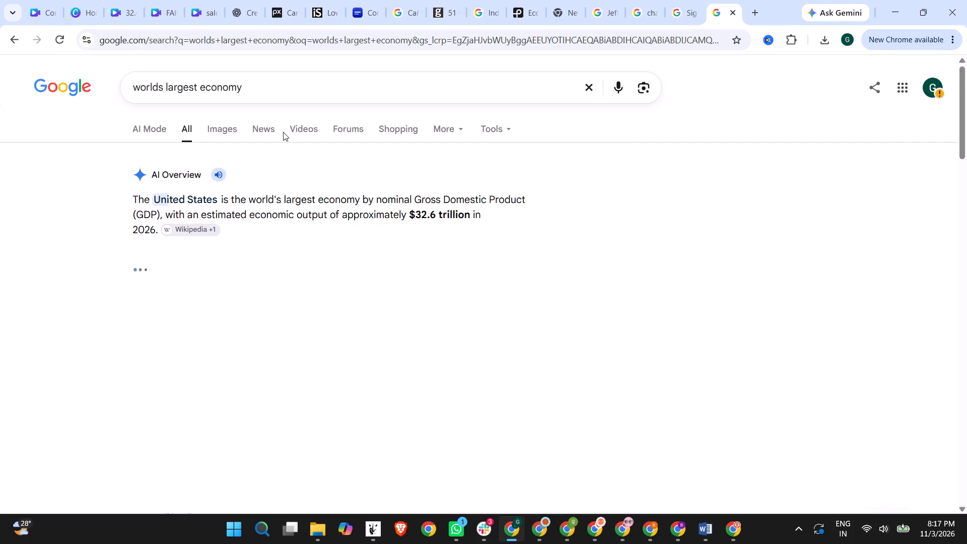
# Show the image results for the "worlds largest economy" search.
pyautogui.click(223, 126)
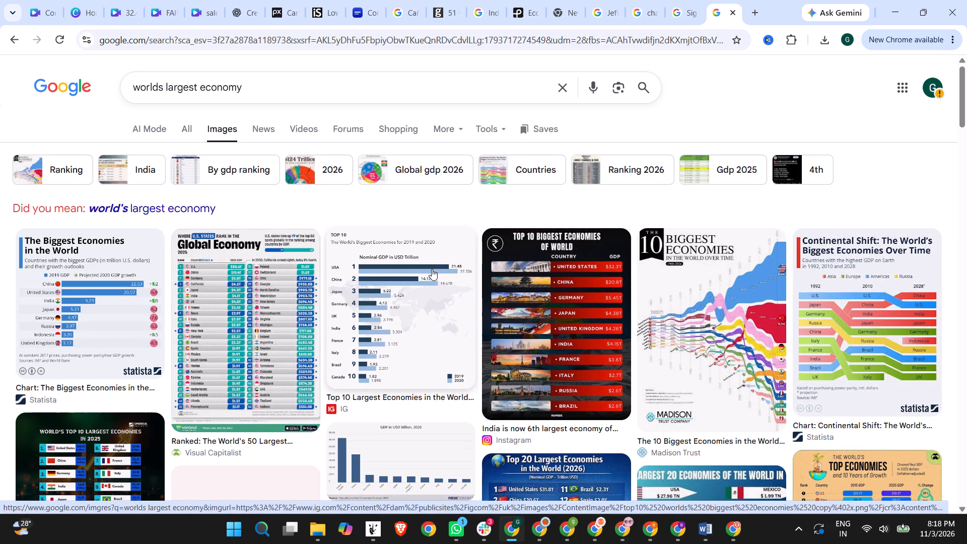
pyautogui.click(119, 0)
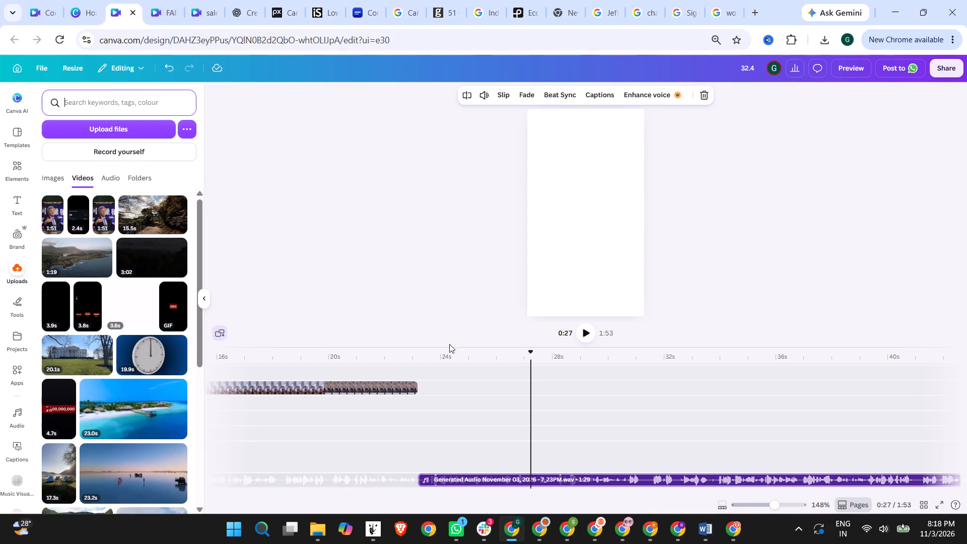
pyautogui.click(418, 352)
pyautogui.click(583, 333)
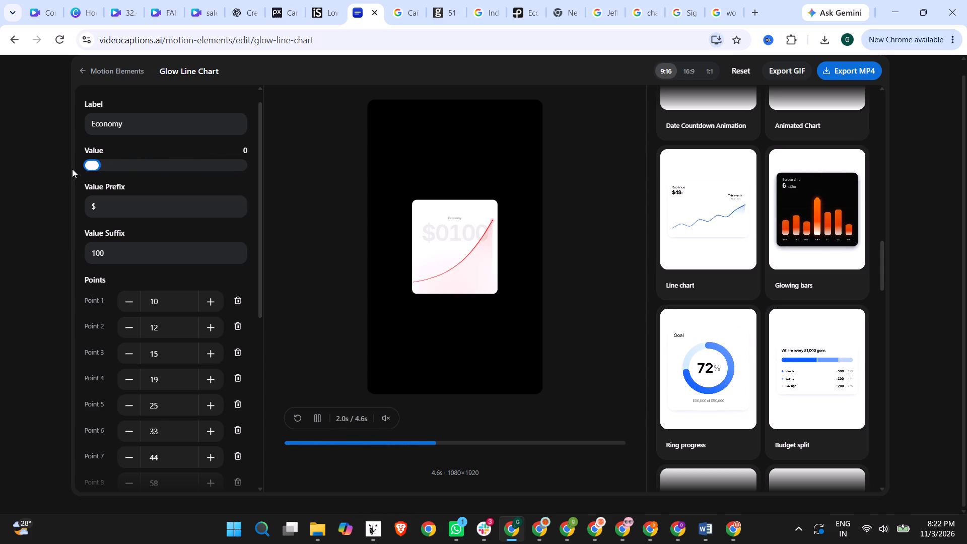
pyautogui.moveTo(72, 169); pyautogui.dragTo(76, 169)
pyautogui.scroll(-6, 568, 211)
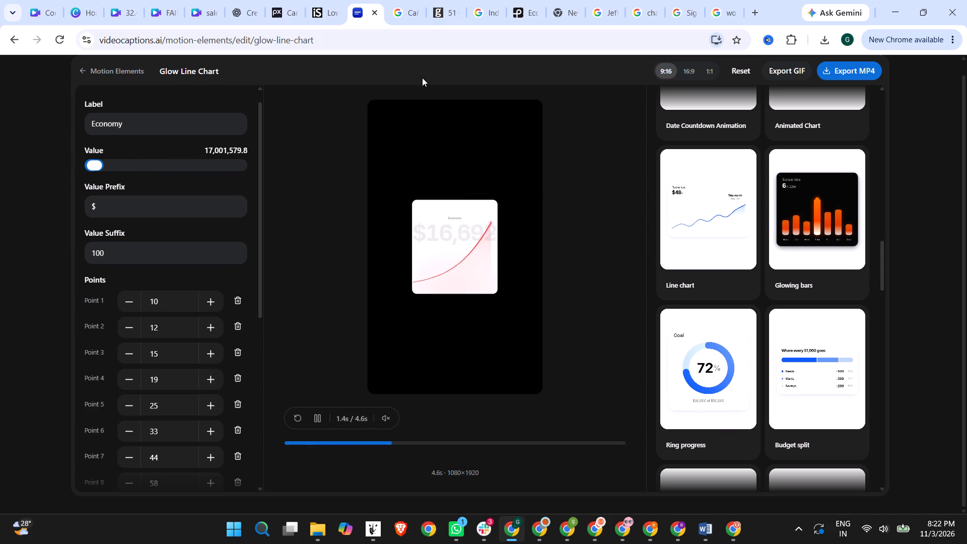
# Search the web for infographics animation and open Canva's infographic video templates result.
pyautogui.click(381, 43)
pyautogui.write('Graph')
pyautogui.press('space')
pyautogui.press('BackSpace')
pyautogui.press('BackSpace')
pyautogui.press('BackSpace')
pyautogui.press('BackSpace')
pyautogui.press('BackSpace')
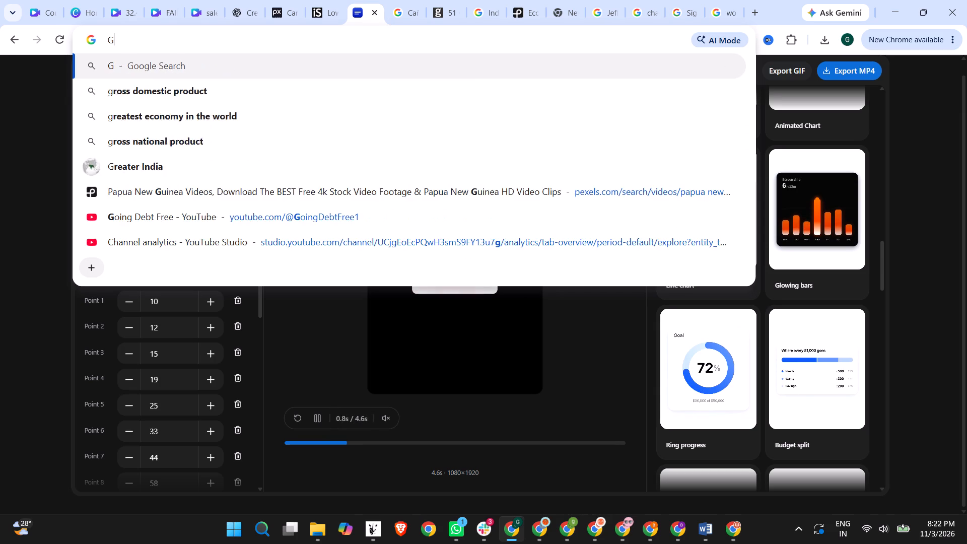
pyautogui.press('BackSpace')
pyautogui.write('infopg')
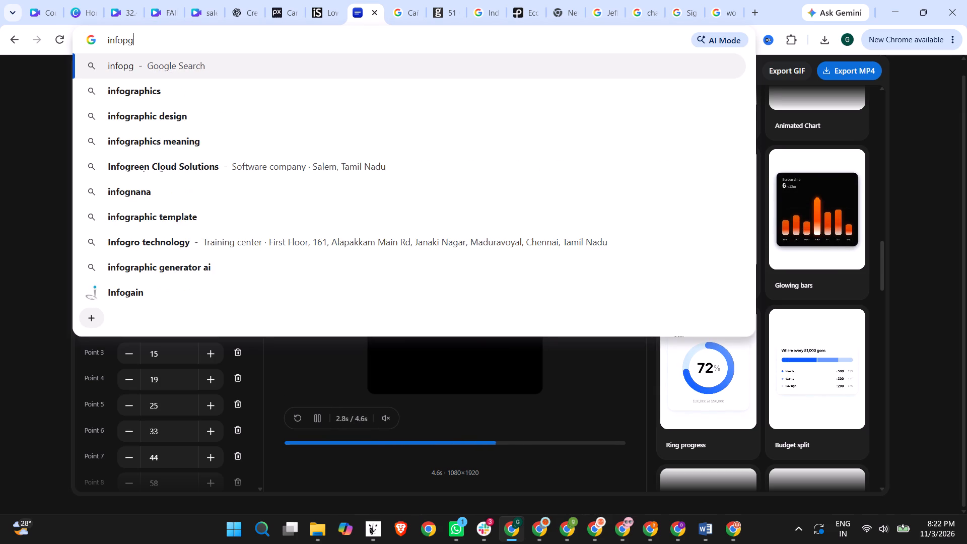
pyautogui.press('BackSpace')
pyautogui.press('BackSpace')
pyautogui.write('graphics animation')
pyautogui.press('Return')
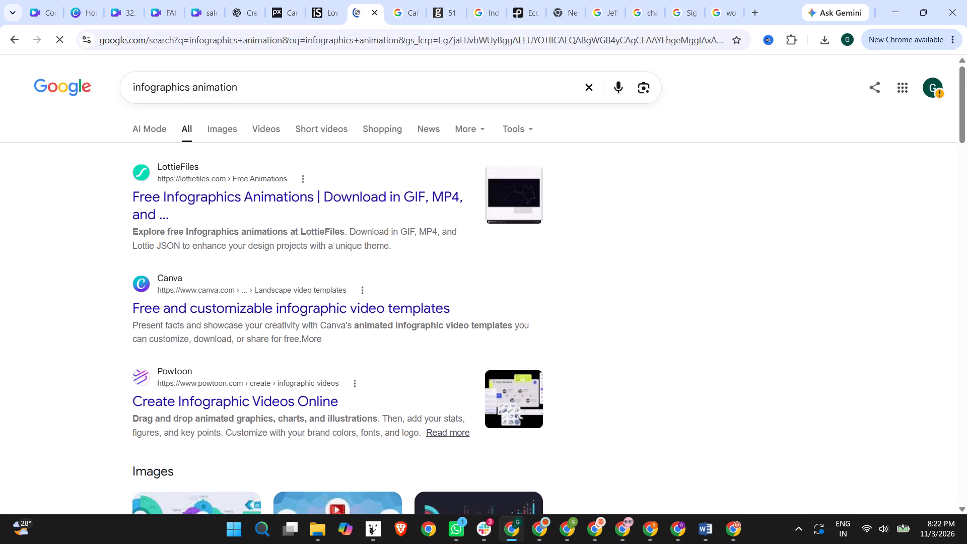
pyautogui.click(262, 310)
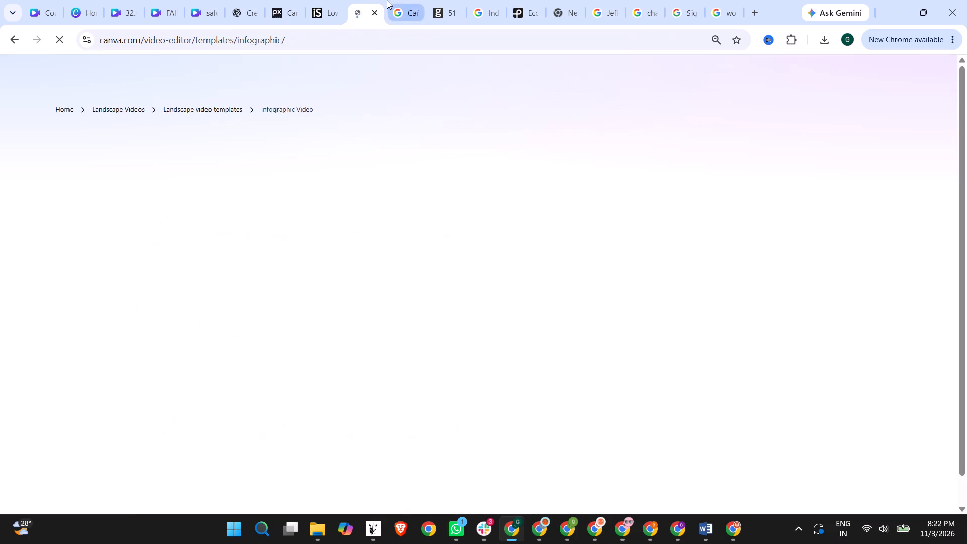
# Replace the Caño Cristales video search with a web search for Infographics animation creator AI.
pyautogui.click(387, 0)
pyautogui.moveTo(274, 88); pyautogui.dragTo(64, 89)
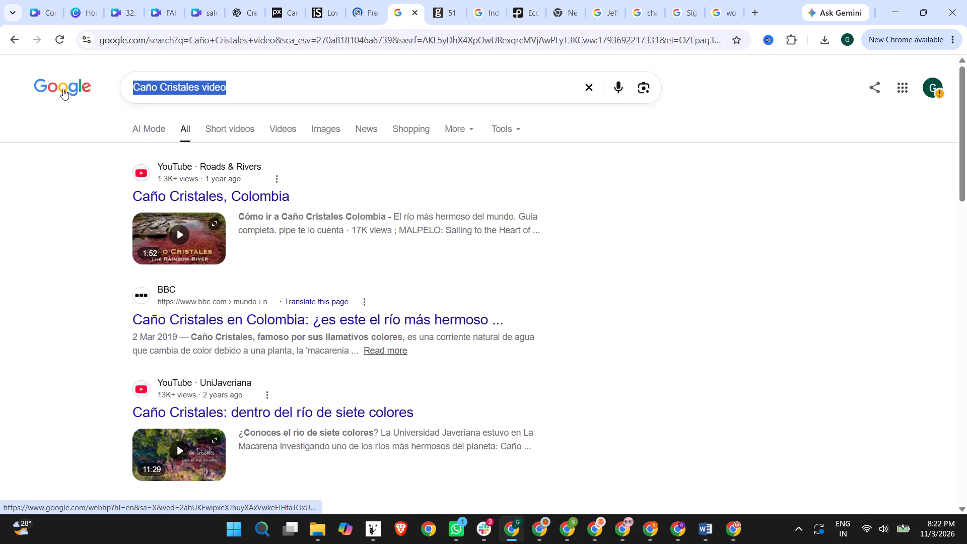
pyautogui.write('Infographics animation cr')
pyautogui.write('eator AI')
pyautogui.press('Return')
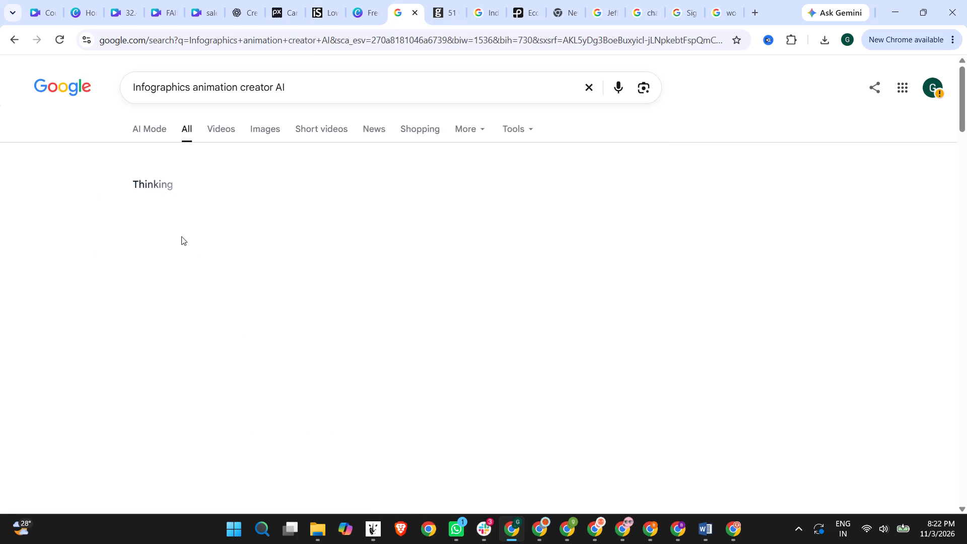
# Browse Canva's infographic video templates for a suitable animated chart, and close that page.
pyautogui.click(437, 0)
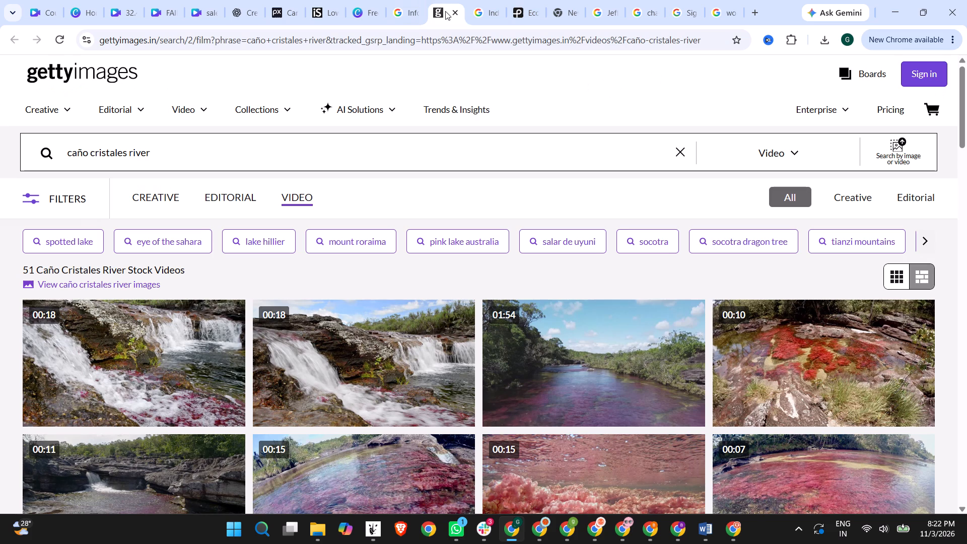
pyautogui.click(360, 0)
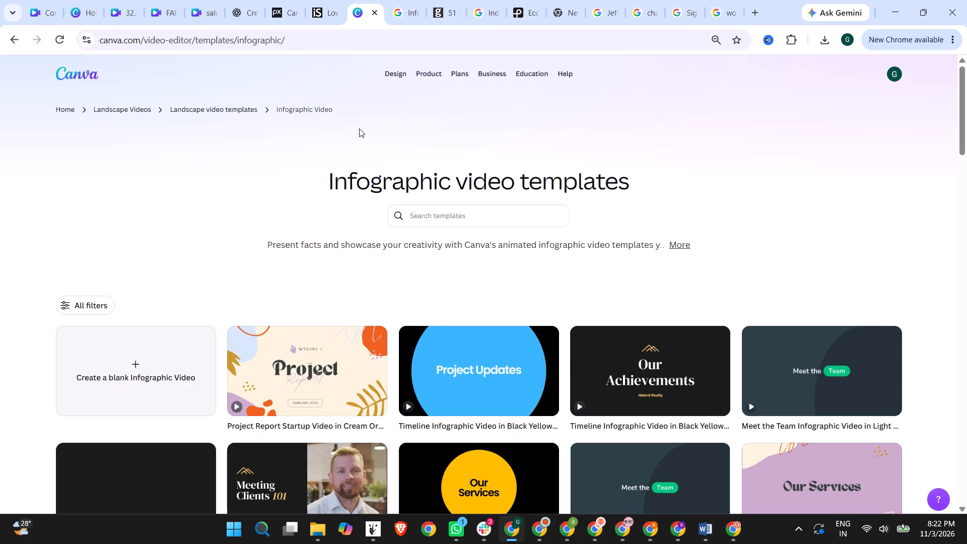
pyautogui.scroll(-4, 391, 185)
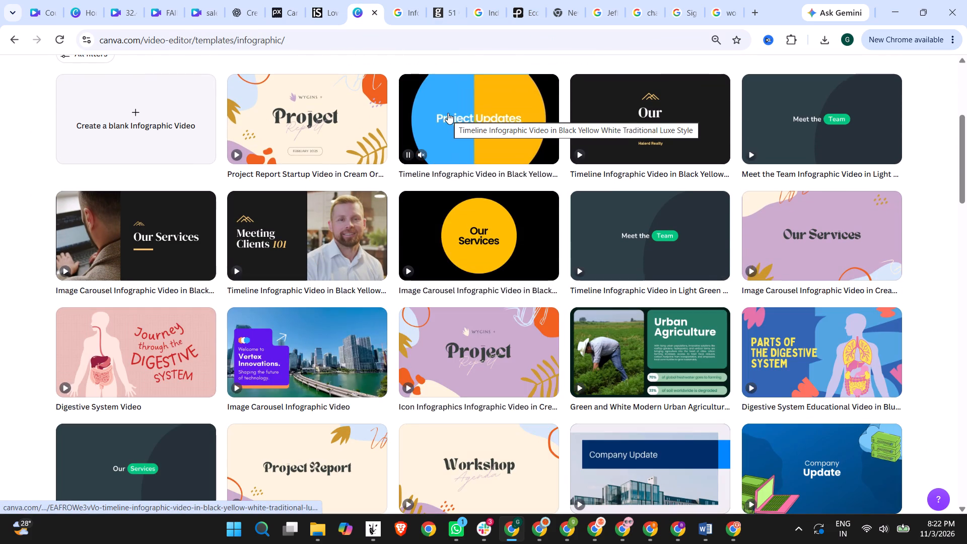
pyautogui.scroll(-4, 682, 270)
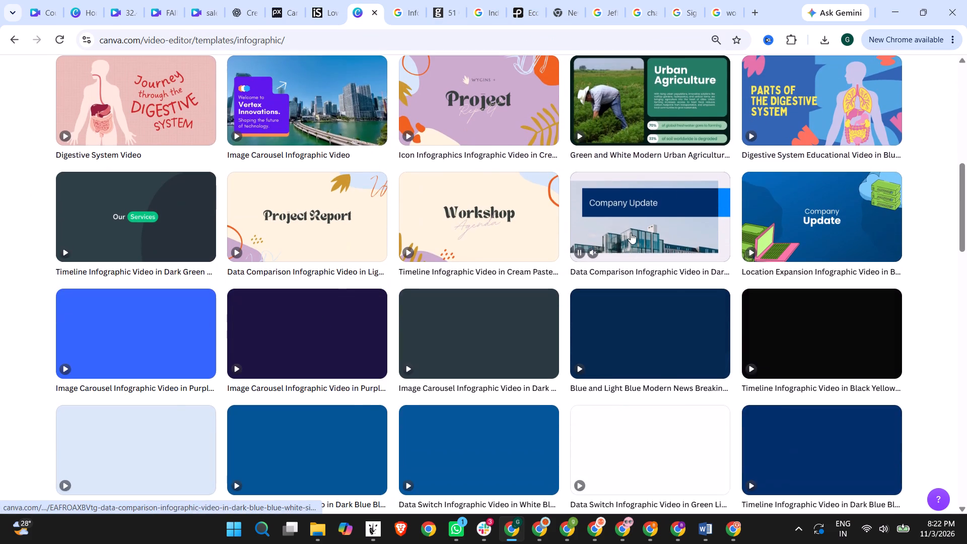
pyautogui.scroll(-5, 188, 234)
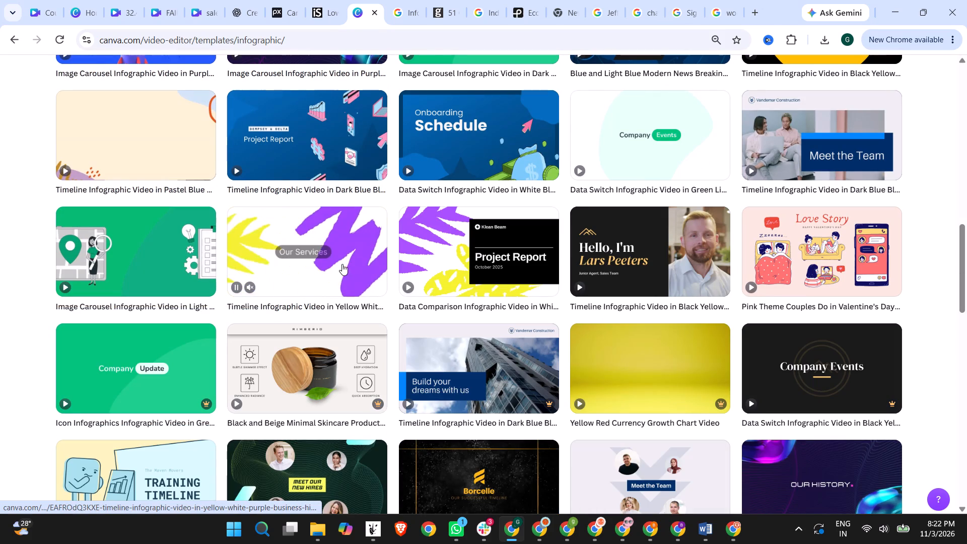
pyautogui.scroll(-3, 580, 355)
pyautogui.scroll(-4, 660, 316)
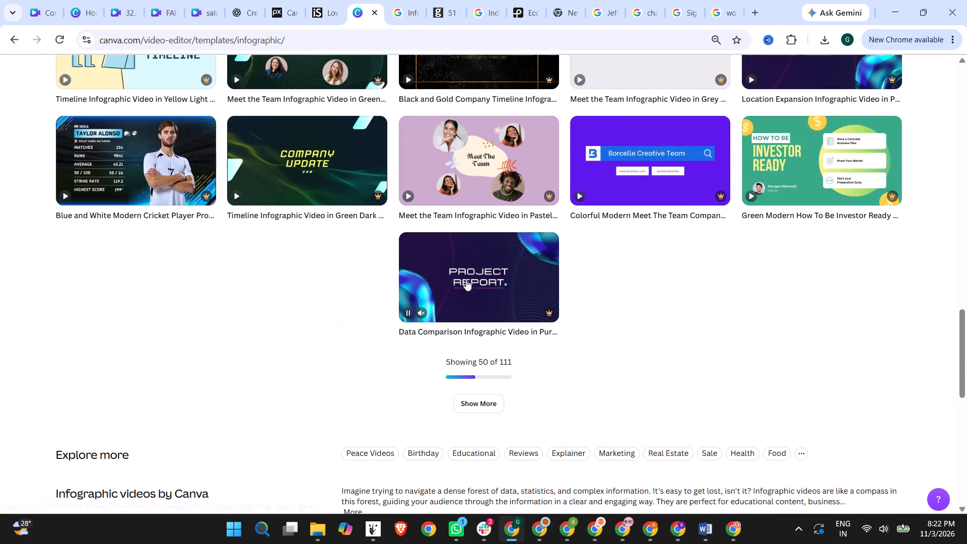
pyautogui.click(377, 14)
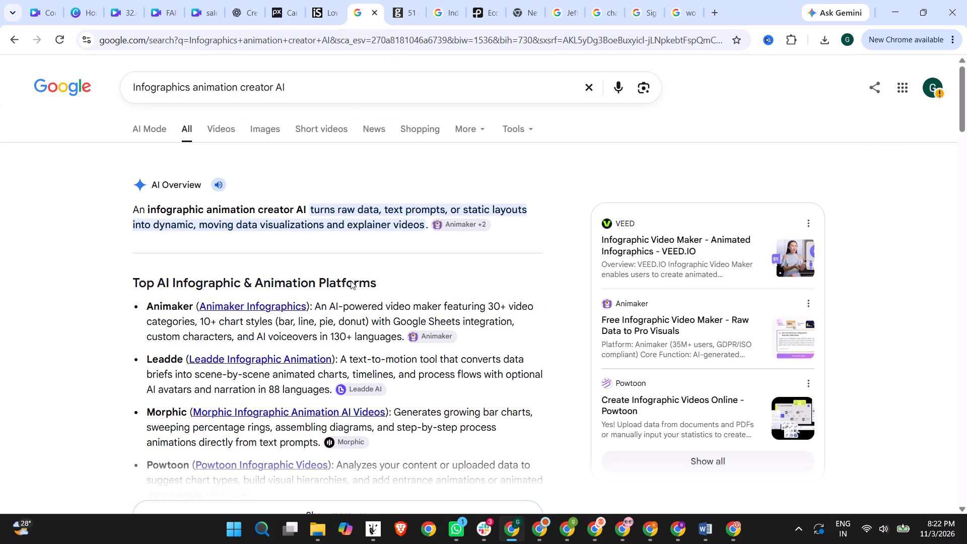
# Open the Animaker, Leadde and Morphic infographic links in separate tabs and look through the sponsored results.
pyautogui.rightClick(272, 310)
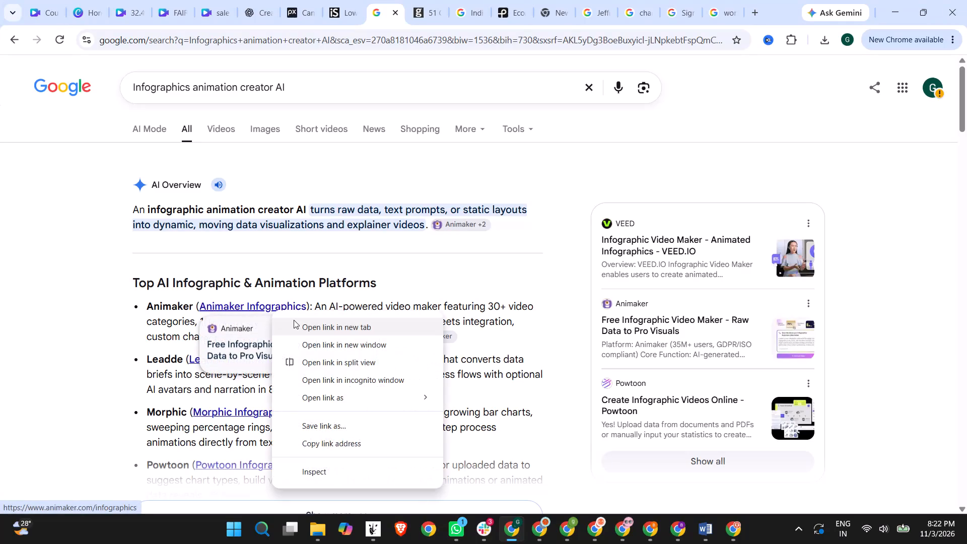
pyautogui.click(294, 320)
pyautogui.scroll(-2, 383, 304)
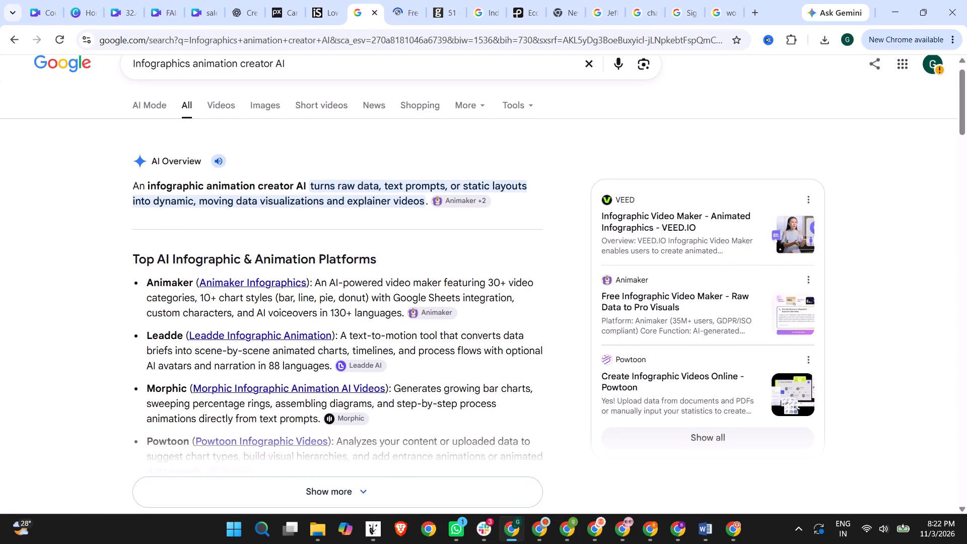
pyautogui.rightClick(269, 229)
pyautogui.click(295, 240)
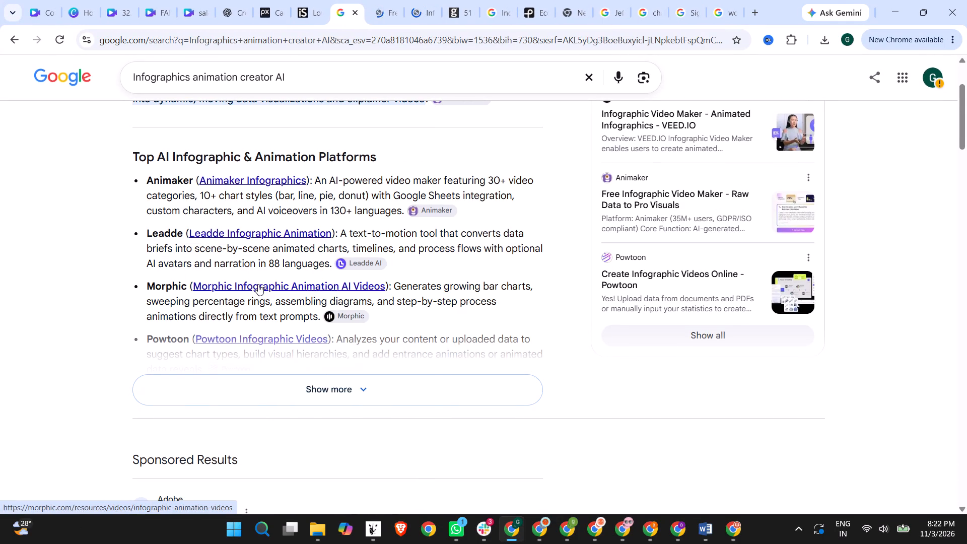
pyautogui.rightClick(258, 284)
pyautogui.click(287, 292)
pyautogui.scroll(-3, 273, 315)
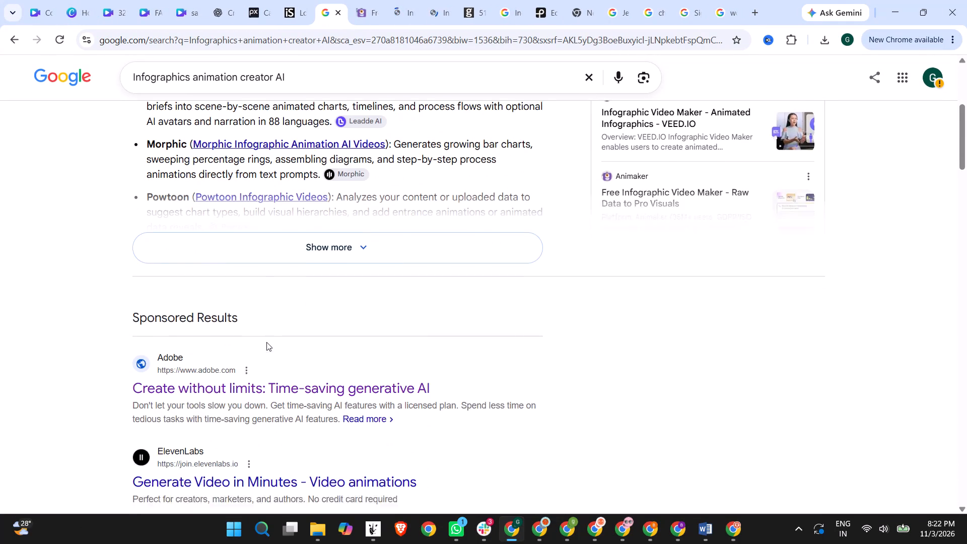
pyautogui.scroll(-2, 266, 350)
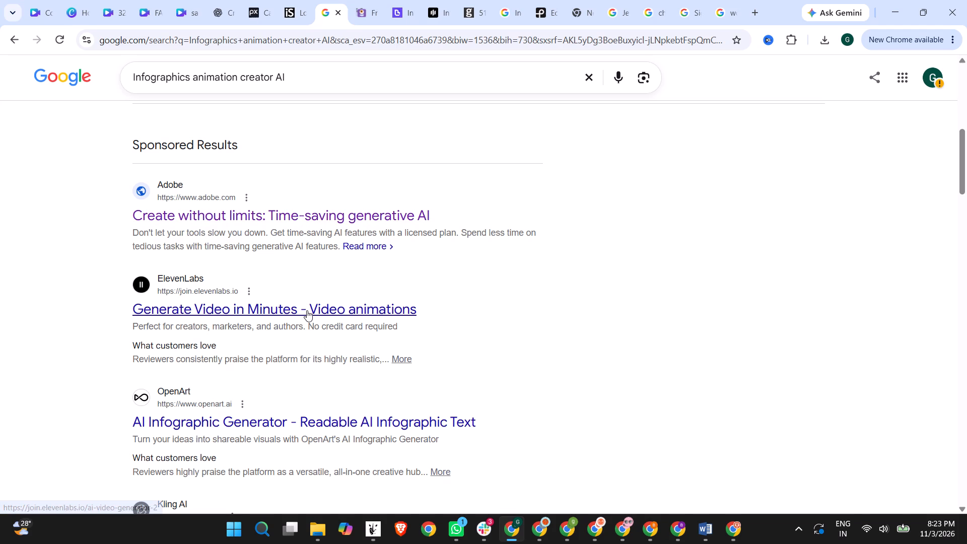
# Go to Animaker's infographic video maker page and start visualizing data with it.
pyautogui.click(374, 0)
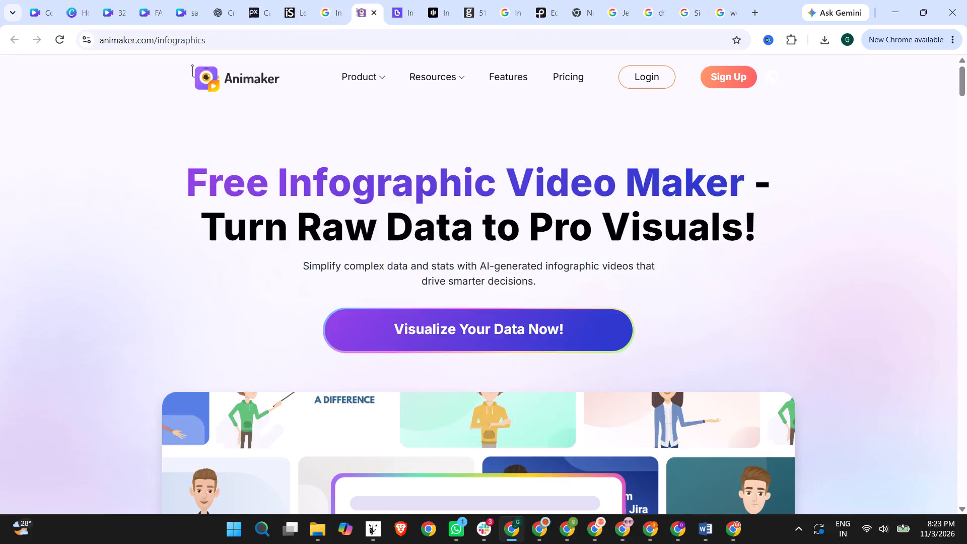
pyautogui.scroll(-1, 179, 248)
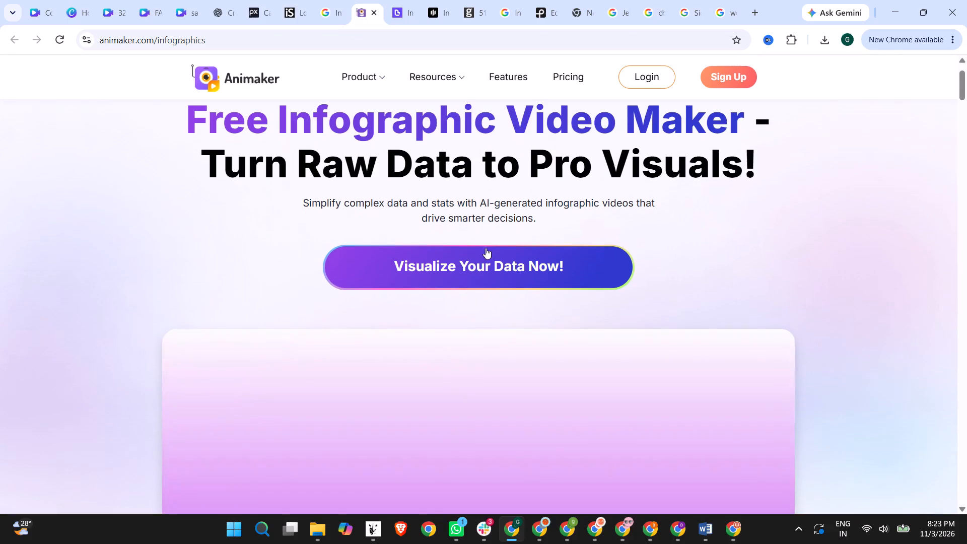
pyautogui.click(479, 275)
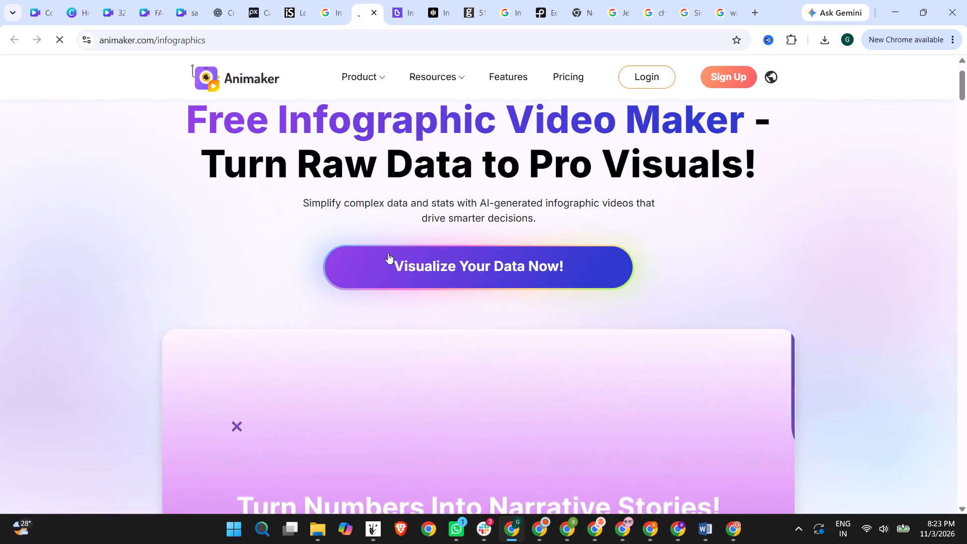
pyautogui.scroll(-3, 272, 280)
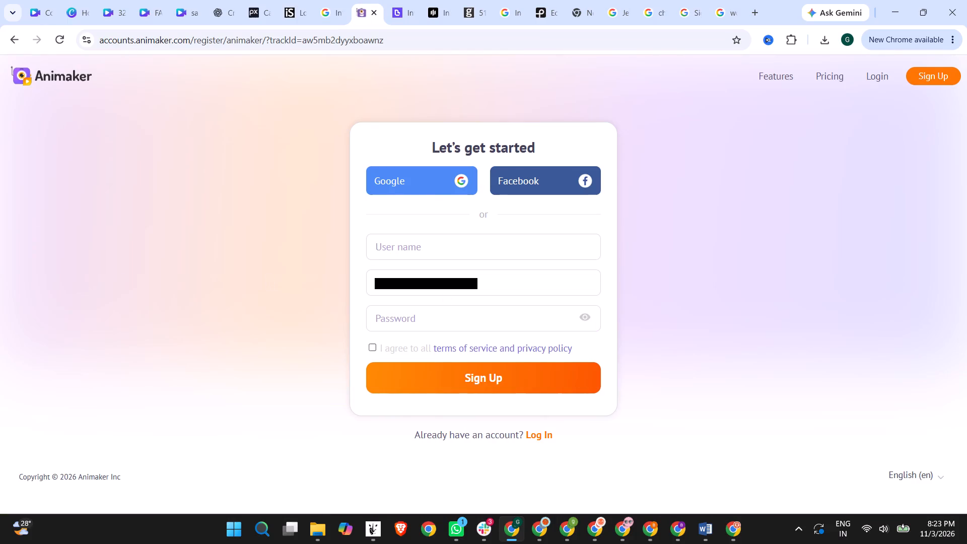
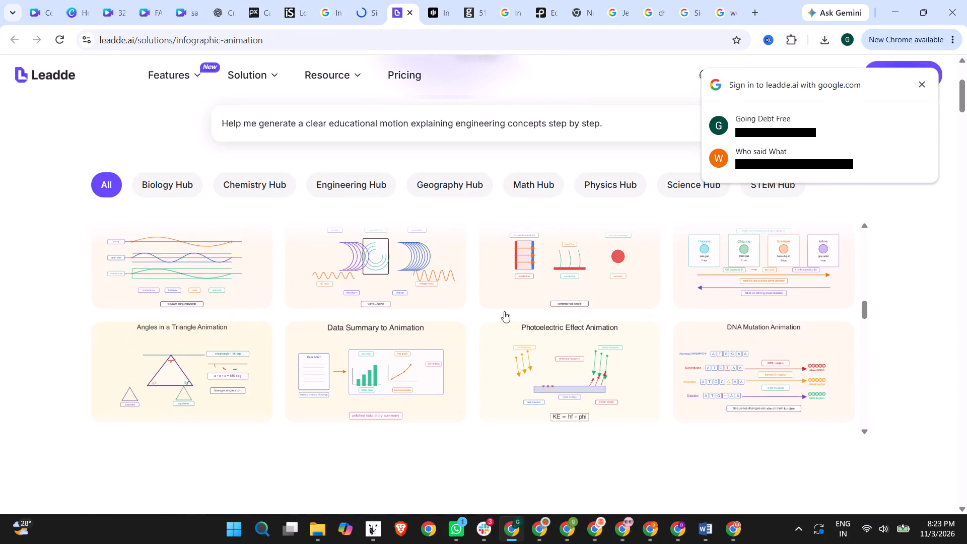
# Dismiss Leadde's sign-in popup and submit the prompt "Project India economy by 2100 at current growth rate comparing with USA and China".
pyautogui.scroll(-4, 504, 311)
pyautogui.click(356, 127)
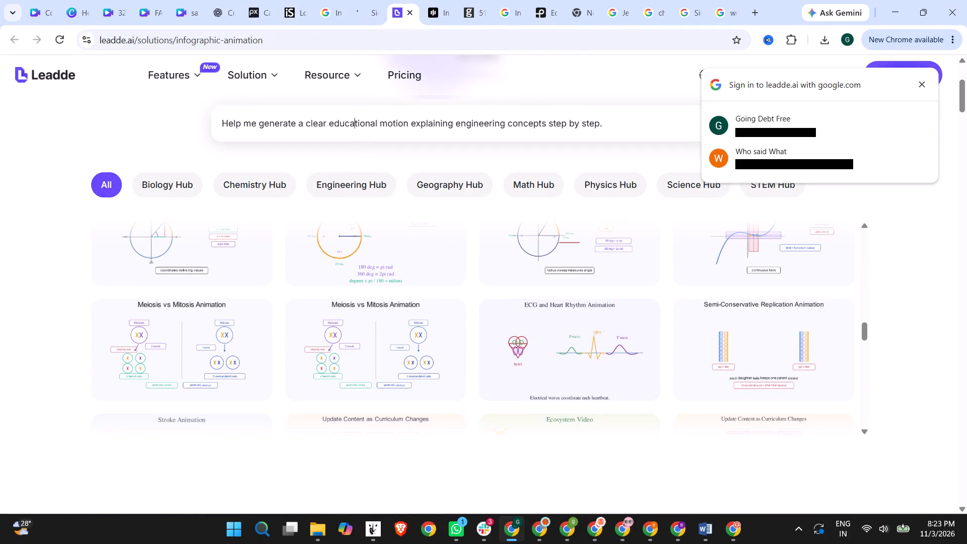
pyautogui.click(919, 73)
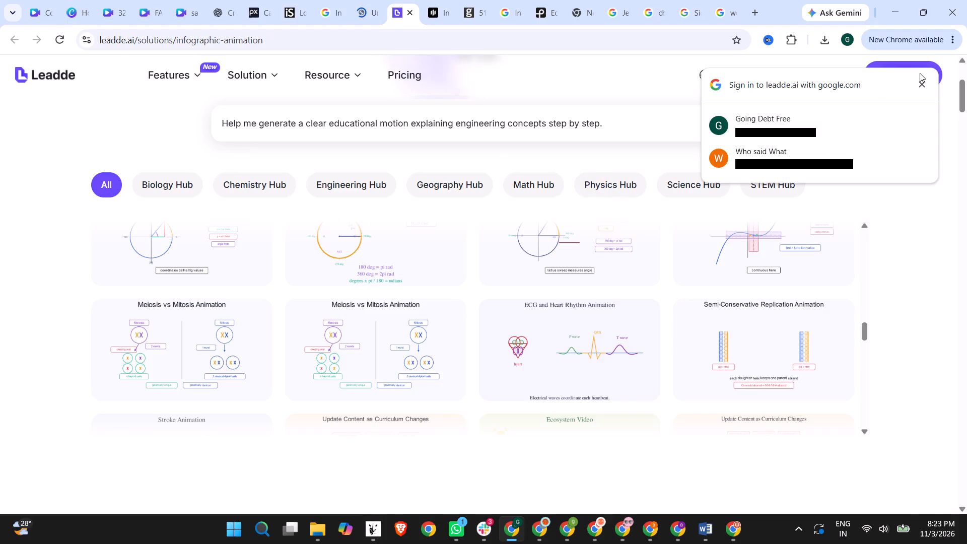
pyautogui.click(921, 76)
pyautogui.click(490, 128)
pyautogui.moveTo(637, 124); pyautogui.dragTo(43, 144)
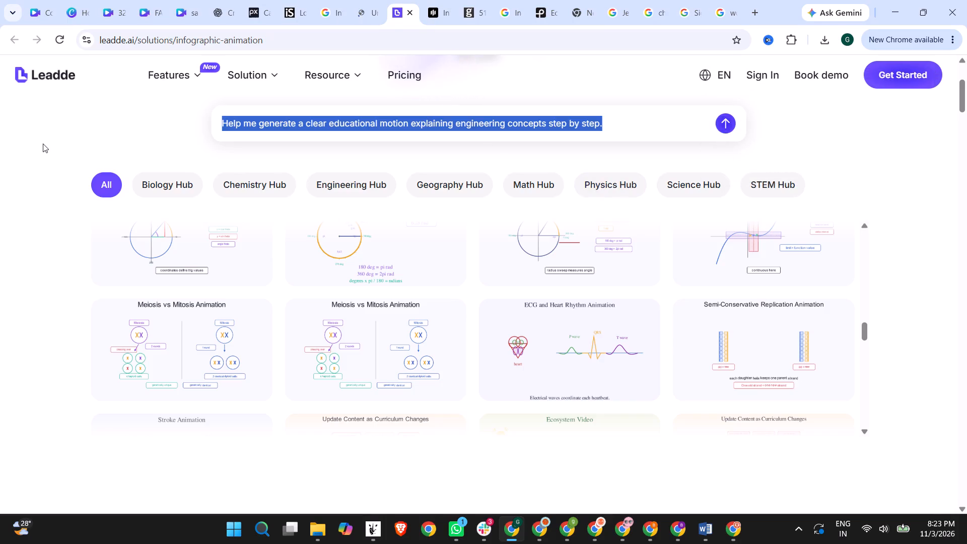
pyautogui.write('Project at')
pyautogui.press('space')
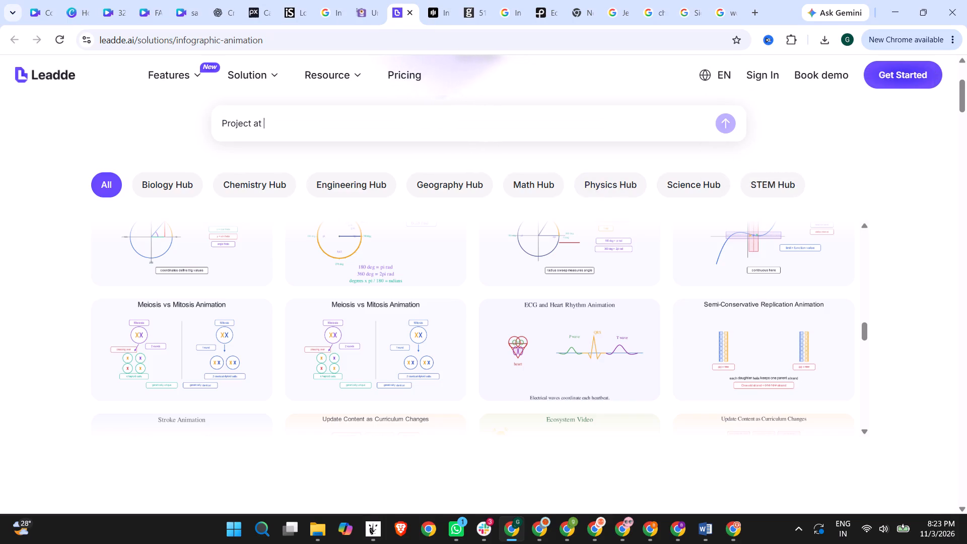
pyautogui.press('BackSpace')
pyautogui.press('BackSpace')
pyautogui.press('BackSpace')
pyautogui.write('India')
pyautogui.press('space')
pyautogui.write('economy by 2100 at current grou')
pyautogui.press('BackSpace')
pyautogui.write('wth')
pyautogui.press('space')
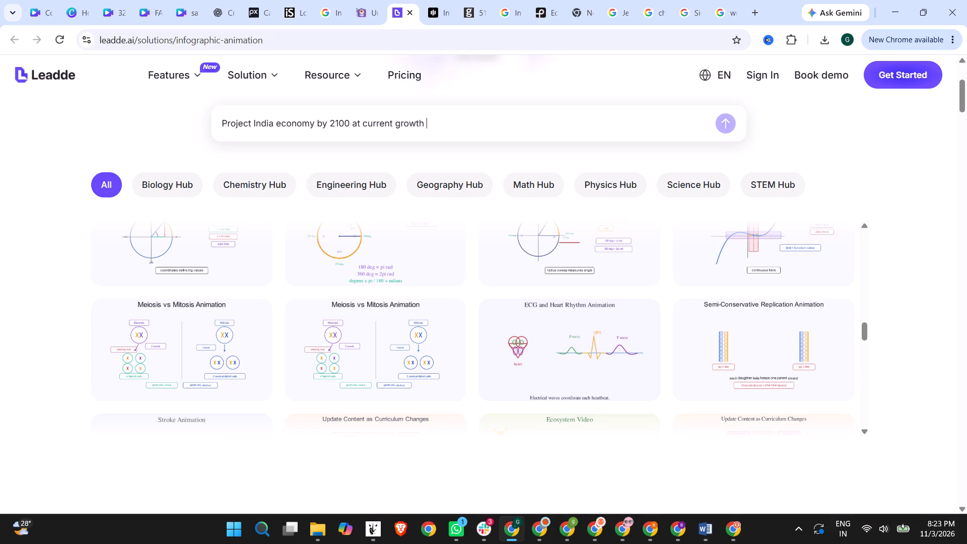
pyautogui.write('rate comparing with USA')
pyautogui.press('space')
pyautogui.write('and China')
pyautogui.press('Return')
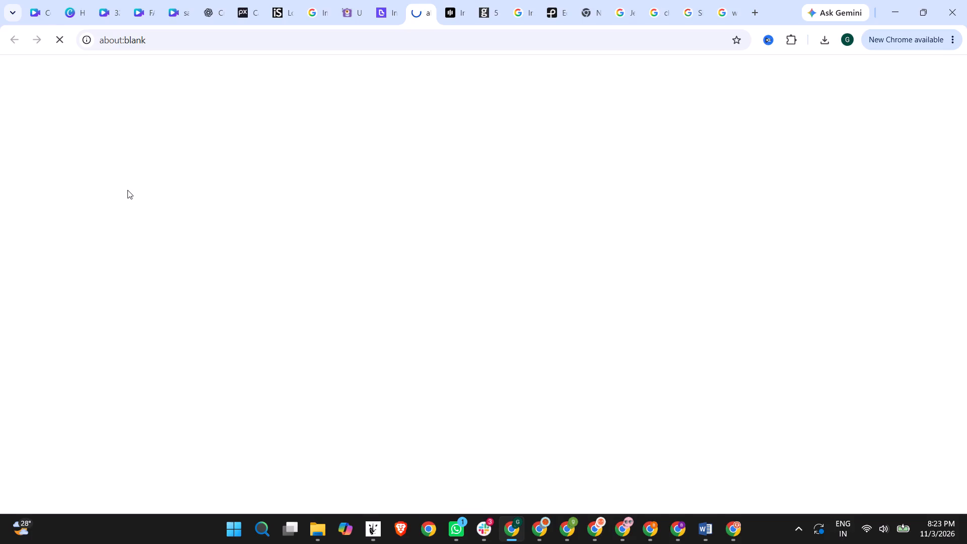
# Go to the Leadde login page opened by the prompt and start signing in with Google.
pyautogui.click(390, 0)
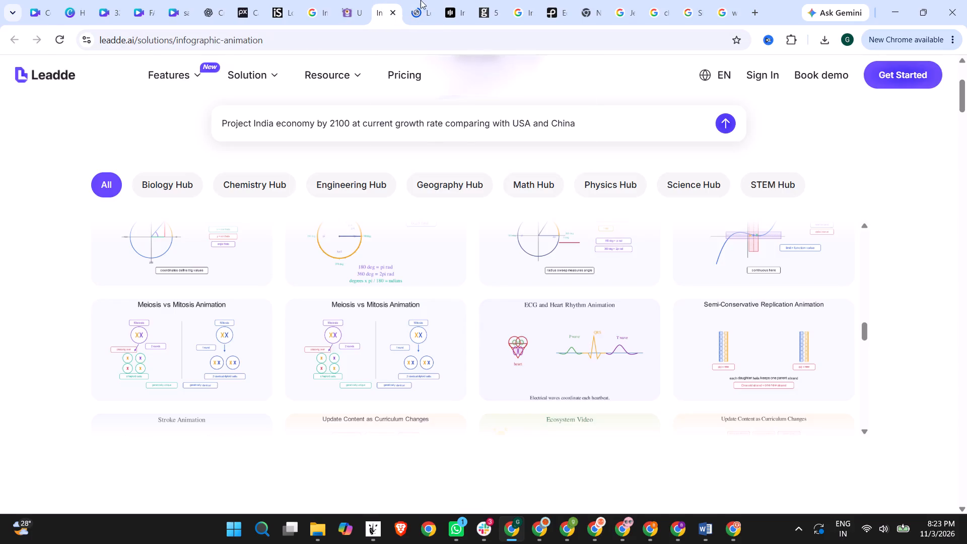
pyautogui.click(421, 0)
pyautogui.click(579, 73)
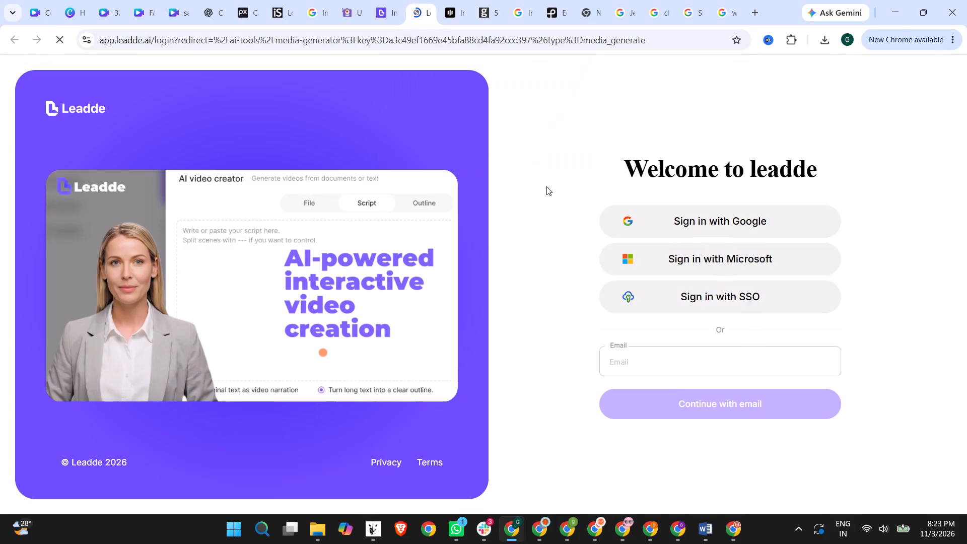
pyautogui.click(684, 220)
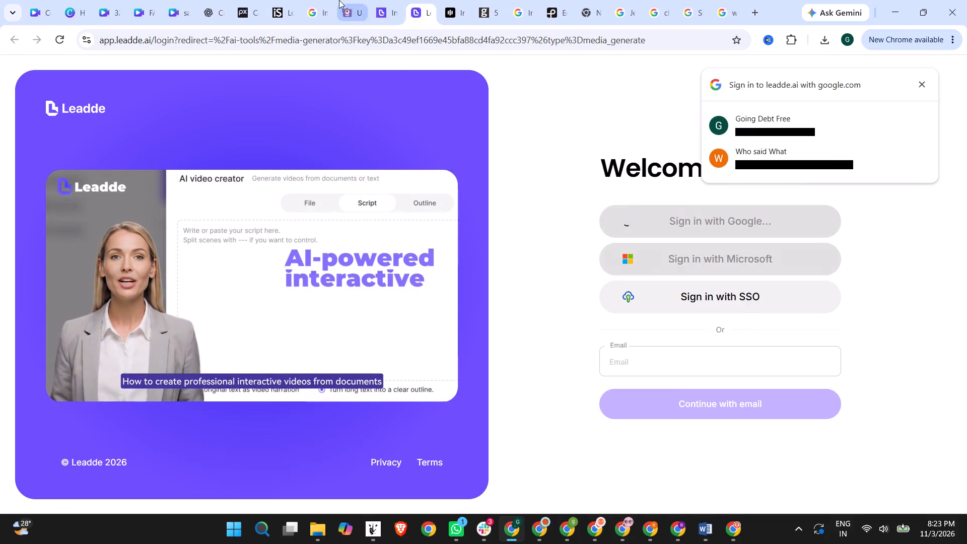
# Check the template gallery in the new Animaker project and return to Leadde's infographic animation page.
pyautogui.click(353, 0)
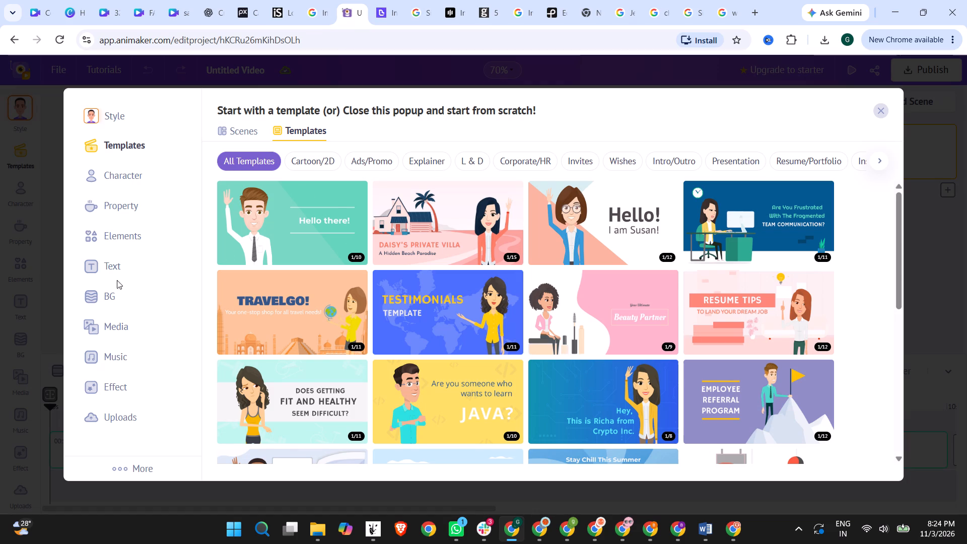
pyautogui.scroll(-3, 123, 304)
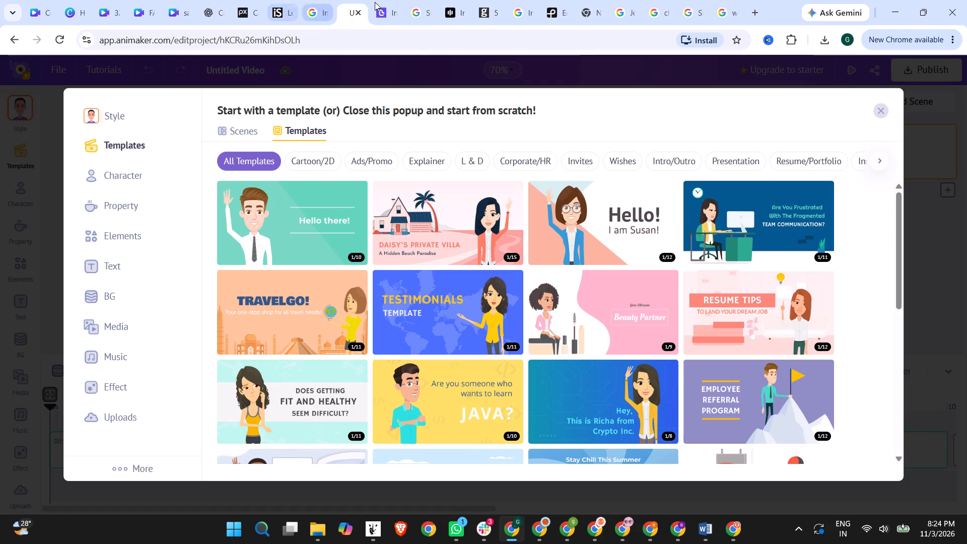
pyautogui.click(391, 1)
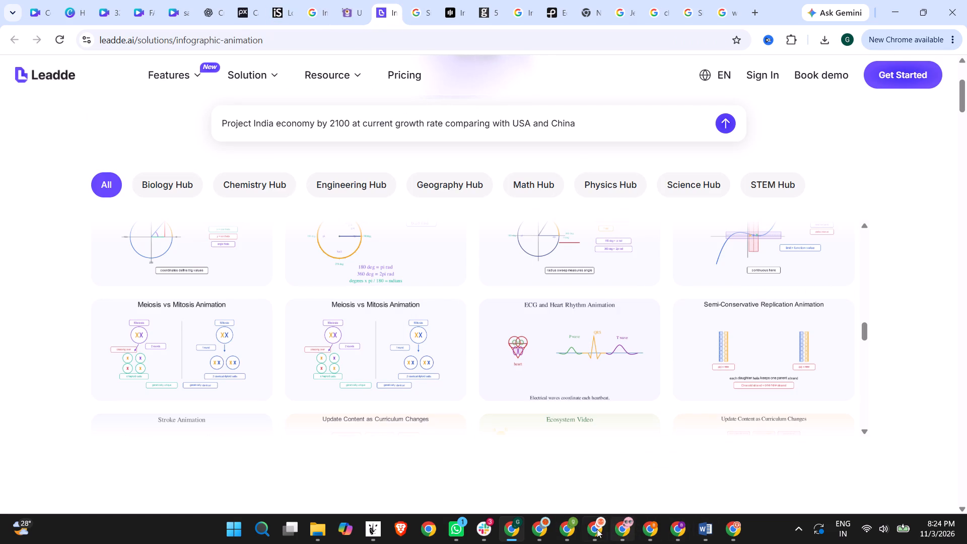
pyautogui.click(526, 472)
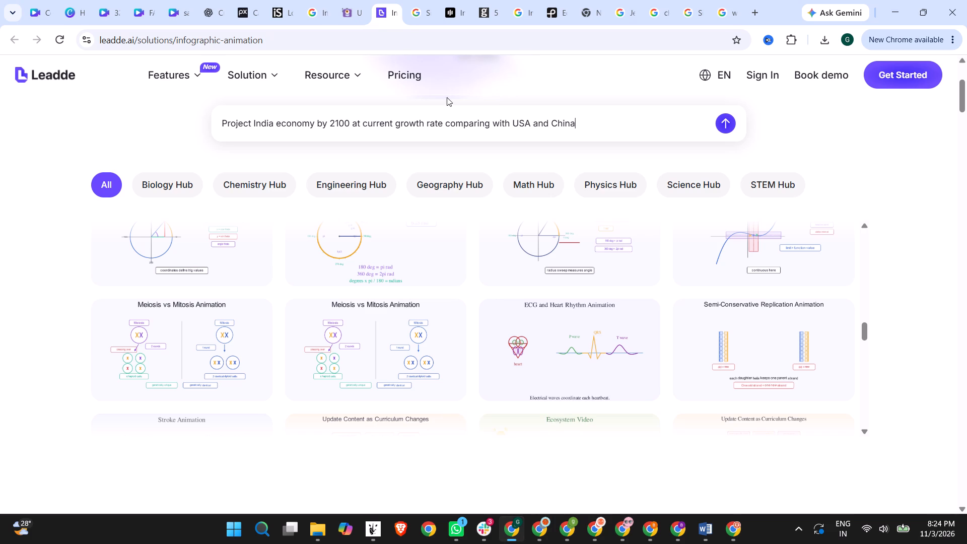
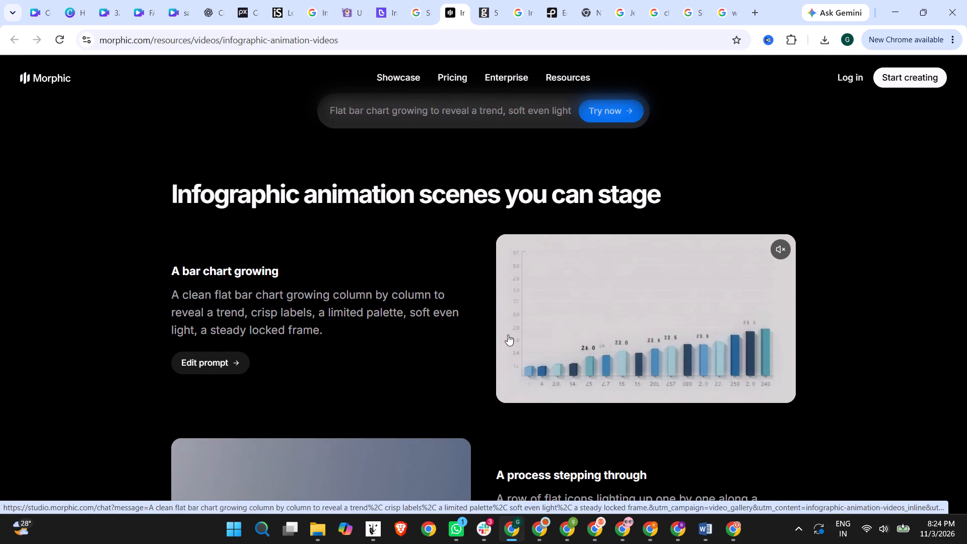
# Start creating in Morphic with "Something else" as the interest, and try to open the studio's Projects section.
pyautogui.click(904, 74)
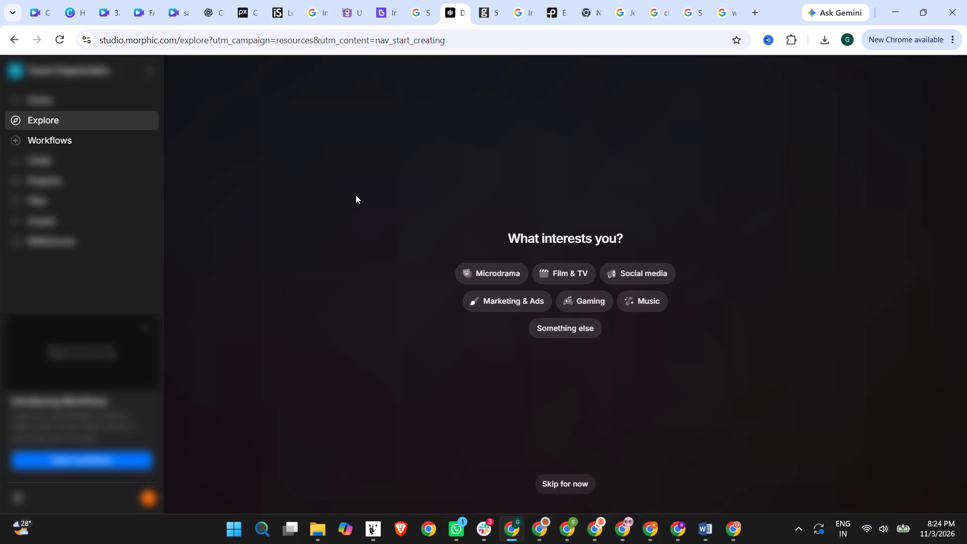
pyautogui.click(582, 325)
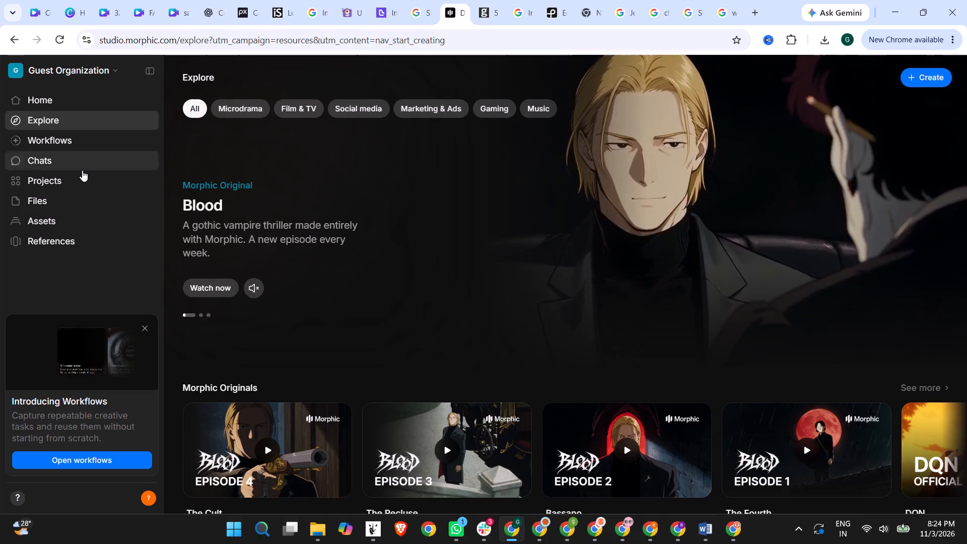
pyautogui.click(81, 183)
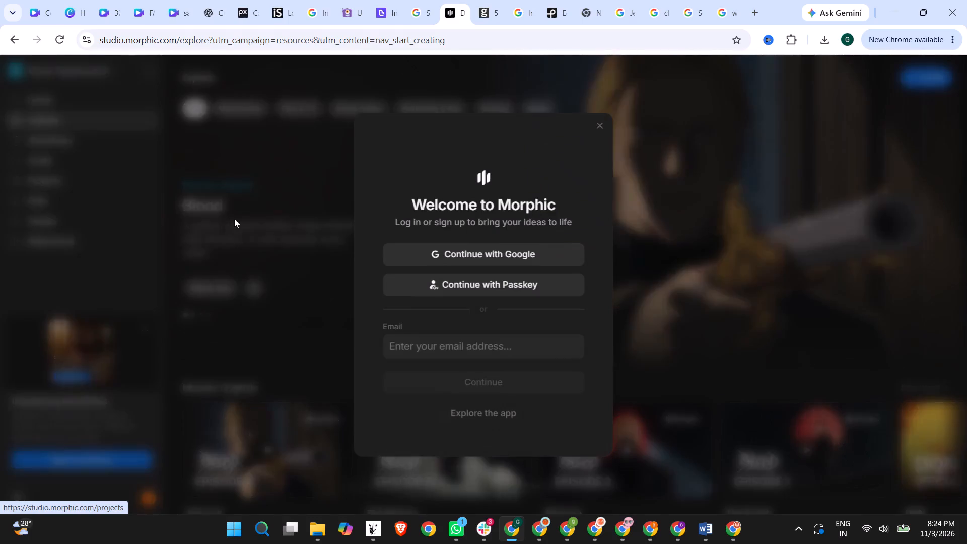
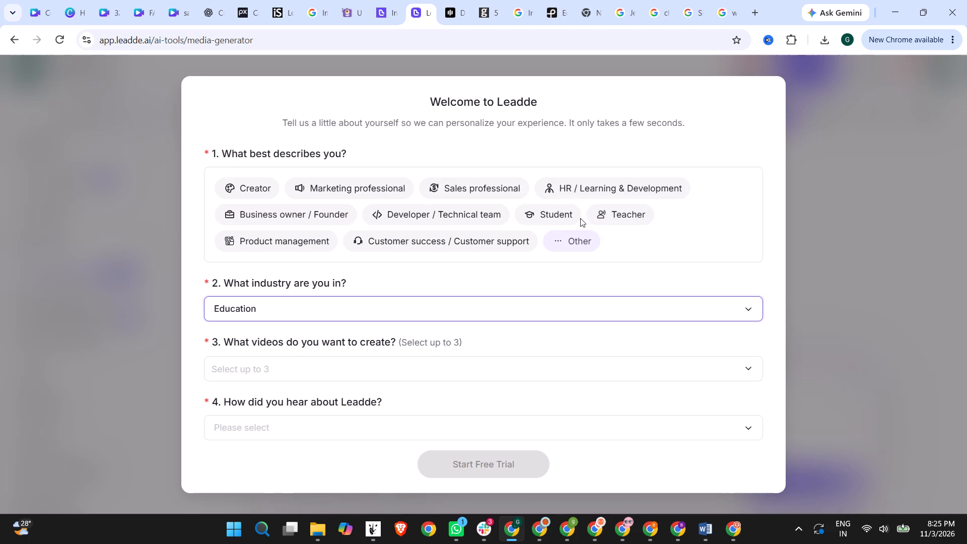
# Complete Leadde's welcome survey with Teacher, Educational Videos and Search engine, and start the free trial.
pyautogui.click(594, 216)
pyautogui.click(349, 368)
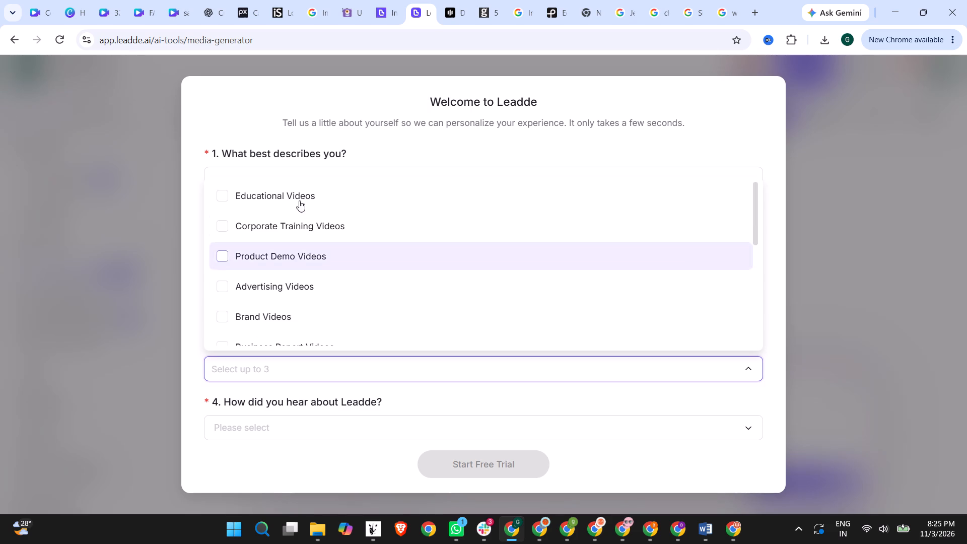
pyautogui.click(296, 195)
pyautogui.click(349, 438)
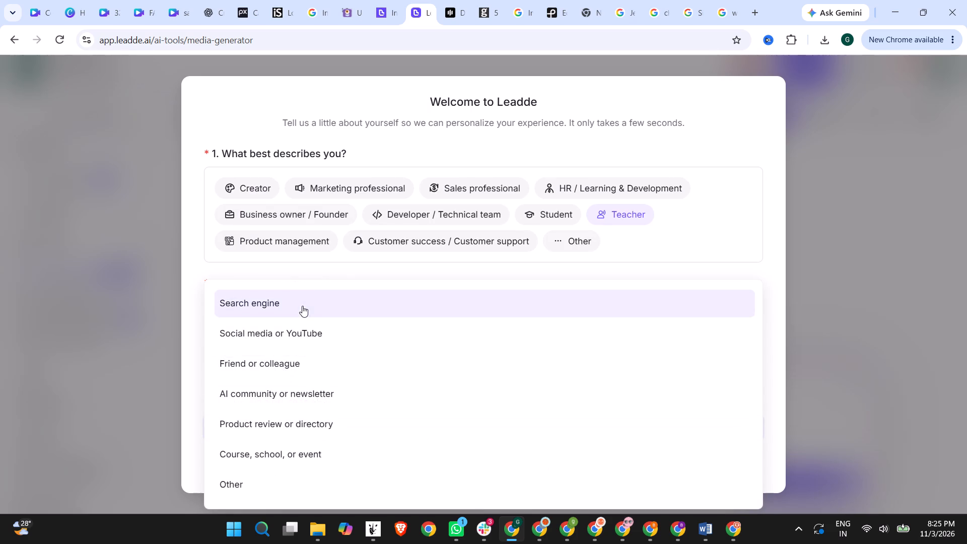
pyautogui.click(302, 306)
pyautogui.click(490, 467)
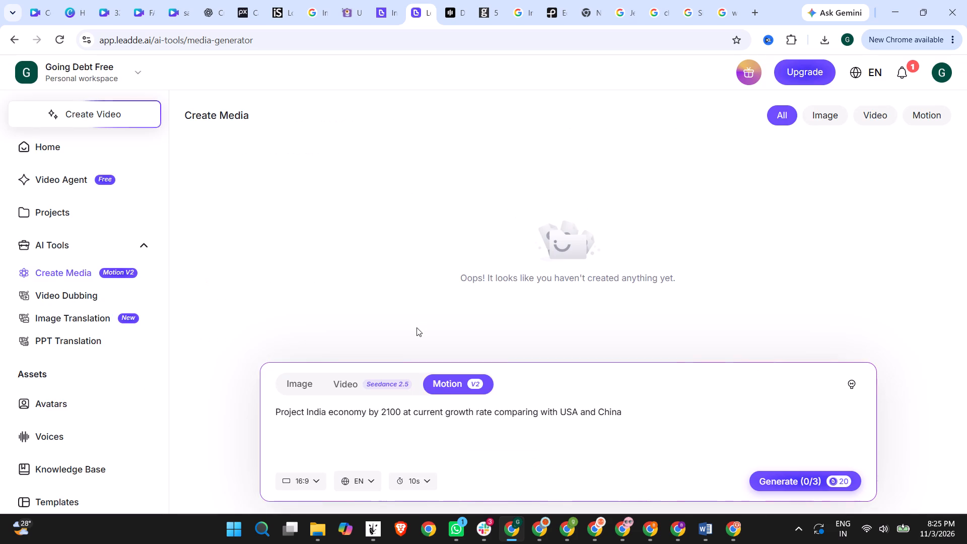
pyautogui.click(653, 414)
pyautogui.click(777, 484)
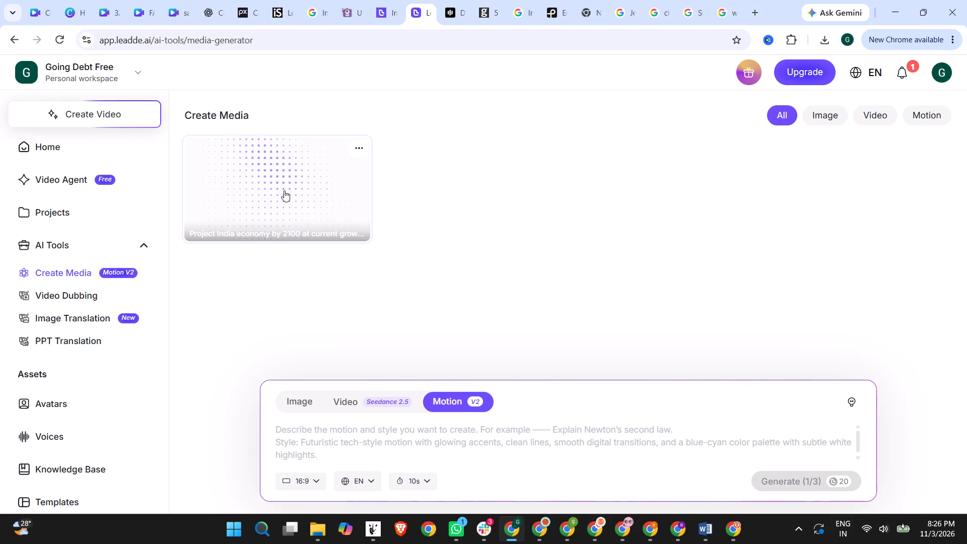
# Switch to the Canva design 32.4 and listen to the voiceover from about 23 s, where the footage ends.
pyautogui.click(144, 0)
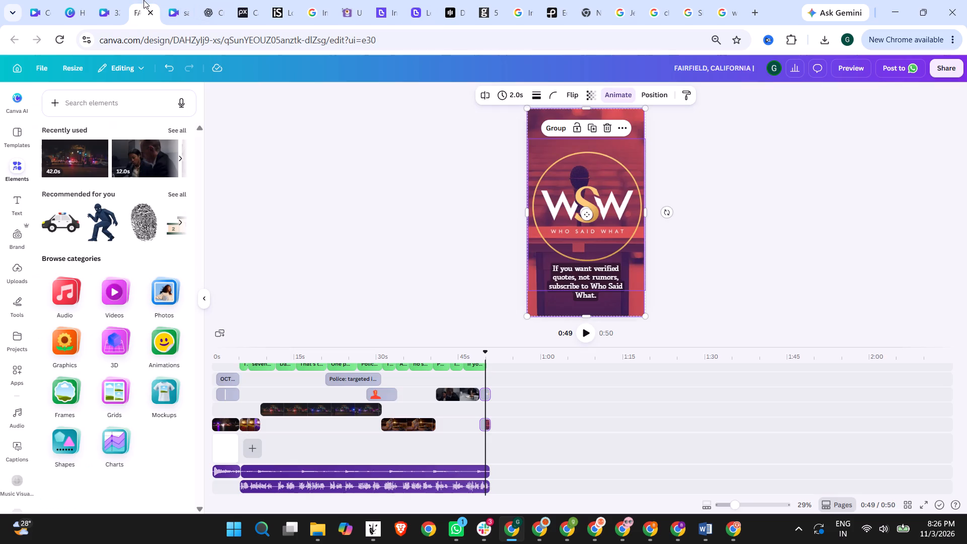
pyautogui.click(114, 0)
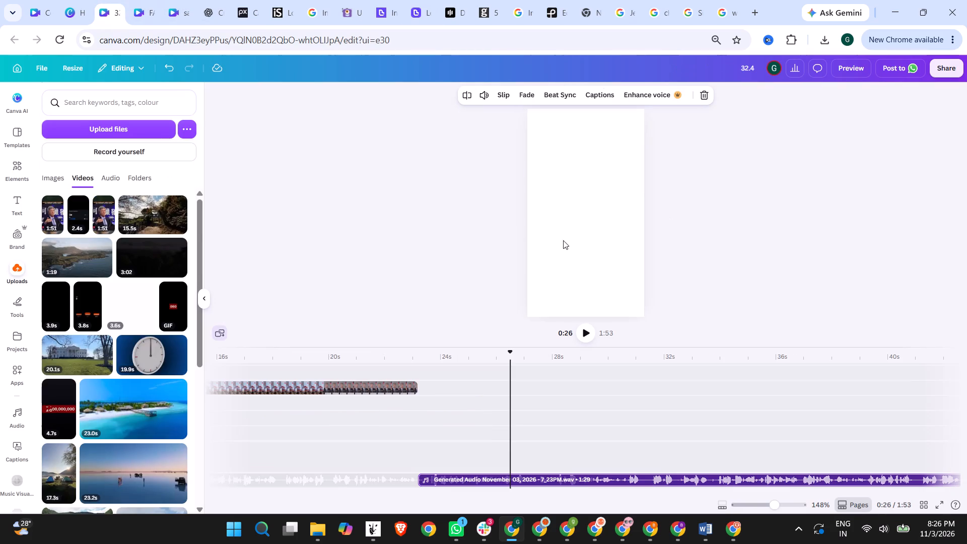
pyautogui.click(583, 330)
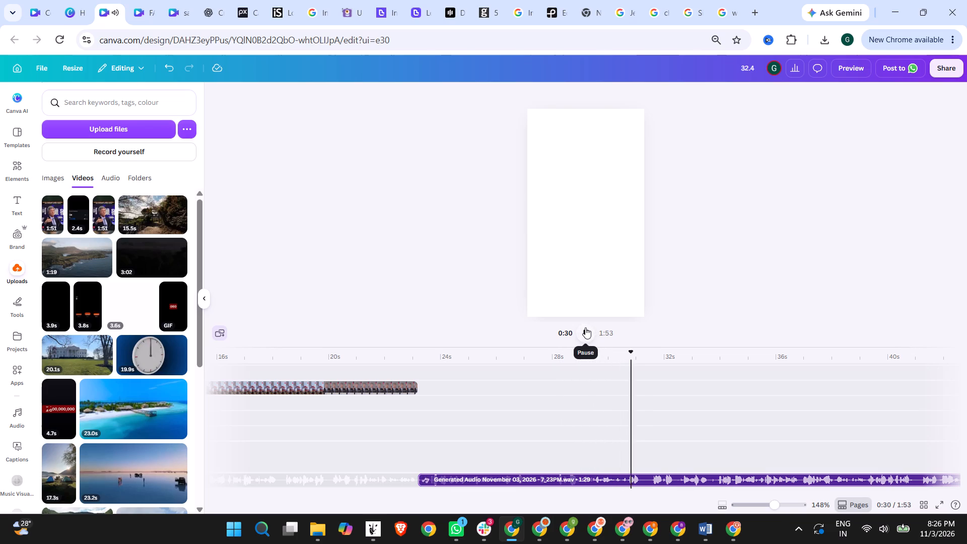
pyautogui.click(424, 359)
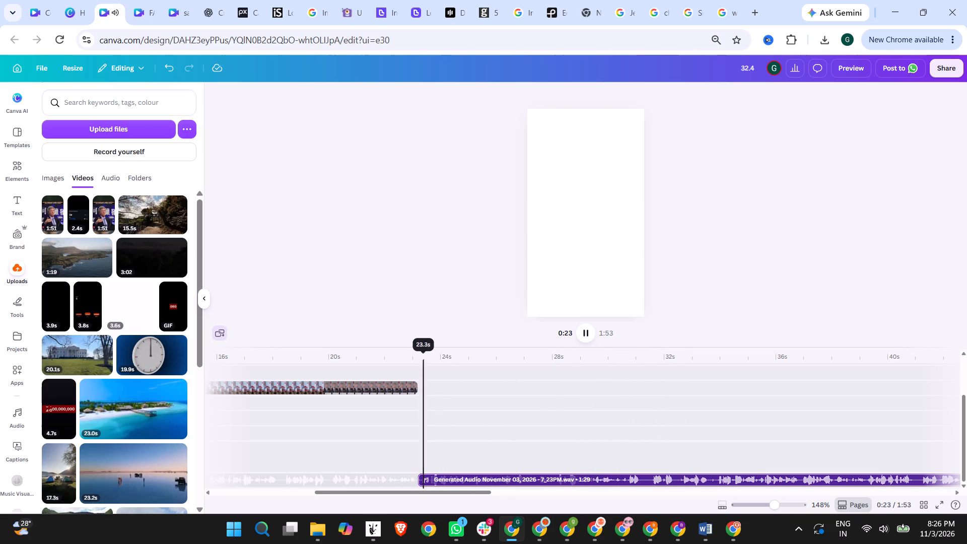
pyautogui.click(588, 328)
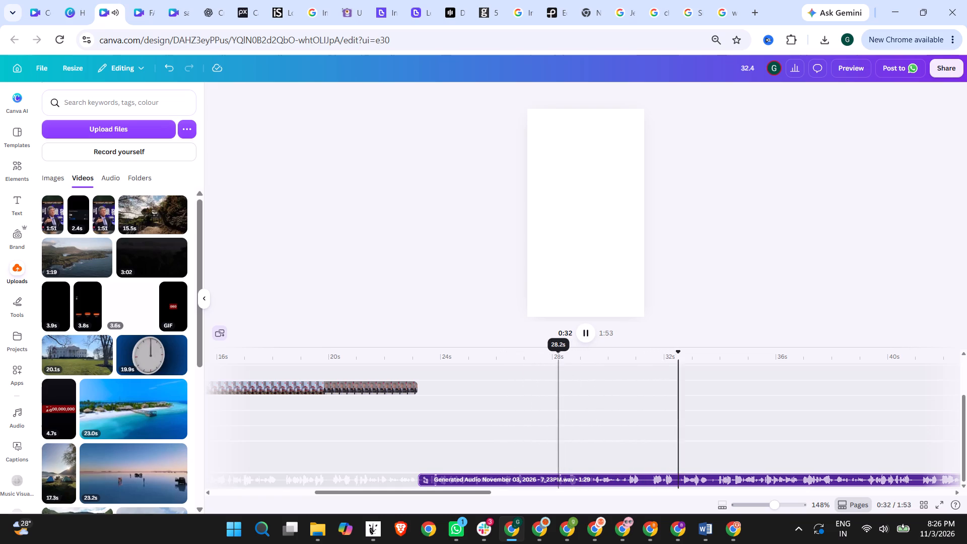
pyautogui.click(559, 356)
pyautogui.click(527, 355)
pyautogui.click(588, 330)
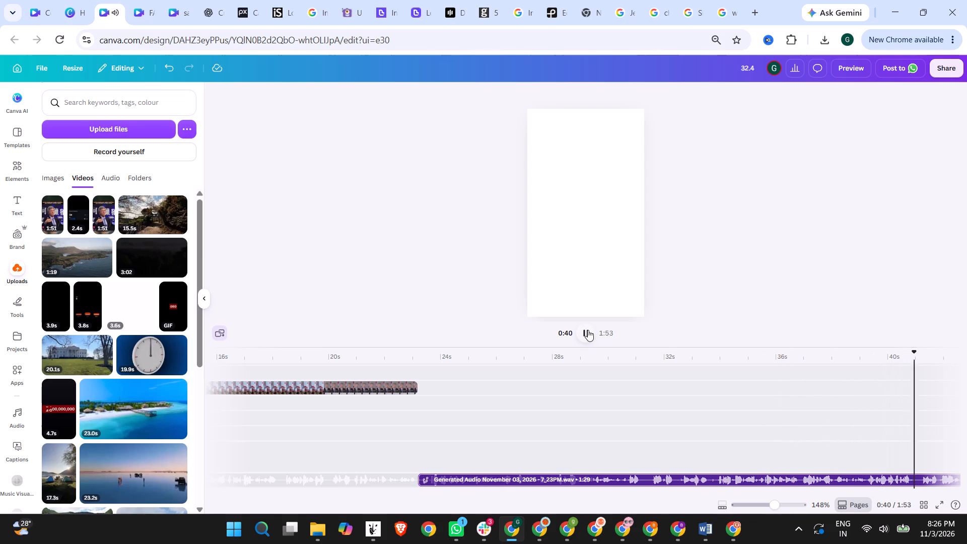
pyautogui.click(588, 330)
# Replay the voiceover from about 25 s and split the generated audio track at about 28 s.
pyautogui.moveTo(530, 492); pyautogui.dragTo(436, 494)
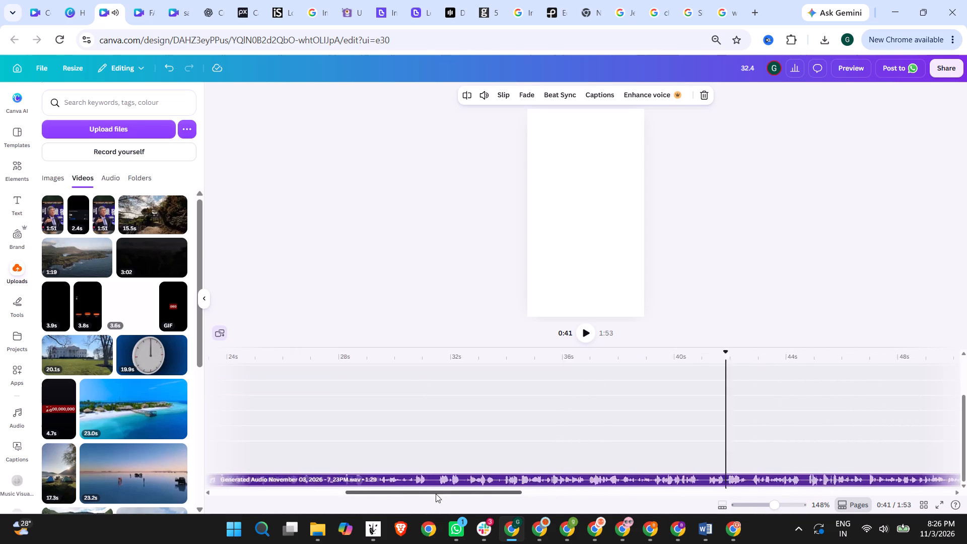
pyautogui.moveTo(436, 494); pyautogui.dragTo(380, 494)
pyautogui.click(754, 360)
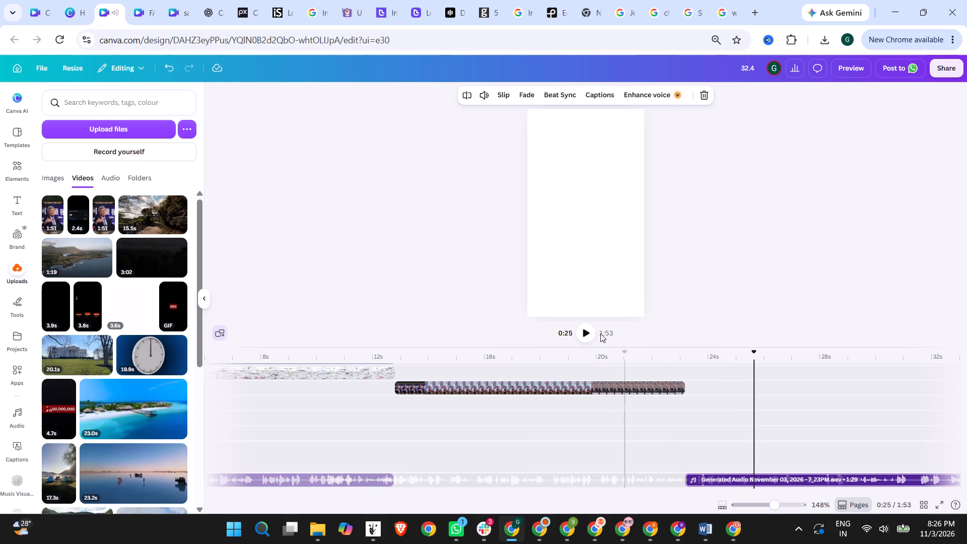
pyautogui.click(587, 331)
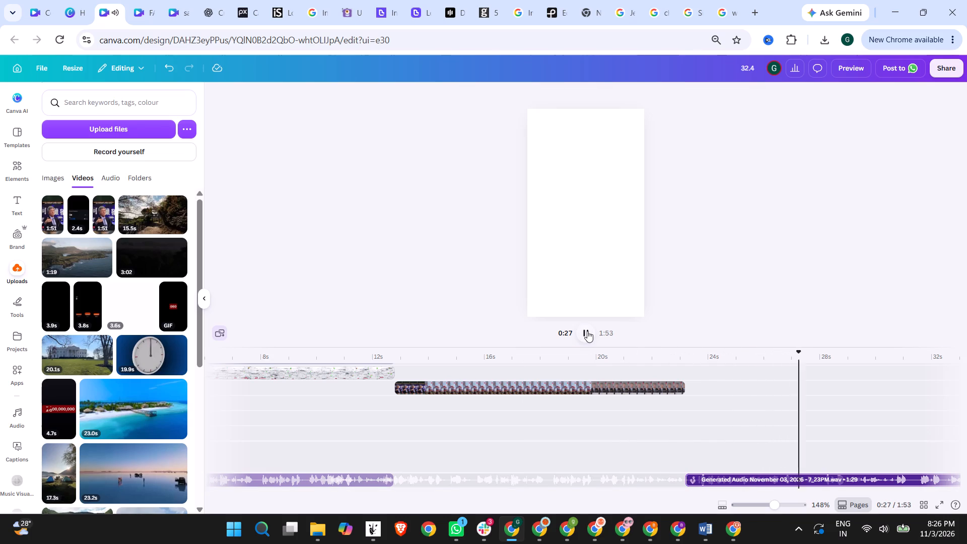
pyautogui.click(587, 331)
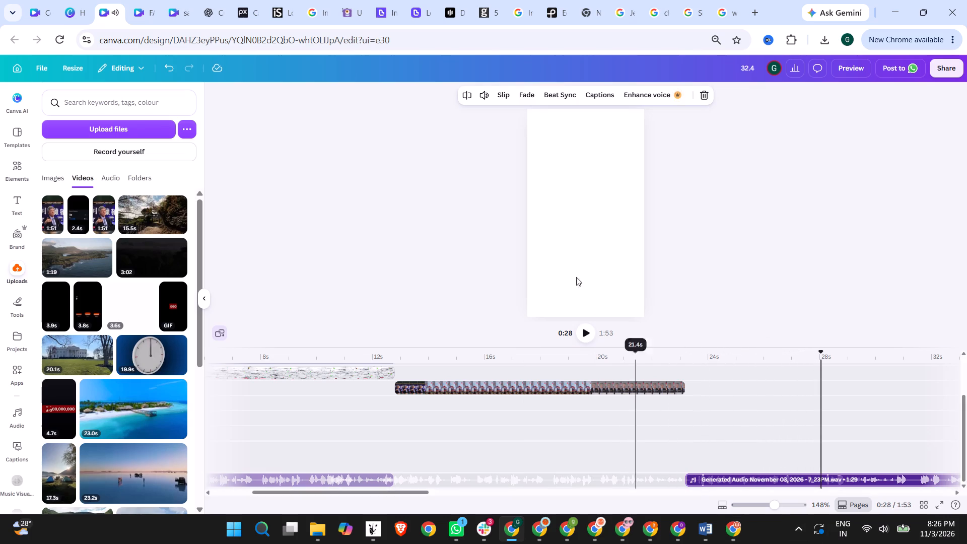
pyautogui.click(464, 98)
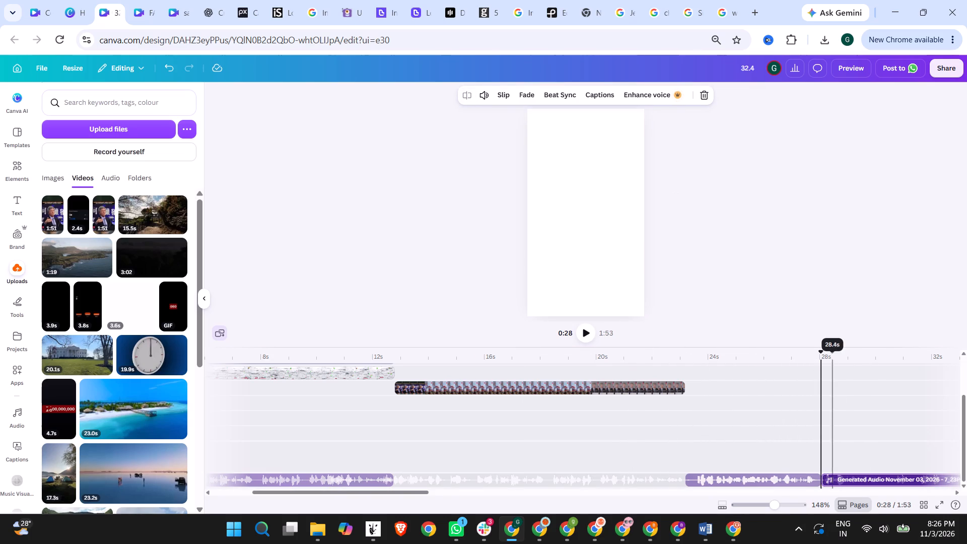
# Listen on from the 28 s cut and split the voiceover again at about 33 s.
pyautogui.click(589, 330)
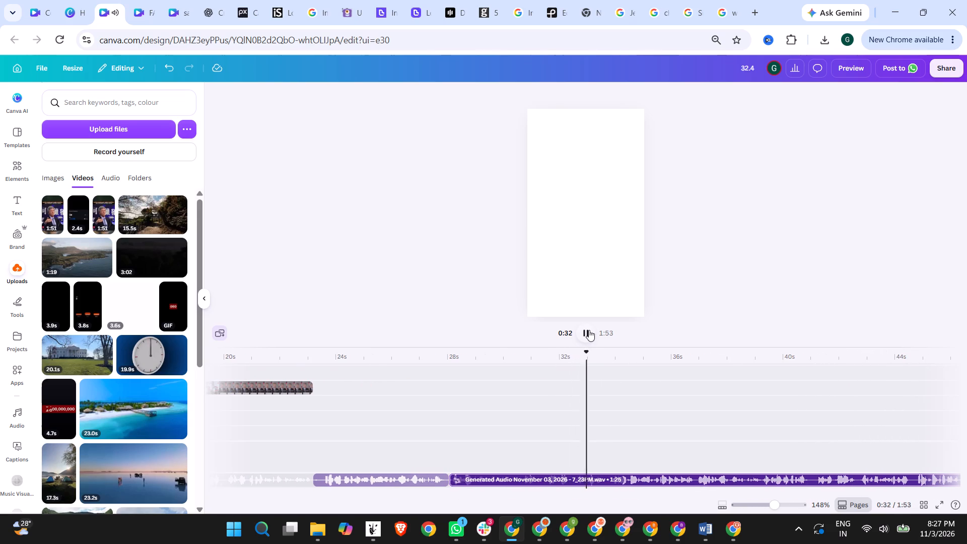
pyautogui.click(589, 330)
pyautogui.doubleClick(589, 330)
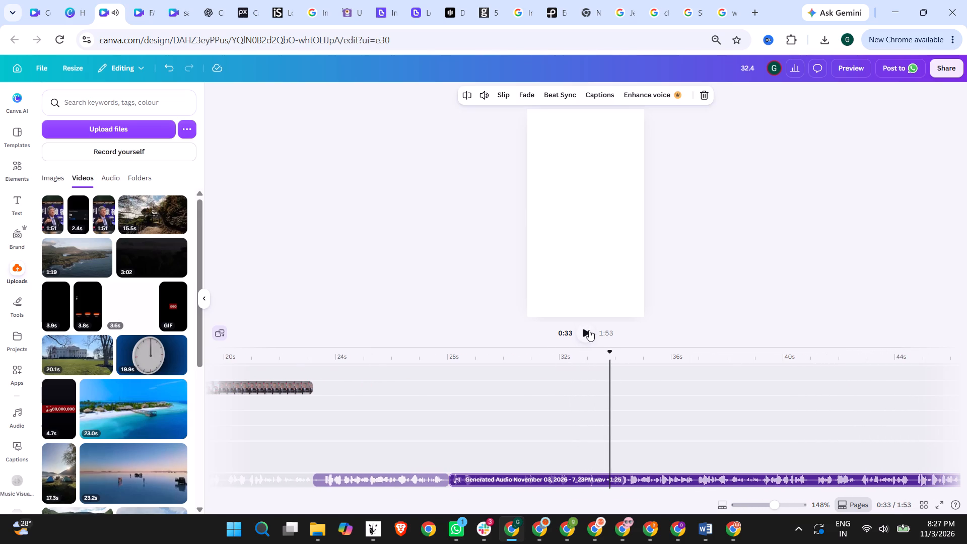
pyautogui.click(464, 96)
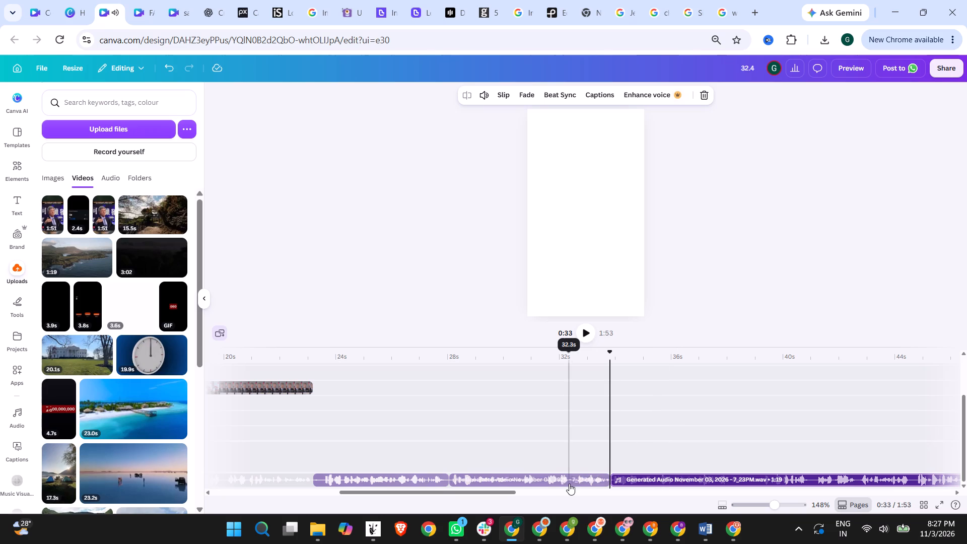
# Delete the voiceover segment between 28 s and 33 s, and move the remaining audio back against the previous clip.
pyautogui.click(568, 483)
pyautogui.press('Delete')
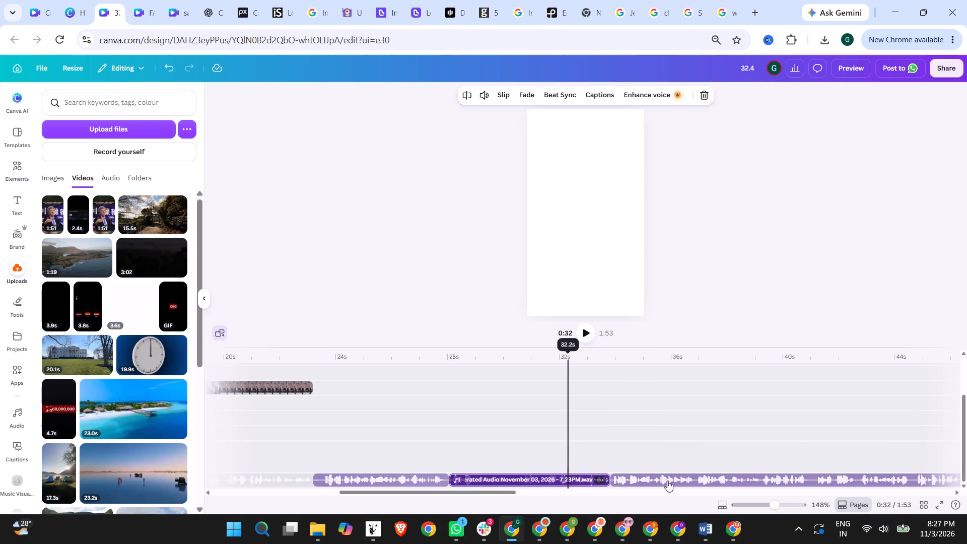
pyautogui.click(714, 472)
pyautogui.moveTo(706, 482); pyautogui.dragTo(561, 483)
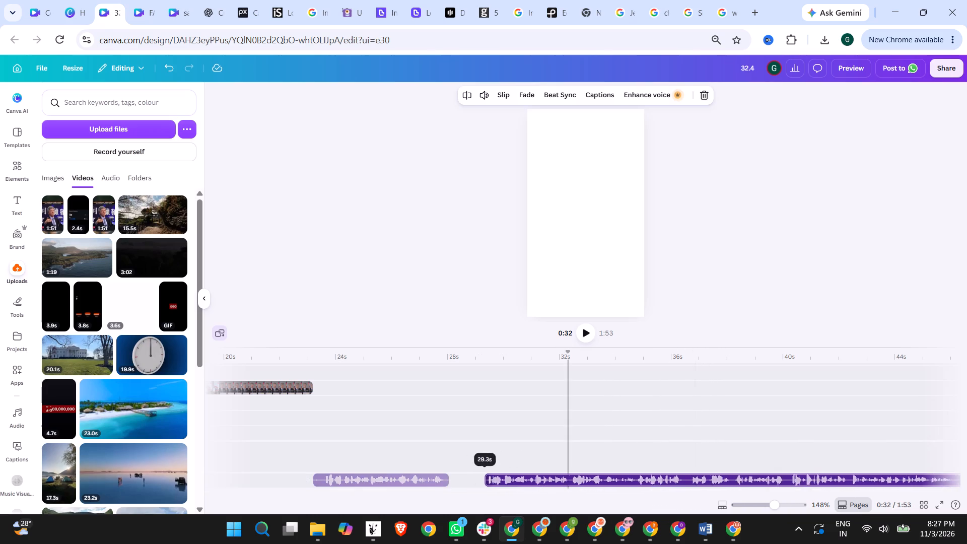
pyautogui.moveTo(561, 483); pyautogui.dragTo(541, 482)
# Play the edited voiceover from the end of the footage, at about 23 s, and set the playhead back to 45 s.
pyautogui.click(314, 352)
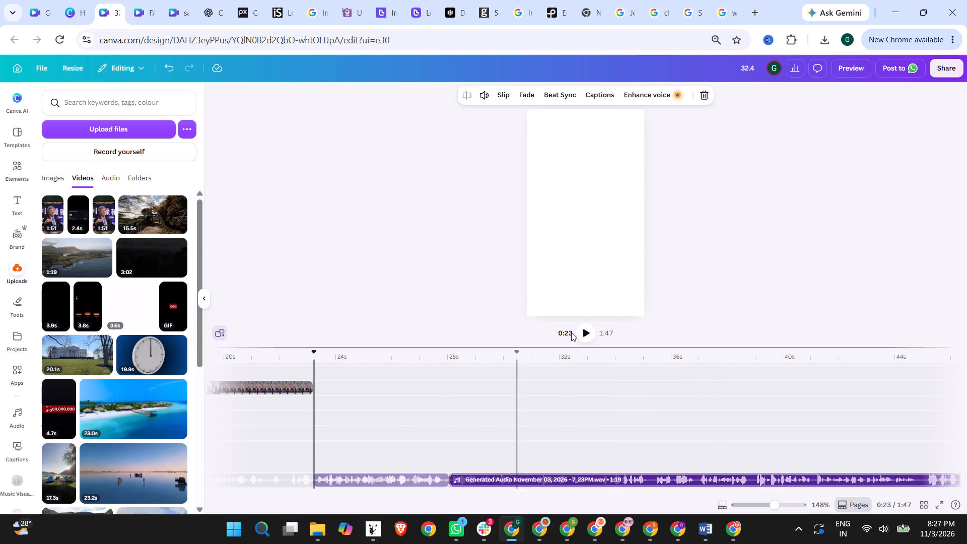
pyautogui.click(588, 328)
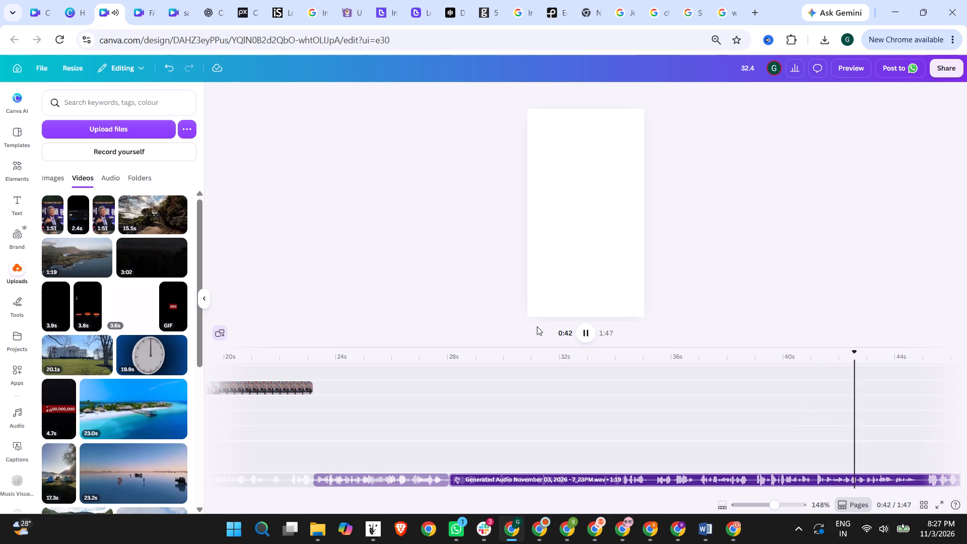
pyautogui.click(588, 333)
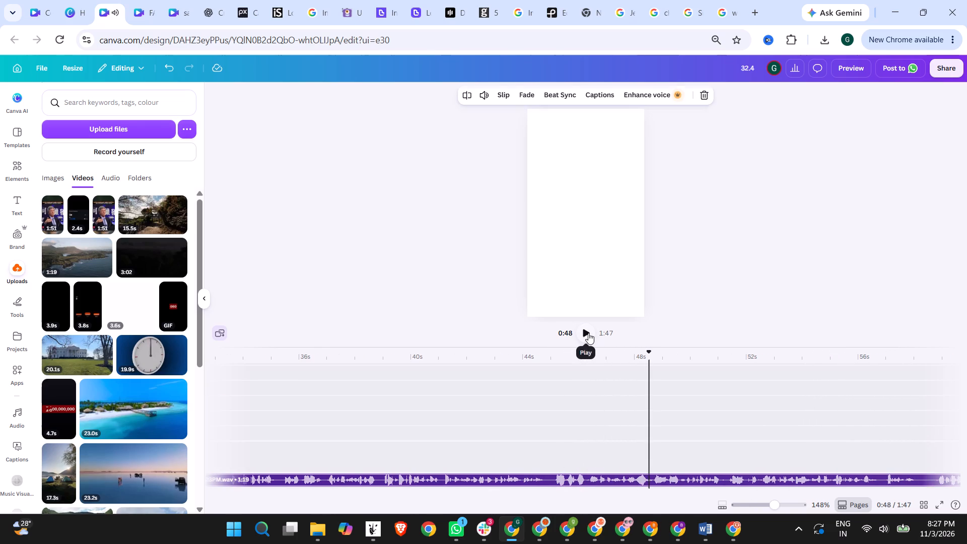
pyautogui.click(560, 361)
pyautogui.click(554, 361)
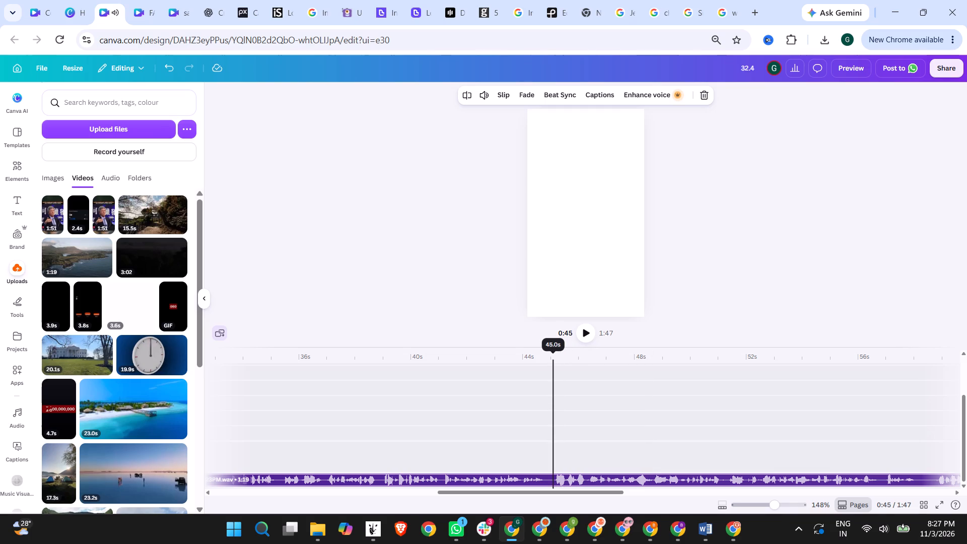
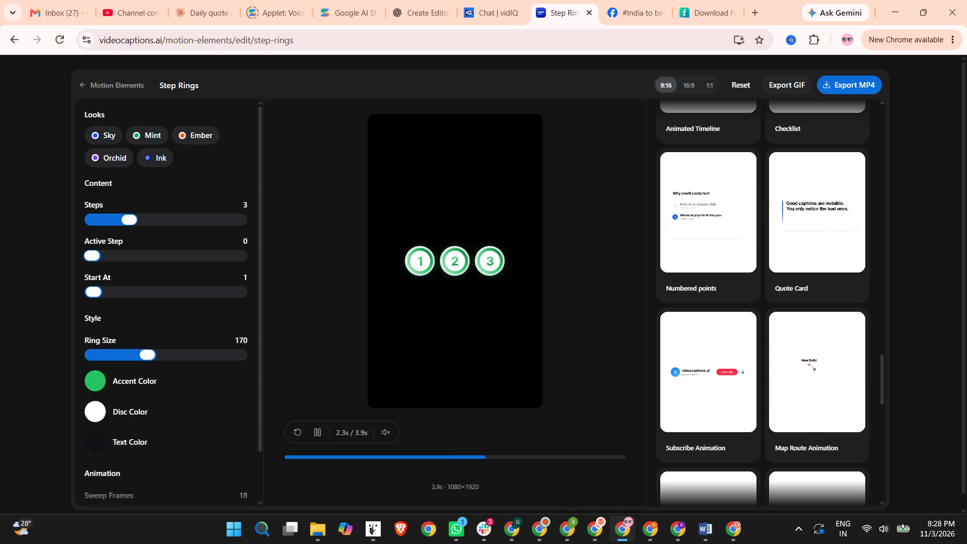
# Keep the Step Rings animation at 3 steps, set its active step to 5, and review the remaining style and animation settings.
pyautogui.click(133, 219)
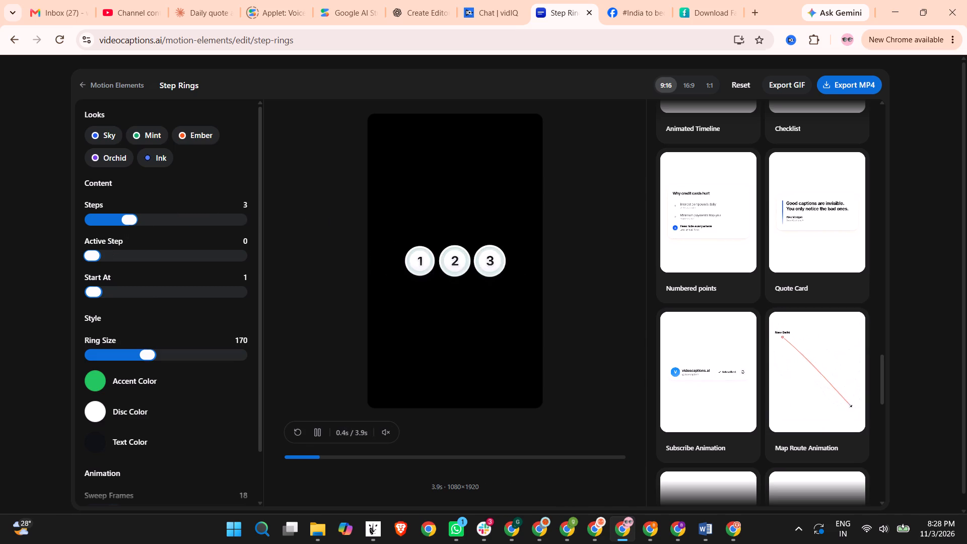
pyautogui.moveTo(93, 254); pyautogui.dragTo(220, 254)
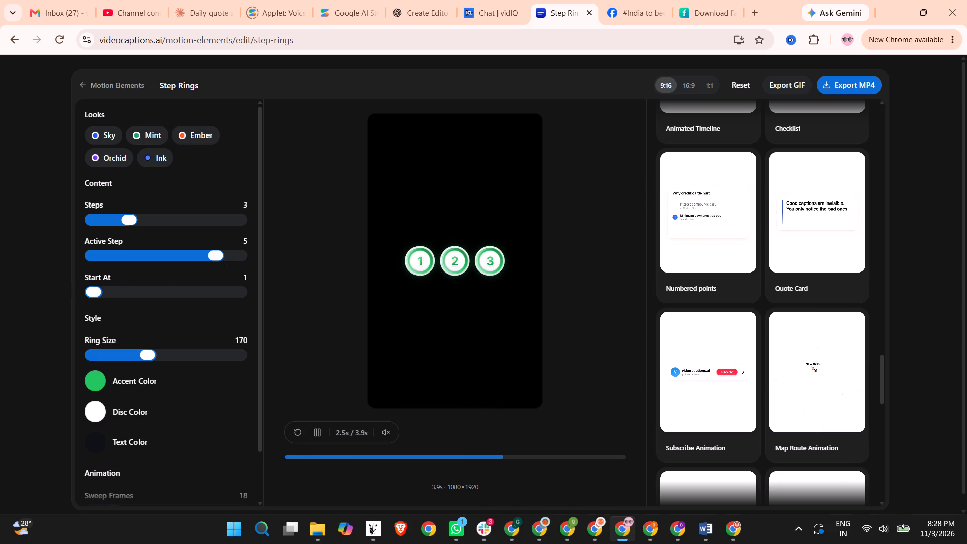
pyautogui.scroll(-2, 149, 336)
pyautogui.scroll(-2, 160, 379)
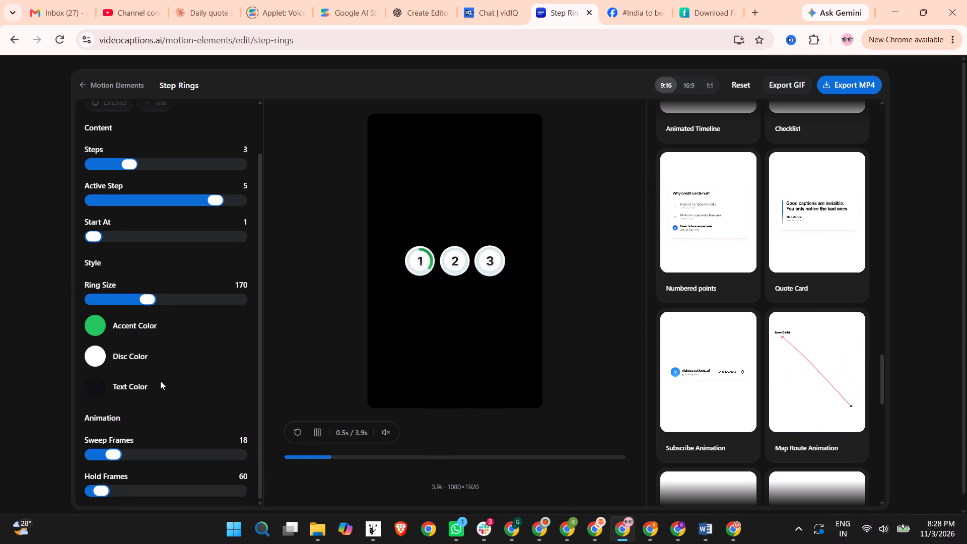
pyautogui.scroll(3, 184, 391)
pyautogui.scroll(4, 202, 260)
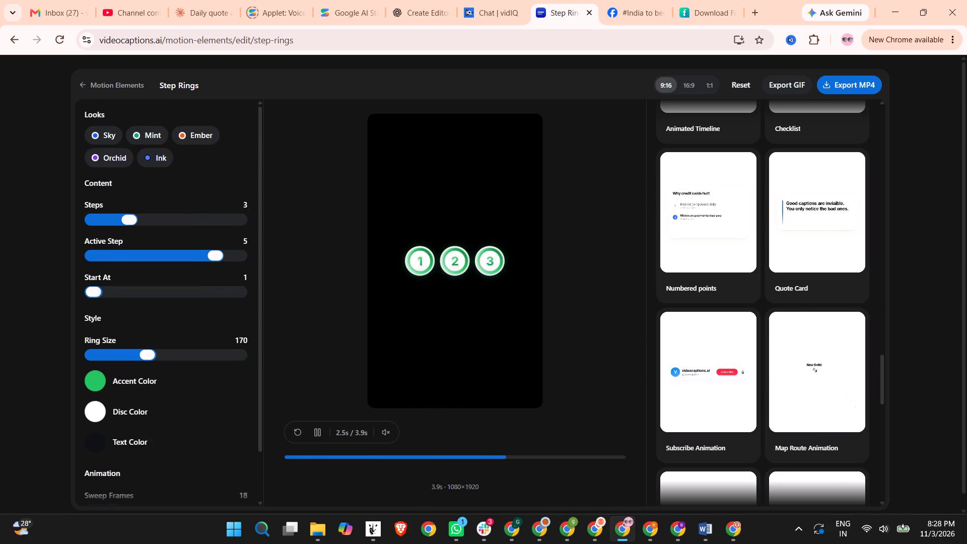
# Browse the other motion element templates, from lower thirds and text effects back to the chart, progress and budget cards.
pyautogui.scroll(-4, 631, 283)
pyautogui.scroll(-4, 709, 302)
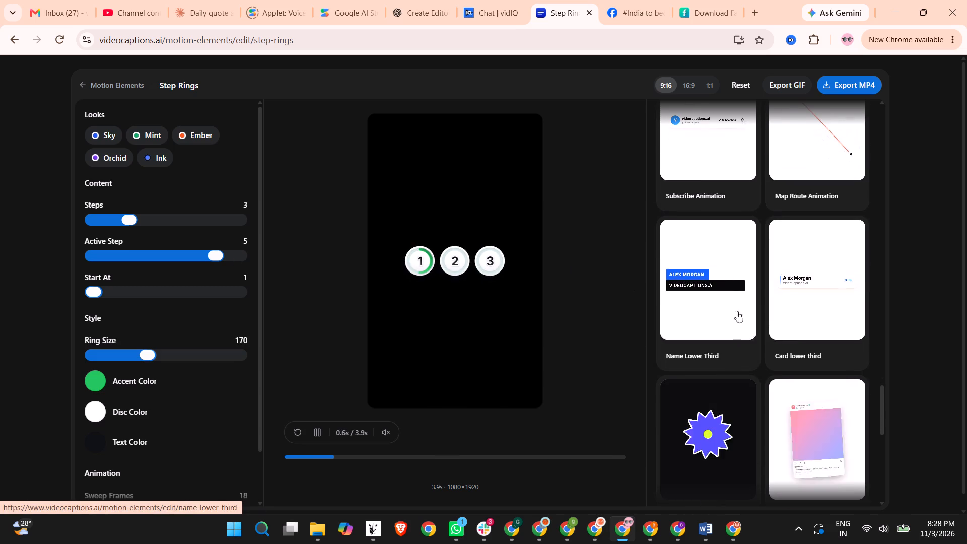
pyautogui.scroll(-10, 677, 305)
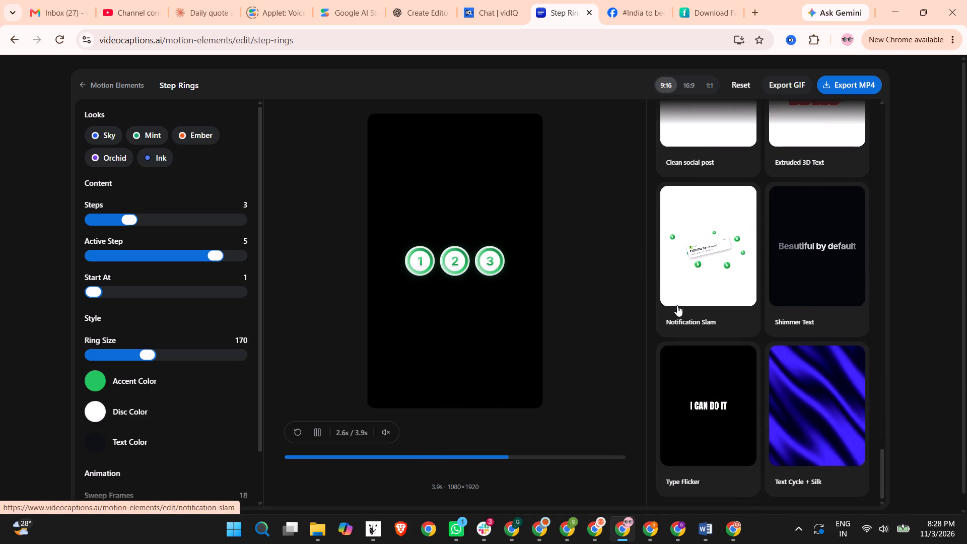
pyautogui.scroll(-5, 677, 305)
pyautogui.scroll(-3, 741, 384)
pyautogui.scroll(-6, 828, 344)
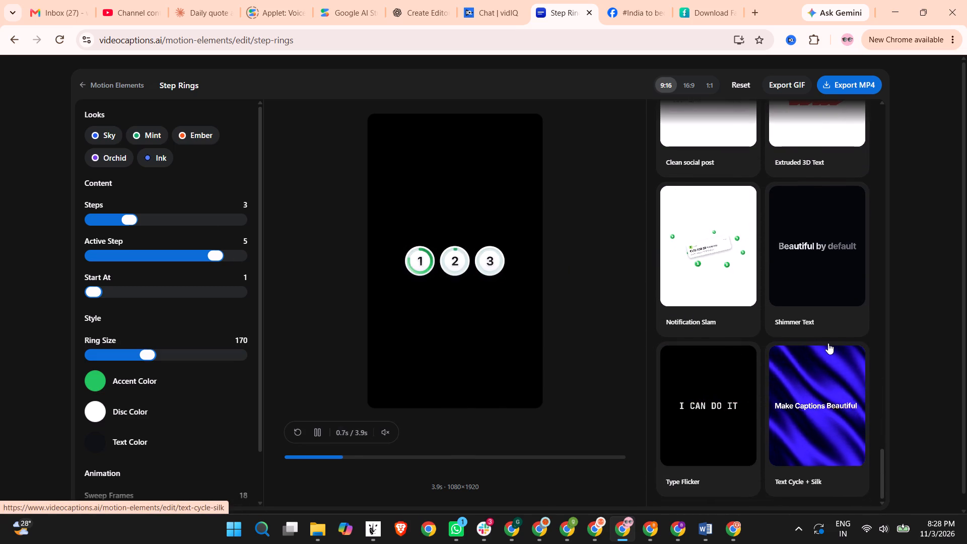
pyautogui.scroll(19, 828, 343)
pyautogui.scroll(4, 828, 343)
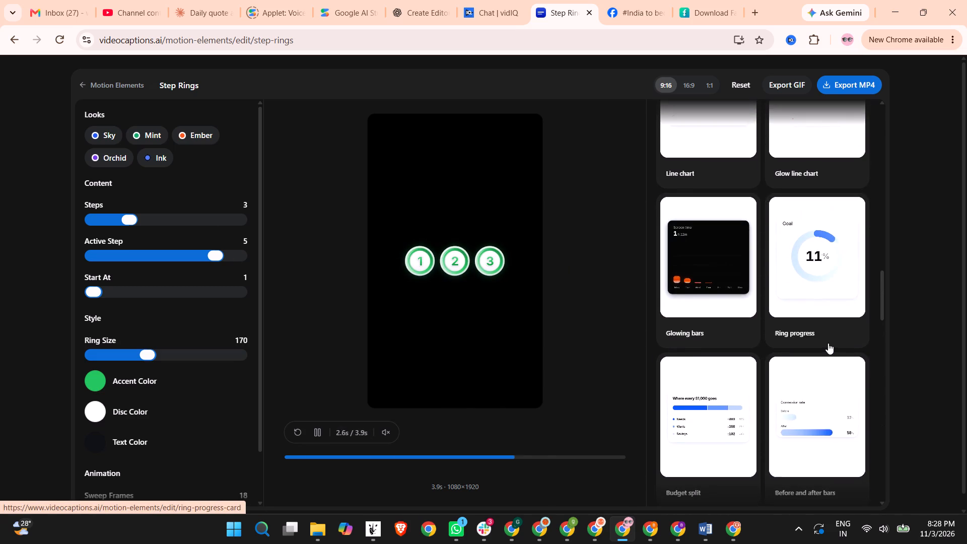
pyautogui.scroll(1, 828, 343)
pyautogui.scroll(-1, 828, 343)
pyautogui.scroll(1, 828, 343)
pyautogui.scroll(-1, 828, 343)
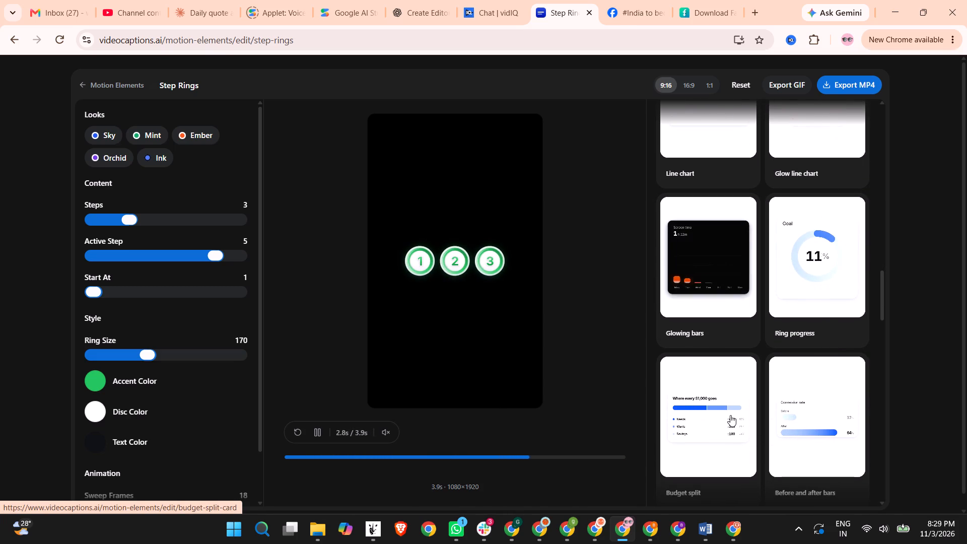
# Browse the chart and card animation templates and open the Before and after bars comparison card.
pyautogui.scroll(3, 828, 413)
pyautogui.scroll(3, 673, 288)
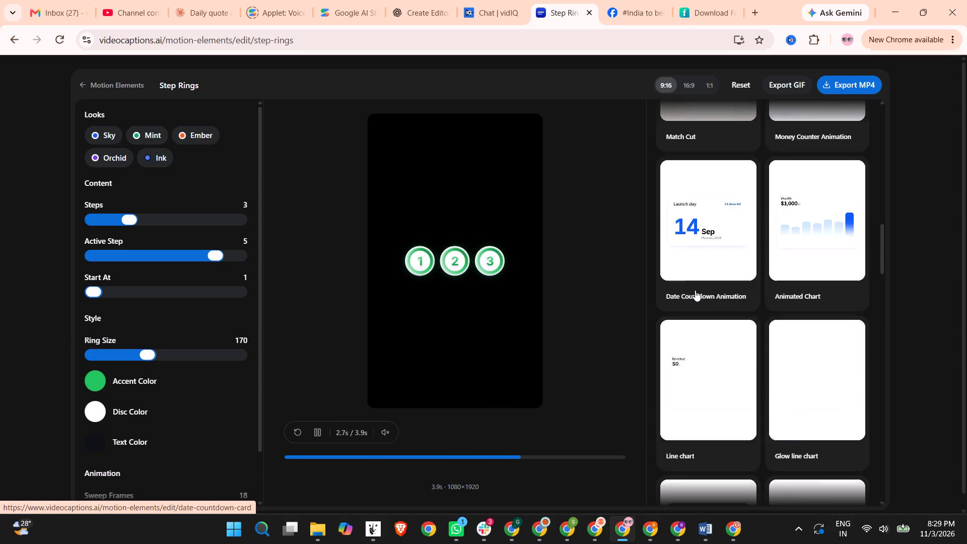
pyautogui.scroll(-6, 833, 328)
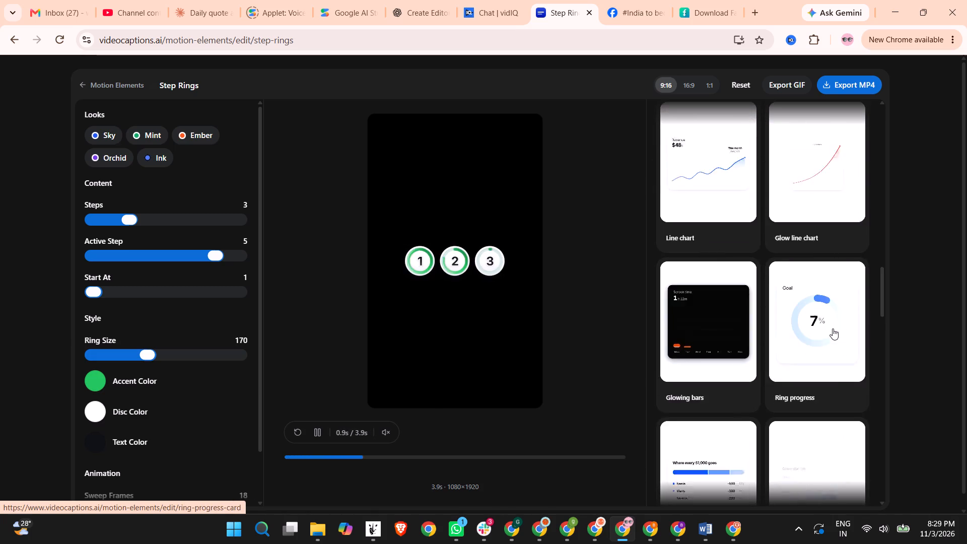
pyautogui.scroll(-5, 833, 328)
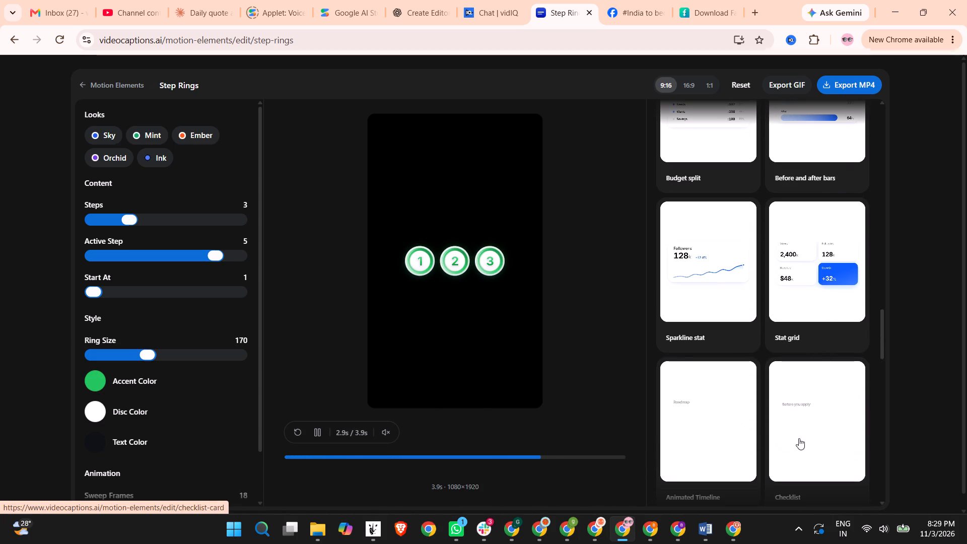
pyautogui.scroll(7, 795, 271)
pyautogui.scroll(3, 818, 233)
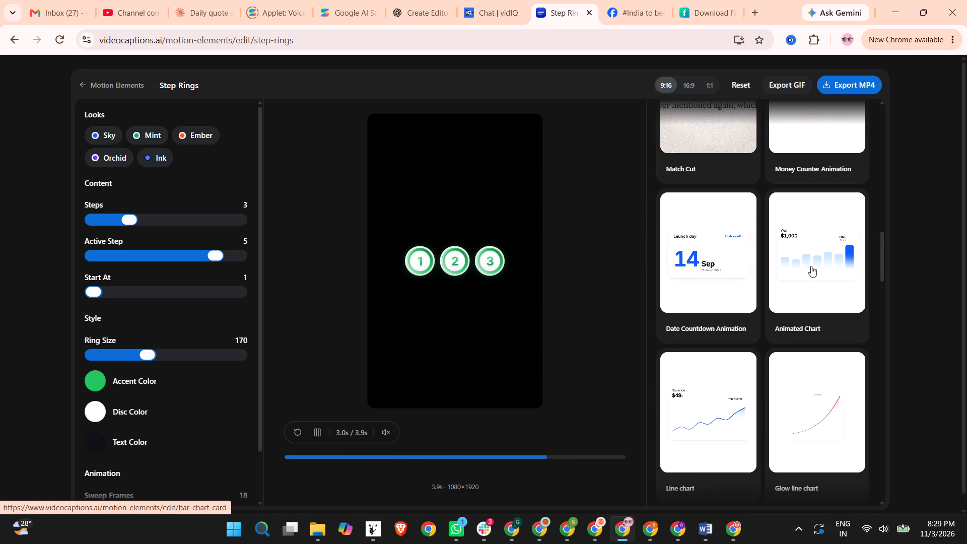
pyautogui.scroll(4, 811, 266)
pyautogui.scroll(-12, 806, 284)
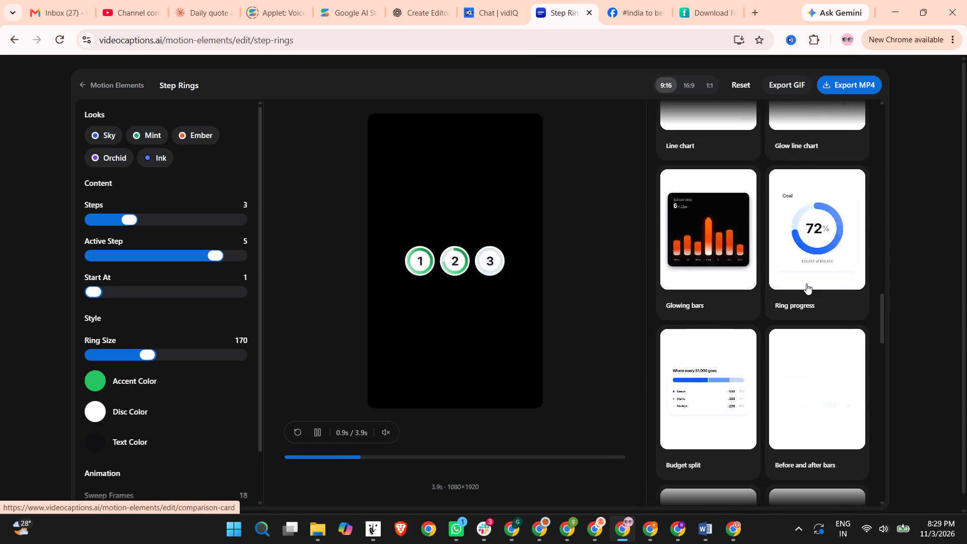
pyautogui.scroll(-7, 810, 380)
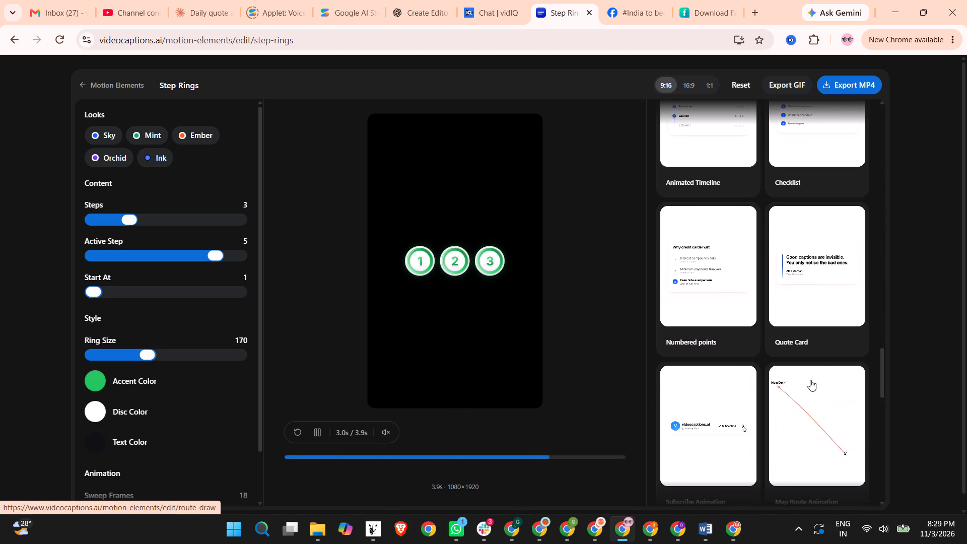
pyautogui.scroll(-3, 725, 417)
pyautogui.scroll(6, 770, 396)
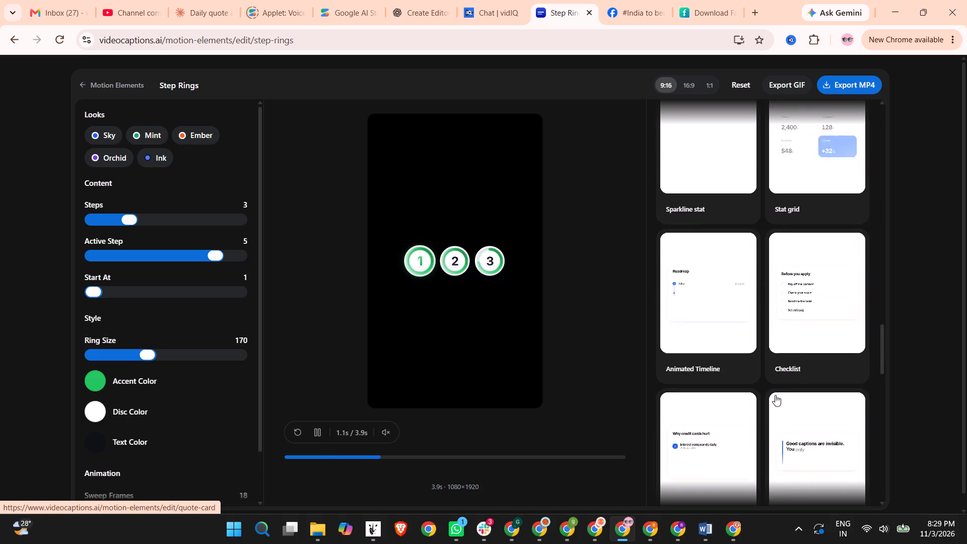
pyautogui.scroll(4, 780, 387)
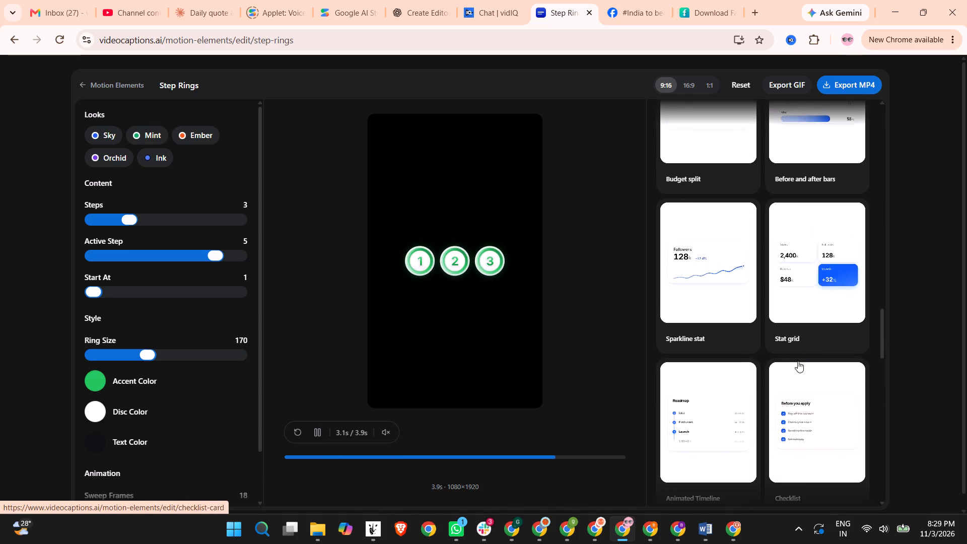
pyautogui.scroll(1, 798, 361)
pyautogui.click(808, 299)
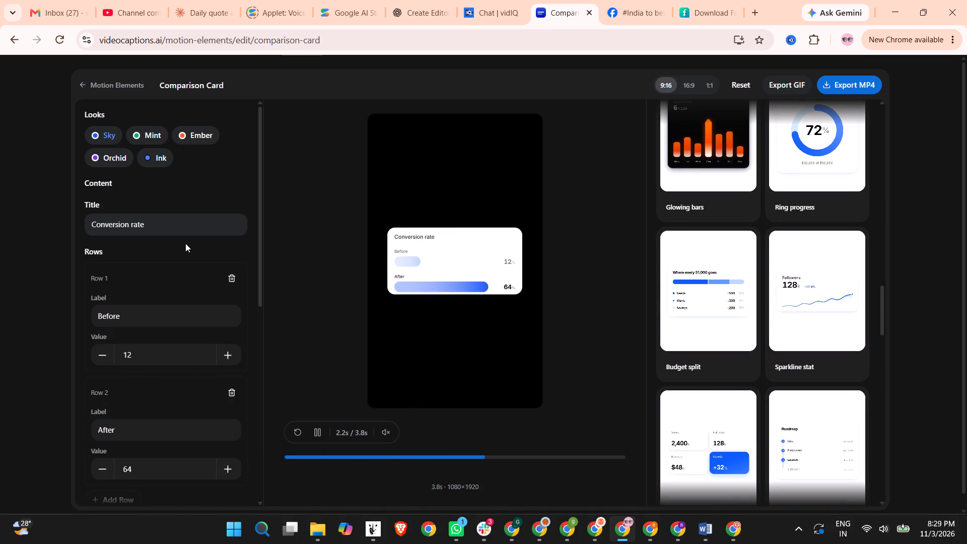
pyautogui.moveTo(142, 321); pyautogui.dragTo(62, 319)
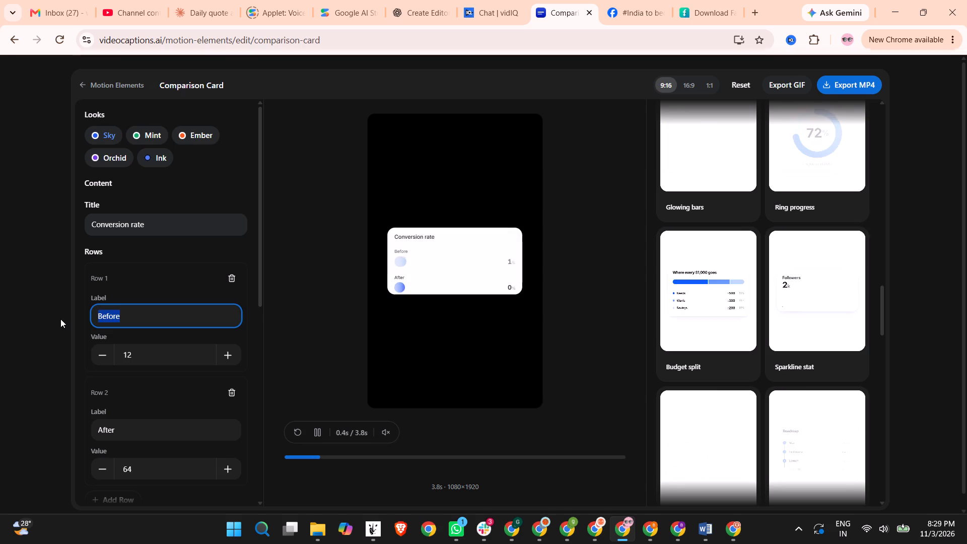
pyautogui.write('IN')
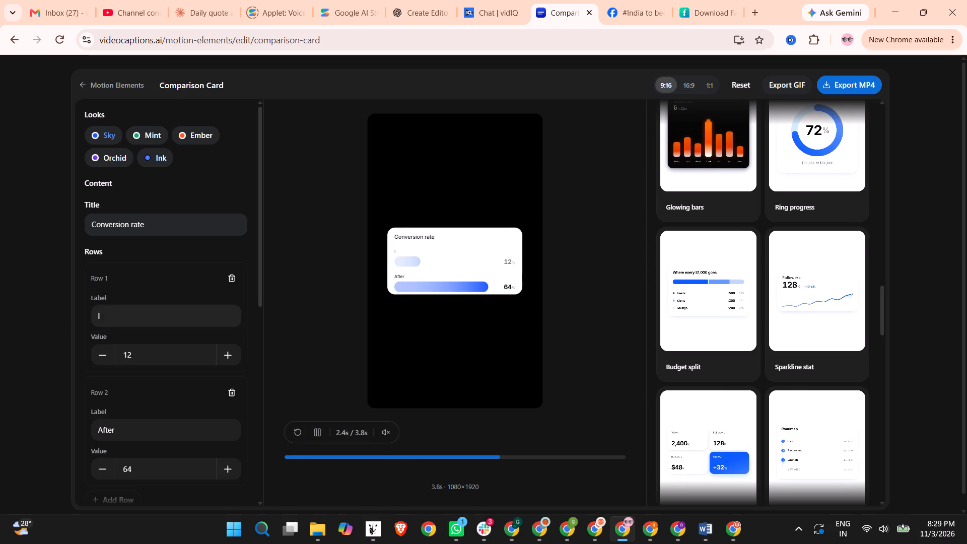
pyautogui.click(139, 318)
pyautogui.press('d')
pyautogui.press('BackSpace')
pyautogui.press('BackSpace')
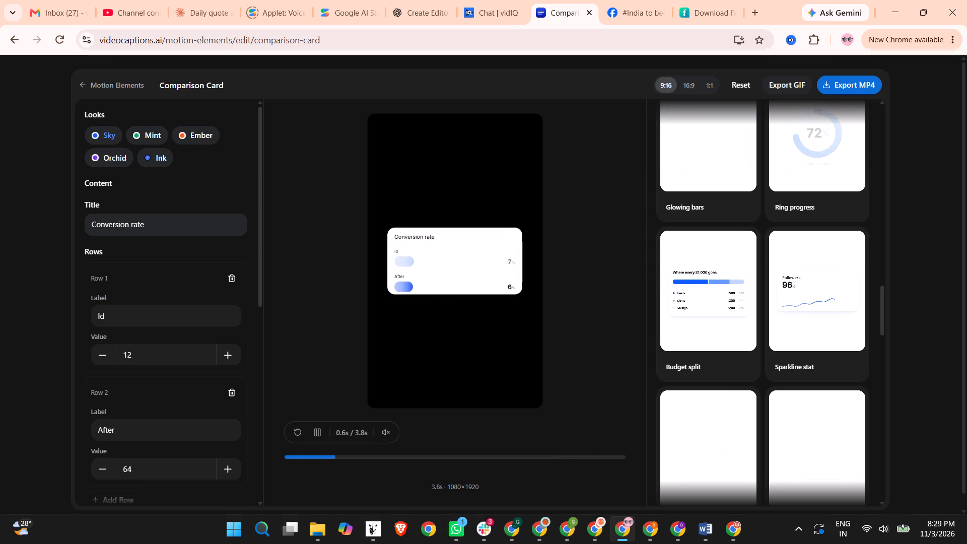
pyautogui.click(113, 315)
pyautogui.moveTo(118, 317); pyautogui.dragTo(92, 317)
pyautogui.hotkey('shift', 'u')
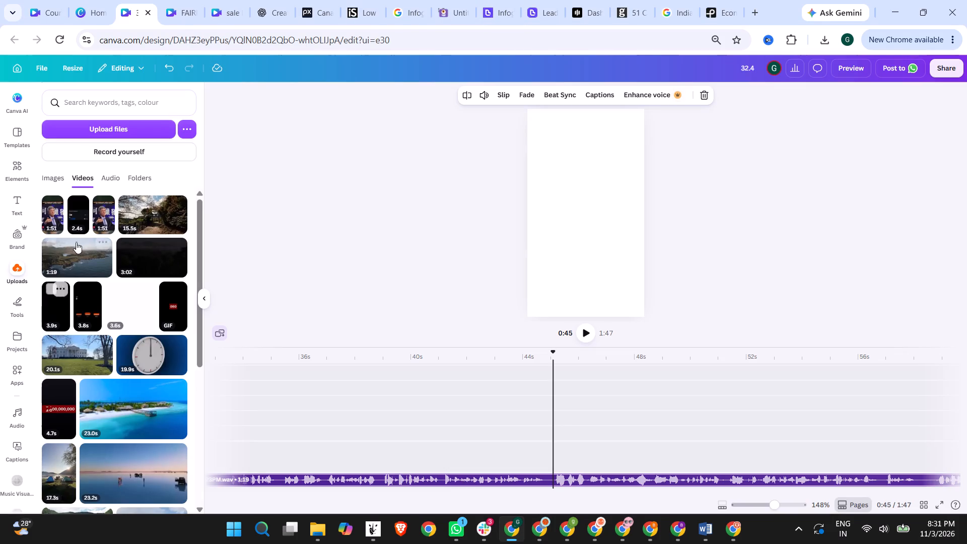
pyautogui.click(8, 176)
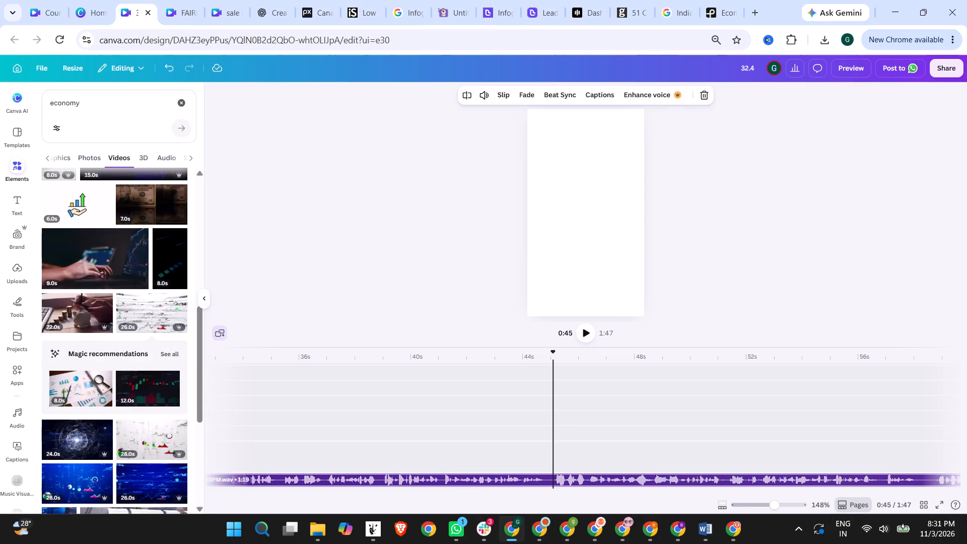
pyautogui.click(181, 106)
pyautogui.click(76, 111)
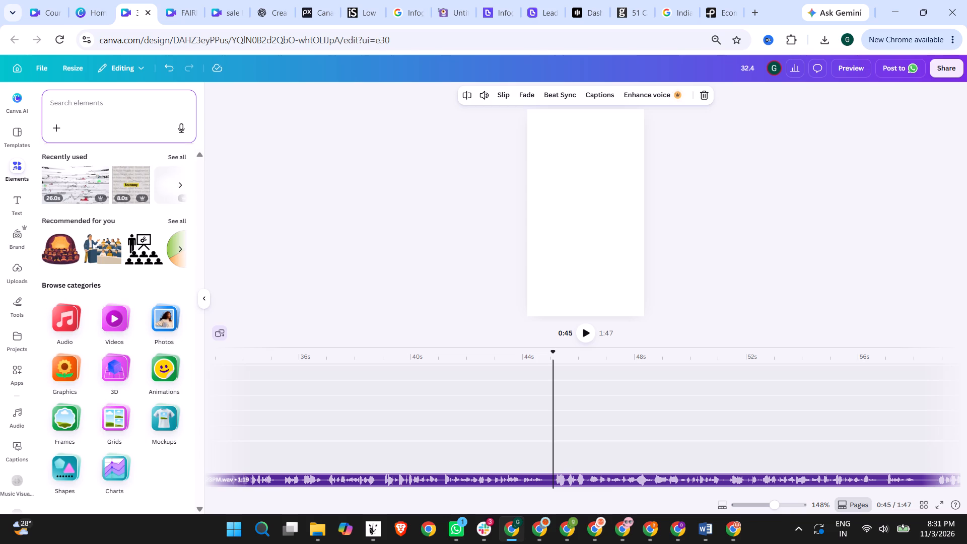
pyautogui.write('growth')
pyautogui.press('Return')
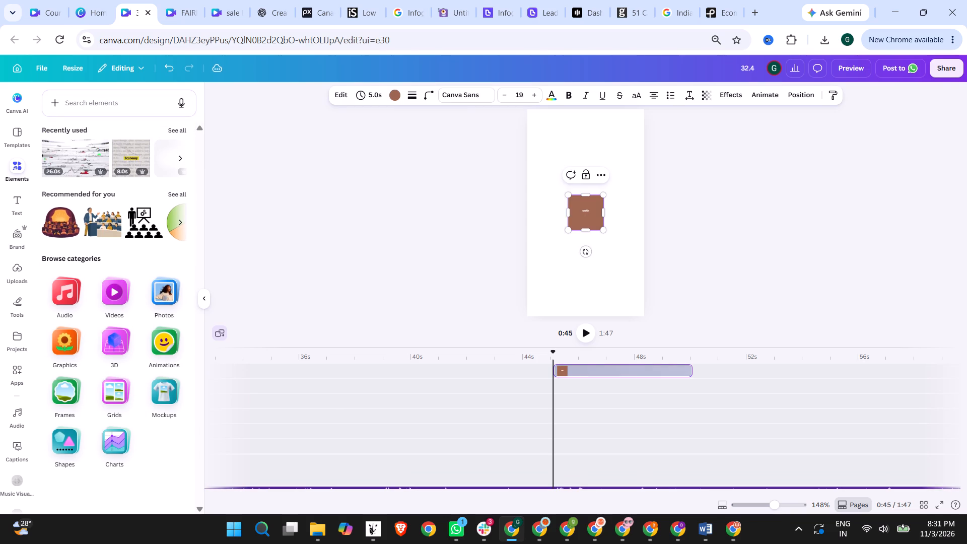
pyautogui.click(93, 96)
pyautogui.click(94, 103)
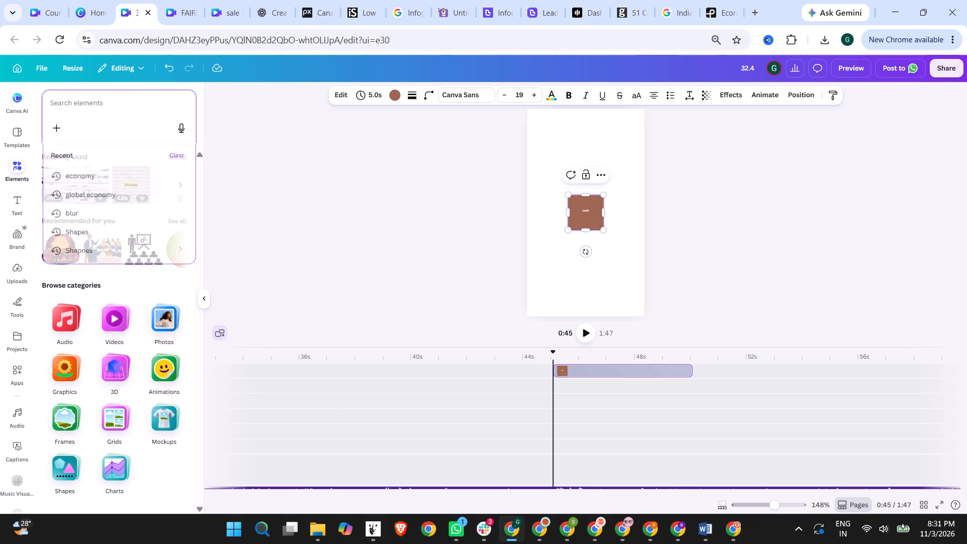
pyautogui.press('g')
pyautogui.write('rowth')
pyautogui.press('Return')
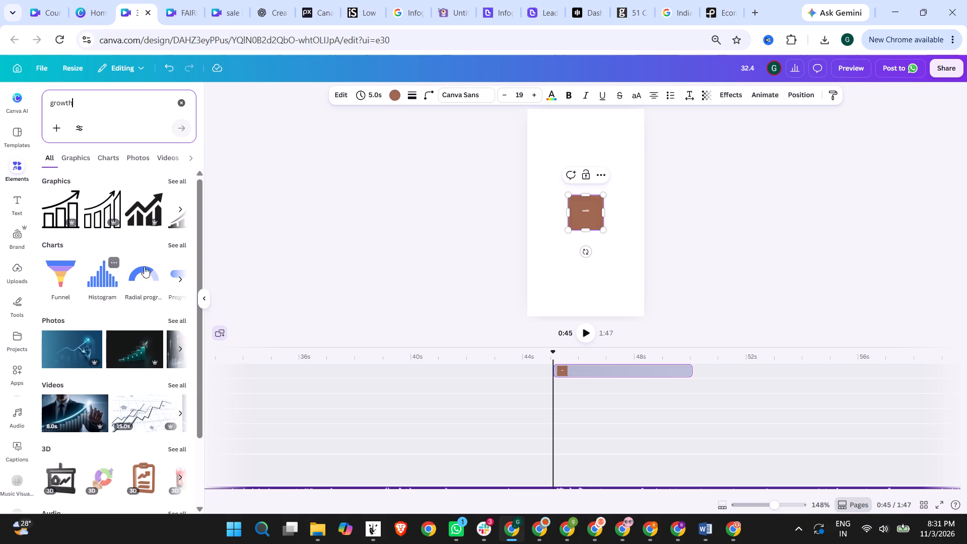
# Show all charts among the growth results and examine the available chart types for a country comparison.
pyautogui.click(179, 243)
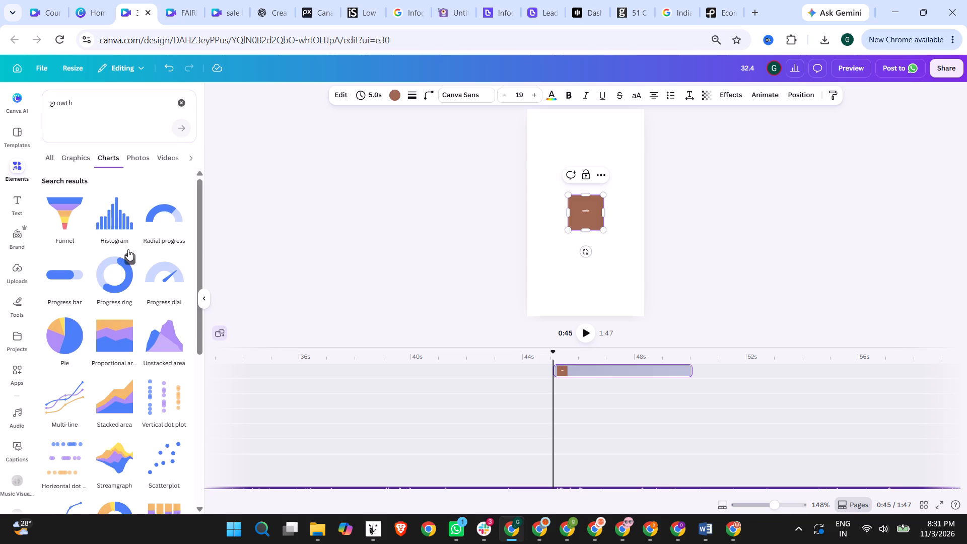
pyautogui.scroll(-4, 128, 249)
pyautogui.scroll(-1, 89, 309)
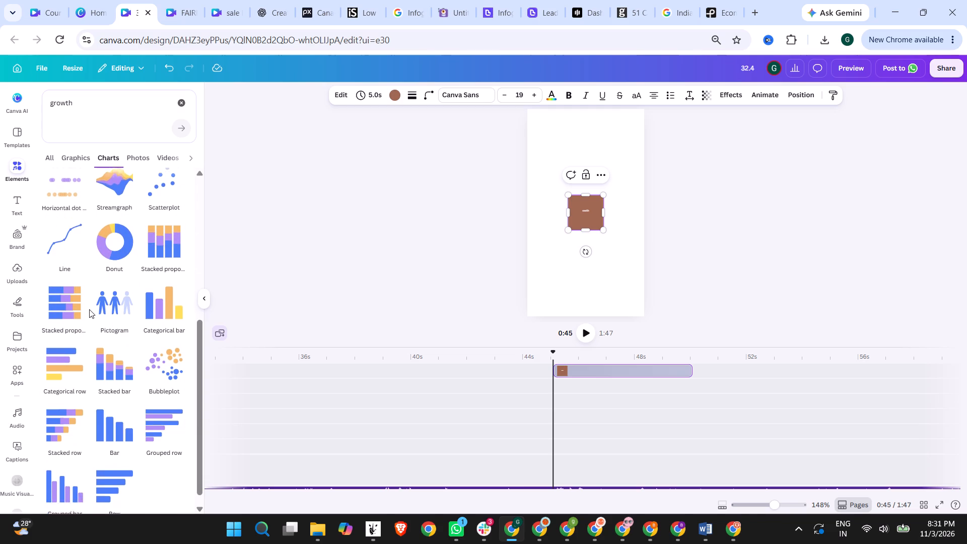
pyautogui.scroll(-4, 125, 409)
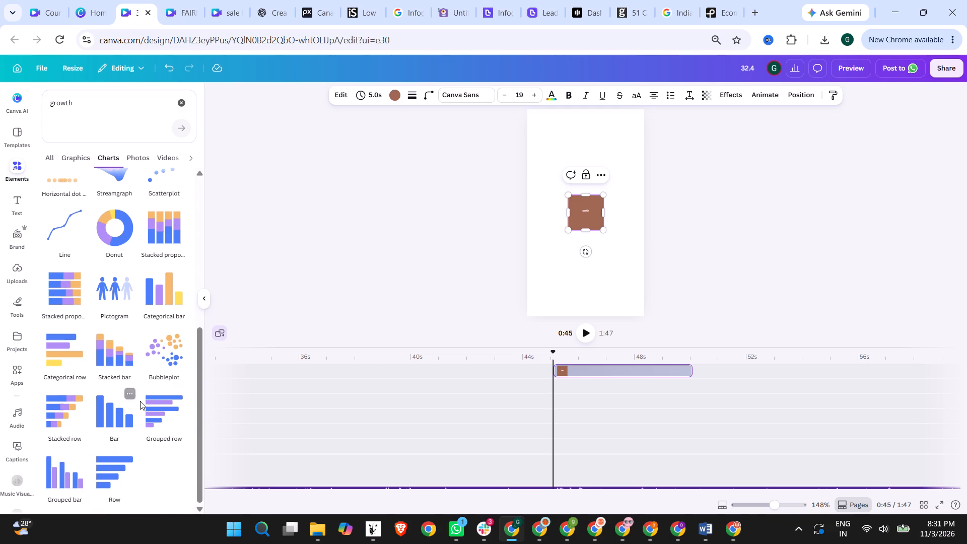
pyautogui.scroll(8, 159, 339)
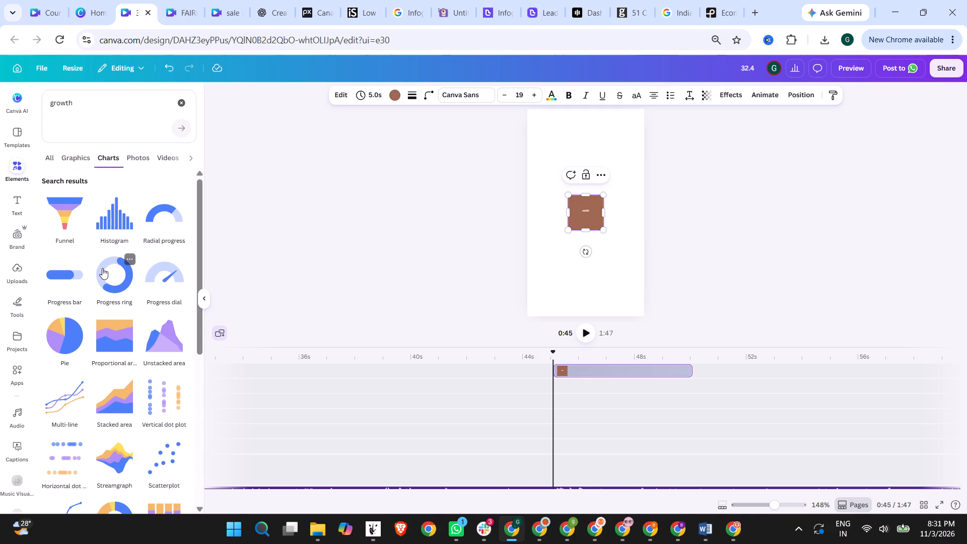
pyautogui.scroll(-2, 161, 281)
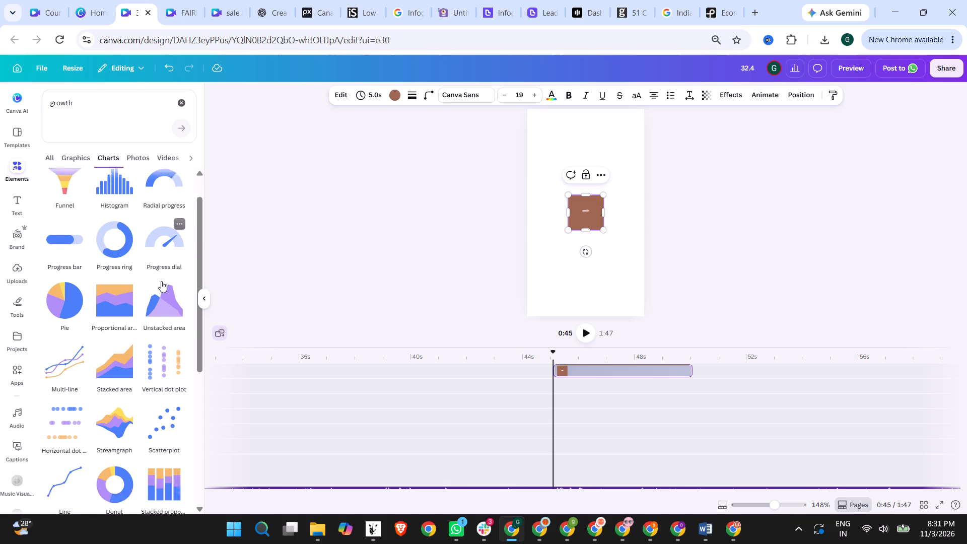
pyautogui.scroll(2, 171, 295)
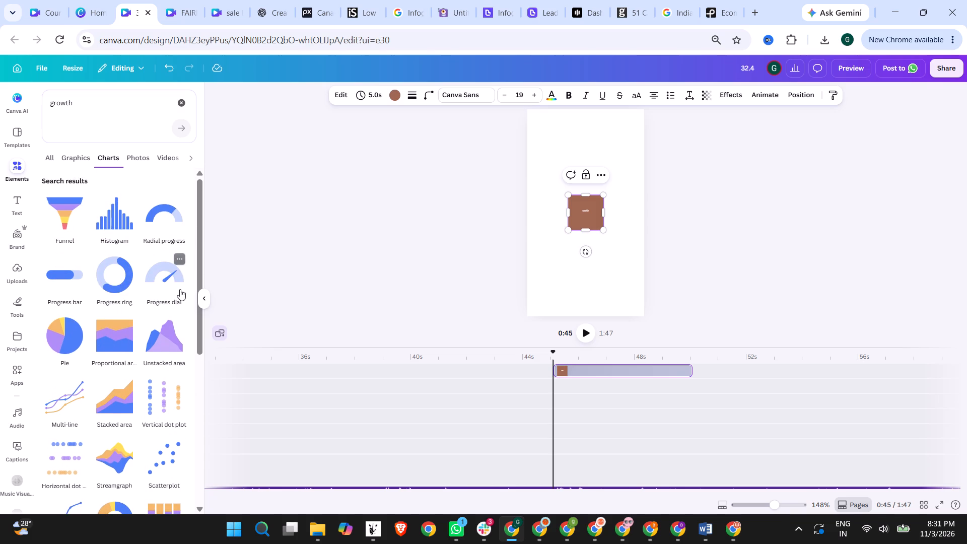
pyautogui.scroll(-2, 180, 289)
pyautogui.scroll(-3, 135, 389)
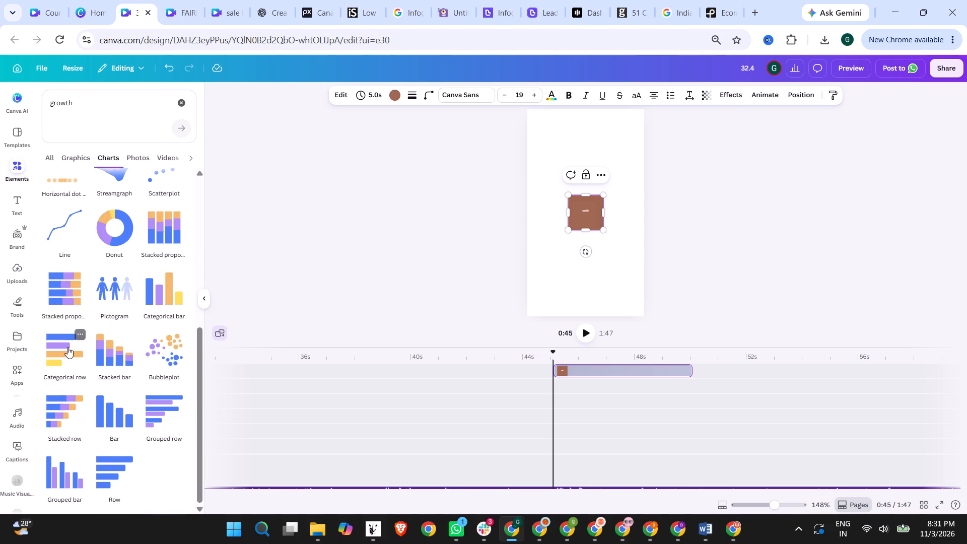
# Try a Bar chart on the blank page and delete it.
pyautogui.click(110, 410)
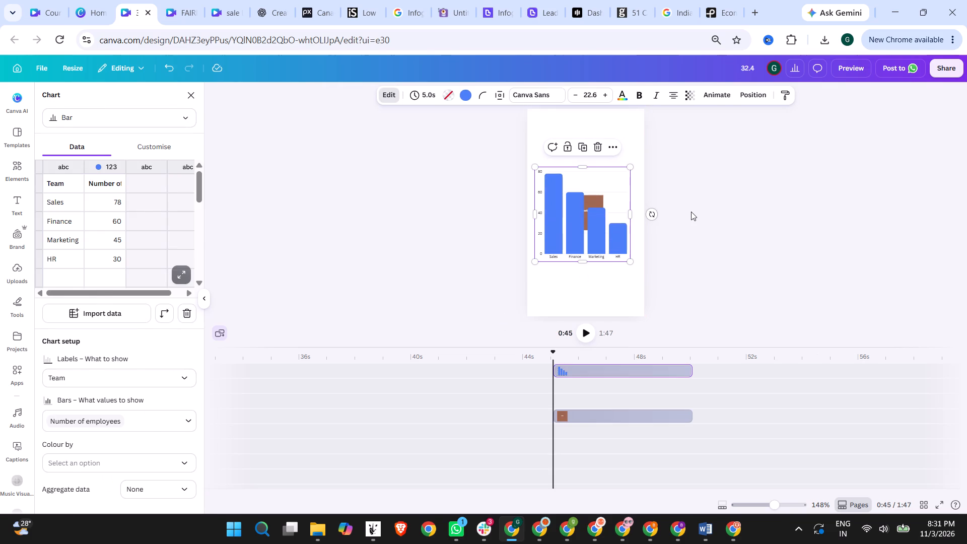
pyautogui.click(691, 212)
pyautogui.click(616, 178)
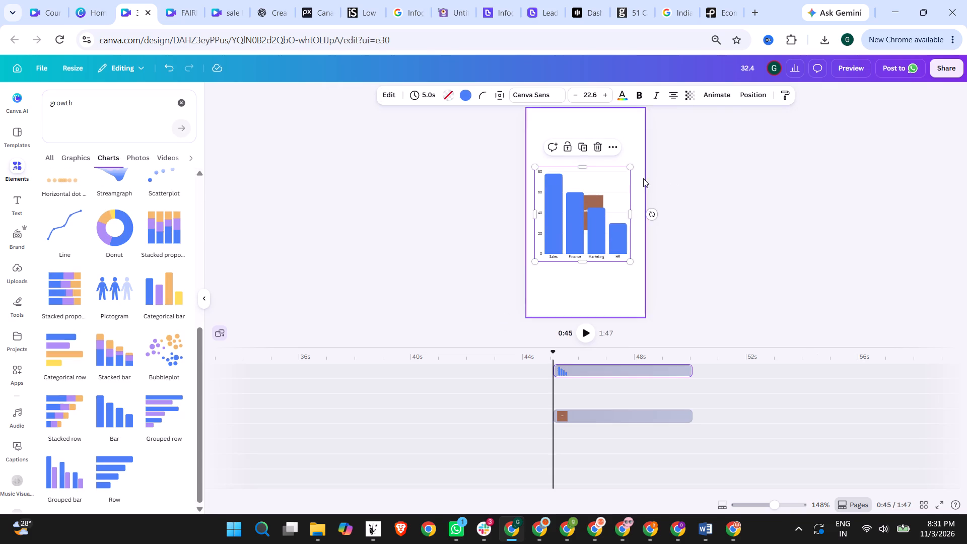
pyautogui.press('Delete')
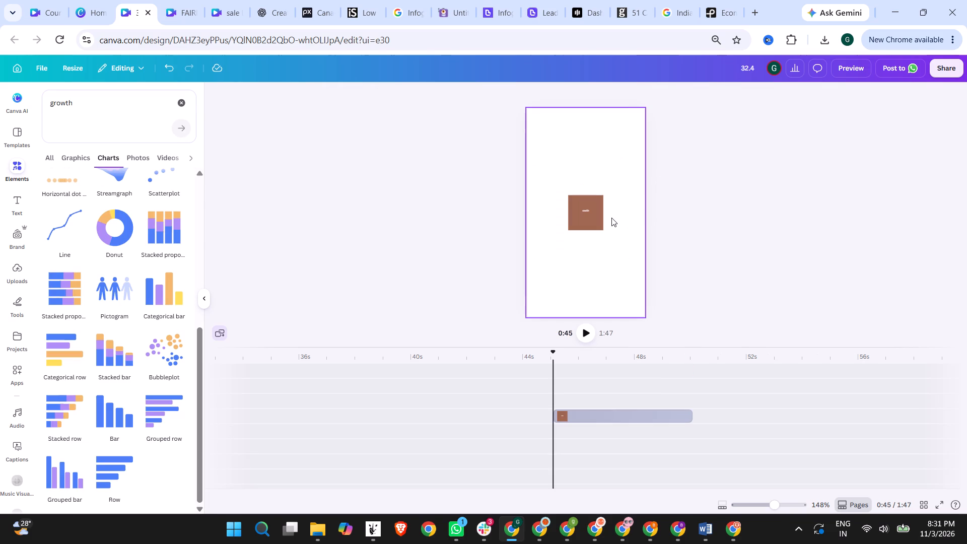
# Delete the stray brown square from the middle of the page.
pyautogui.click(607, 218)
pyautogui.click(581, 219)
pyautogui.press('Delete')
pyautogui.click(700, 228)
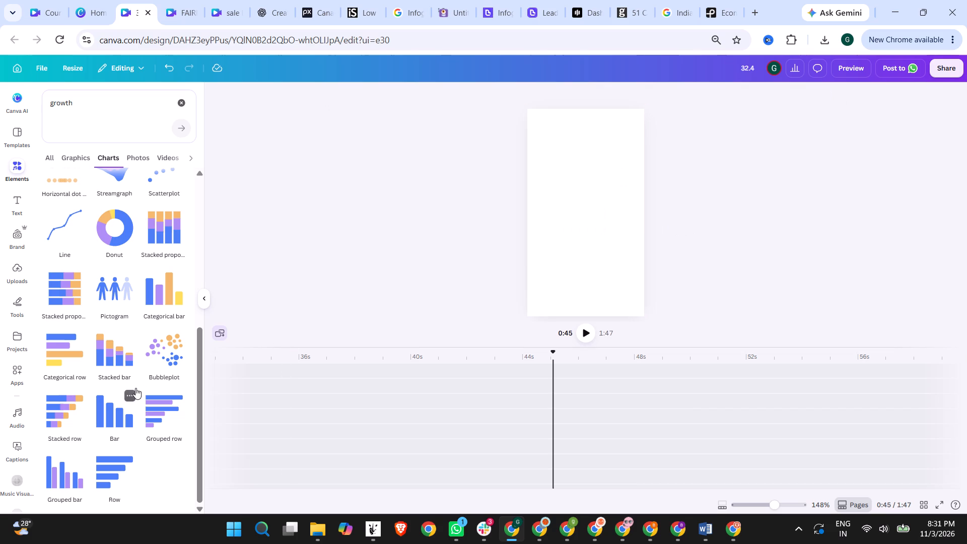
# Insert a Row chart on the page and widen it to the page's right edge.
pyautogui.scroll(-1, 135, 388)
pyautogui.click(117, 472)
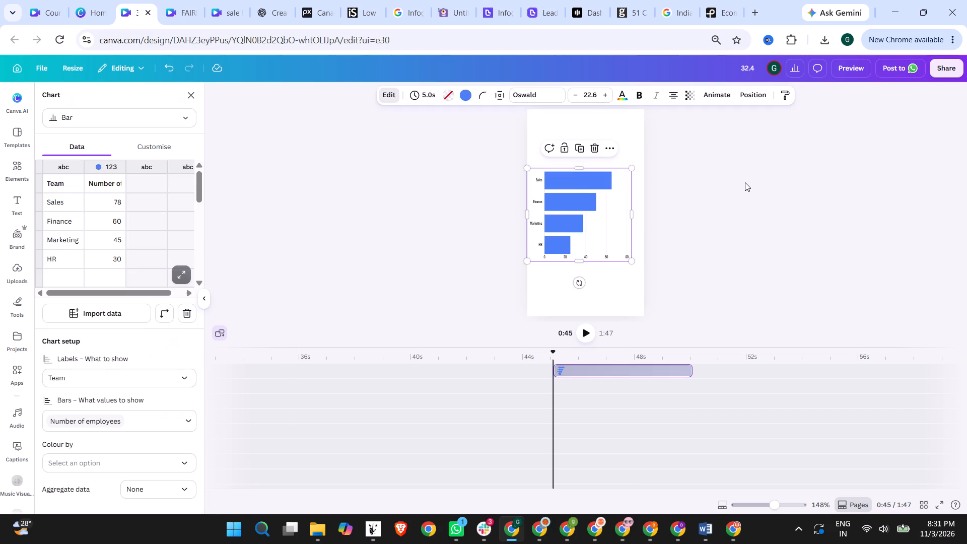
pyautogui.click(726, 196)
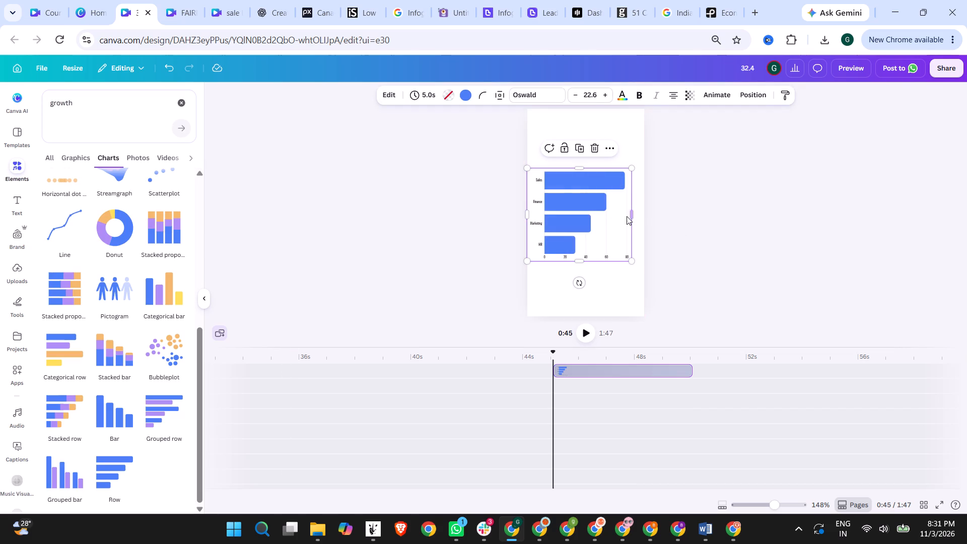
pyautogui.moveTo(632, 216); pyautogui.dragTo(643, 216)
# Preview the row chart's animation from the 0:45 mark.
pyautogui.scroll(-9, 664, 277)
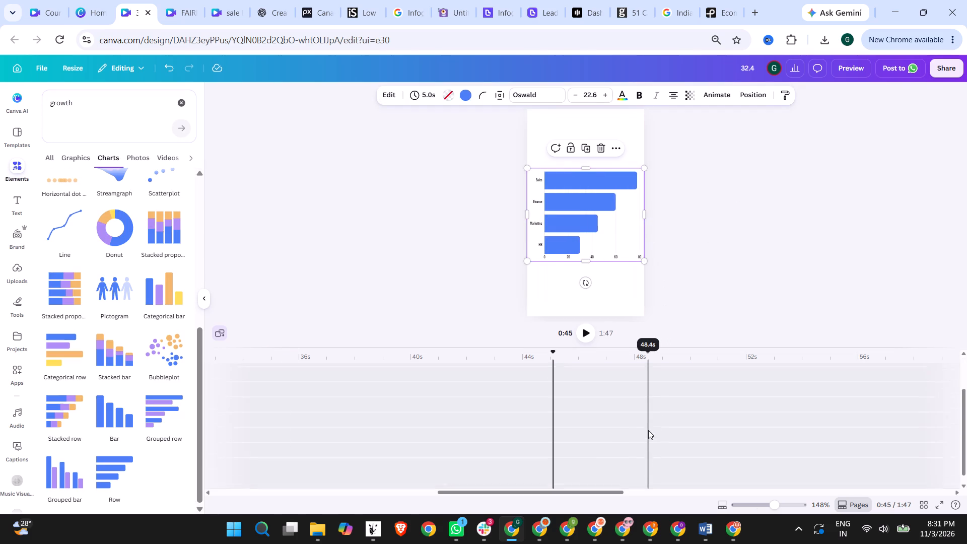
pyautogui.scroll(4, 648, 428)
pyautogui.click(586, 326)
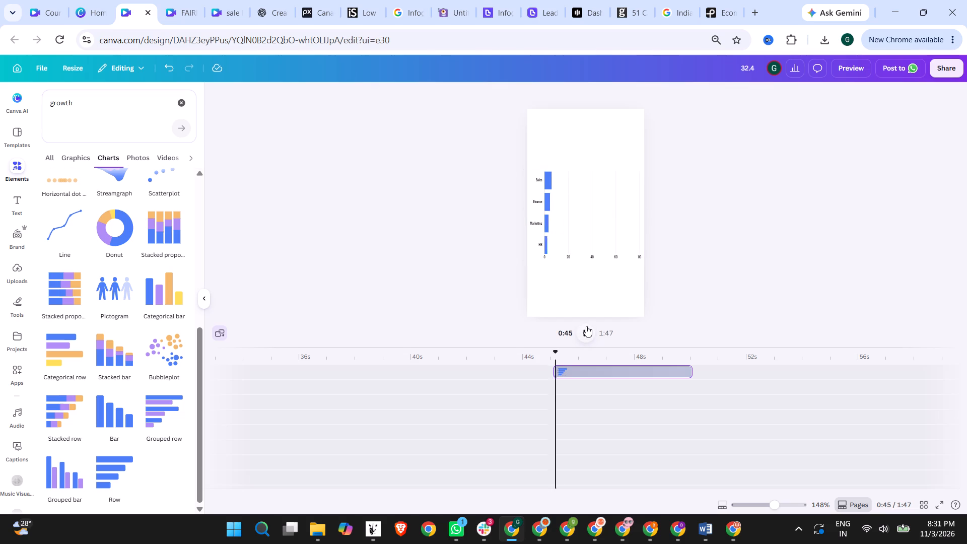
pyautogui.click(586, 326)
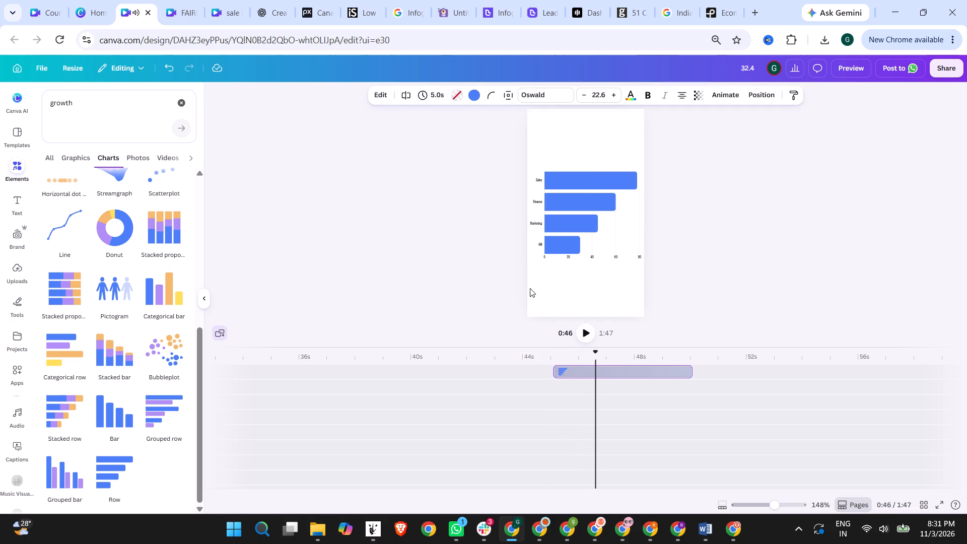
# Relabel the chart data's first three rows India, China and USA.
pyautogui.tripleClick(539, 184)
pyautogui.doubleClick(539, 181)
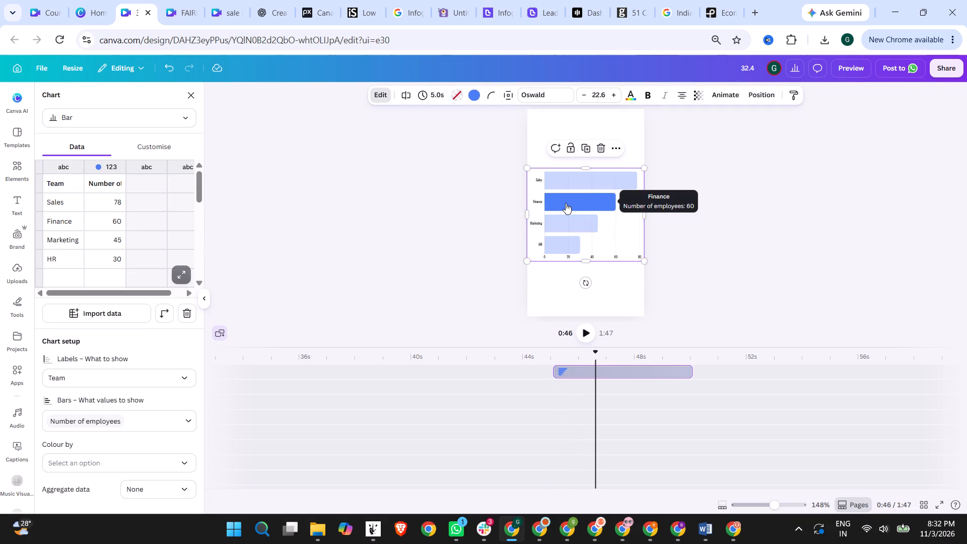
pyautogui.click(67, 206)
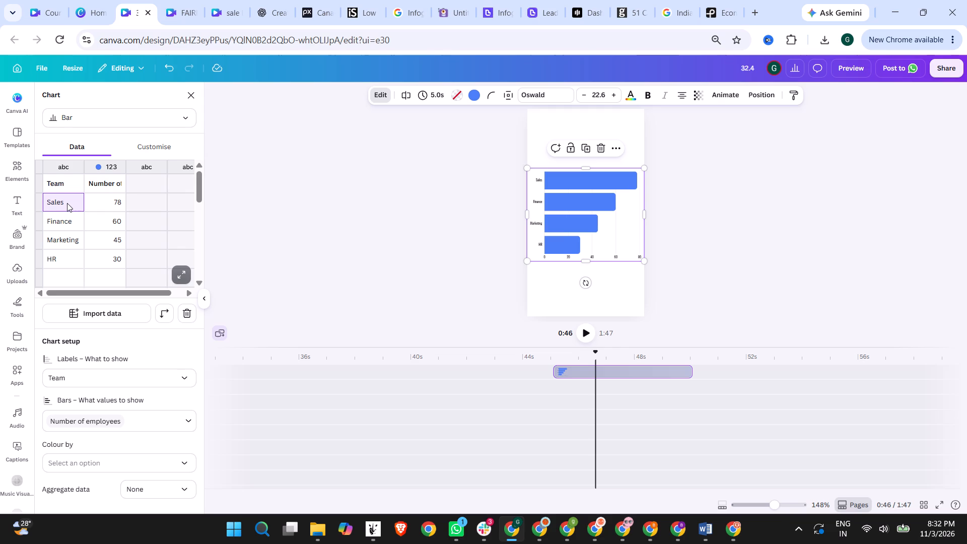
pyautogui.write('India')
pyautogui.press('Return')
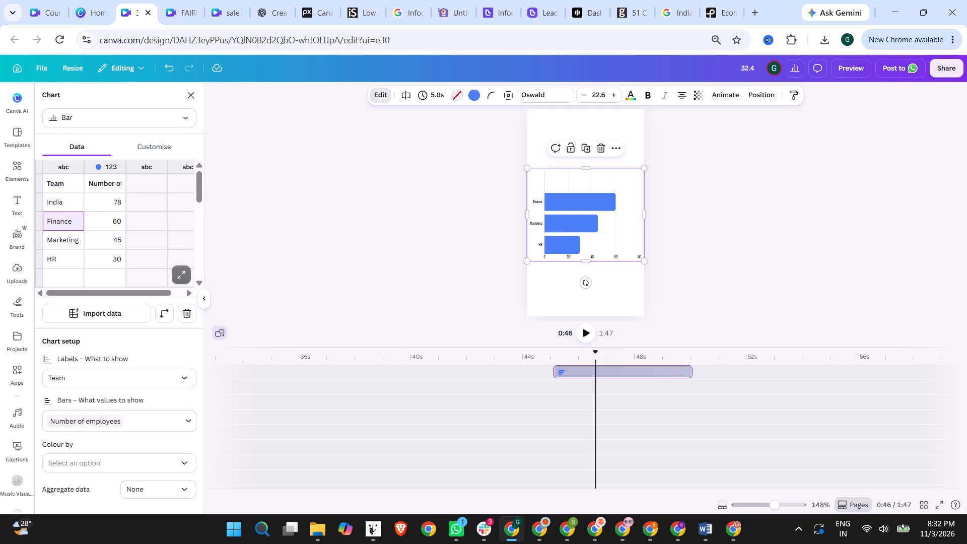
pyautogui.write('China')
pyautogui.press('Return')
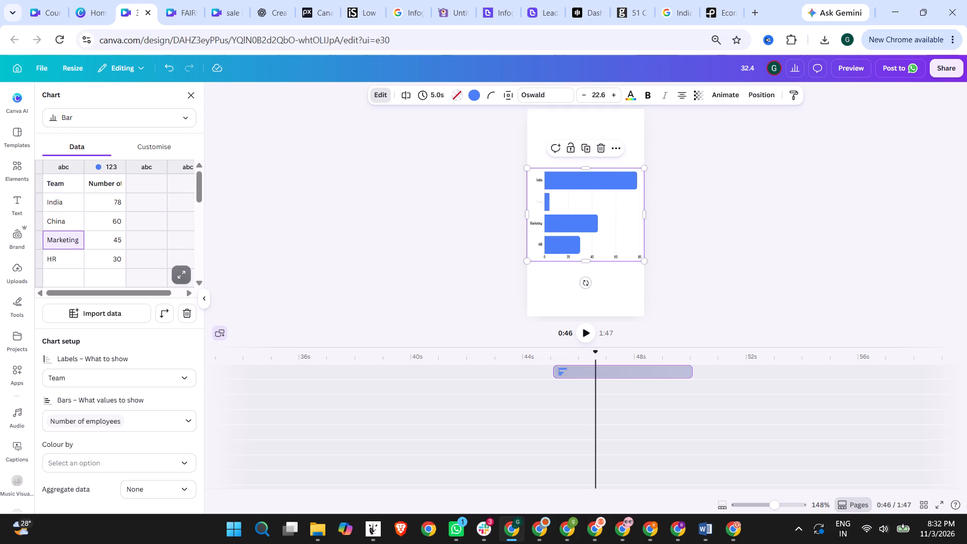
pyautogui.write('USA')
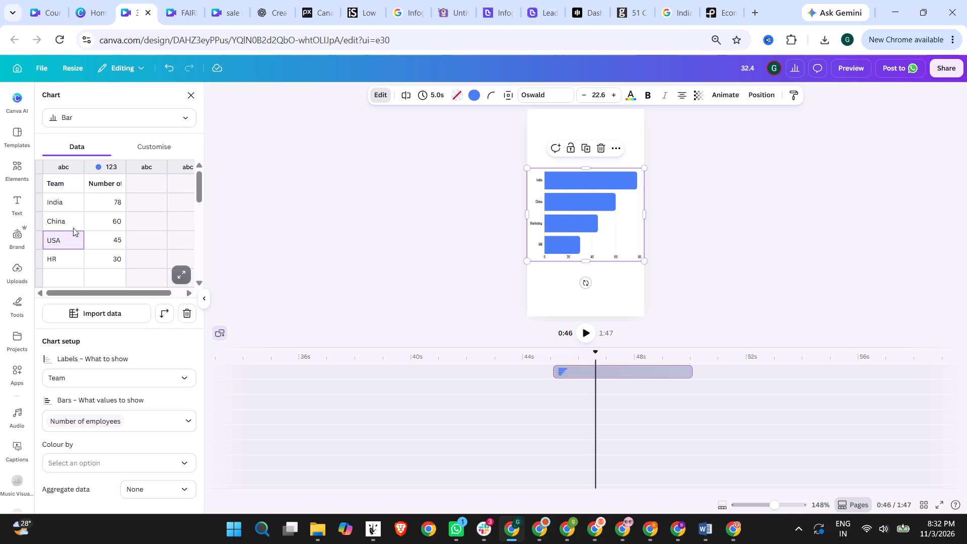
# Clear the HR row's label and value from the chart data.
pyautogui.click(76, 257)
pyautogui.moveTo(107, 258); pyautogui.dragTo(62, 258)
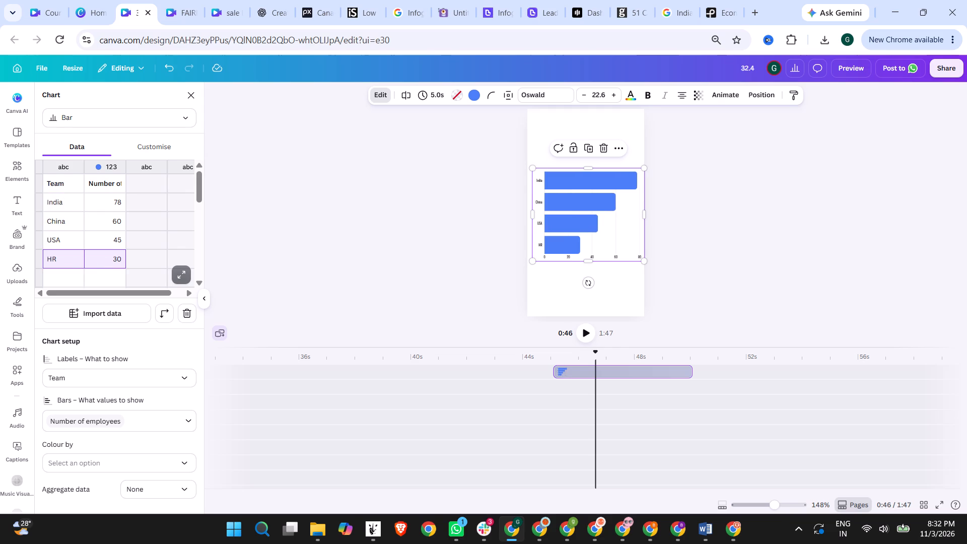
pyautogui.press('Delete')
# Clear the Team and Number of employees column headings from the chart data.
pyautogui.click(64, 184)
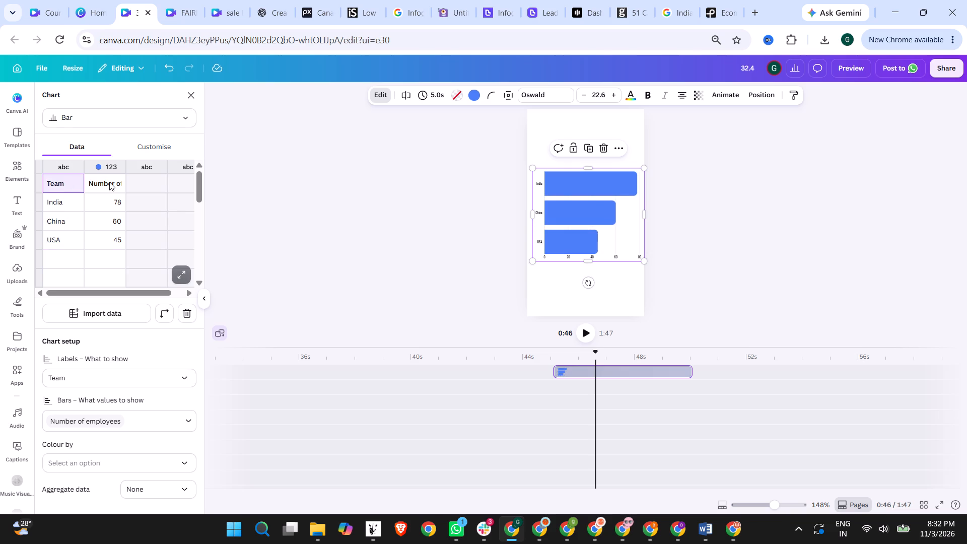
pyautogui.write('Coun')
pyautogui.press('BackSpace')
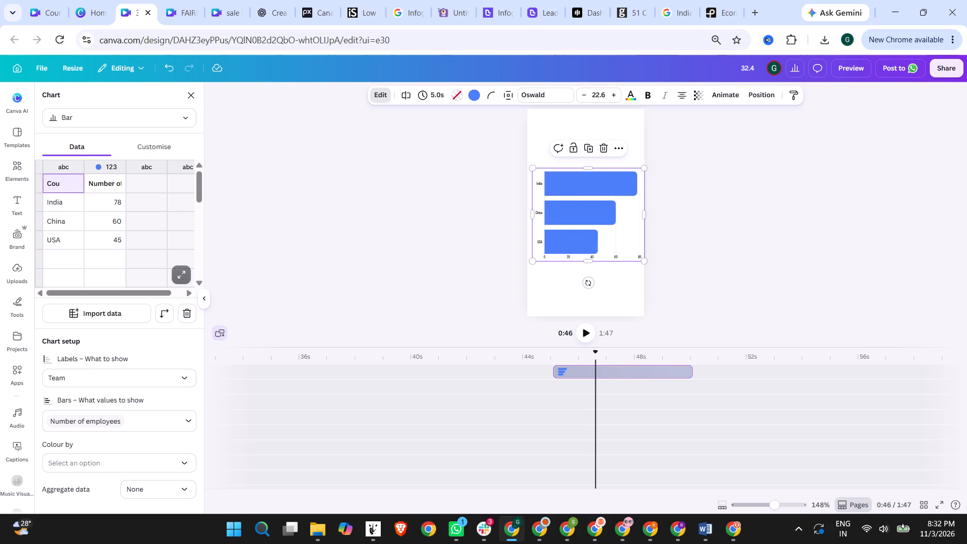
pyautogui.press('BackSpace')
pyautogui.press('BackSpace')
pyautogui.press('BackSpace')
pyautogui.click(103, 179)
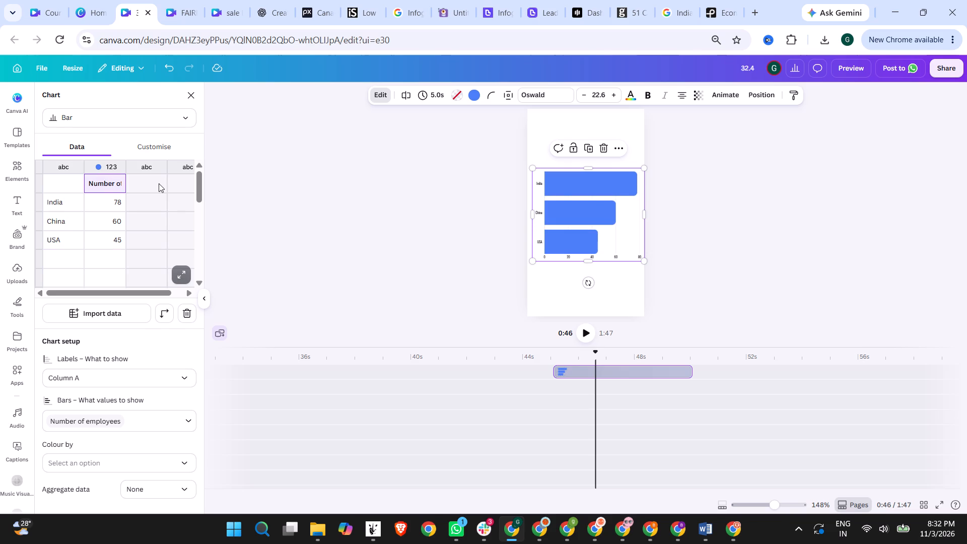
pyautogui.press('Delete')
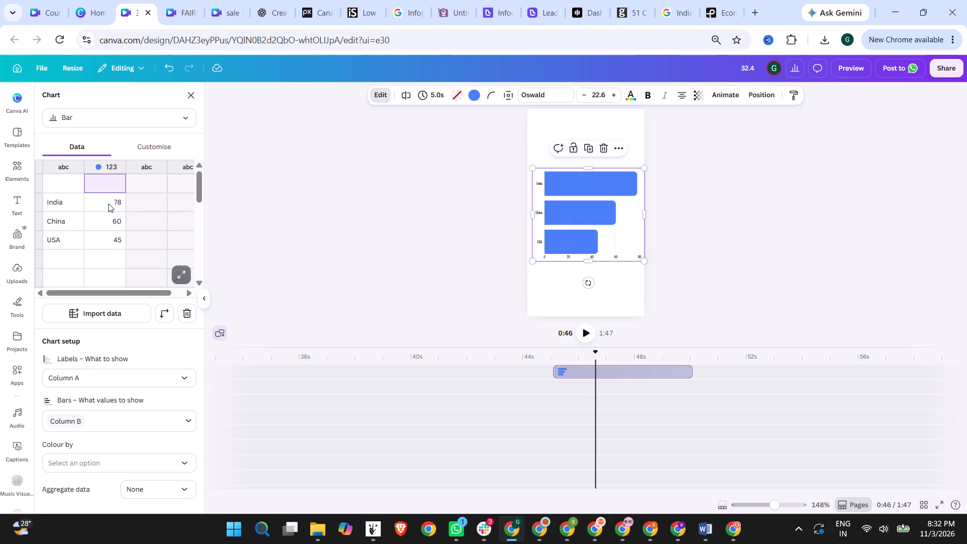
# Set the chart values to 7 for India, 4.5 for China and 2.3 for USA.
pyautogui.click(108, 203)
pyautogui.press('7')
pyautogui.press('Return')
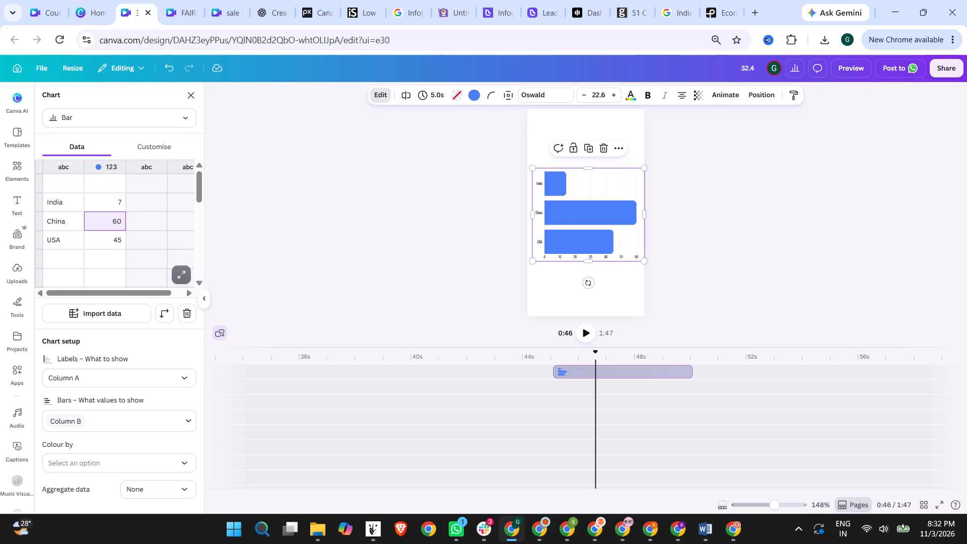
pyautogui.write('4.5')
pyautogui.press('Return')
pyautogui.write('2.3')
pyautogui.press('Return')
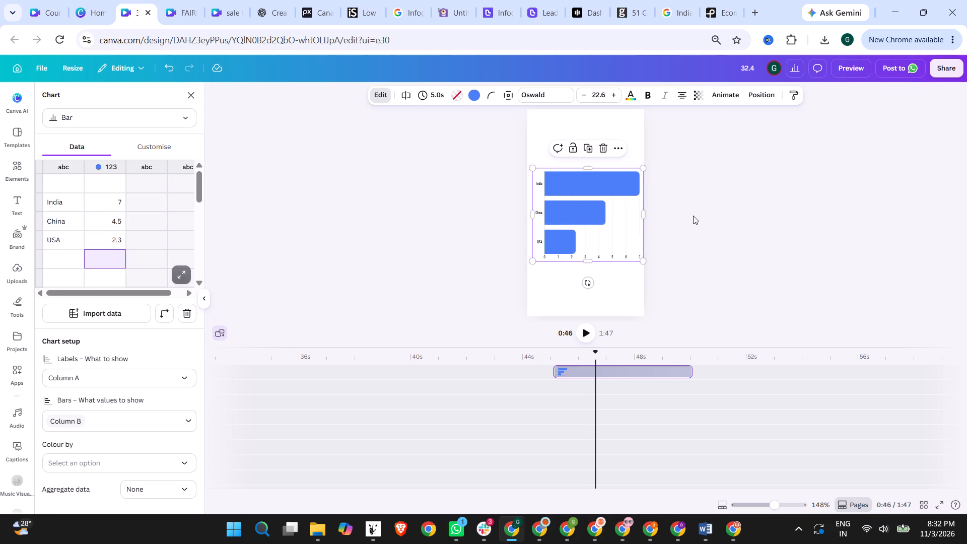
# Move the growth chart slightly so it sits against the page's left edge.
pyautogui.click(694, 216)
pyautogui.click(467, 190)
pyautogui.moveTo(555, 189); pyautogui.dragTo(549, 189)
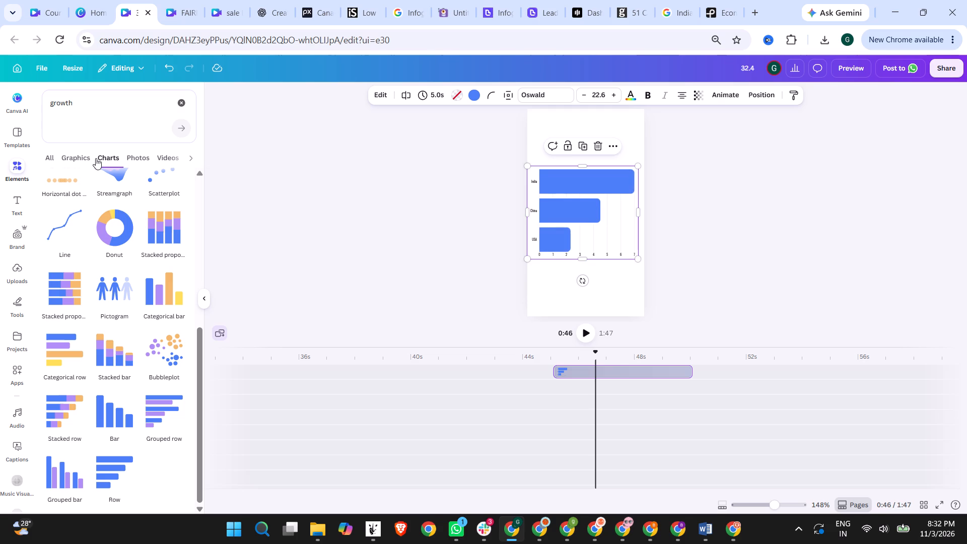
# Turn on the data labels for the bar chart and leave its legend off.
pyautogui.doubleClick(573, 188)
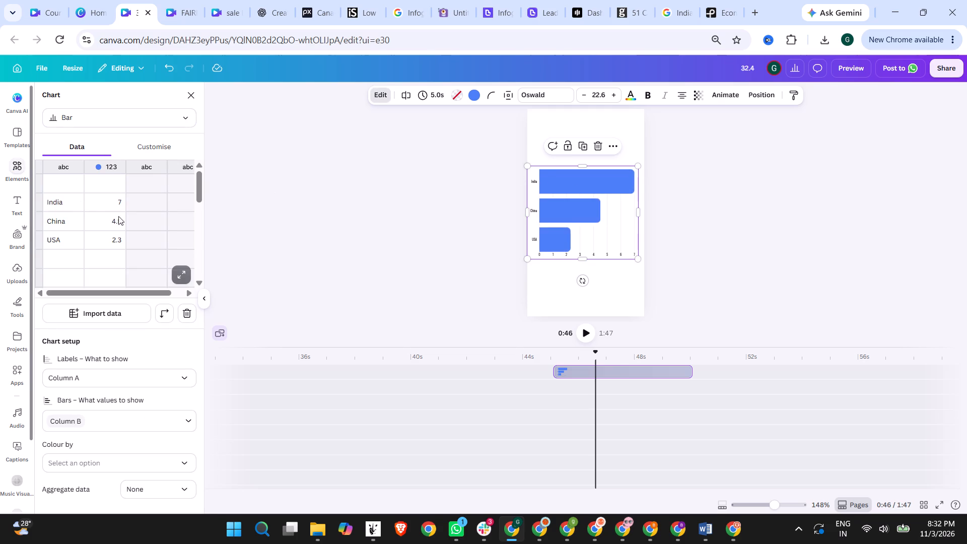
pyautogui.scroll(-4, 129, 351)
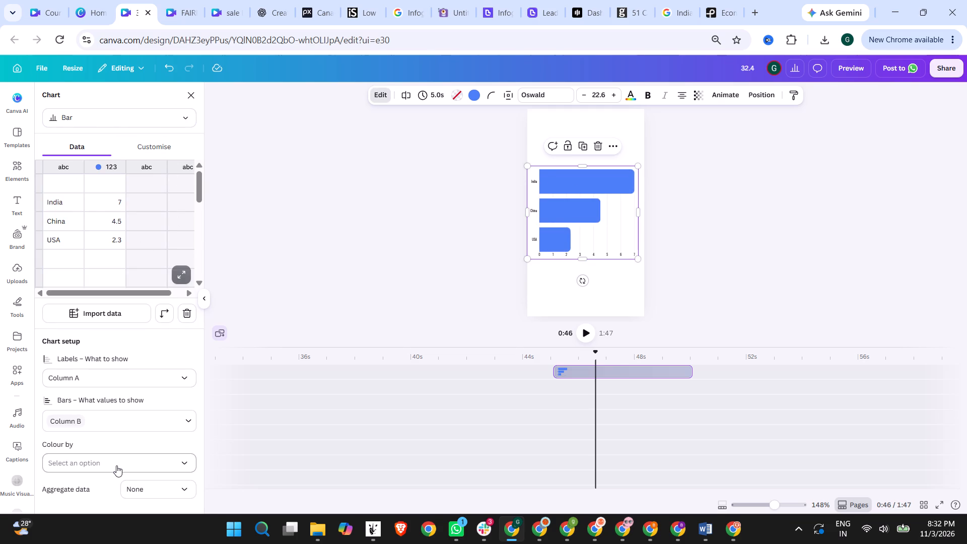
pyautogui.scroll(-2, 116, 465)
pyautogui.click(163, 488)
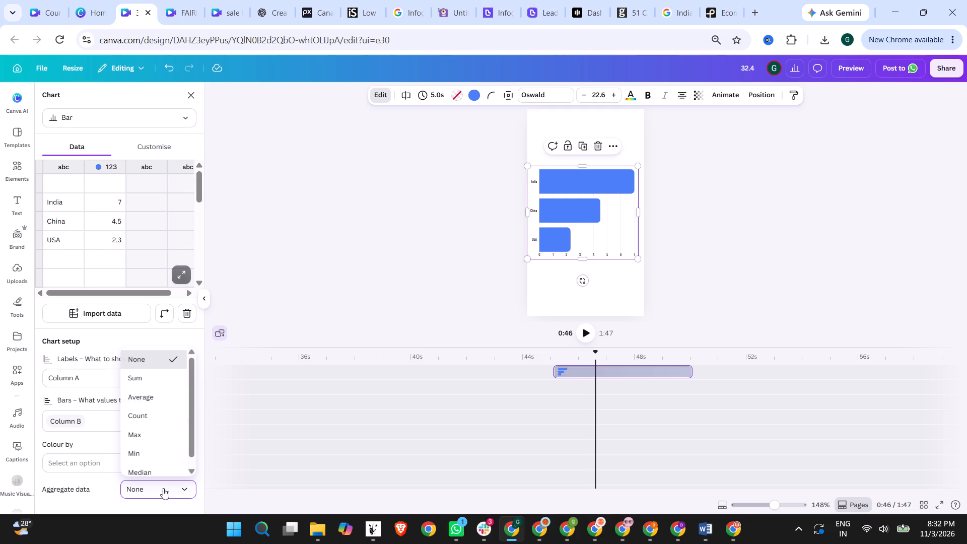
pyautogui.click(163, 488)
pyautogui.click(149, 156)
pyautogui.click(146, 147)
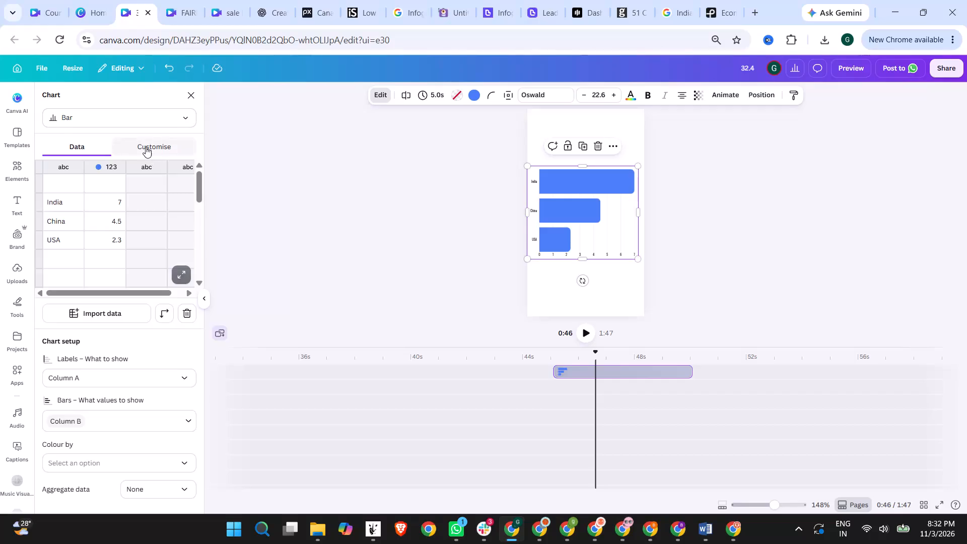
pyautogui.click(186, 197)
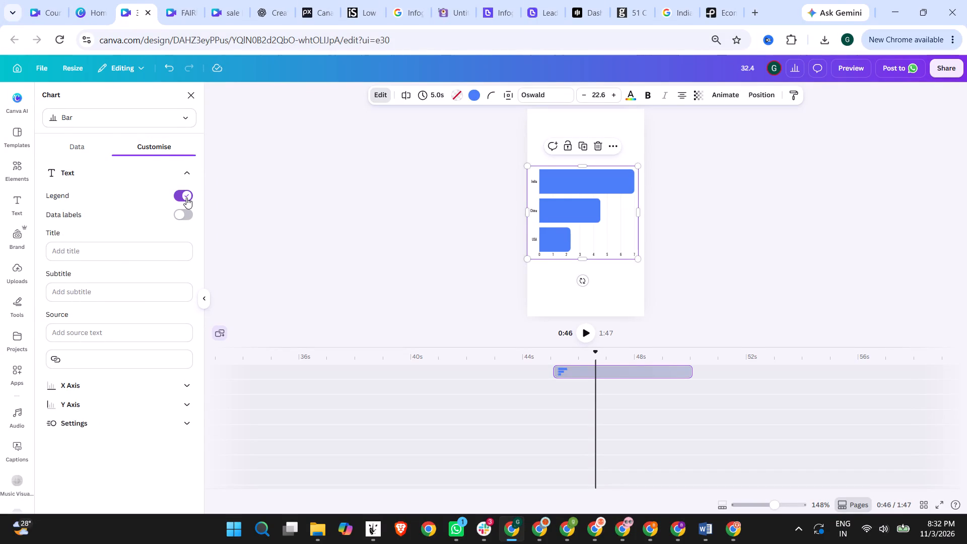
pyautogui.click(186, 197)
pyautogui.click(184, 218)
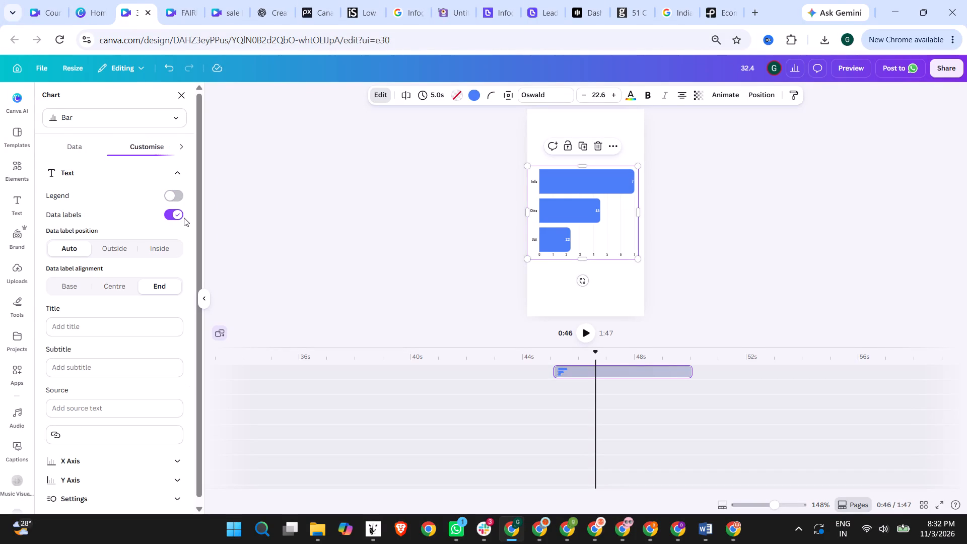
# Add the chart title "Growth Rate (in%)" and leave the subtitle empty.
pyautogui.click(103, 322)
pyautogui.write('GO')
pyautogui.press('BackSpace')
pyautogui.write('rowth Rate')
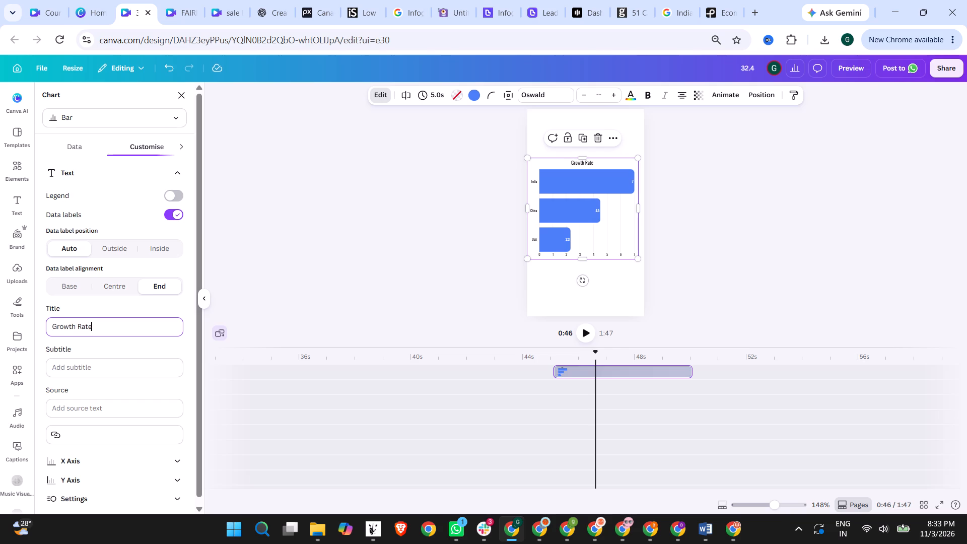
pyautogui.press('space')
pyautogui.write('(in')
pyautogui.press('space')
pyautogui.press('BackSpace')
pyautogui.write('%)')
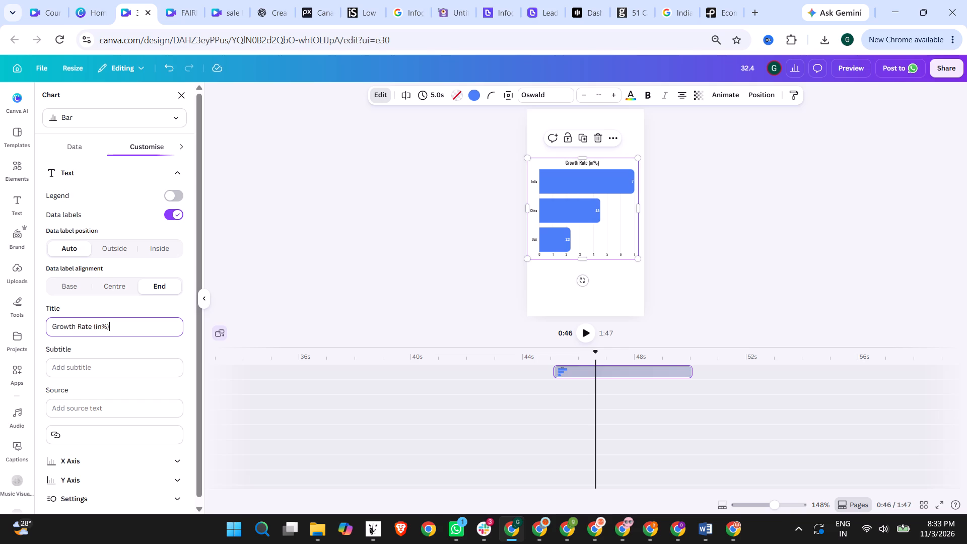
pyautogui.click(94, 366)
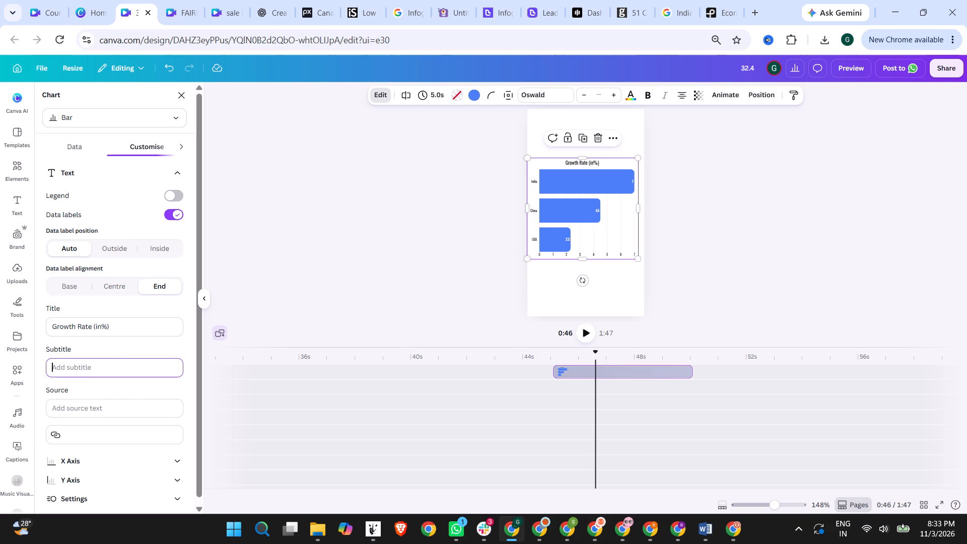
pyautogui.scroll(-3, 111, 354)
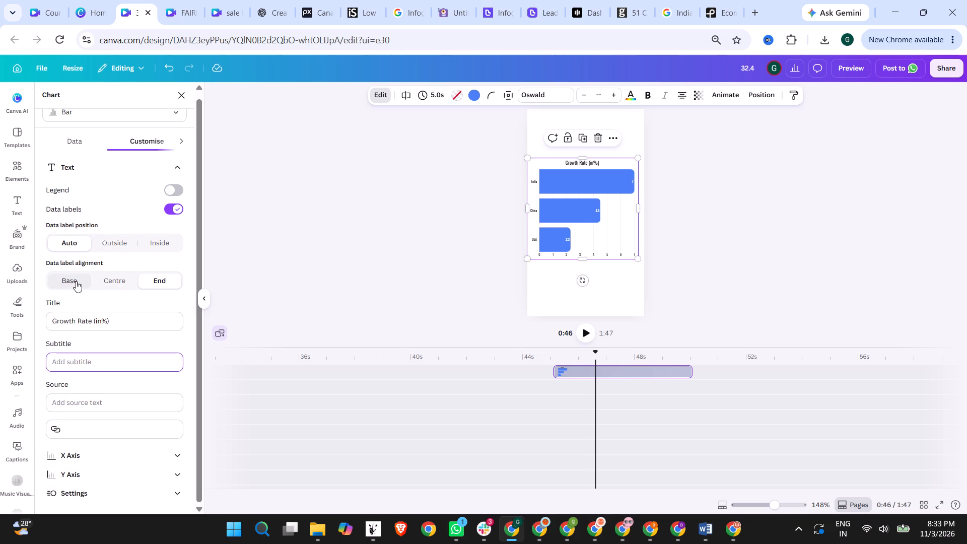
# Change the font of the chart title to Roboto.
pyautogui.click(81, 140)
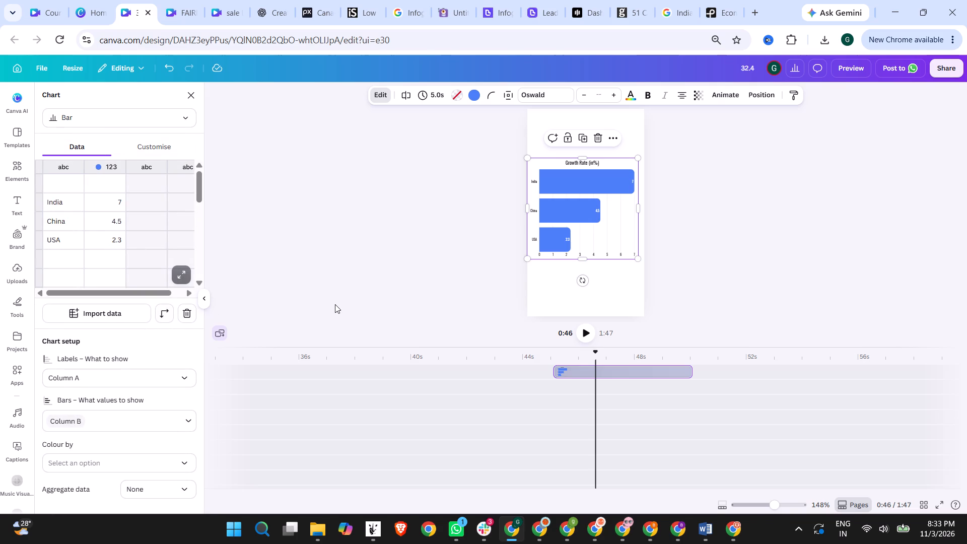
pyautogui.click(528, 243)
pyautogui.click(574, 163)
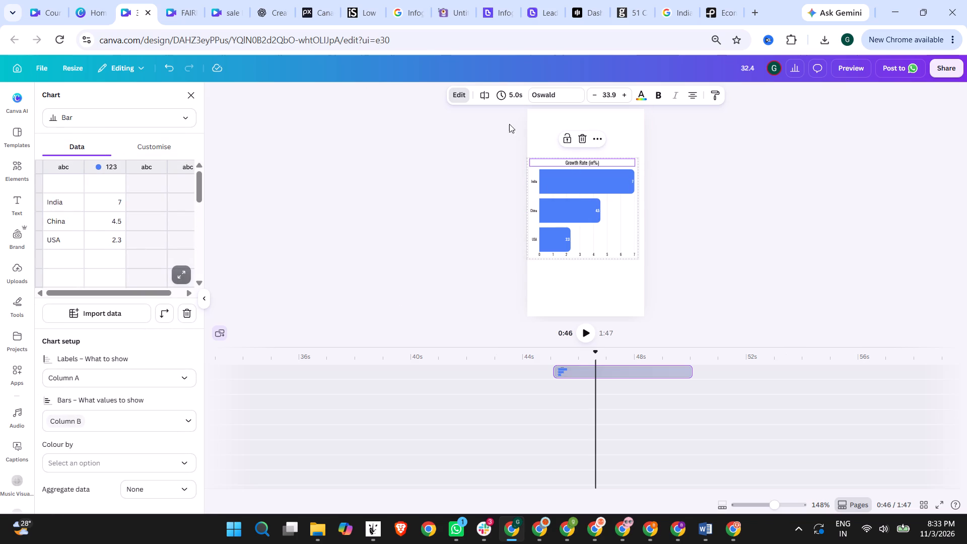
pyautogui.click(556, 95)
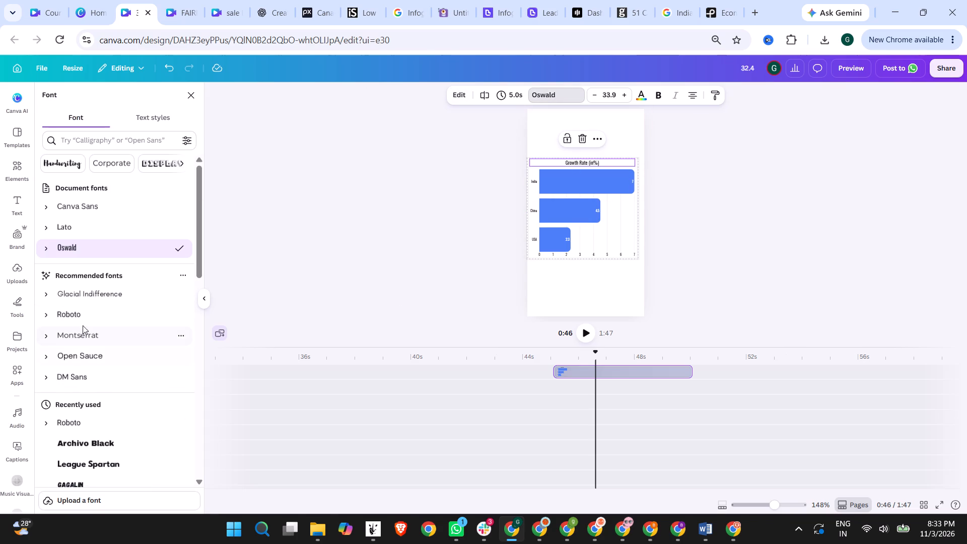
pyautogui.click(88, 312)
pyautogui.click(495, 185)
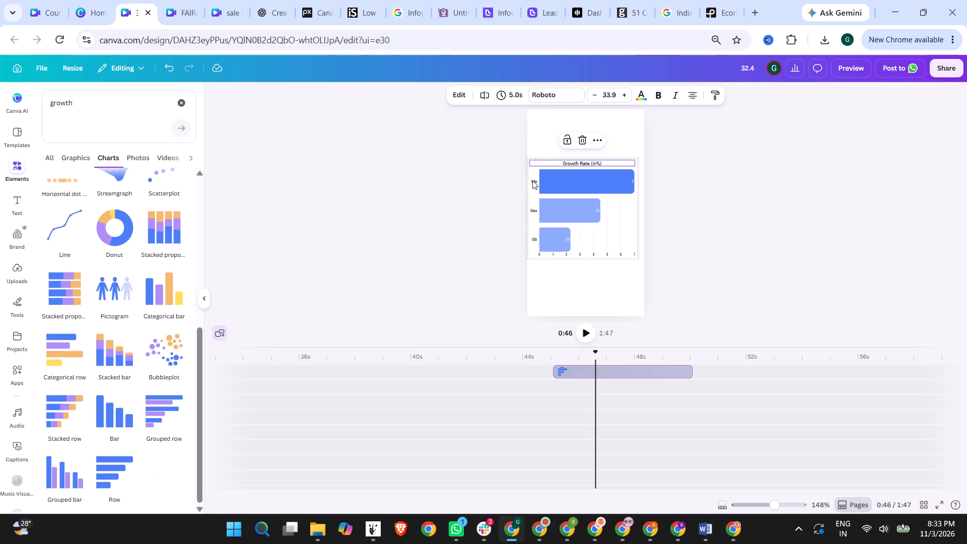
# Centre the chart horizontally on the page.
pyautogui.click(532, 180)
pyautogui.click(532, 180)
pyautogui.click(532, 182)
pyautogui.doubleClick(534, 182)
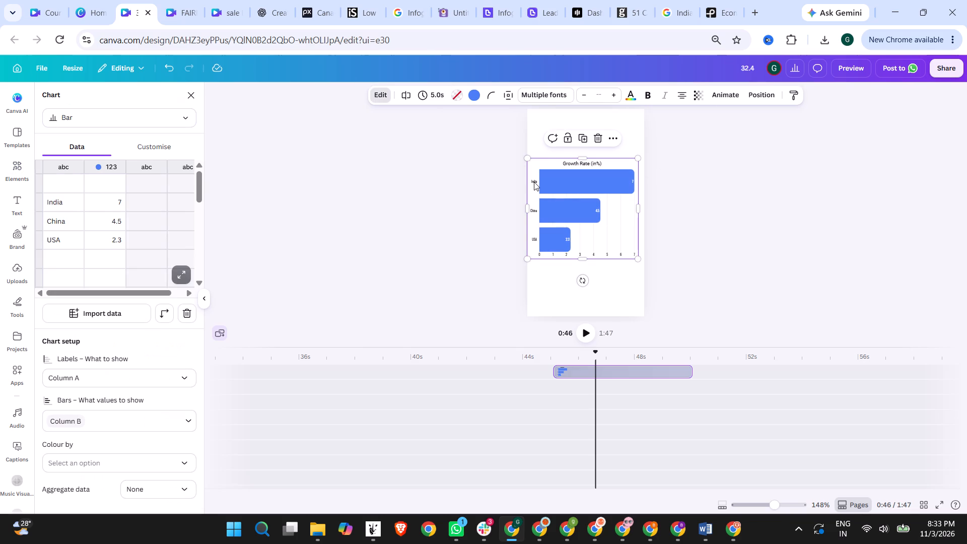
pyautogui.click(566, 211)
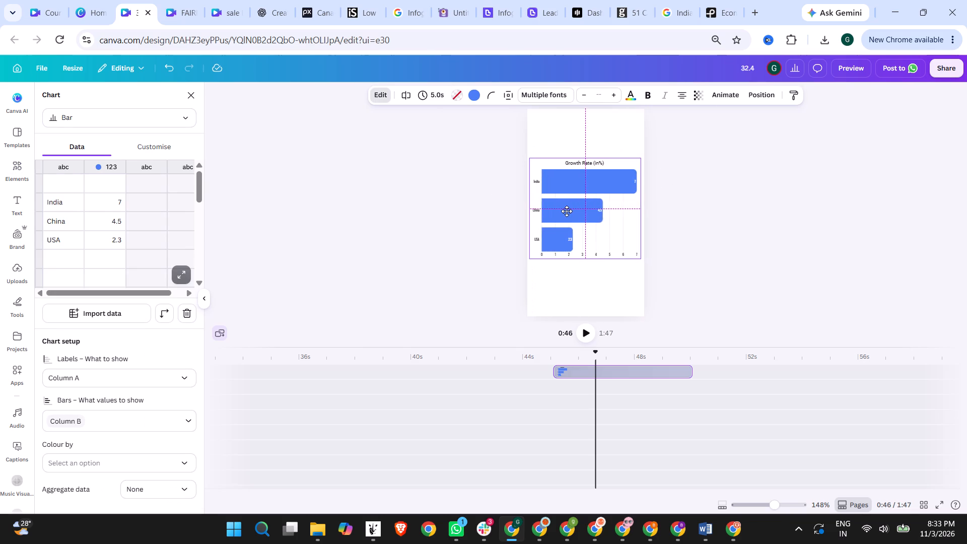
pyautogui.click(807, 195)
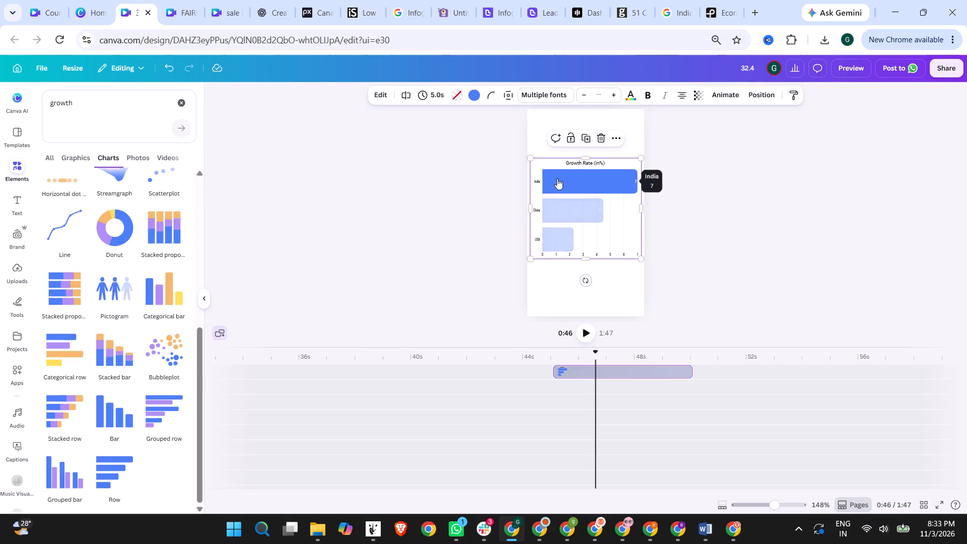
# Clear the India, China and USA labels from the chart data, keeping only the values.
pyautogui.click(537, 184)
pyautogui.doubleClick(537, 180)
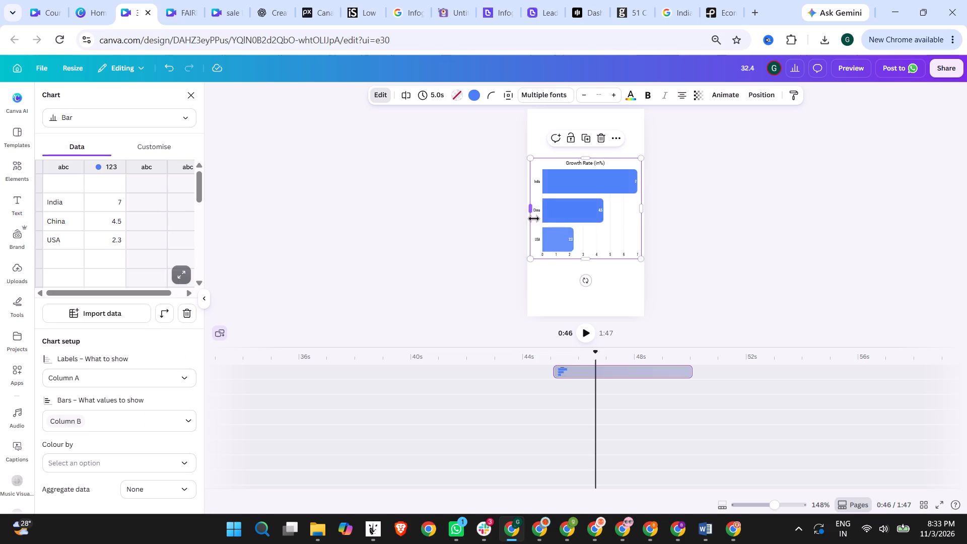
pyautogui.doubleClick(536, 181)
pyautogui.tripleClick(542, 221)
pyautogui.click(59, 206)
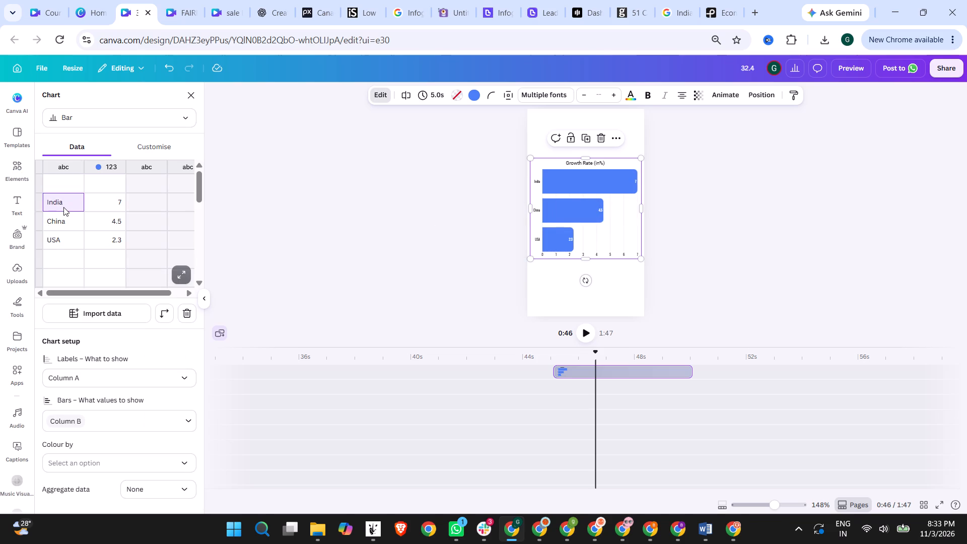
pyautogui.press('Delete')
pyautogui.press('Down')
pyautogui.press('Delete')
pyautogui.press('Down')
pyautogui.press('Delete')
pyautogui.press('Down')
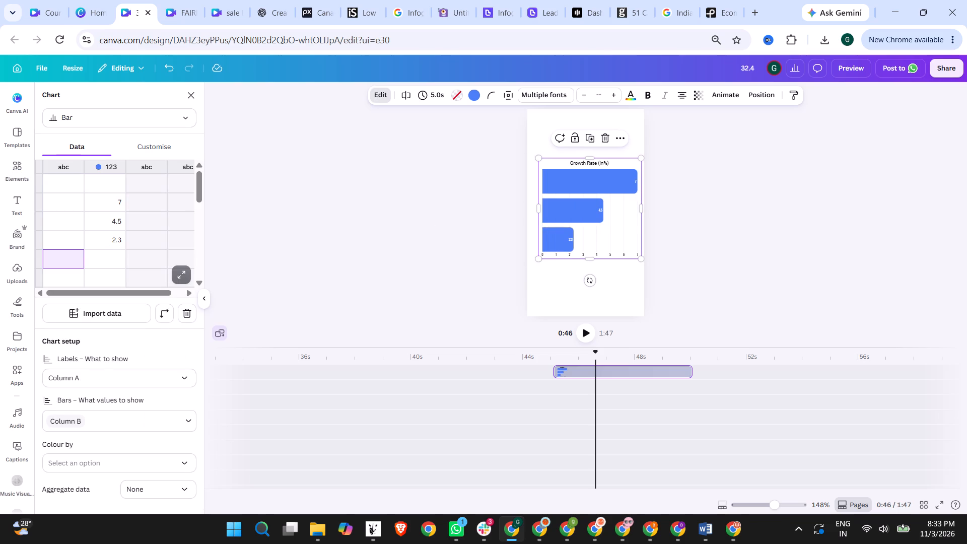
pyautogui.click(758, 193)
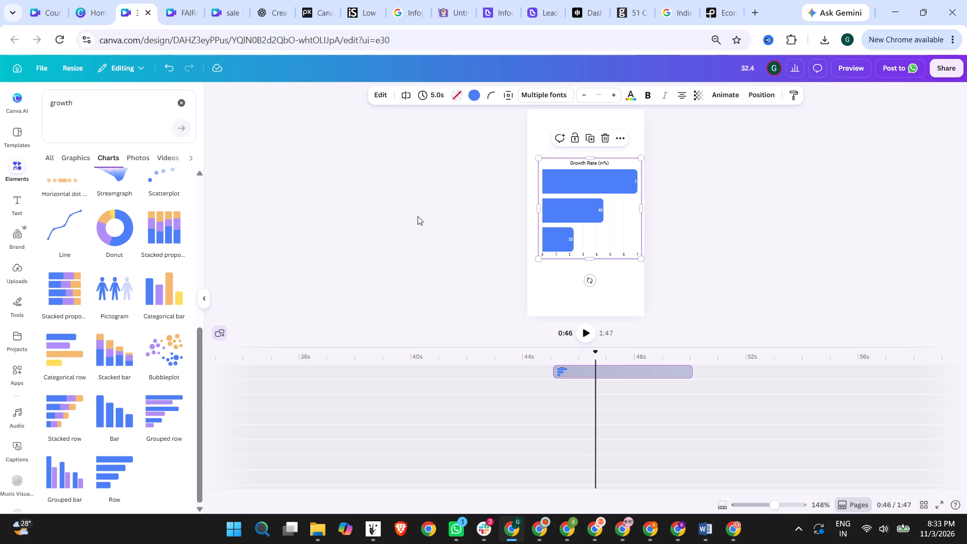
# Enlarge all the chart's text so the title, bar values and axis numbers are easier to read.
pyautogui.click(636, 182)
pyautogui.tripleClick(636, 182)
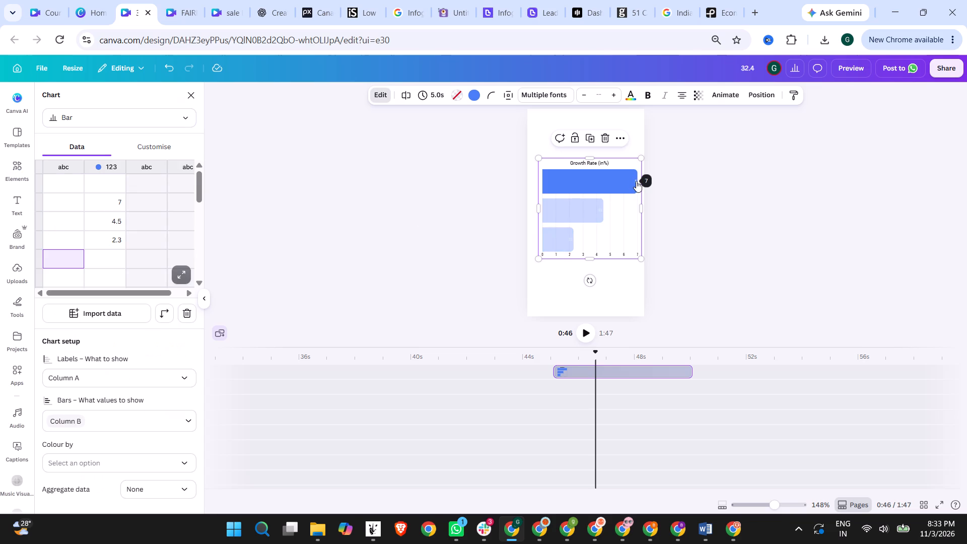
pyautogui.click(636, 181)
pyautogui.click(113, 202)
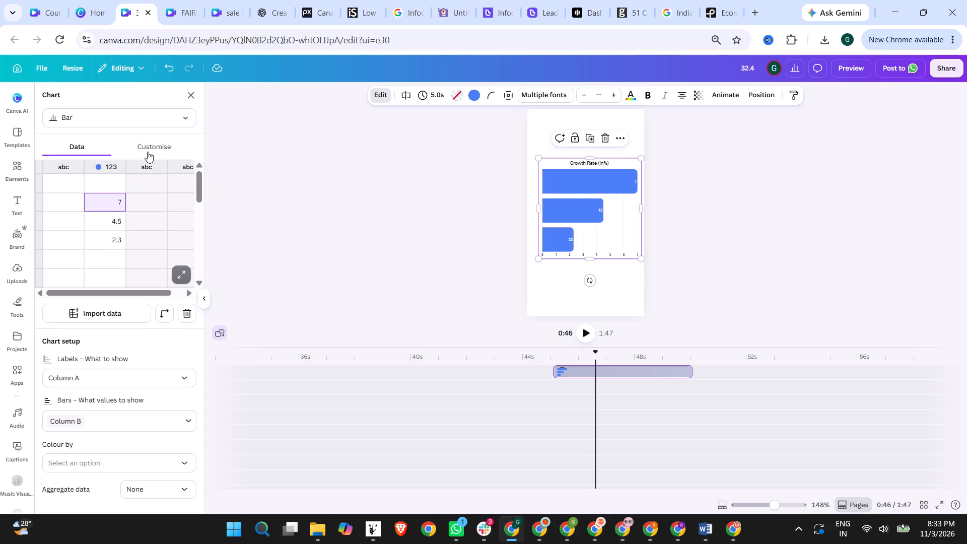
pyautogui.click(148, 152)
pyautogui.scroll(-4, 95, 214)
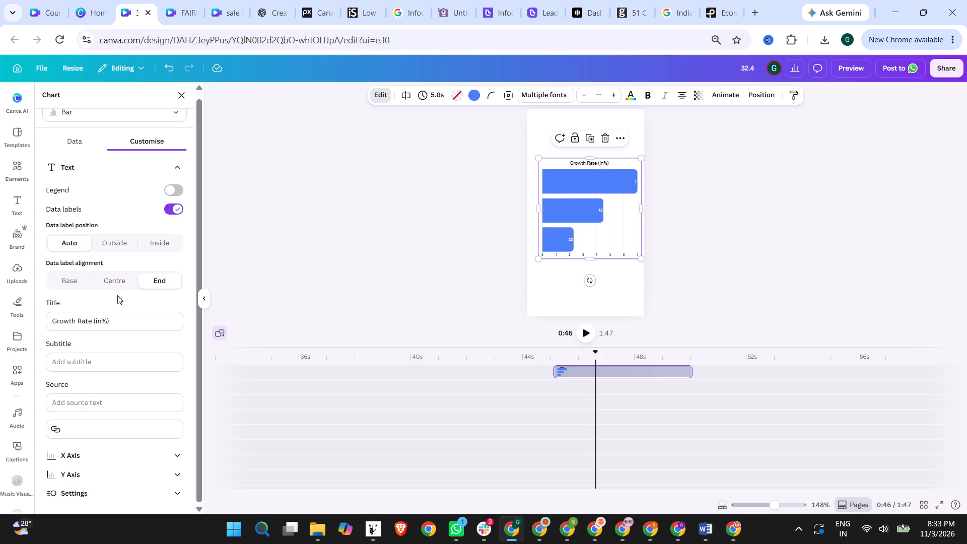
pyautogui.scroll(-2, 117, 295)
pyautogui.click(611, 95)
pyautogui.tripleClick(611, 95)
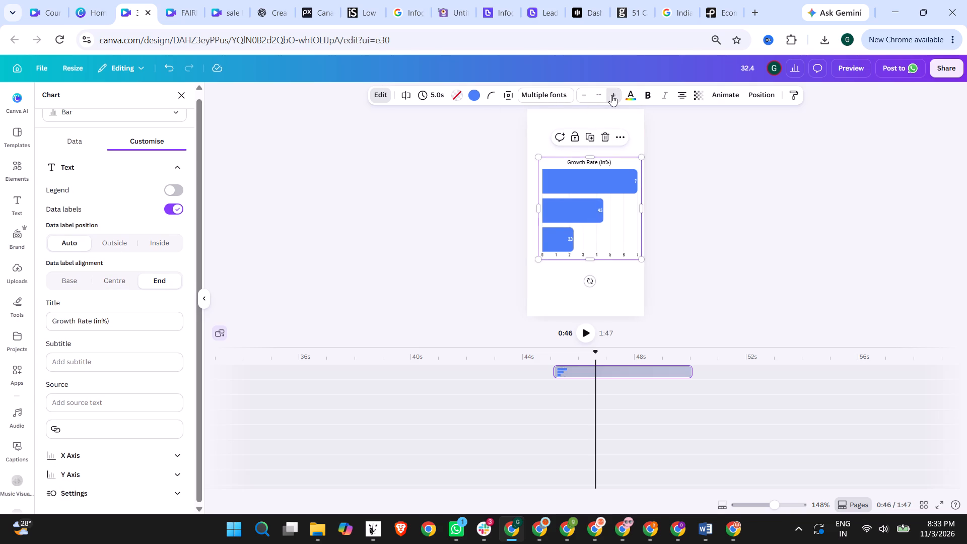
pyautogui.tripleClick(611, 95)
pyautogui.tripleClick(611, 95)
pyautogui.tripleClick(611, 95)
pyautogui.doubleClick(611, 95)
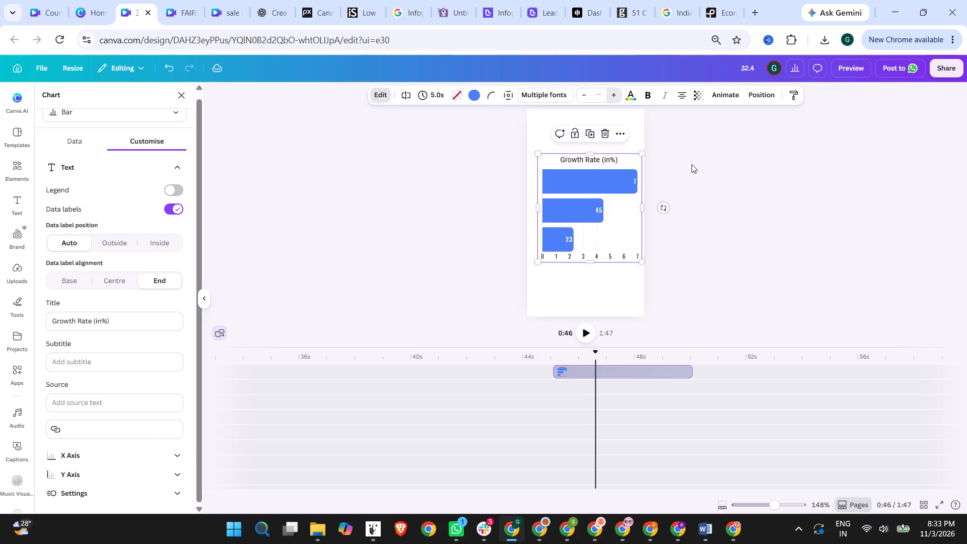
# Increase the chart's text size a little further, including the title, bar values and axis numbers, and deselect the chart.
pyautogui.click(752, 202)
pyautogui.click(634, 181)
pyautogui.click(636, 184)
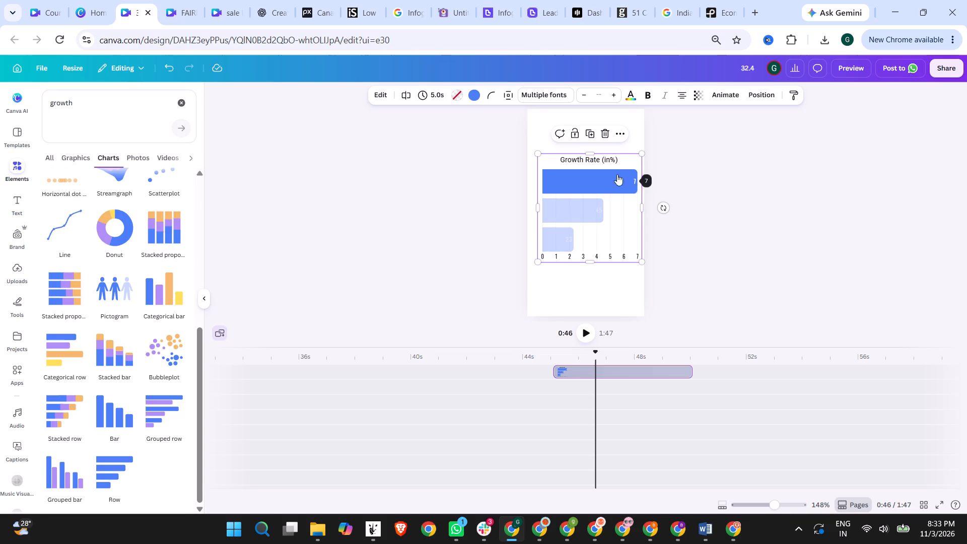
pyautogui.tripleClick(614, 94)
pyautogui.click(614, 94)
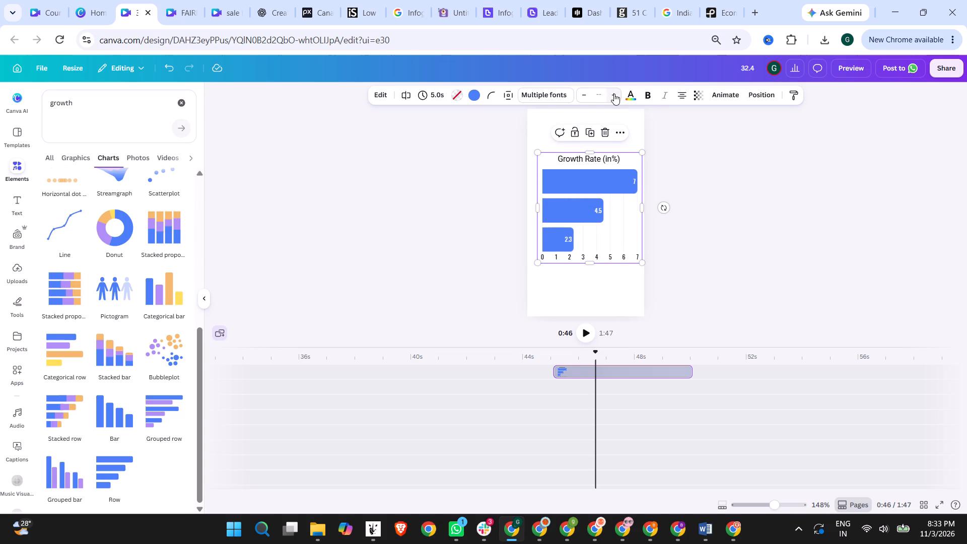
pyautogui.tripleClick(614, 94)
pyautogui.click(754, 165)
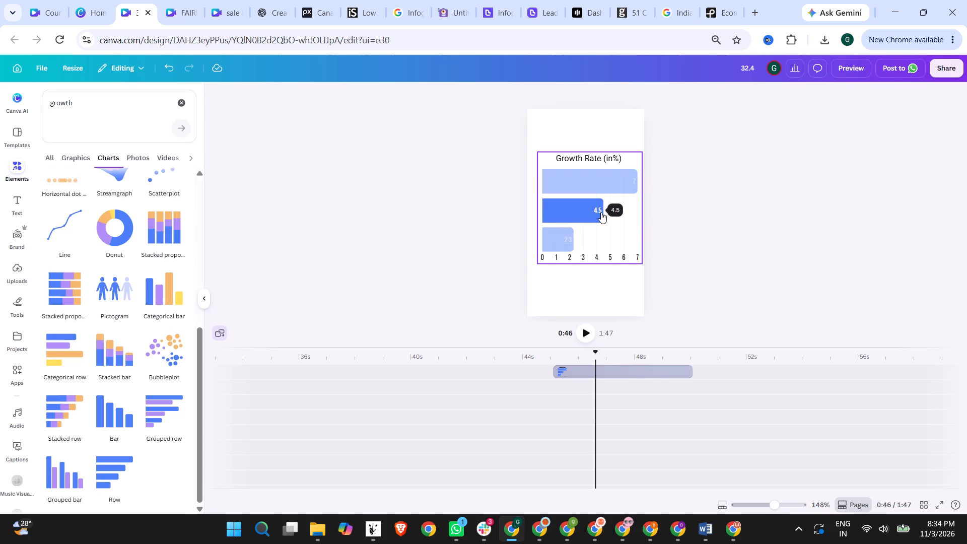
pyautogui.click(749, 237)
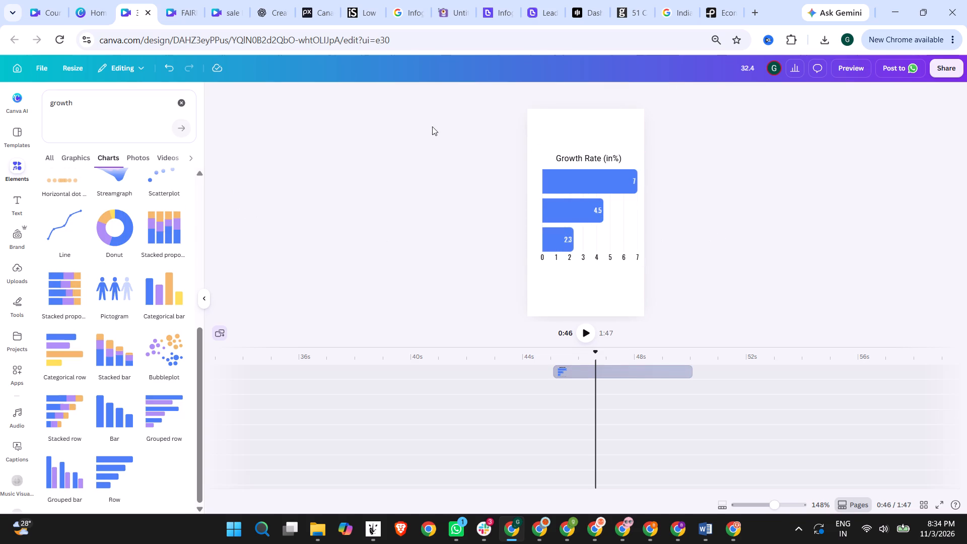
# Search the elements library for India and show only the photo results.
pyautogui.moveTo(84, 106); pyautogui.dragTo(0, 106)
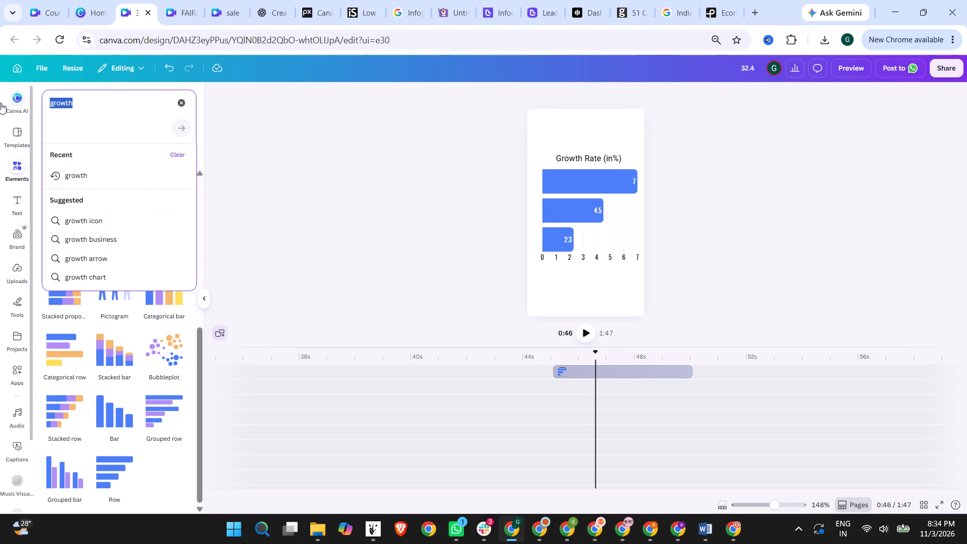
pyautogui.write('Ini')
pyautogui.press('BackSpace')
pyautogui.write('dia')
pyautogui.press('Return')
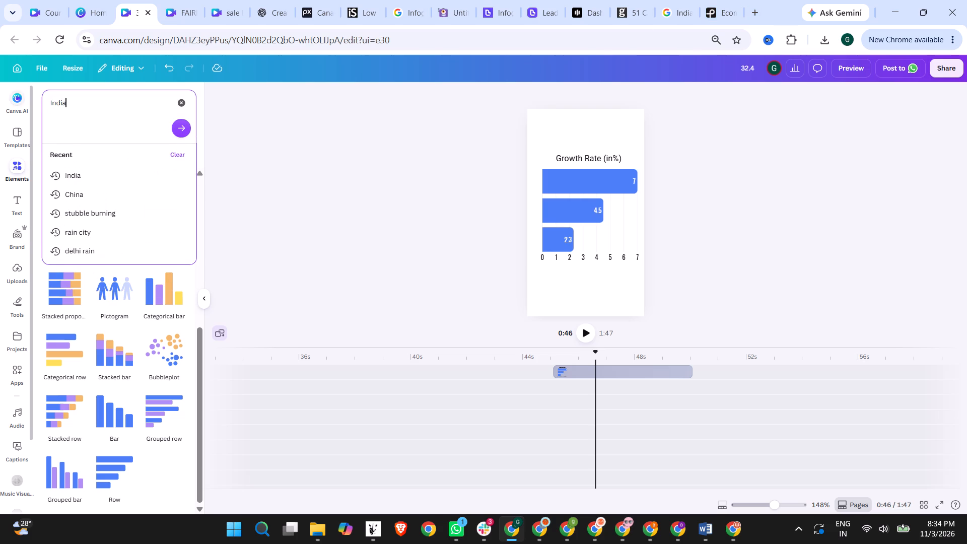
pyautogui.click(71, 157)
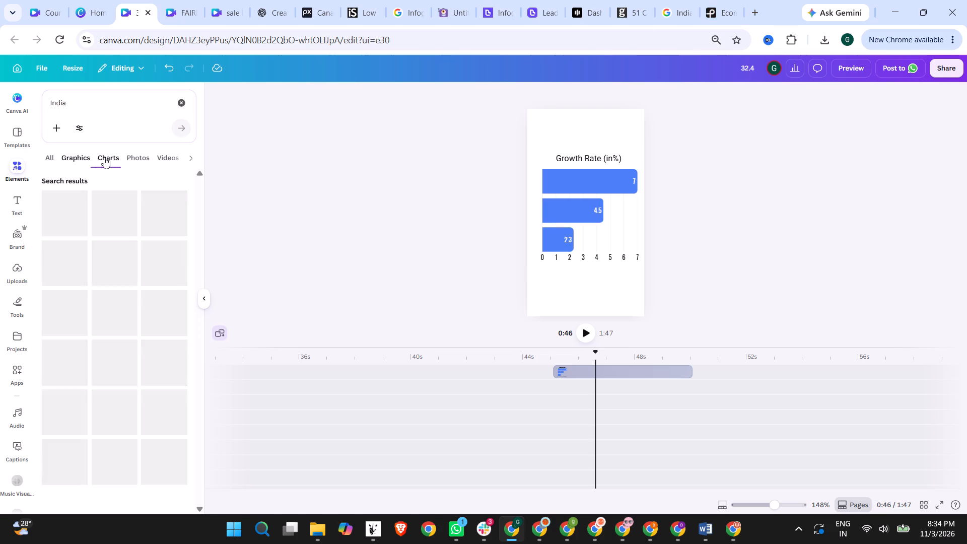
pyautogui.click(134, 156)
pyautogui.click(101, 105)
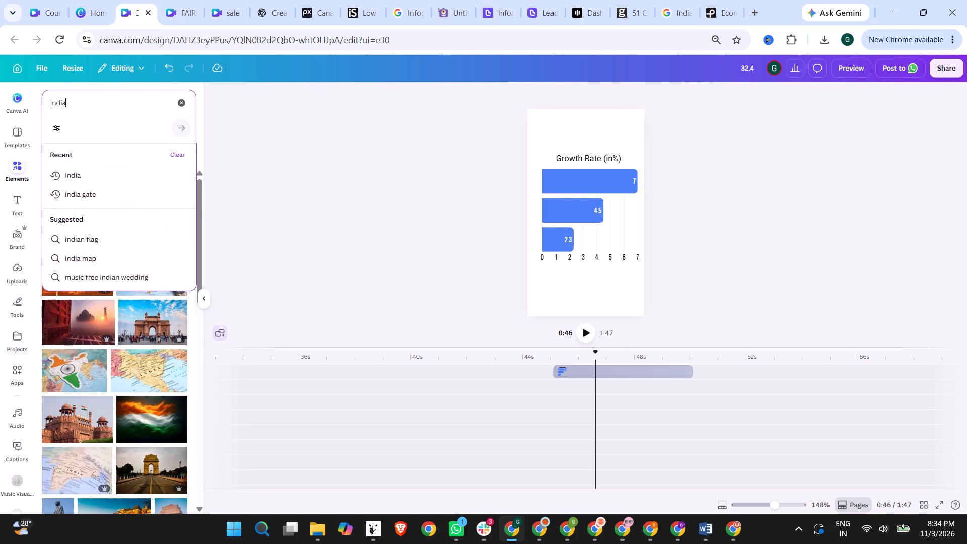
pyautogui.click(267, 191)
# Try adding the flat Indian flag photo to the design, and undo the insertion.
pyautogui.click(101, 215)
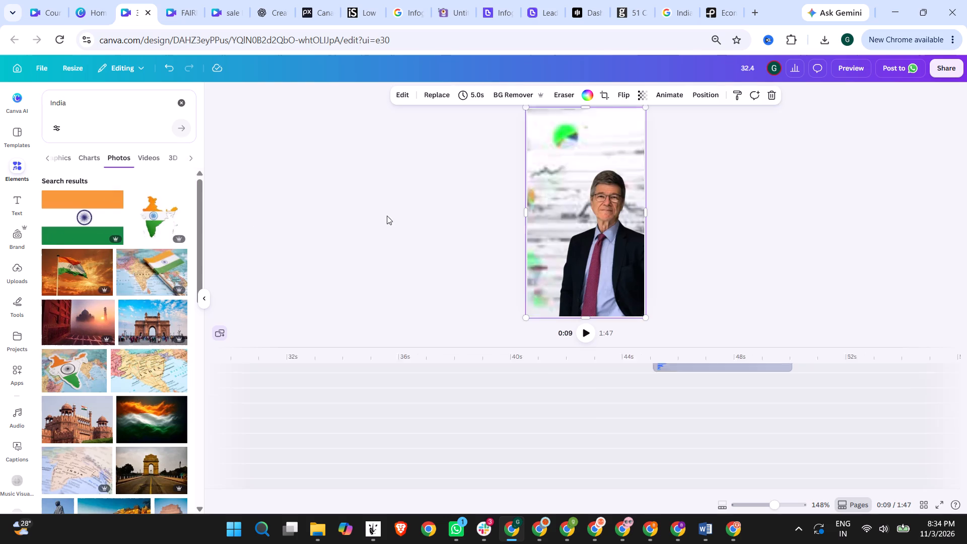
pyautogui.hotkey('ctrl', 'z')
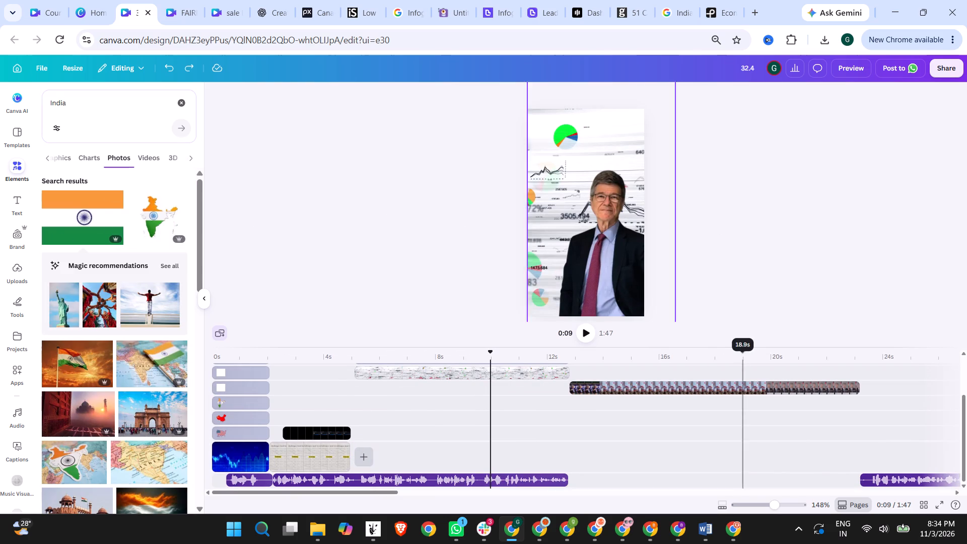
# Return the playhead to the growth chart at about 45 s and move the chart's clip to a lower timeline layer.
pyautogui.click(873, 368)
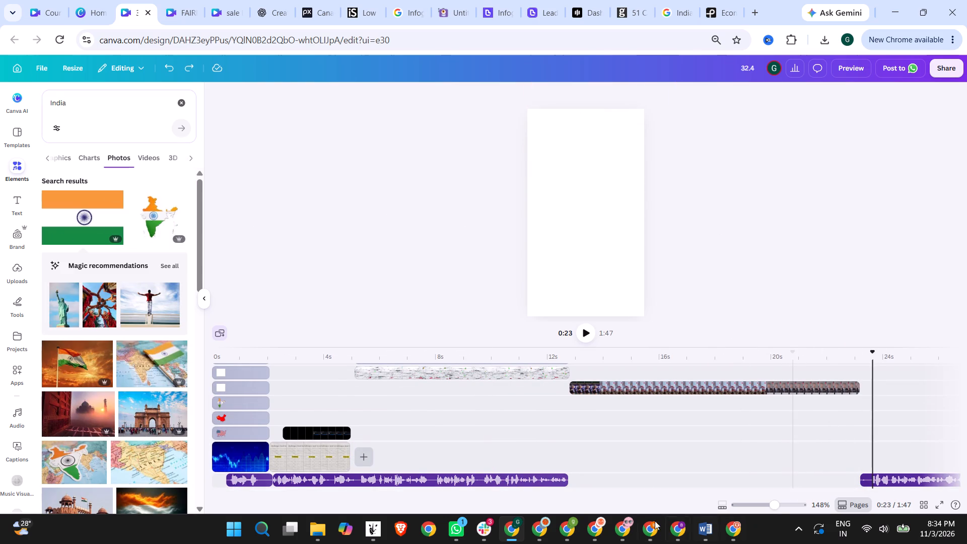
pyautogui.scroll(-6, 725, 396)
pyautogui.scroll(4, 804, 408)
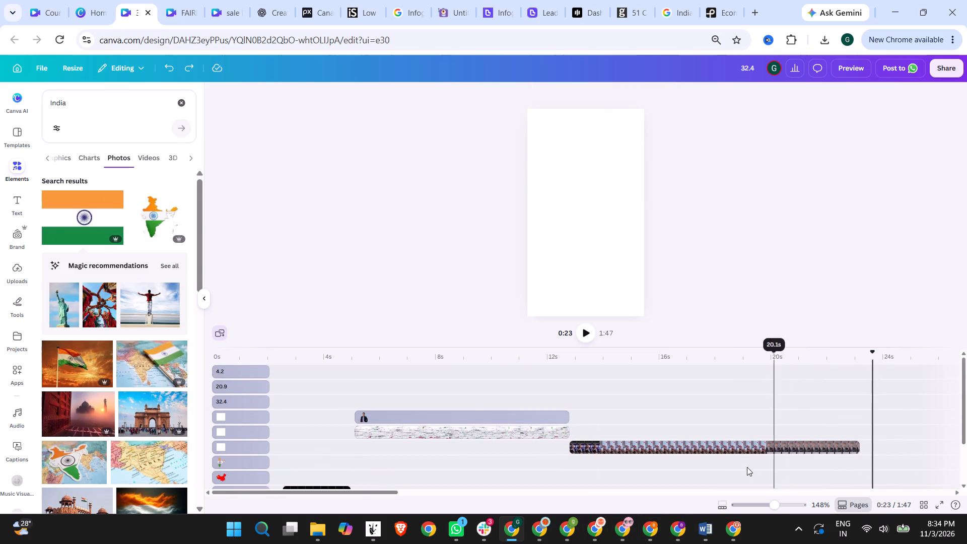
pyautogui.moveTo(335, 492); pyautogui.dragTo(518, 492)
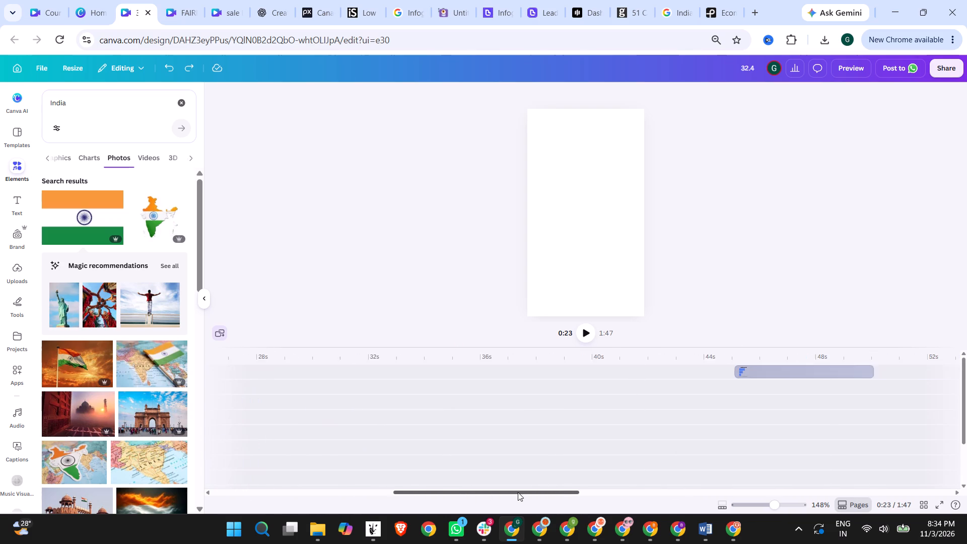
pyautogui.moveTo(518, 492); pyautogui.dragTo(573, 492)
pyautogui.click(533, 354)
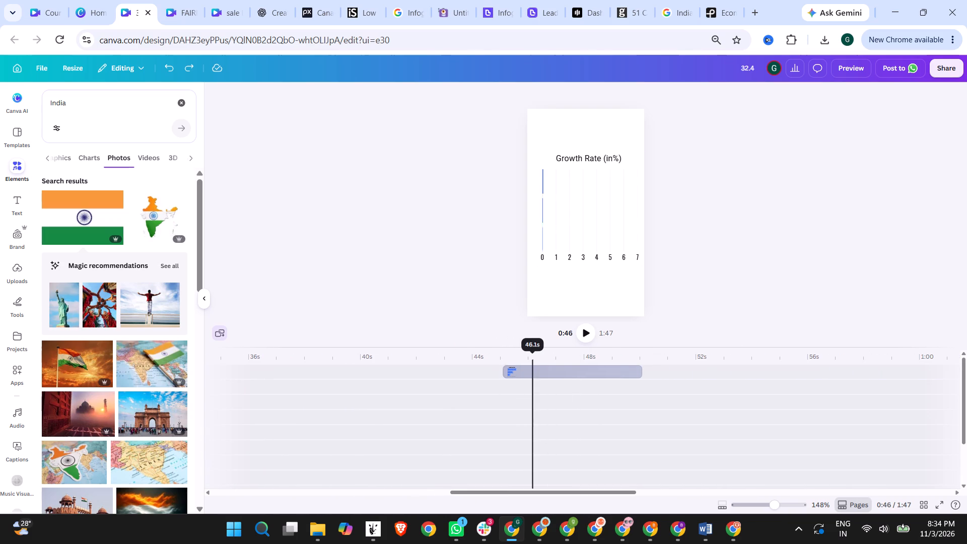
pyautogui.click(518, 353)
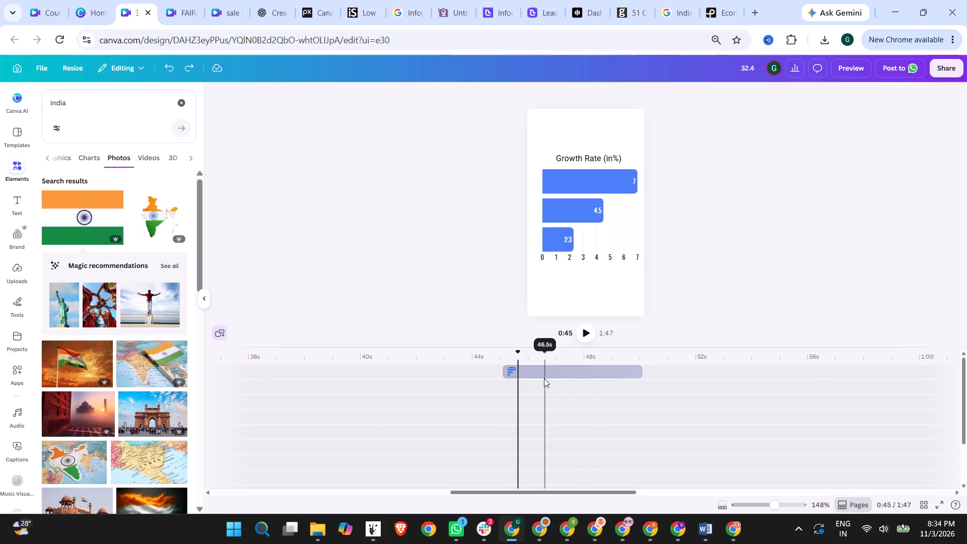
pyautogui.moveTo(542, 373); pyautogui.dragTo(544, 429)
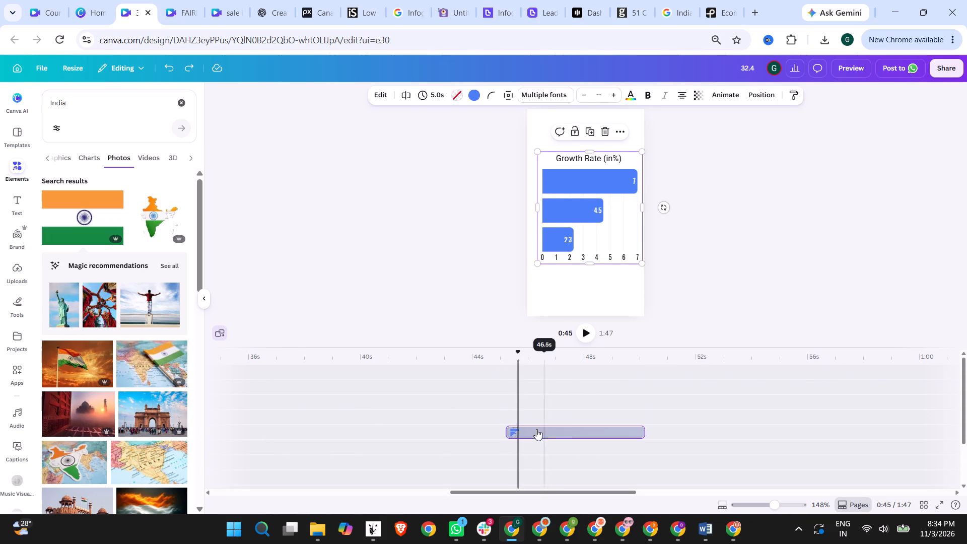
# Add the flat Indian flag photo, shrink it, and place it over the left end of the chart's top bar, against the page edge.
pyautogui.moveTo(73, 223); pyautogui.dragTo(549, 208)
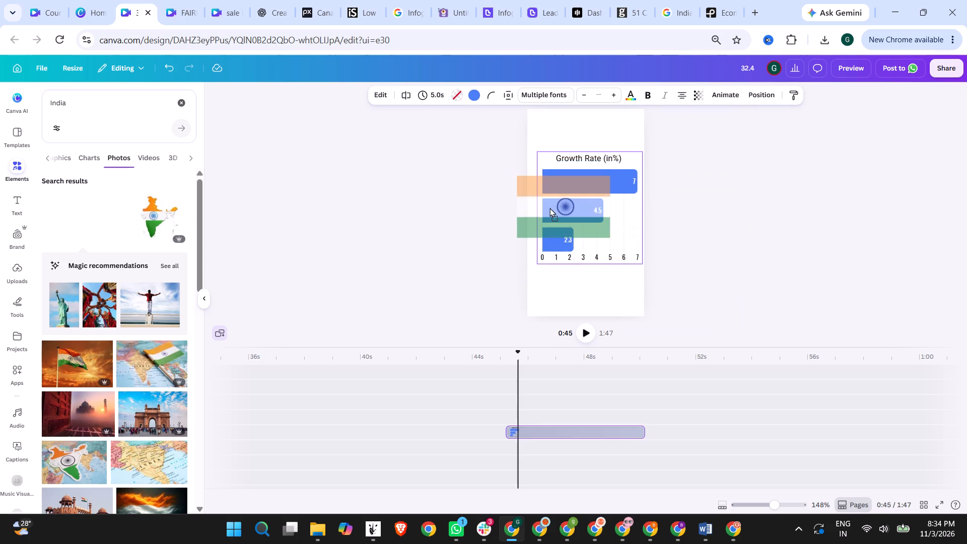
pyautogui.moveTo(549, 208); pyautogui.dragTo(550, 208)
pyautogui.moveTo(610, 235); pyautogui.dragTo(533, 189)
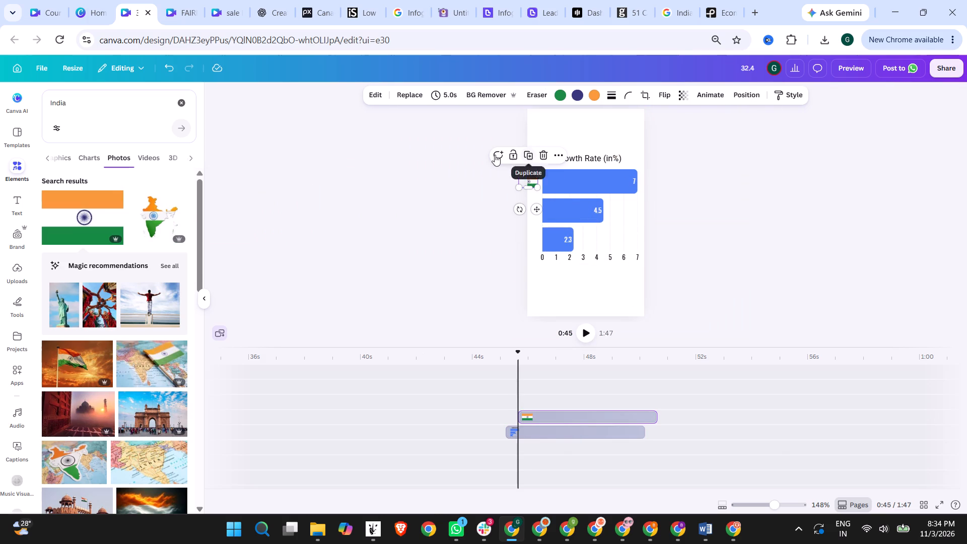
pyautogui.click(495, 155)
pyautogui.click(473, 183)
pyautogui.moveTo(533, 183); pyautogui.dragTo(549, 182)
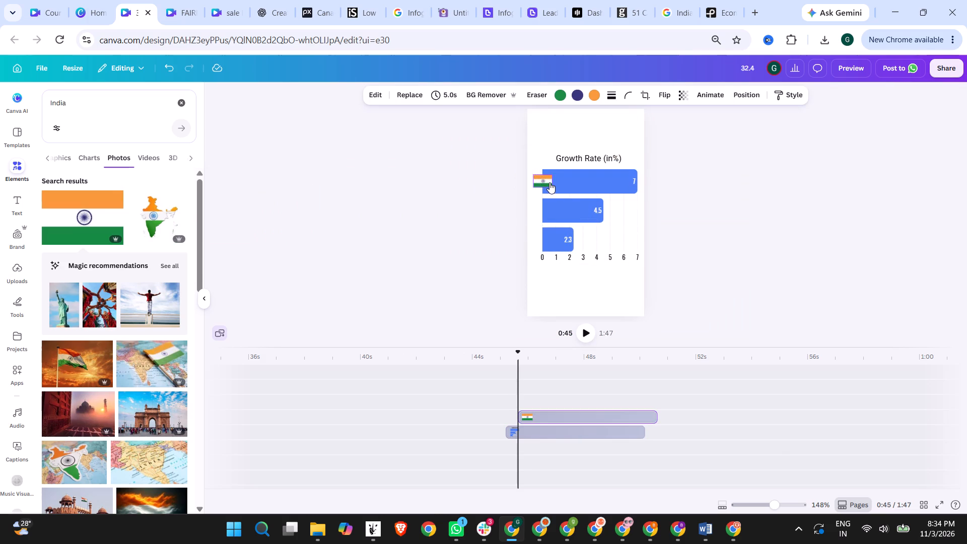
pyautogui.moveTo(549, 182); pyautogui.dragTo(549, 182)
pyautogui.moveTo(549, 178); pyautogui.dragTo(557, 171)
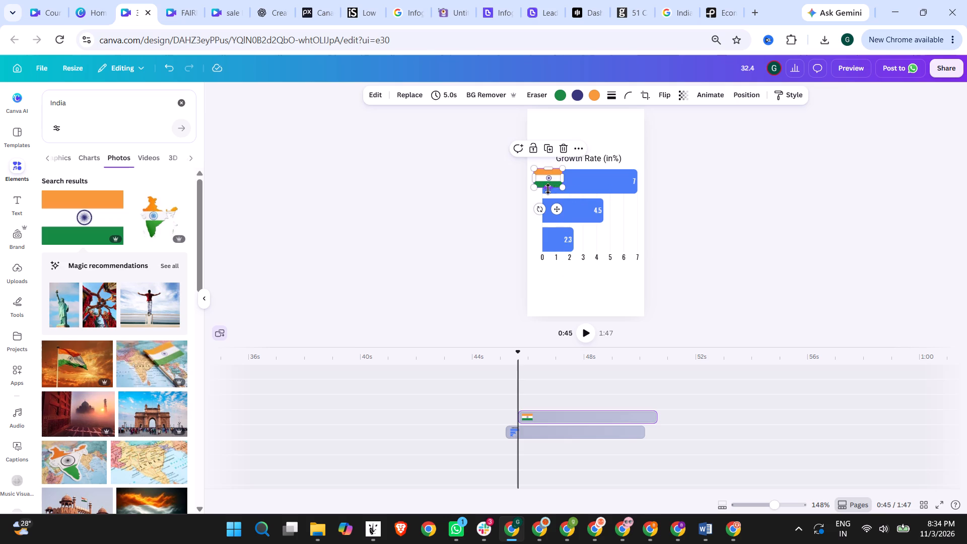
pyautogui.click(555, 179)
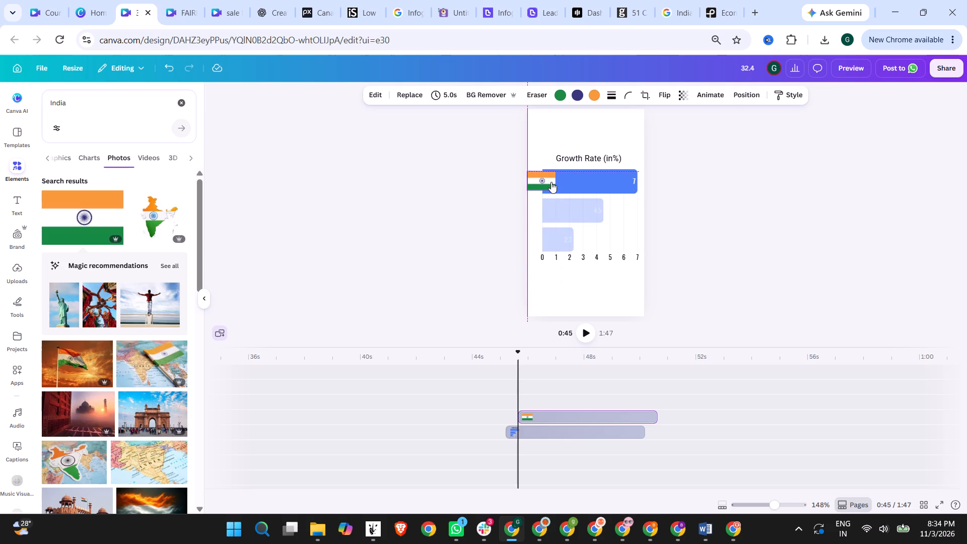
pyautogui.click(469, 186)
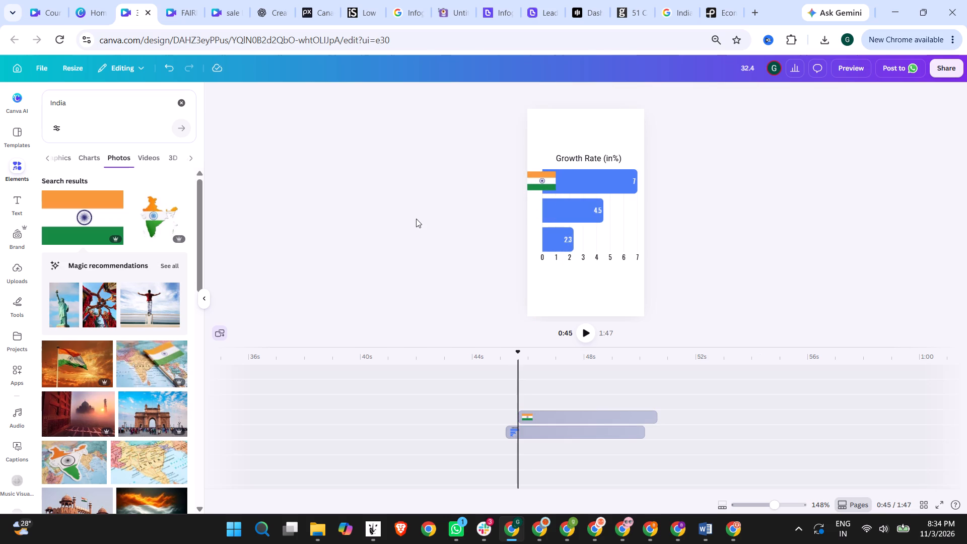
# Search photos for China flag, add a flat Chinese flag, size it to match the Indian flag, and place it on the second bar's left end.
pyautogui.moveTo(91, 106); pyautogui.dragTo(0, 111)
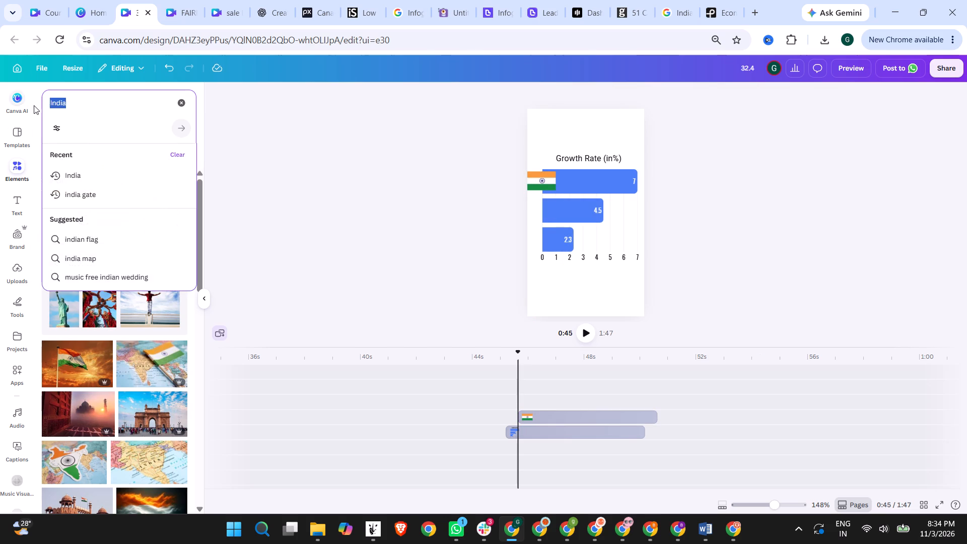
pyautogui.write('China flag')
pyautogui.press('Return')
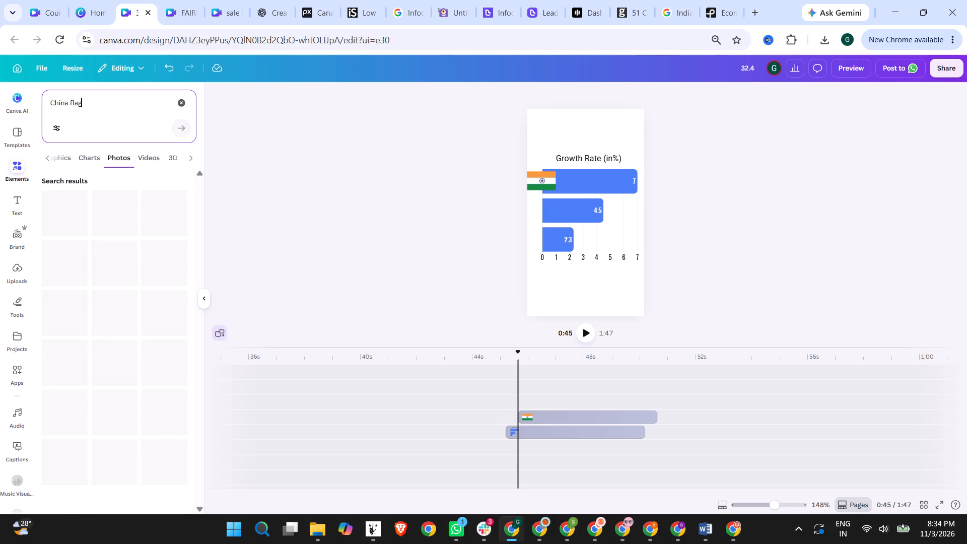
pyautogui.moveTo(90, 212); pyautogui.dragTo(581, 236)
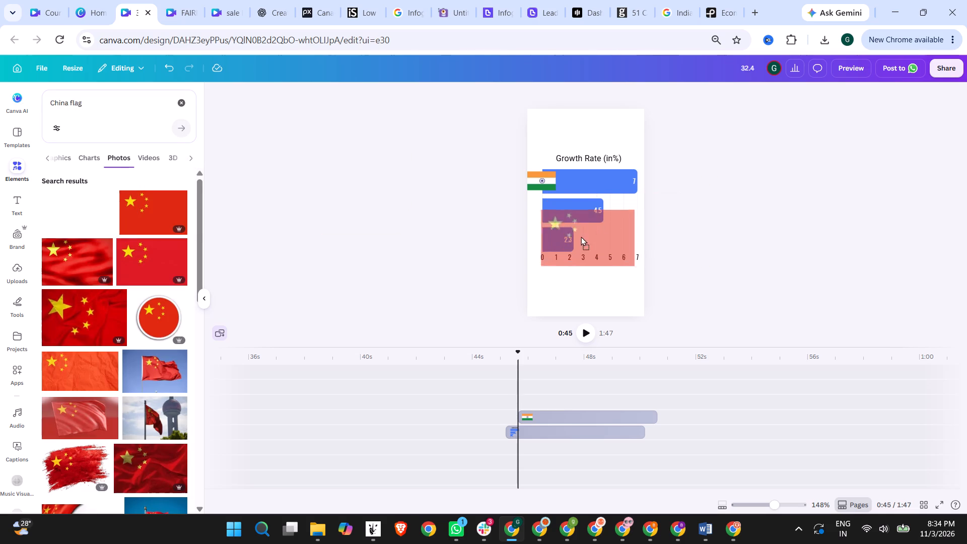
pyautogui.moveTo(581, 236); pyautogui.dragTo(580, 236)
pyautogui.moveTo(627, 269); pyautogui.dragTo(557, 227)
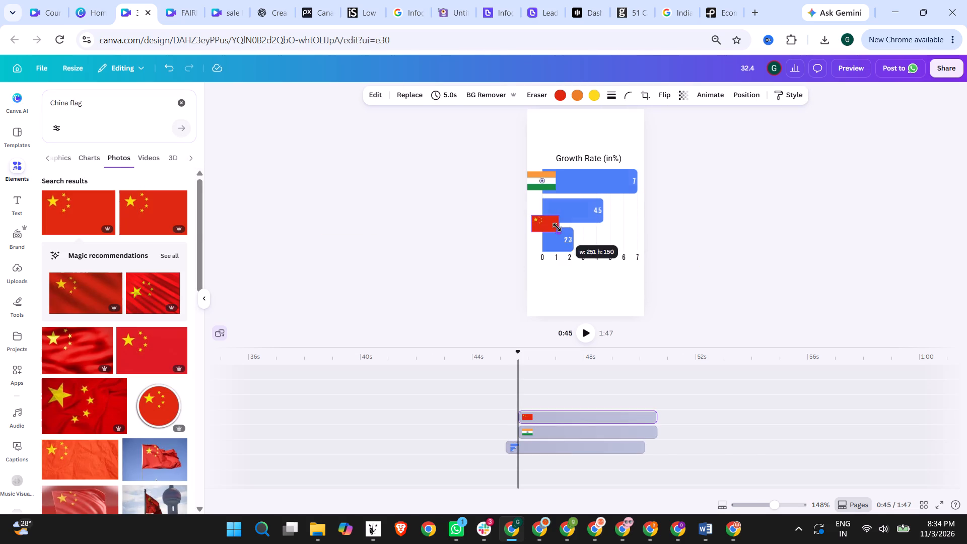
pyautogui.moveTo(557, 227); pyautogui.dragTo(555, 227)
pyautogui.moveTo(544, 223); pyautogui.dragTo(541, 178)
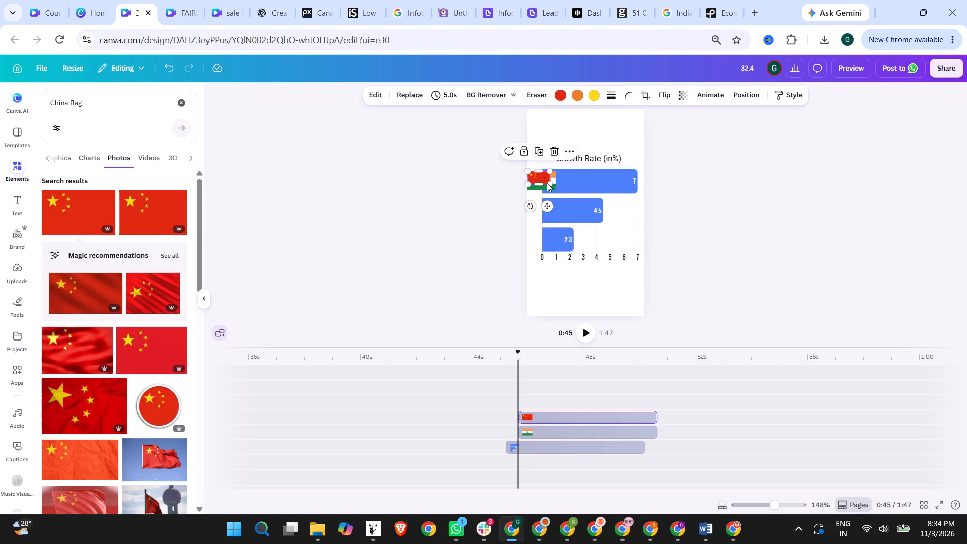
pyautogui.moveTo(548, 183); pyautogui.dragTo(558, 190)
pyautogui.moveTo(551, 185); pyautogui.dragTo(555, 203)
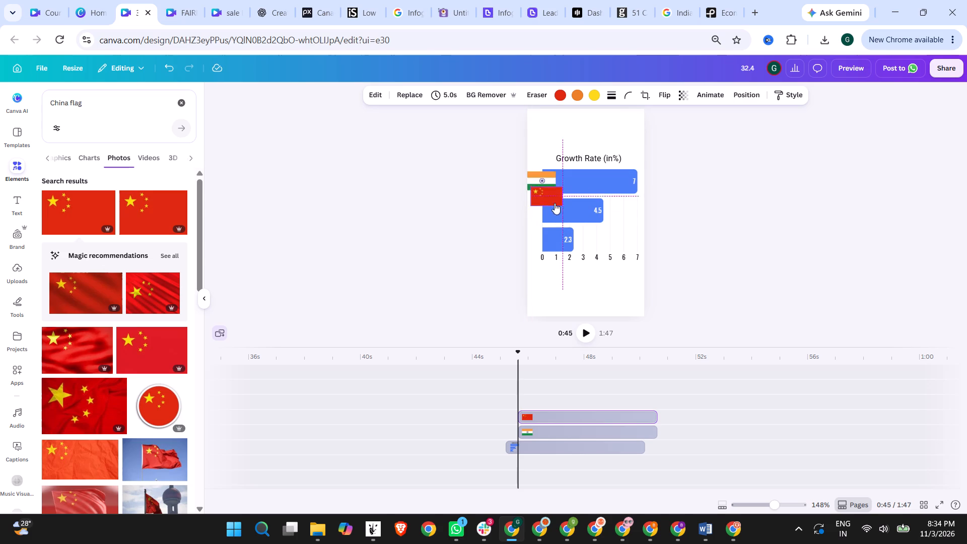
pyautogui.moveTo(555, 203); pyautogui.dragTo(548, 216)
pyautogui.click(714, 225)
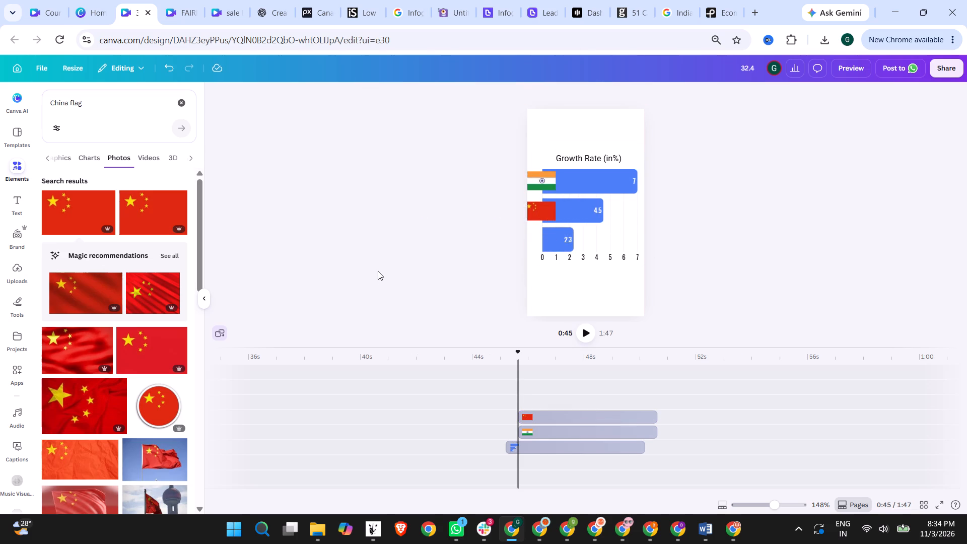
# Crop the Chinese flag to the page's left edge and adjust the Indian flag's crop and width so both flags line up.
pyautogui.click(541, 207)
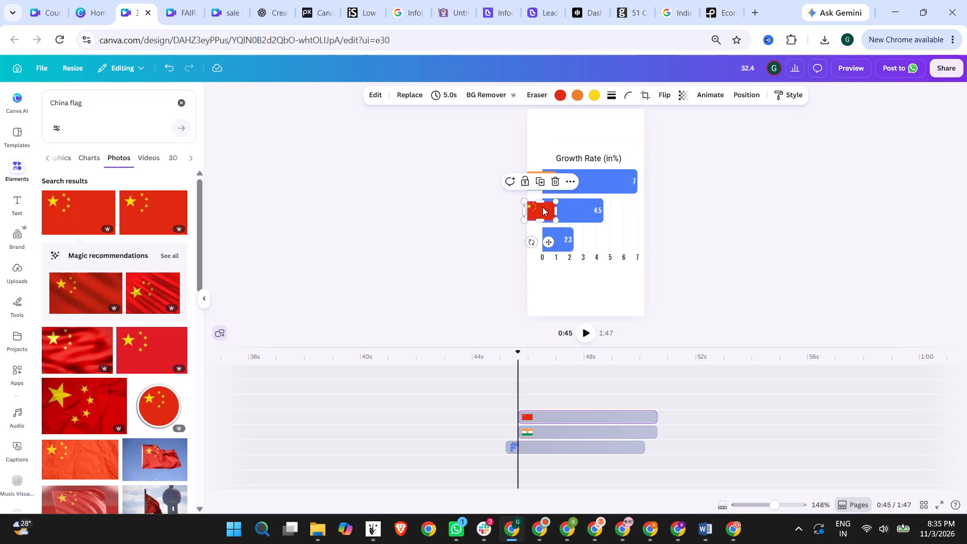
pyautogui.click(522, 210)
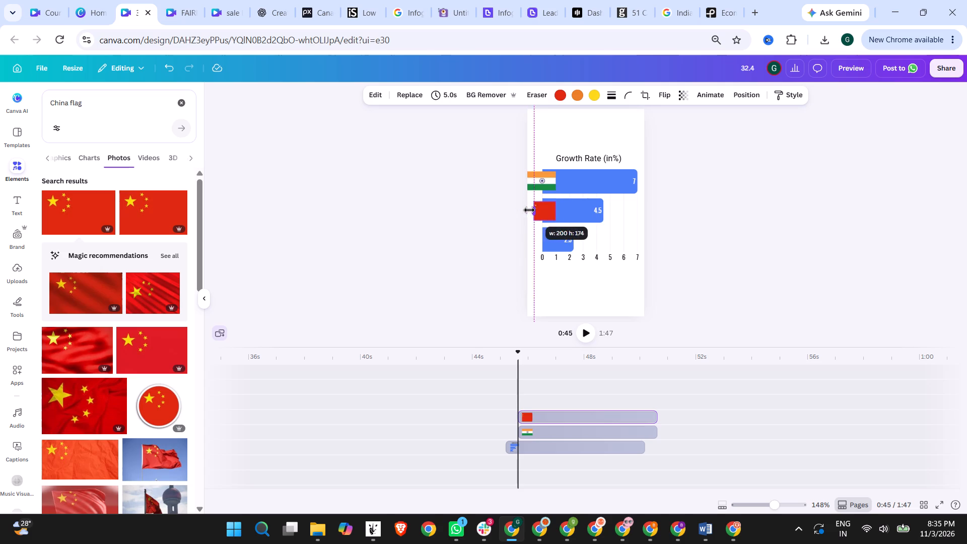
pyautogui.click(472, 210)
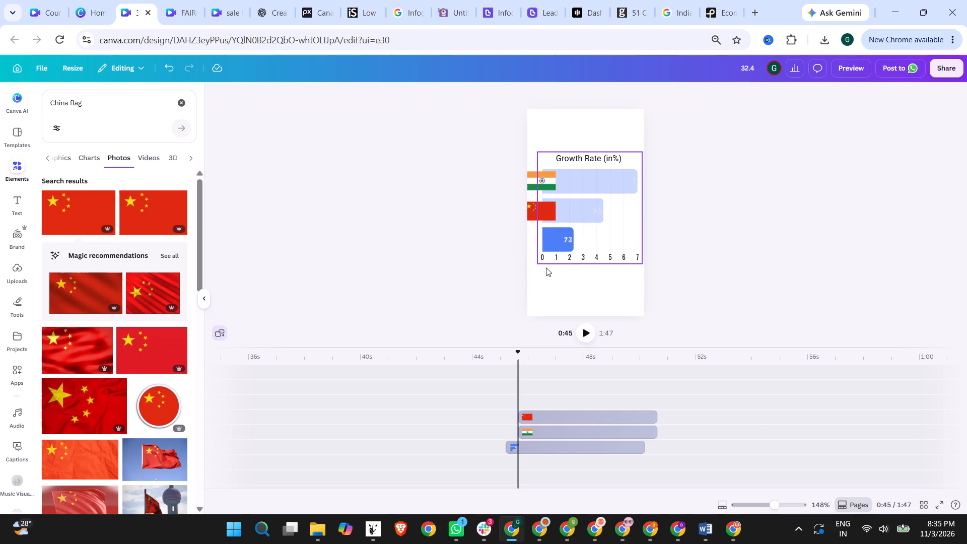
pyautogui.doubleClick(542, 180)
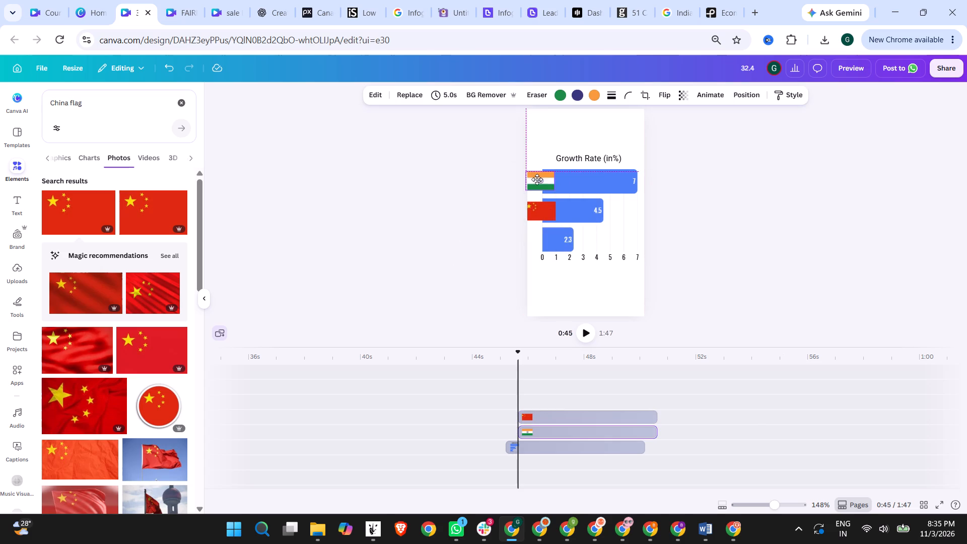
pyautogui.moveTo(552, 179); pyautogui.dragTo(557, 180)
pyautogui.click(468, 173)
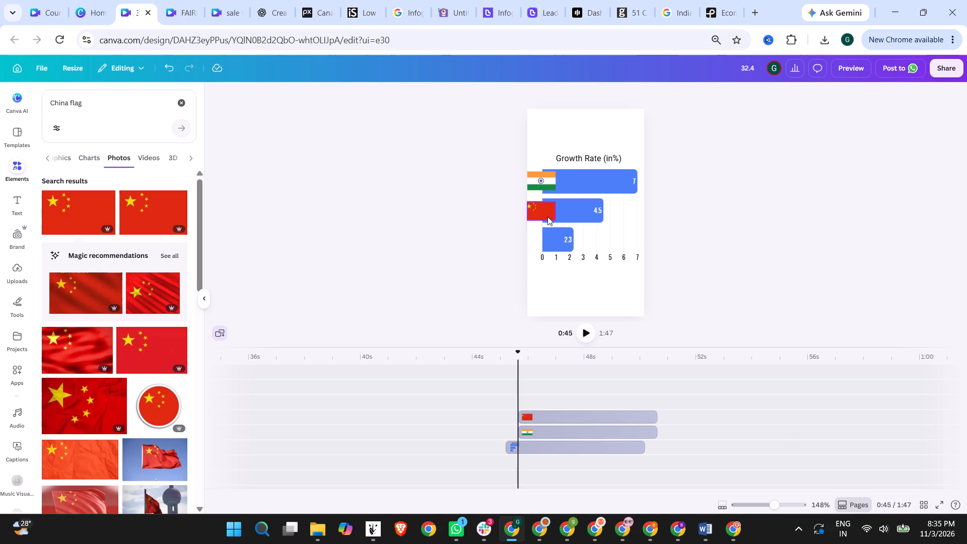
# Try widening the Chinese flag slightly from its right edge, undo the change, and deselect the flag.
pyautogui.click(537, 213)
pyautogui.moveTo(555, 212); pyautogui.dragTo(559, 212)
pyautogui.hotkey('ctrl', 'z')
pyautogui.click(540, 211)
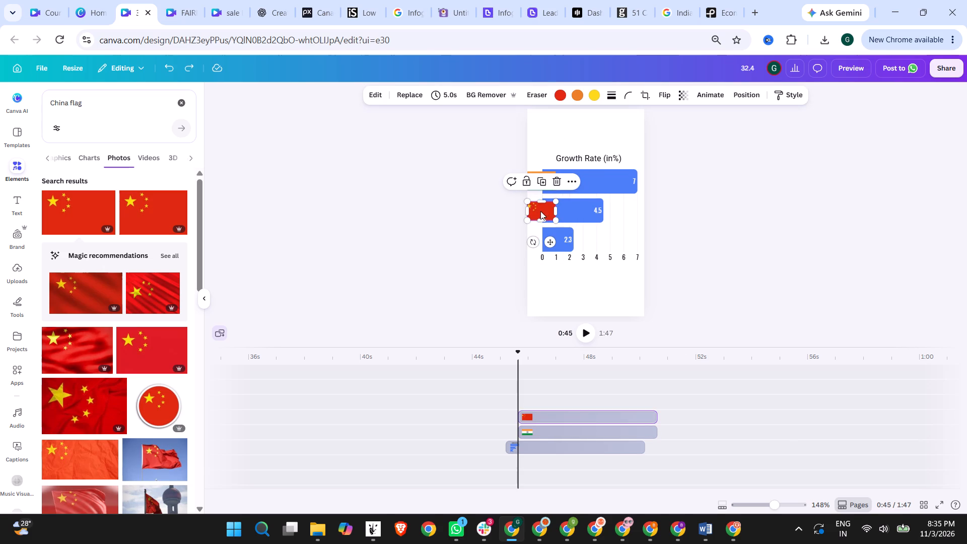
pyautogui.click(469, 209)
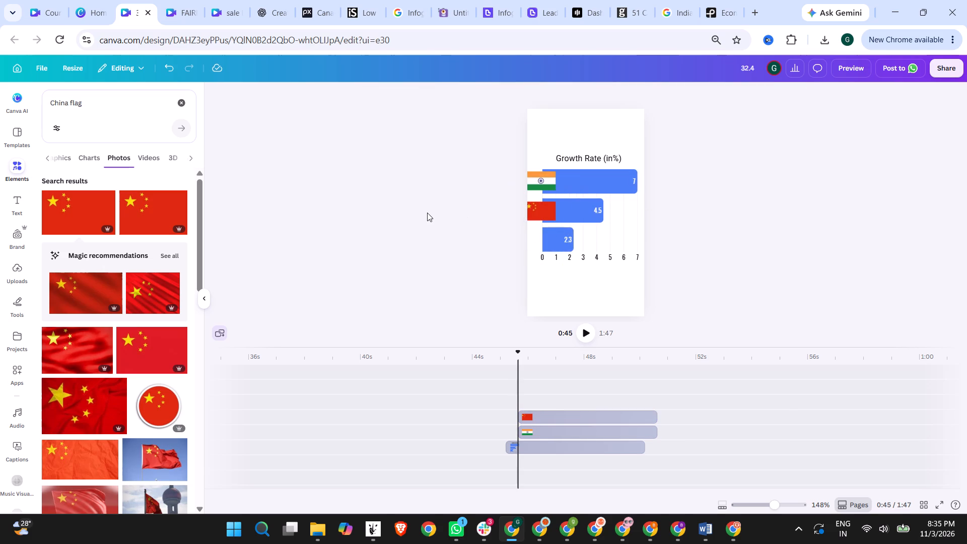
# Search the photo elements for USA flag.
pyautogui.moveTo(83, 99); pyautogui.dragTo(17, 104)
pyautogui.write('USA flag')
pyautogui.press('Return')
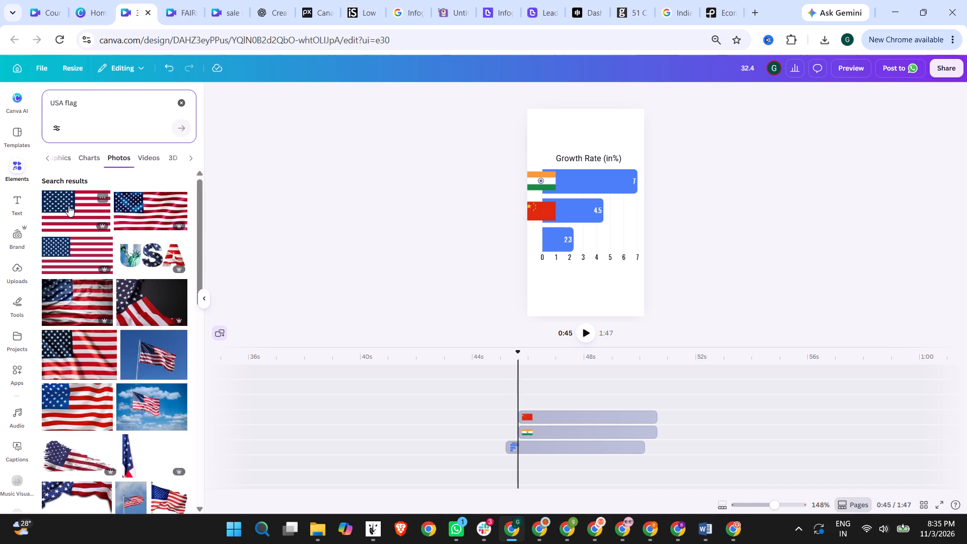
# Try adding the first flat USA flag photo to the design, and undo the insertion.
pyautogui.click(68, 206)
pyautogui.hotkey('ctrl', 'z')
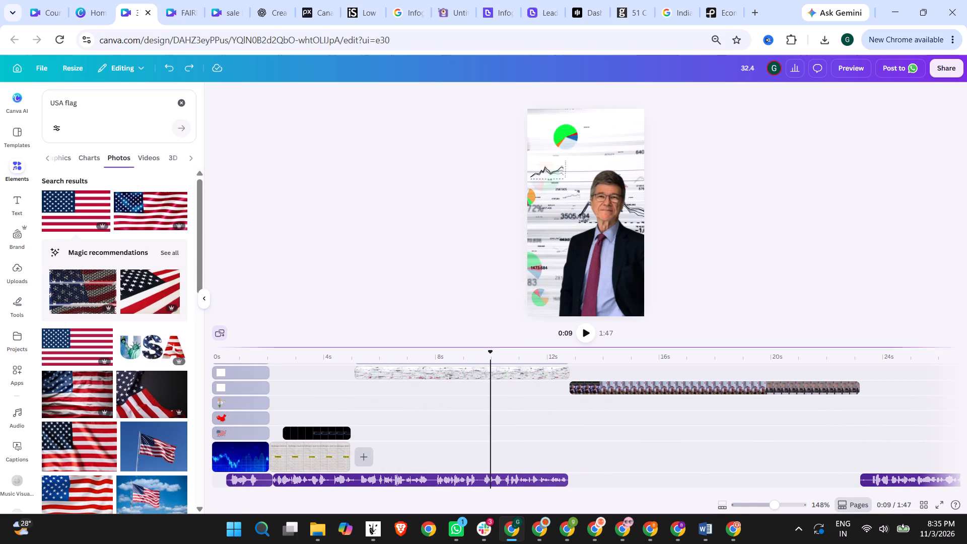
# Add the first flat USA flag photo to the growth-rate chart scene, shrink it, and align it over the 2.3 bar beneath the Chinese flag.
pyautogui.click(886, 352)
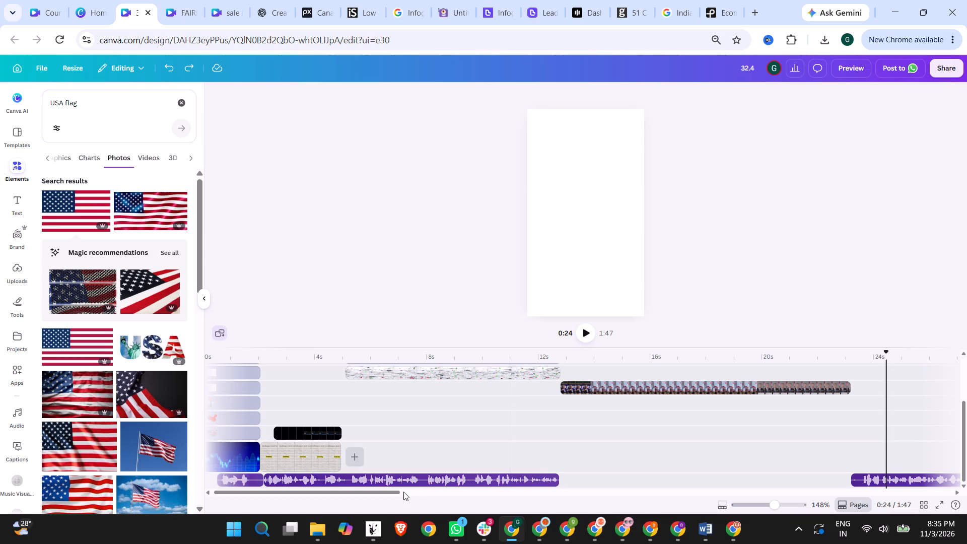
pyautogui.moveTo(387, 494); pyautogui.dragTo(665, 494)
pyautogui.click(385, 357)
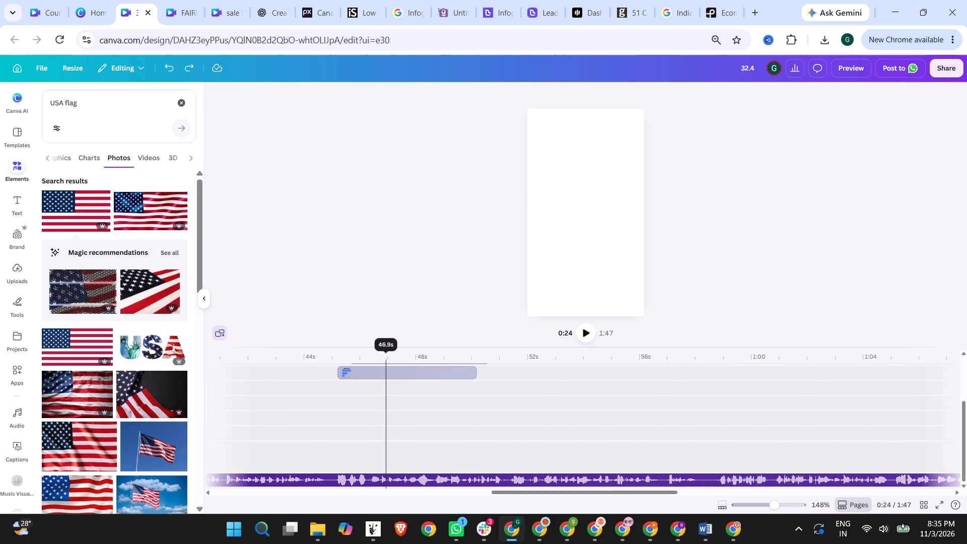
pyautogui.moveTo(68, 205); pyautogui.dragTo(552, 239)
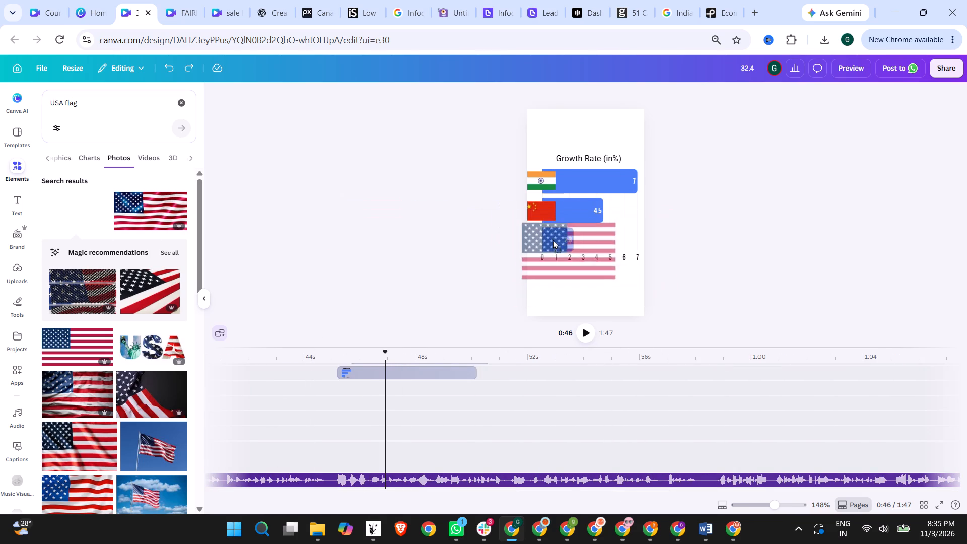
pyautogui.moveTo(552, 239); pyautogui.dragTo(554, 242)
pyautogui.moveTo(619, 284); pyautogui.dragTo(551, 247)
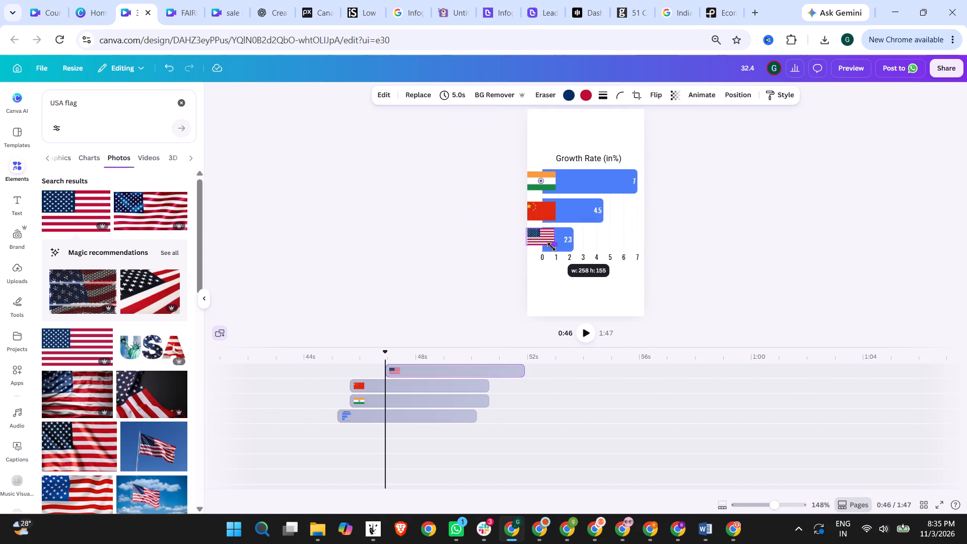
pyautogui.moveTo(551, 247); pyautogui.dragTo(551, 247)
pyautogui.moveTo(554, 243); pyautogui.dragTo(560, 248)
pyautogui.click(544, 239)
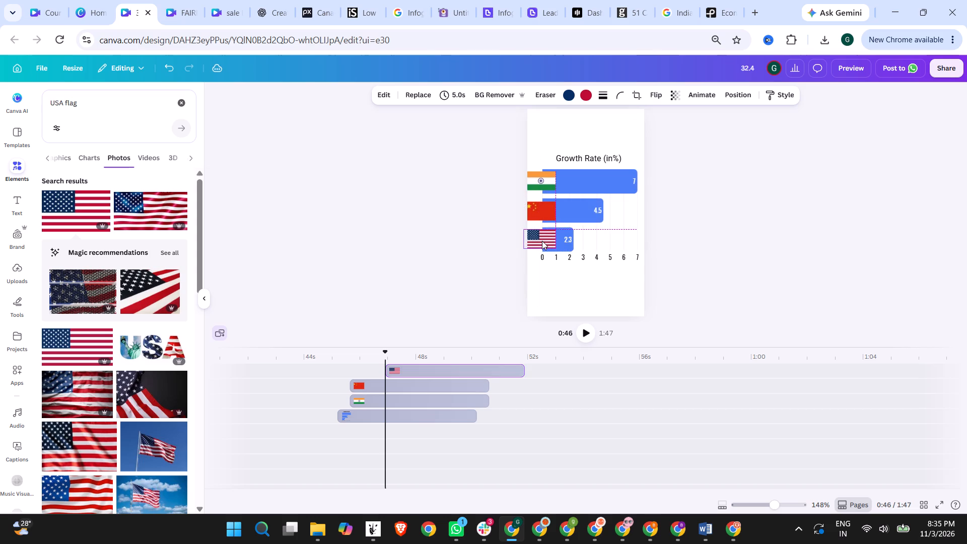
pyautogui.press('Down')
pyautogui.press('Down')
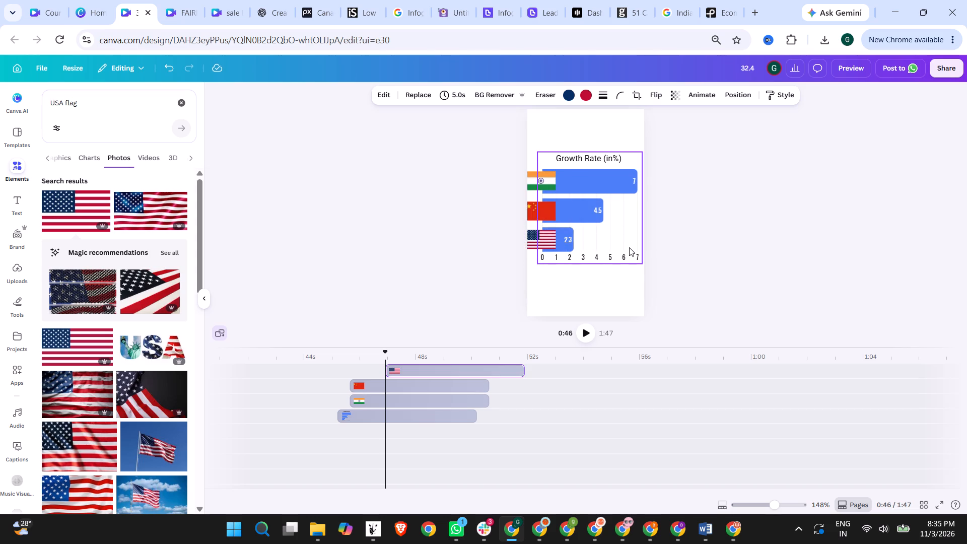
pyautogui.press('Down')
pyautogui.click(726, 252)
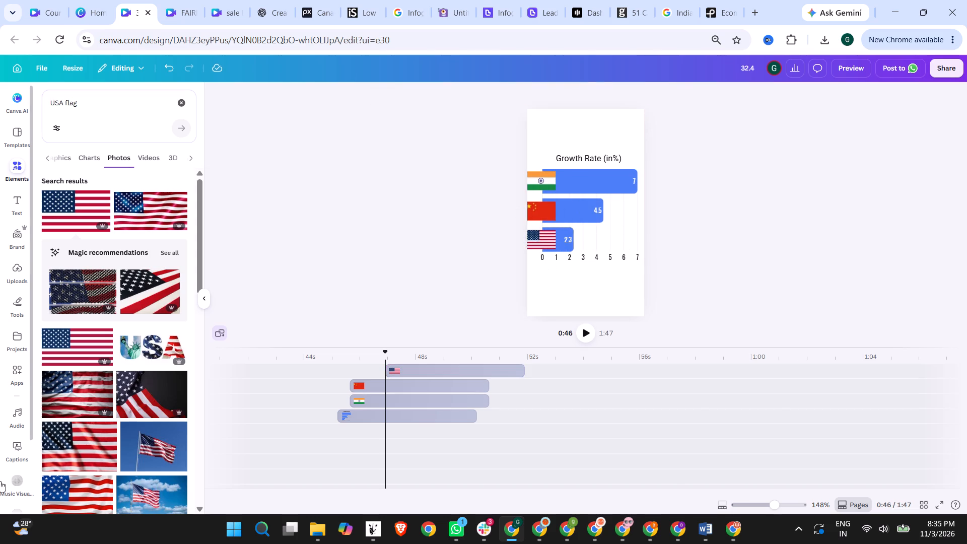
# Shift the USA, Chinese and Indian flag clips earlier on the timeline so all three start together just before the growth-rate chart.
pyautogui.keyDown('ctrl'); pyautogui.click(538, 176); pyautogui.keyUp('ctrl')
pyautogui.moveTo(399, 368); pyautogui.dragTo(340, 367)
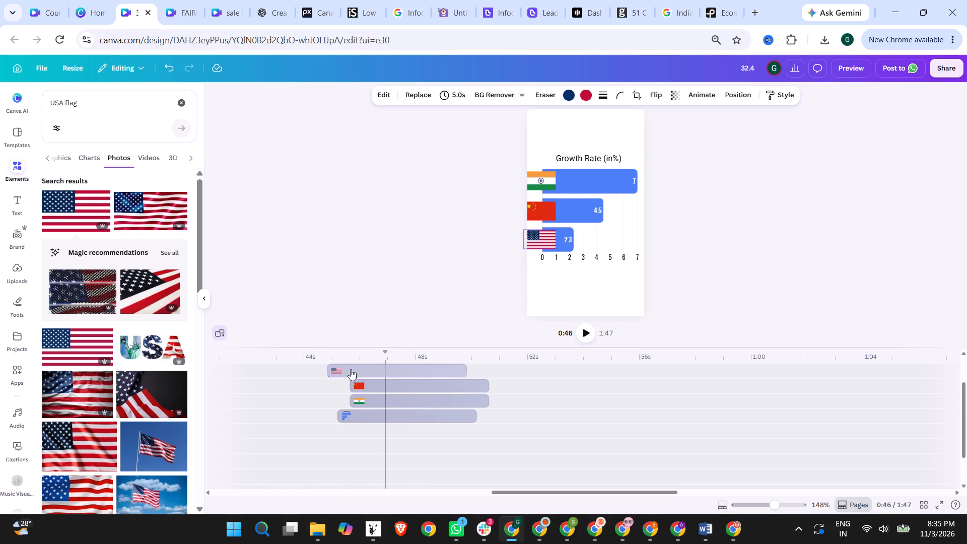
pyautogui.moveTo(430, 381); pyautogui.dragTo(404, 380)
pyautogui.moveTo(436, 397); pyautogui.dragTo(412, 396)
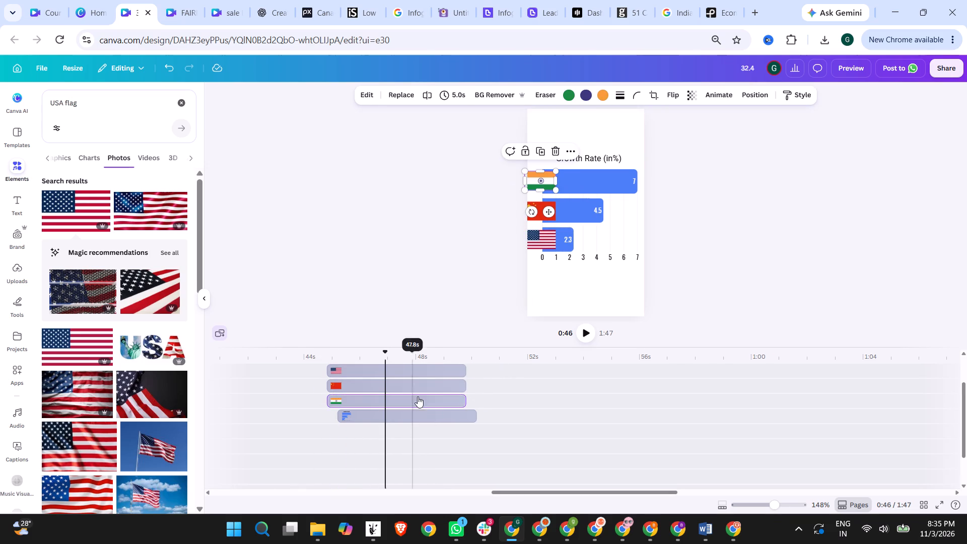
pyautogui.click(376, 251)
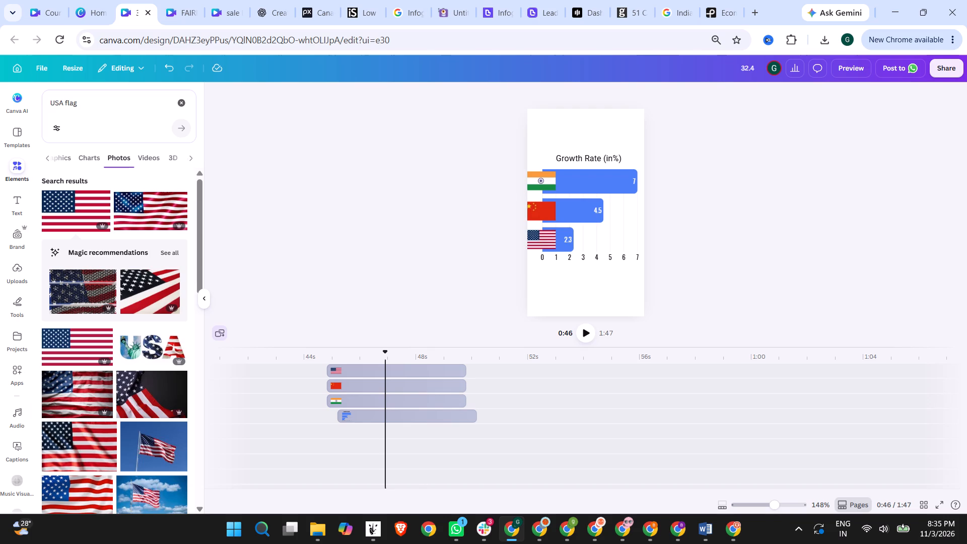
# Search the video elements for growth.
pyautogui.moveTo(102, 104); pyautogui.dragTo(0, 98)
pyautogui.write('grwoth')
pyautogui.press('Return')
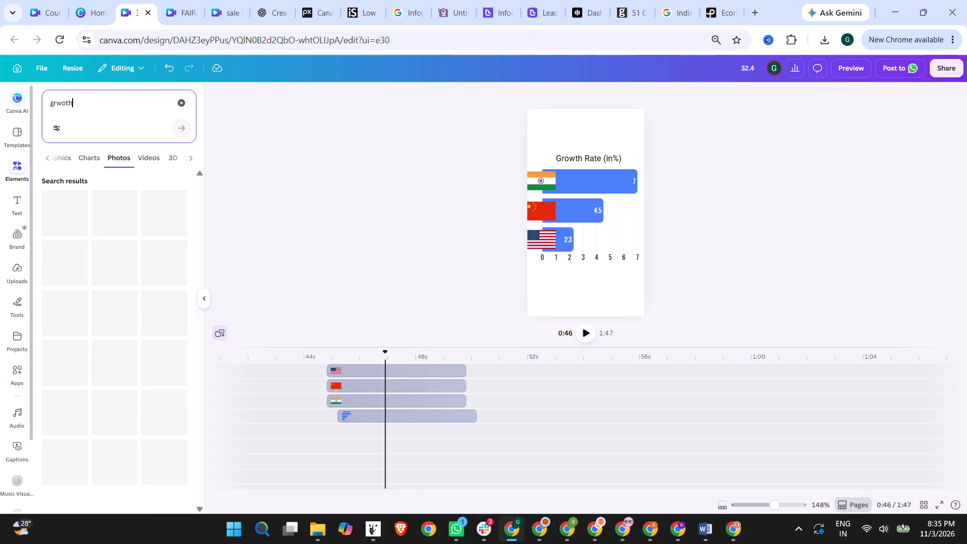
pyautogui.click(61, 102)
pyautogui.press('BackSpace')
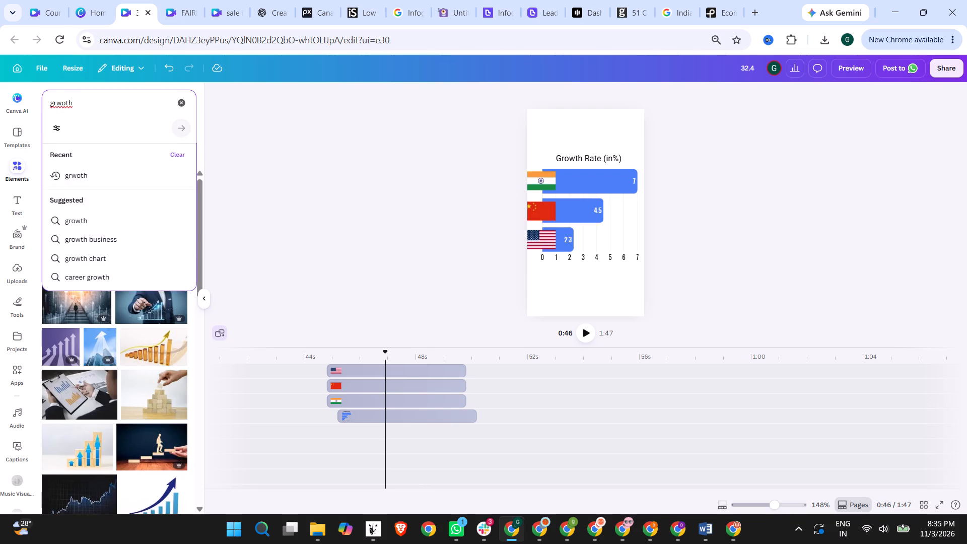
pyautogui.write('ow')
pyautogui.press('Delete')
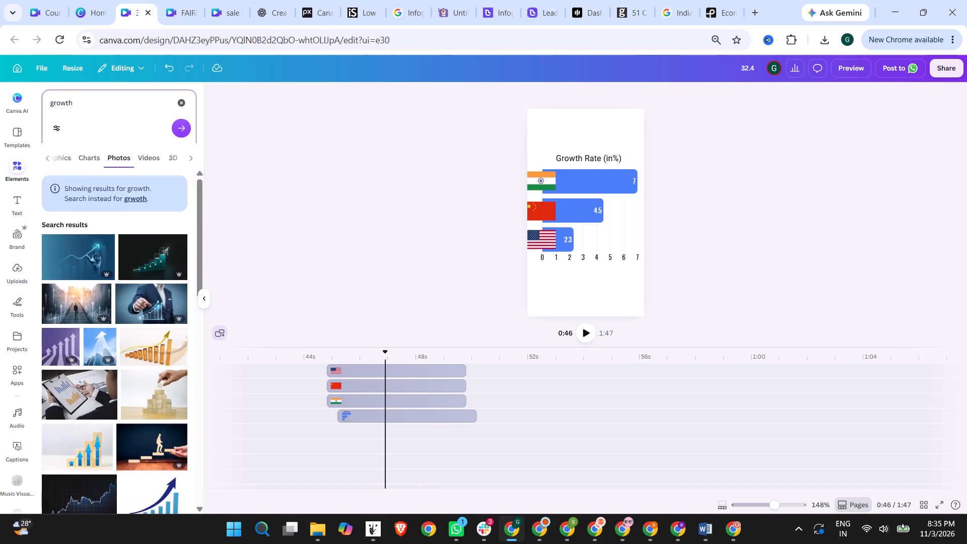
pyautogui.click(268, 151)
pyautogui.click(147, 154)
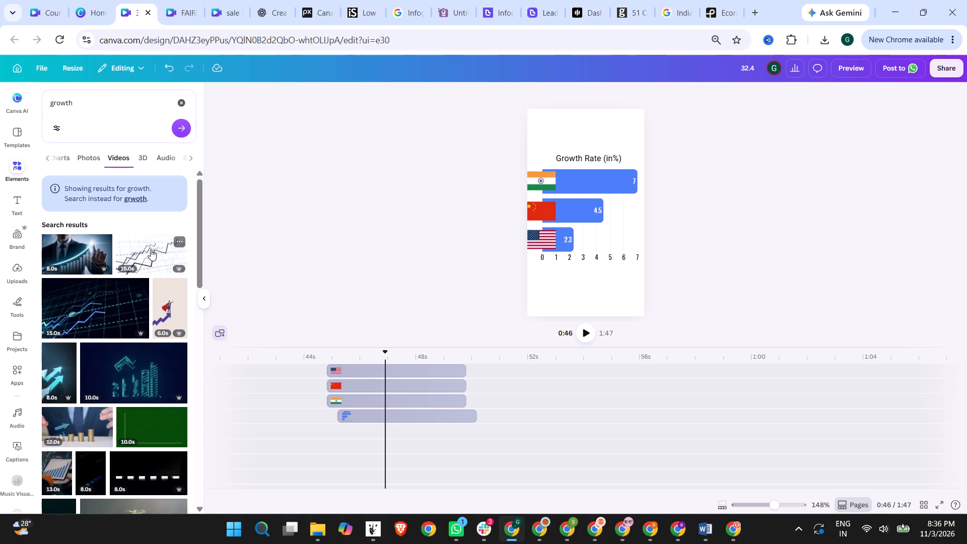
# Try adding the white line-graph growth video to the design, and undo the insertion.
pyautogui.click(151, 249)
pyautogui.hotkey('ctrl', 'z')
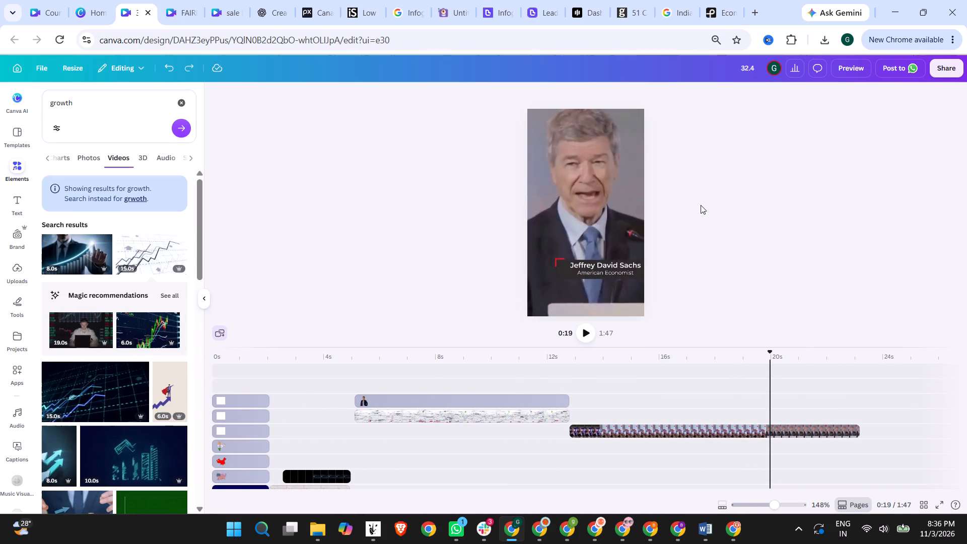
# Place the white line-graph growth video on the track below the growth-rate chart from about 0:44, and trim it to 7.0 s.
pyautogui.scroll(-2, 484, 446)
pyautogui.scroll(1, 486, 447)
pyautogui.scroll(-1, 487, 448)
pyautogui.moveTo(361, 491); pyautogui.dragTo(820, 489)
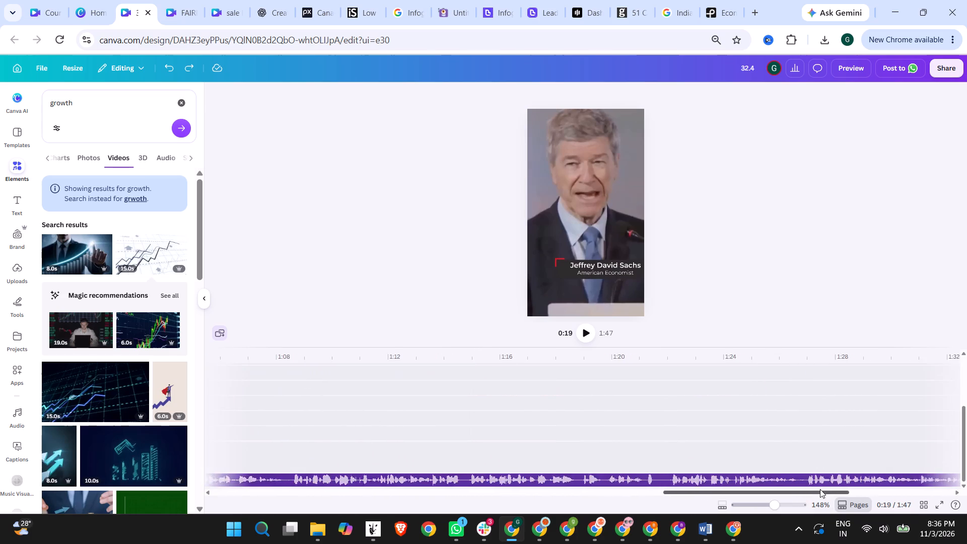
pyautogui.moveTo(820, 489); pyautogui.dragTo(966, 486)
pyautogui.keyDown('ctrl'); pyautogui.scroll(-5, 694, 422); pyautogui.keyUp('ctrl')
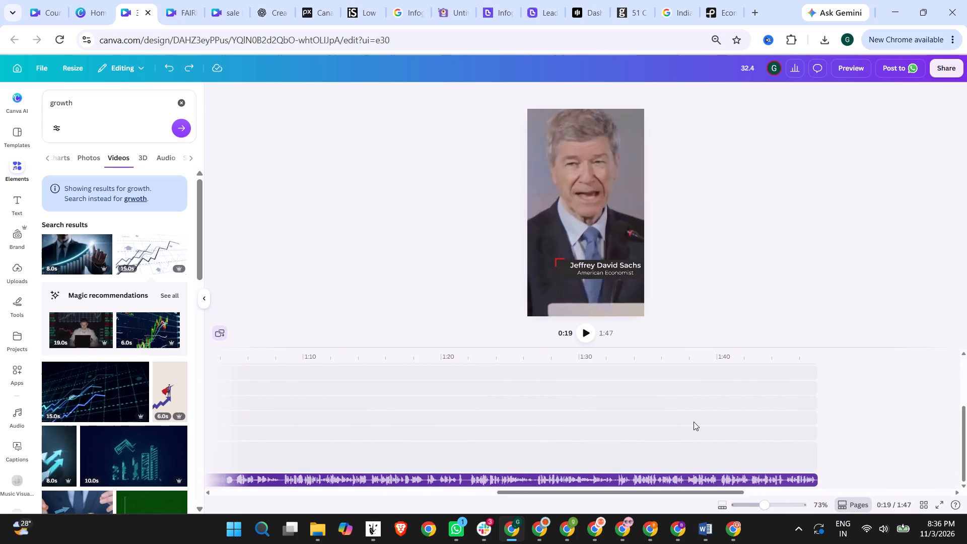
pyautogui.moveTo(605, 492); pyautogui.dragTo(452, 493)
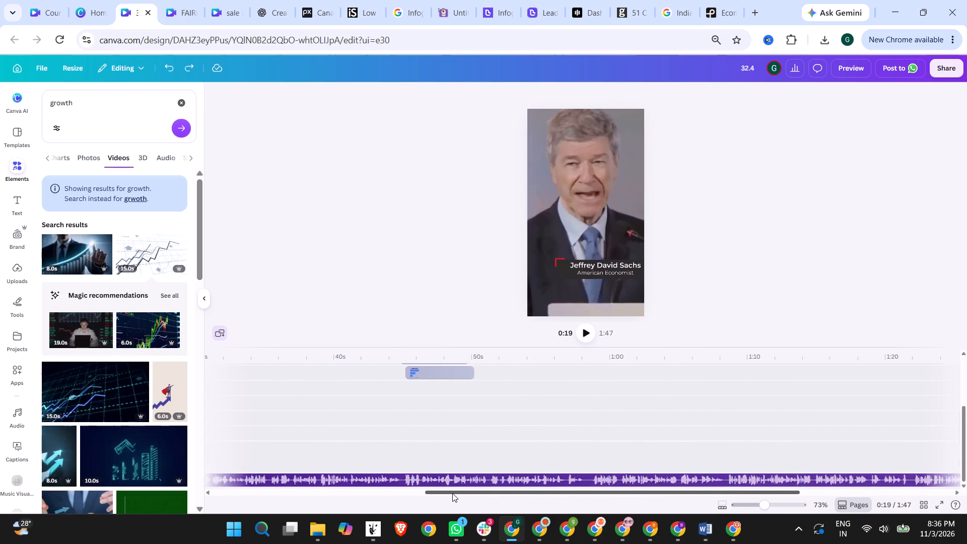
pyautogui.moveTo(452, 493); pyautogui.dragTo(403, 493)
pyautogui.moveTo(146, 254); pyautogui.dragTo(524, 412)
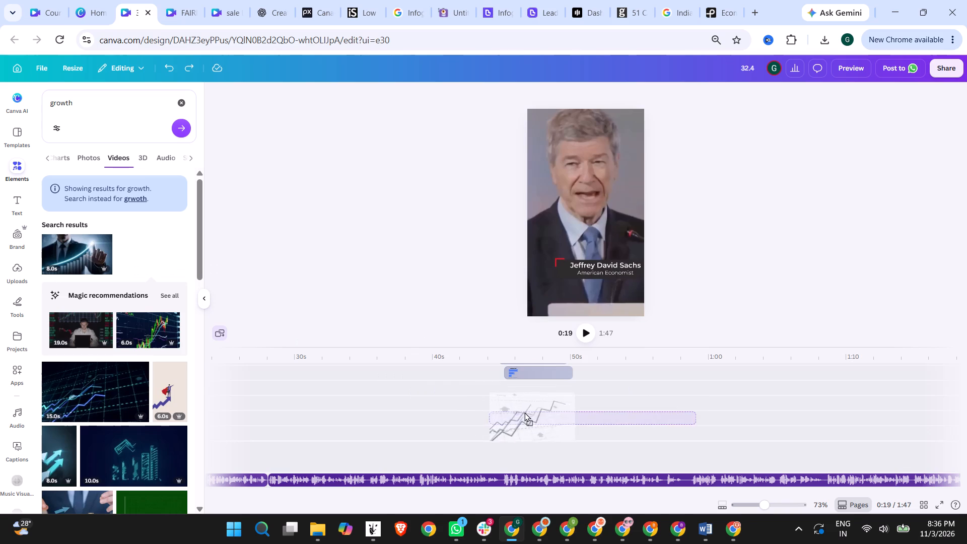
pyautogui.moveTo(524, 412); pyautogui.dragTo(522, 386)
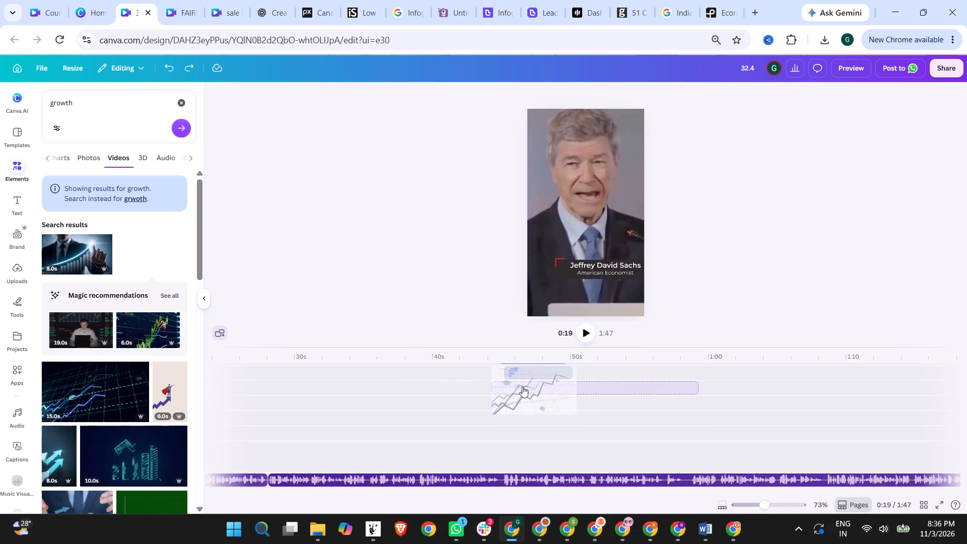
pyautogui.moveTo(696, 386); pyautogui.dragTo(694, 387)
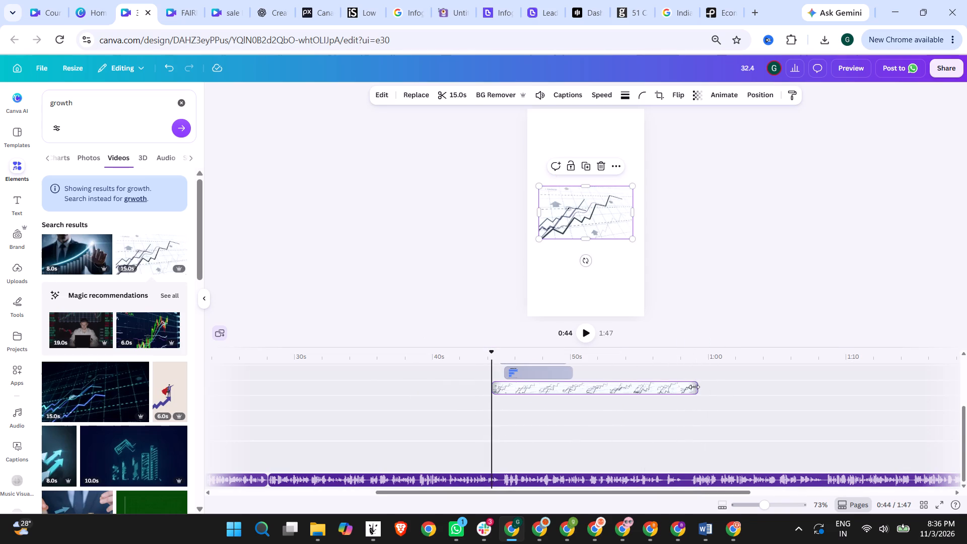
pyautogui.moveTo(694, 387); pyautogui.dragTo(587, 388)
# Play the video from around 0:44 to check the flags and growth-rate chart against the line-graph video.
pyautogui.click(585, 329)
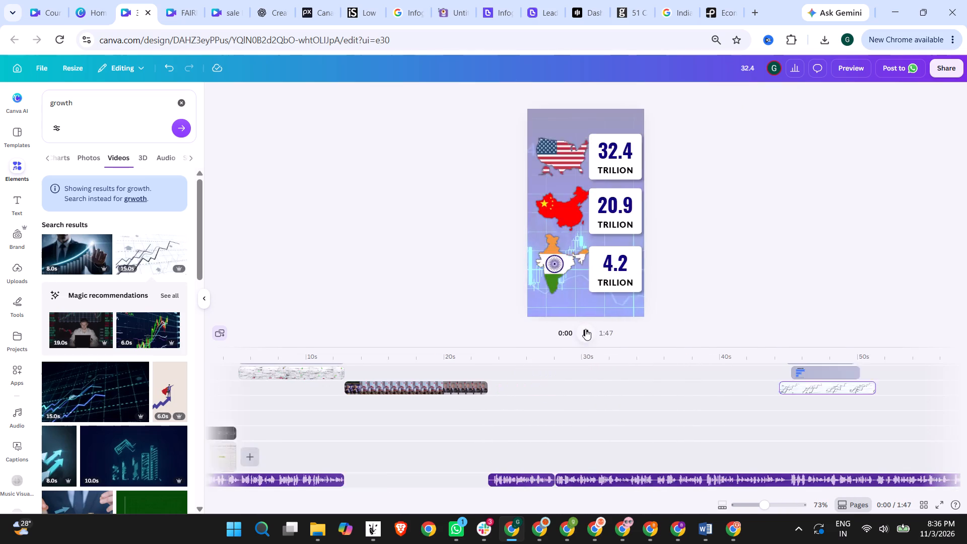
pyautogui.click(785, 351)
pyautogui.click(580, 329)
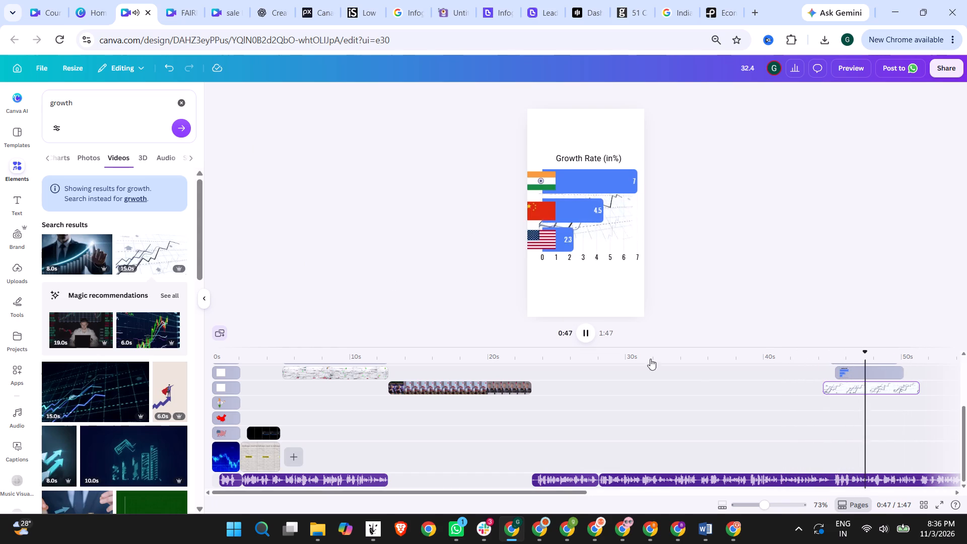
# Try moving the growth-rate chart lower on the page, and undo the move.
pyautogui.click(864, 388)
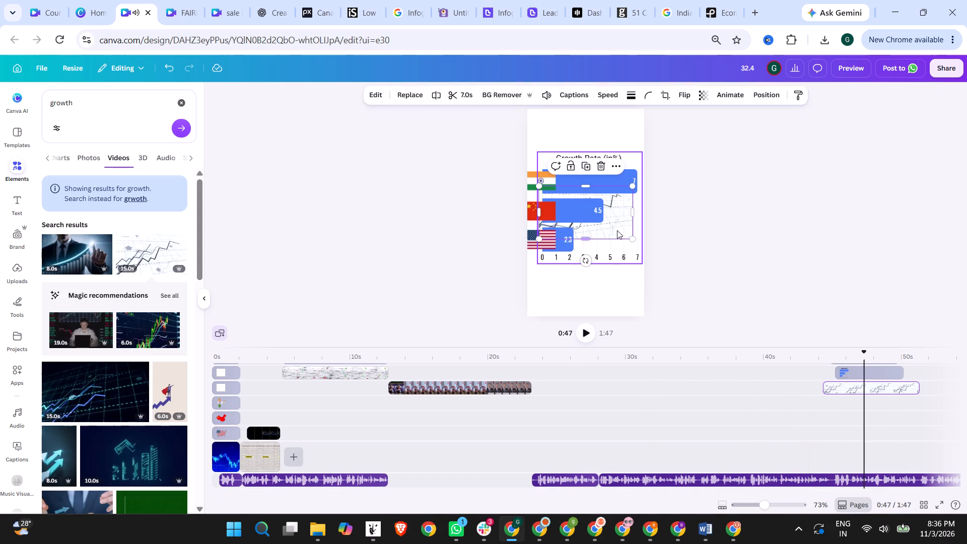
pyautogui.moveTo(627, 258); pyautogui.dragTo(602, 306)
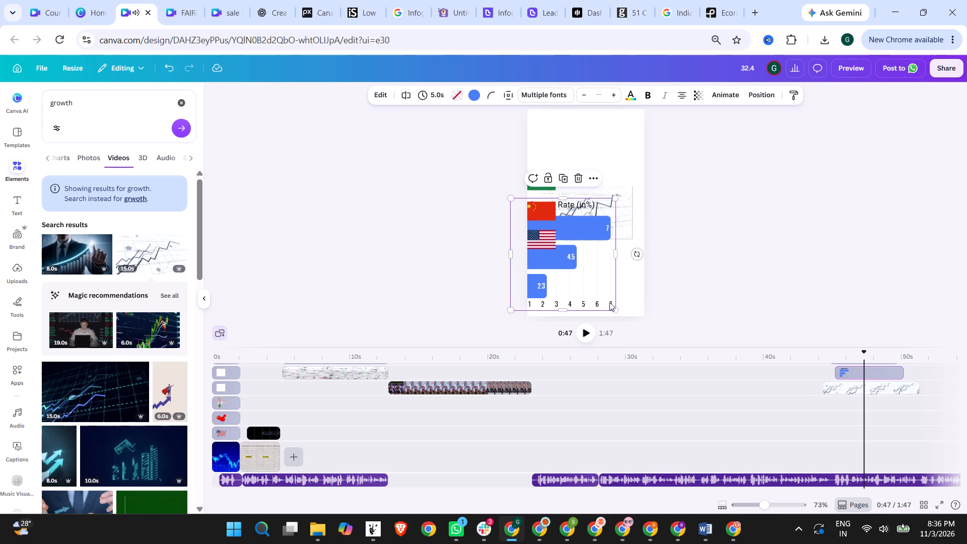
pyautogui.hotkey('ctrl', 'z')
# Enlarge and reposition the line-graph video so it covers the whole page behind the growth-rate chart and flags.
pyautogui.click(883, 391)
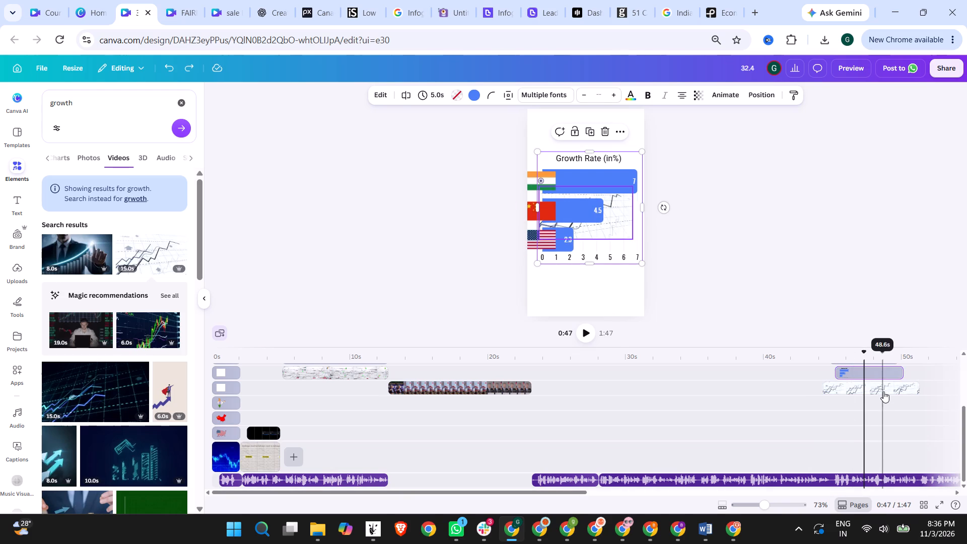
pyautogui.moveTo(633, 237); pyautogui.dragTo(742, 381)
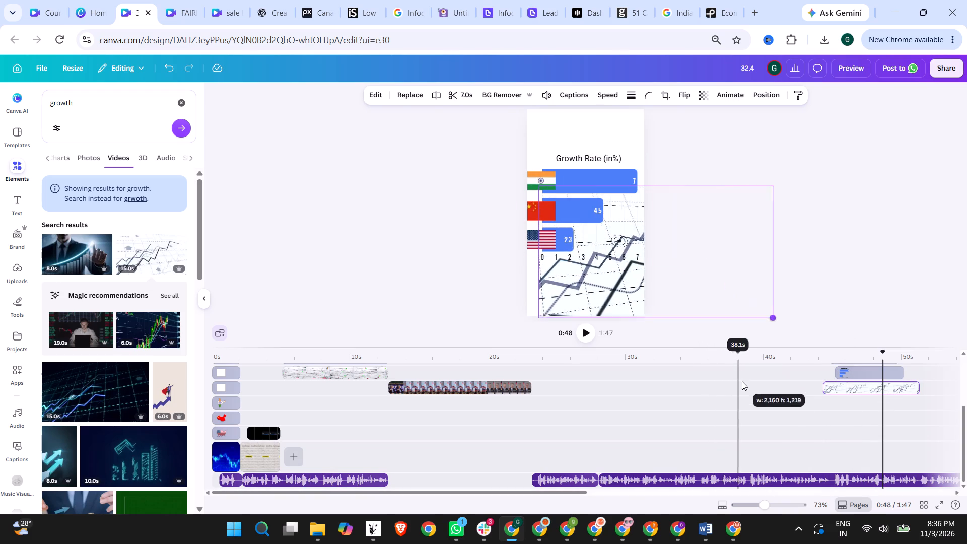
pyautogui.moveTo(742, 381); pyautogui.dragTo(747, 387)
pyautogui.moveTo(613, 296); pyautogui.dragTo(532, 211)
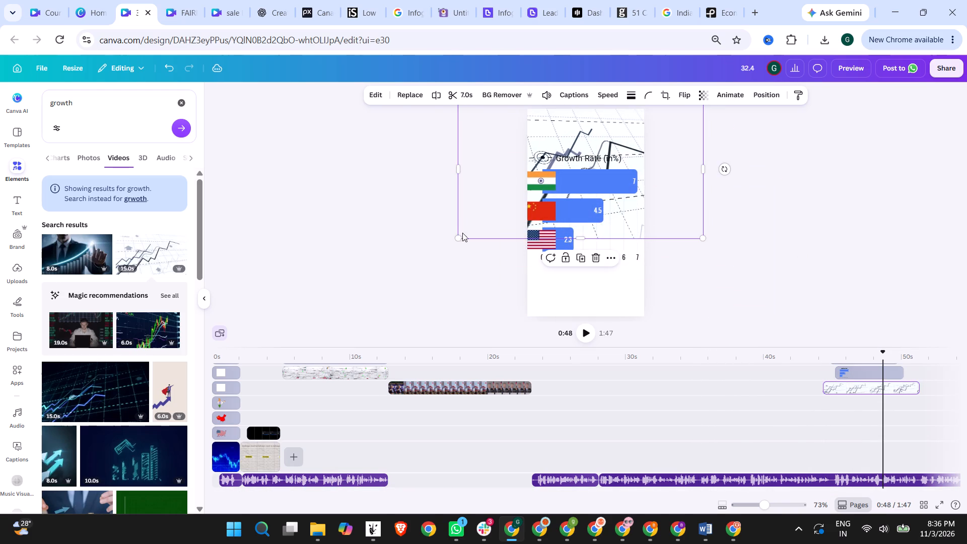
pyautogui.moveTo(458, 237); pyautogui.dragTo(348, 412)
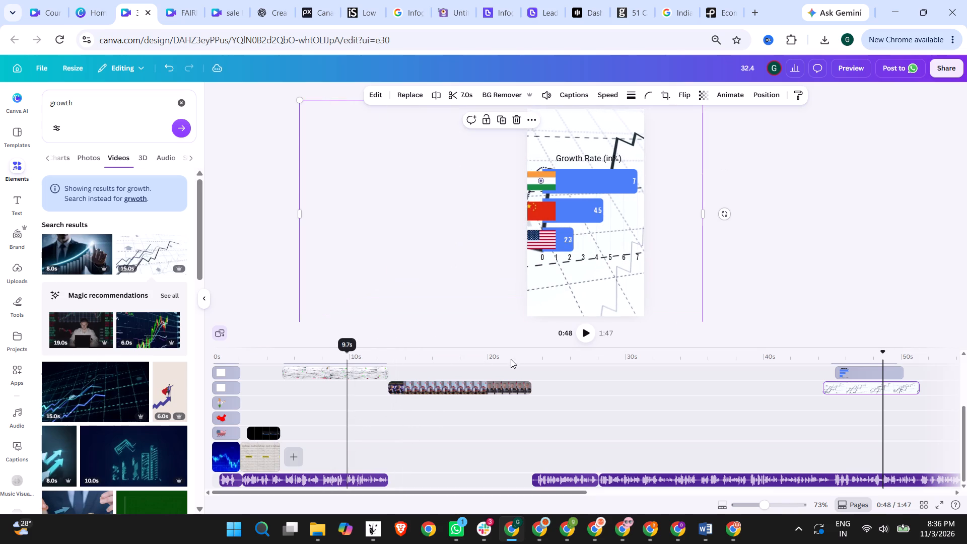
pyautogui.moveTo(601, 294); pyautogui.dragTo(703, 292)
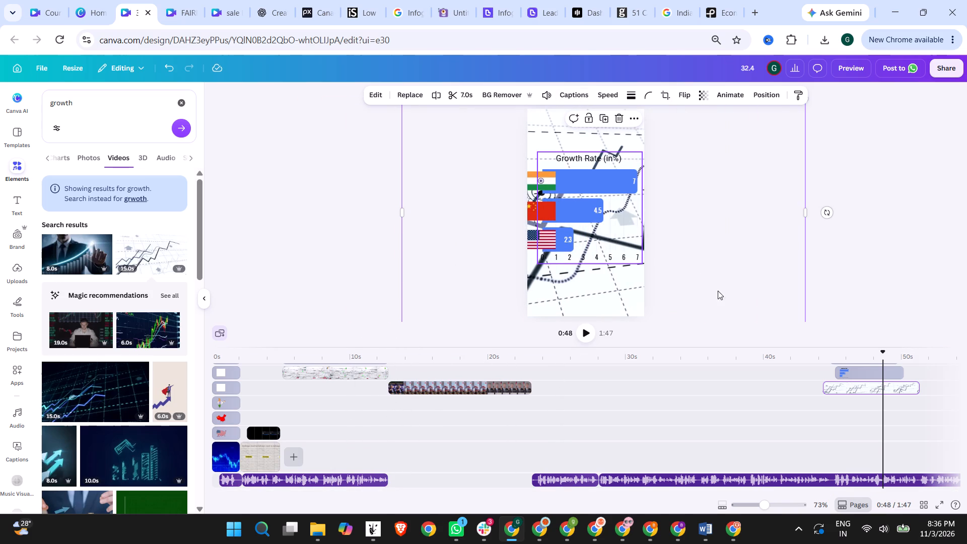
pyautogui.scroll(-3, 742, 255)
pyautogui.scroll(2, 735, 255)
pyautogui.moveTo(733, 150); pyautogui.dragTo(733, 168)
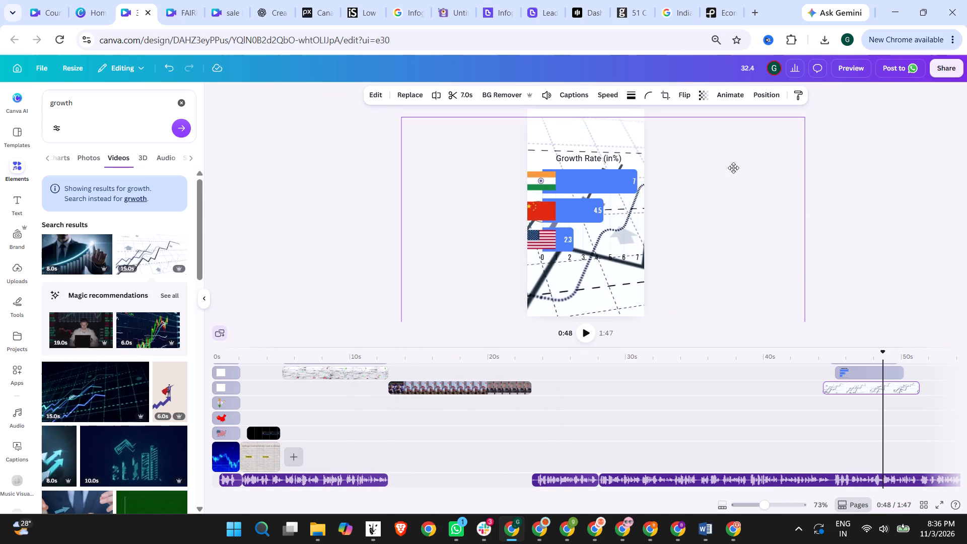
pyautogui.moveTo(733, 168); pyautogui.dragTo(741, 145)
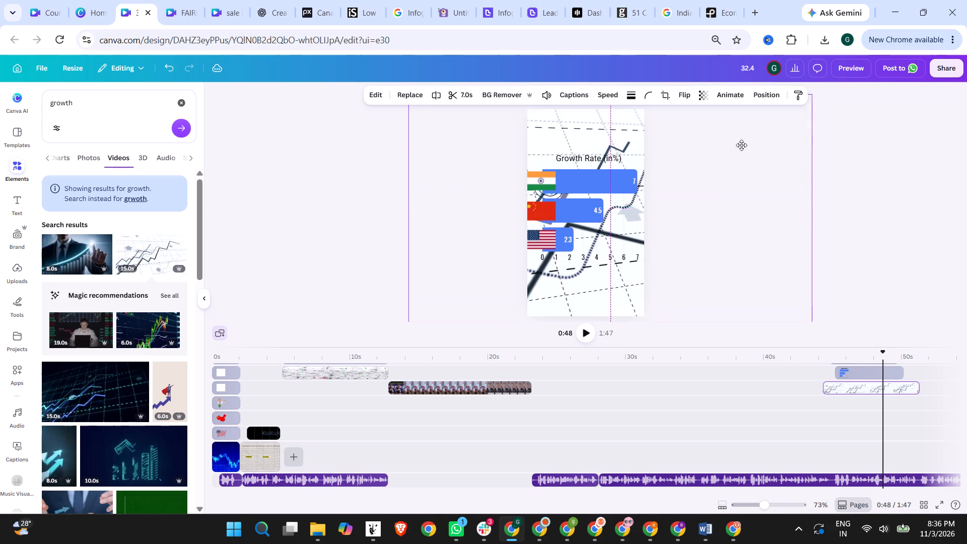
pyautogui.moveTo(741, 145); pyautogui.dragTo(741, 147)
pyautogui.moveTo(813, 98); pyautogui.dragTo(809, 105)
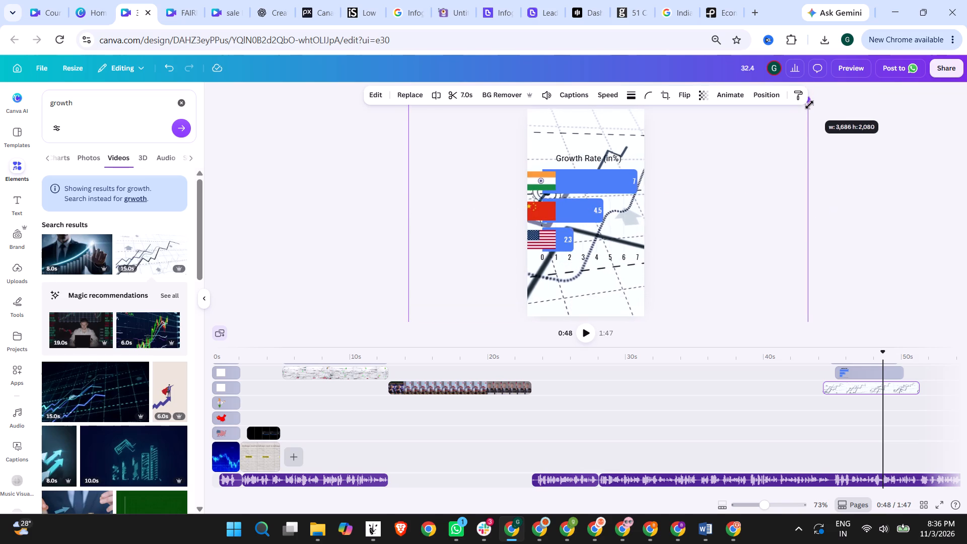
pyautogui.moveTo(809, 105); pyautogui.dragTo(800, 114)
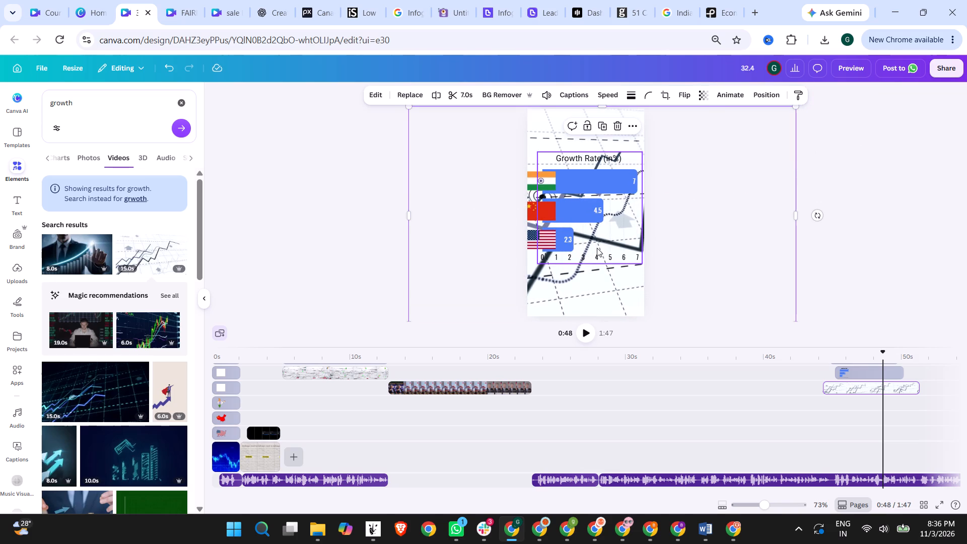
# Set the background line-graph video's transparency to 71.
pyautogui.click(707, 98)
pyautogui.click(705, 134)
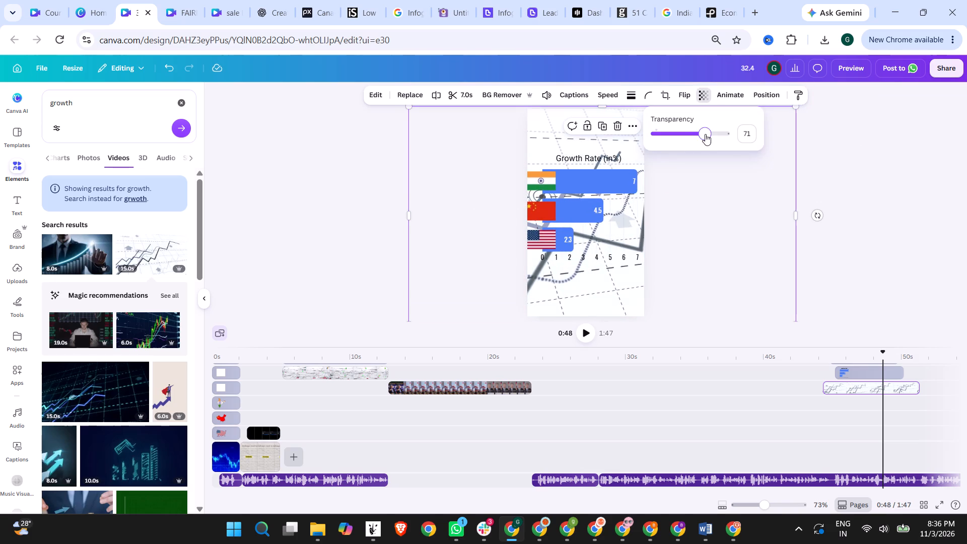
# Lower the transparency of the background line-graph video slightly.
pyautogui.click(698, 134)
pyautogui.click(843, 148)
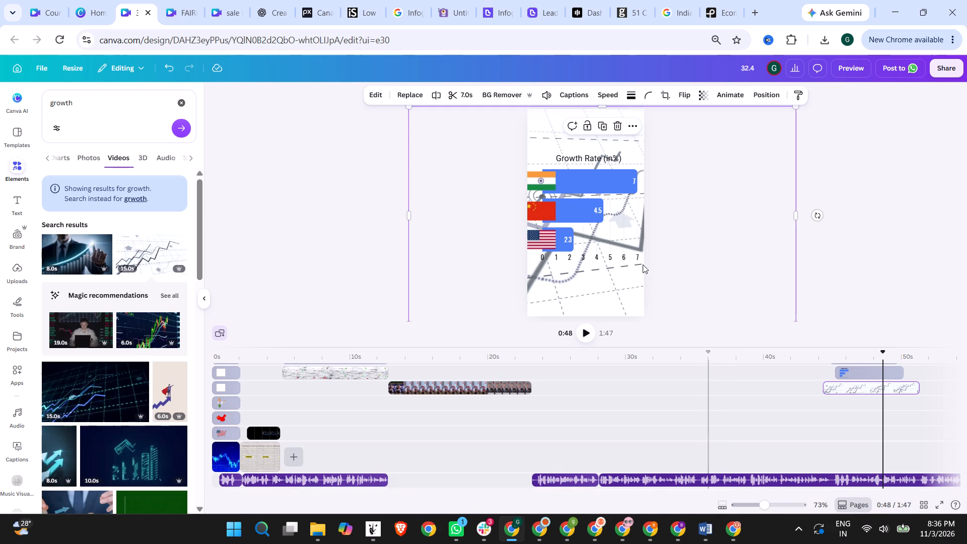
# Play the video from 0:43 to 0:55 to check the growth-rate scene's timing against the voiceover.
pyautogui.click(814, 358)
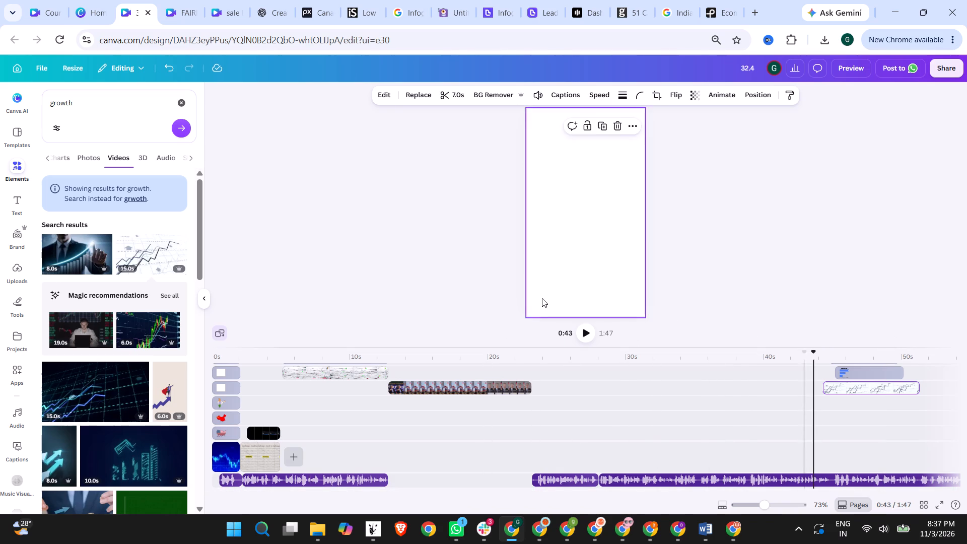
pyautogui.click(581, 331)
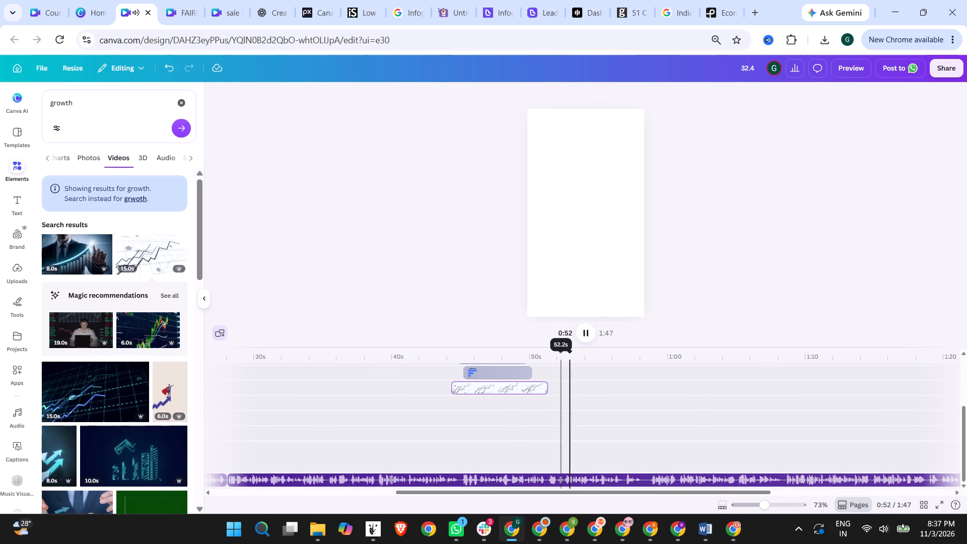
pyautogui.scroll(2, 556, 439)
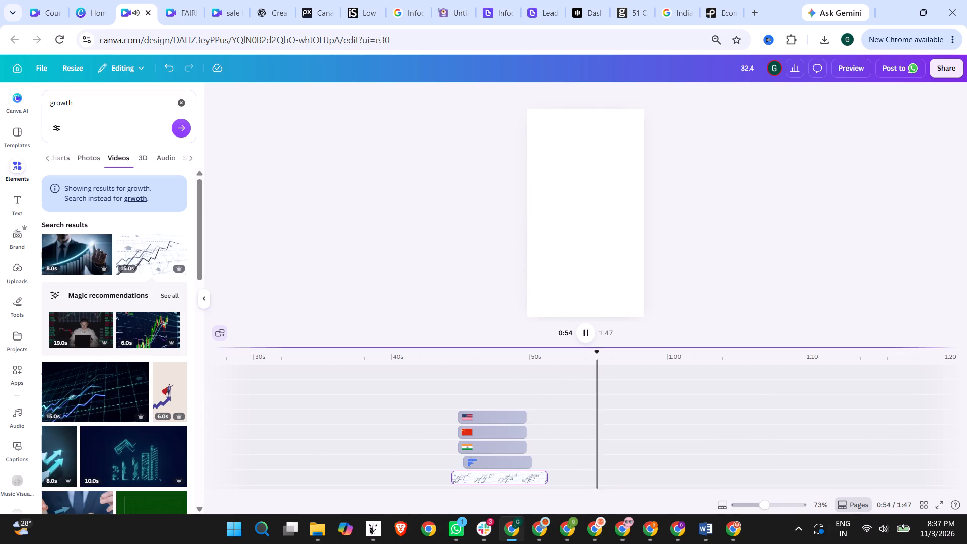
pyautogui.click(588, 337)
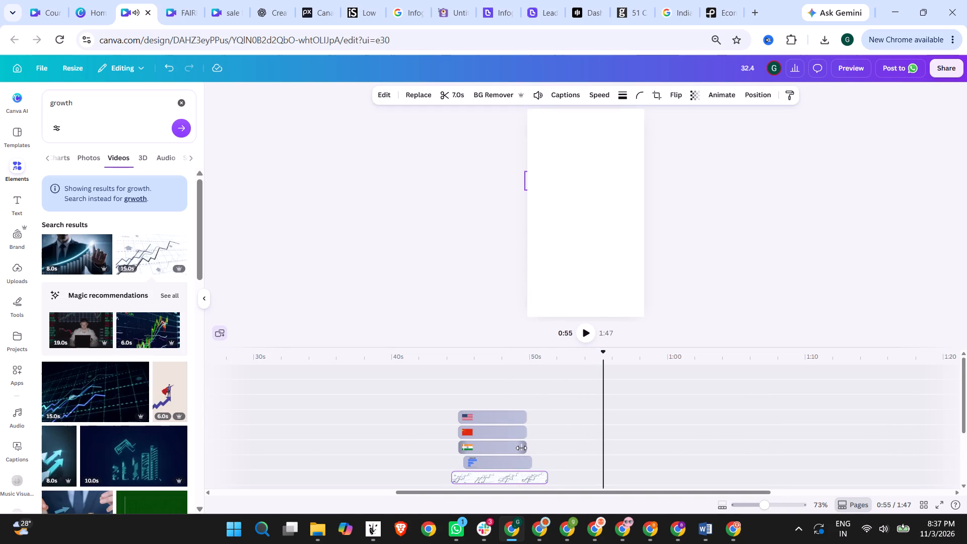
# Extend the India flag, the line-graph video and the growth-rate chart on the timeline to end at 0:55.
pyautogui.moveTo(521, 448); pyautogui.dragTo(579, 448)
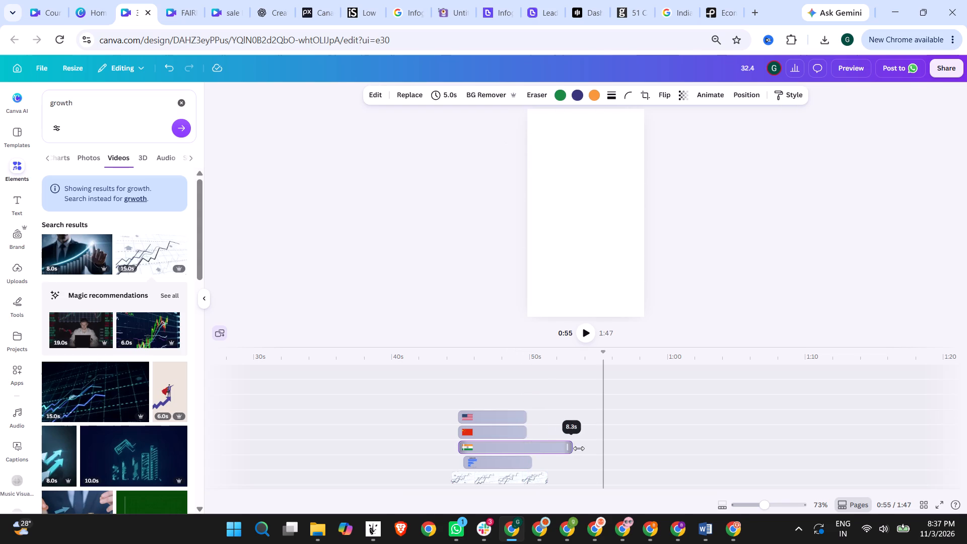
pyautogui.moveTo(579, 448); pyautogui.dragTo(597, 448)
pyautogui.moveTo(545, 478); pyautogui.dragTo(603, 479)
pyautogui.moveTo(528, 462); pyautogui.dragTo(552, 461)
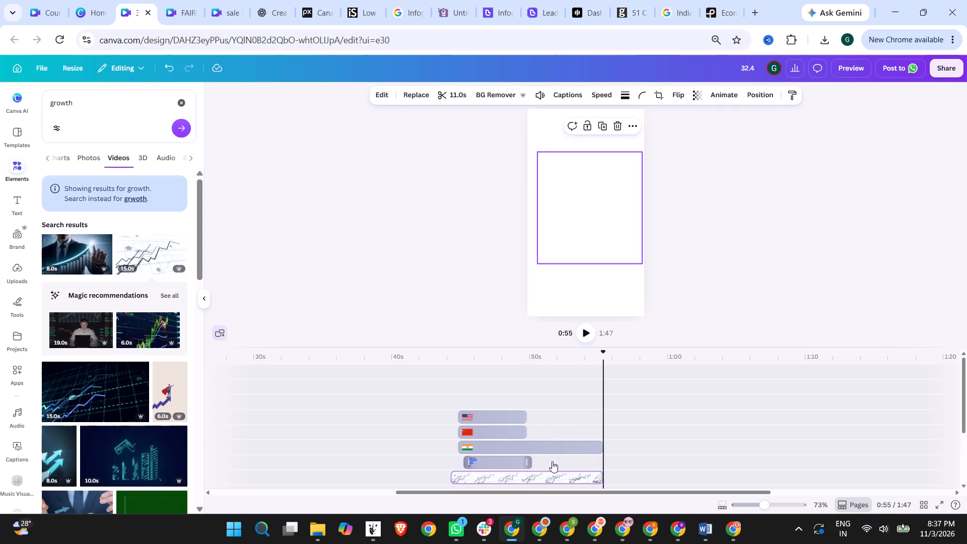
# Extend the growth-rate chart, the China flag and the US flag on the timeline to end at 0:55, level with the India flag.
pyautogui.moveTo(552, 461); pyautogui.dragTo(597, 461)
pyautogui.moveTo(527, 431); pyautogui.dragTo(565, 431)
pyautogui.click(512, 433)
pyautogui.click(574, 431)
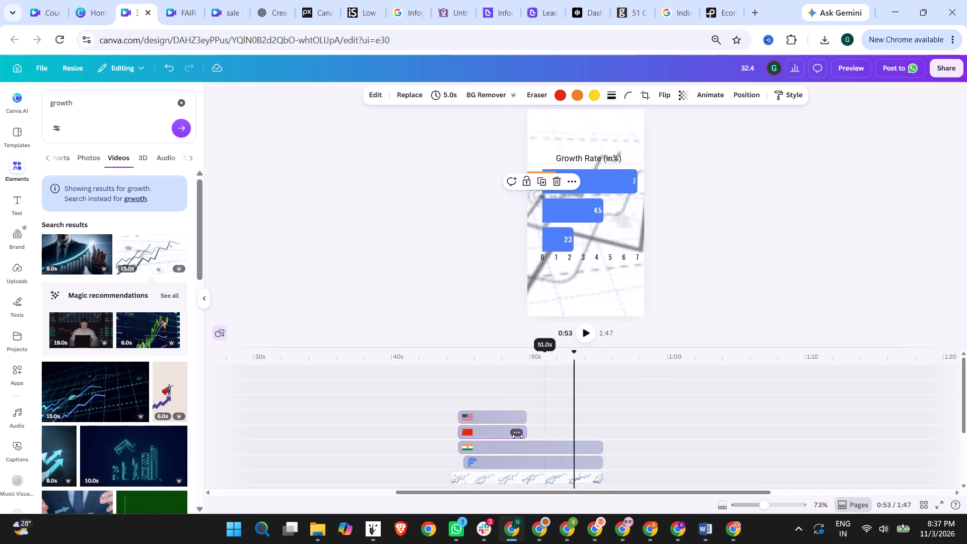
pyautogui.moveTo(526, 432); pyautogui.dragTo(591, 431)
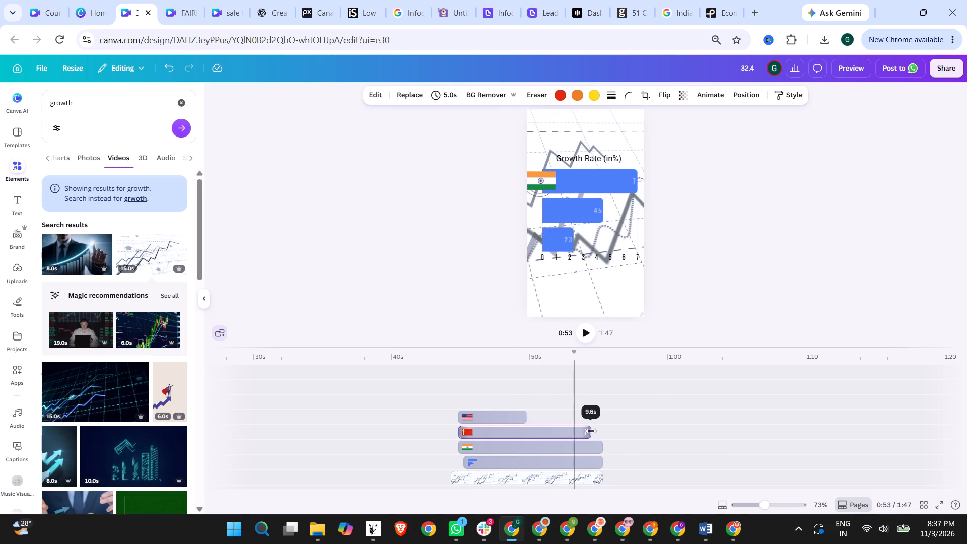
pyautogui.moveTo(591, 431); pyautogui.dragTo(598, 431)
pyautogui.moveTo(523, 415); pyautogui.dragTo(531, 415)
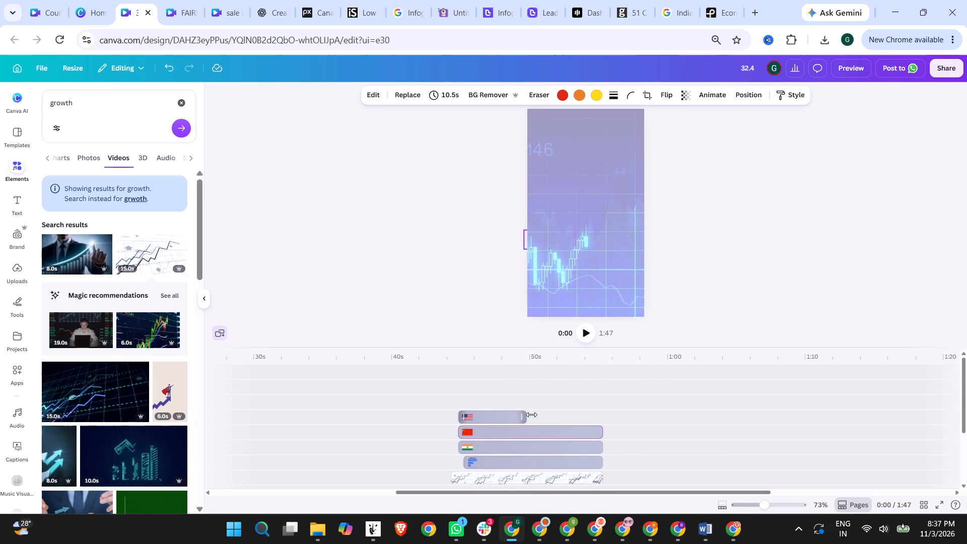
pyautogui.moveTo(531, 415); pyautogui.dragTo(598, 415)
# Play the video from 0:43 to 0:51 to check the growth-rate chart and flags against the voiceover.
pyautogui.click(443, 359)
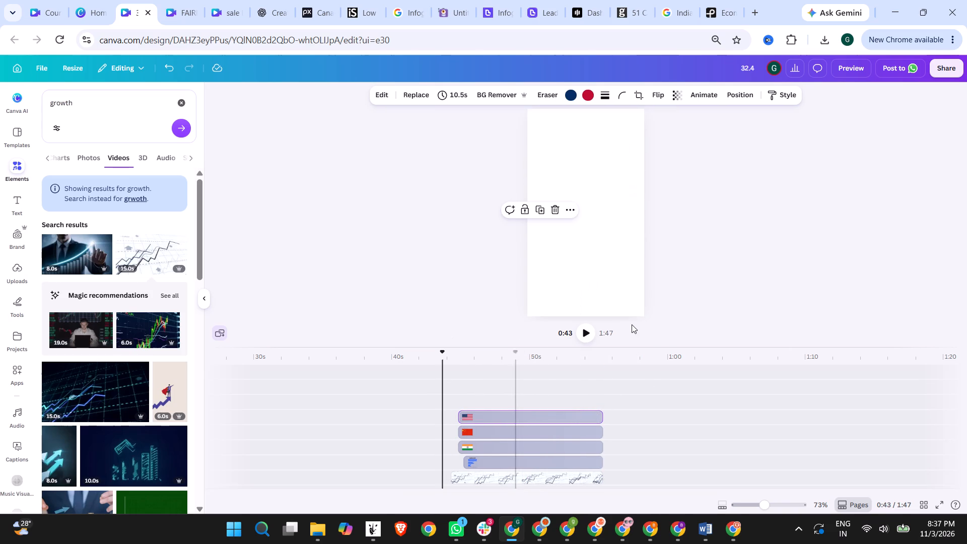
pyautogui.click(591, 331)
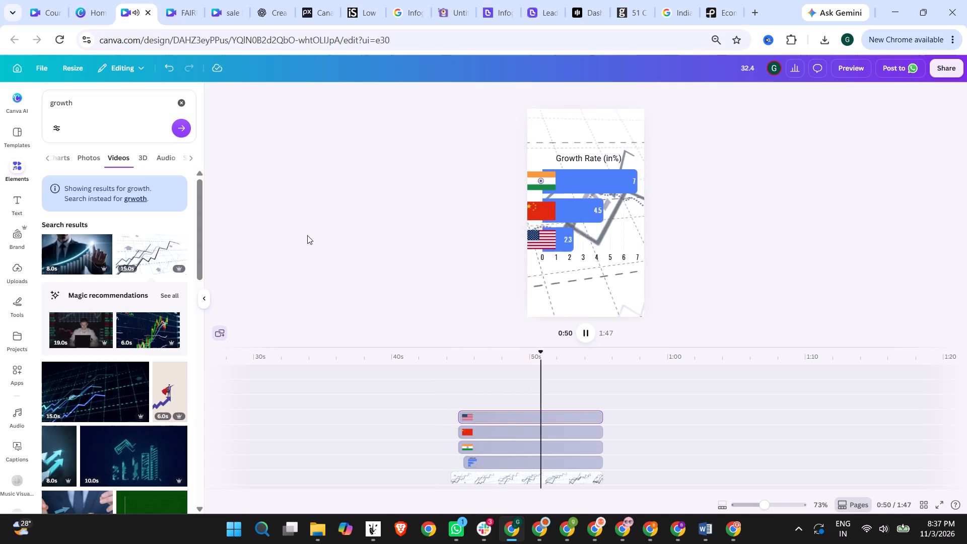
# Open the growth-rate bar chart's customisation settings and try switching its data labels off.
pyautogui.doubleClick(557, 218)
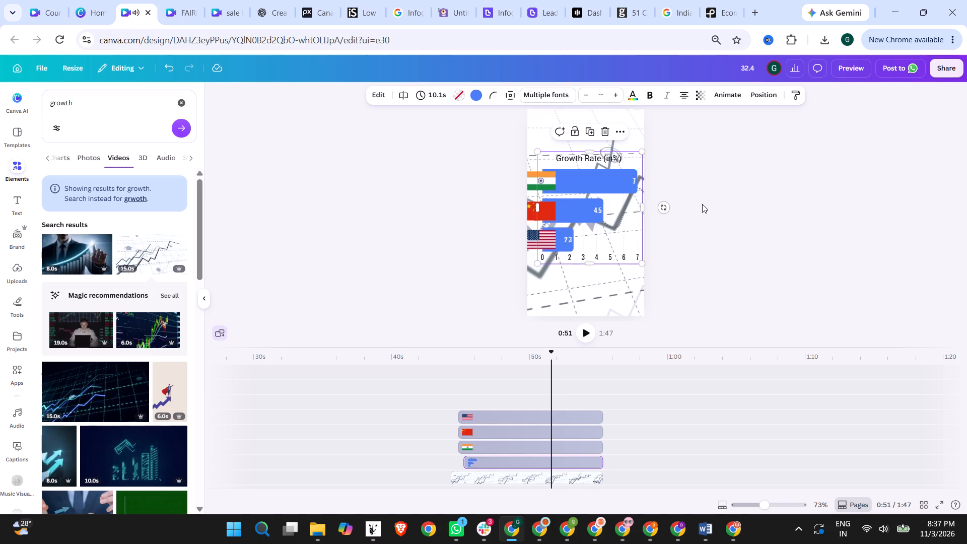
pyautogui.click(702, 204)
pyautogui.click(589, 257)
pyautogui.doubleClick(581, 262)
pyautogui.doubleClick(578, 255)
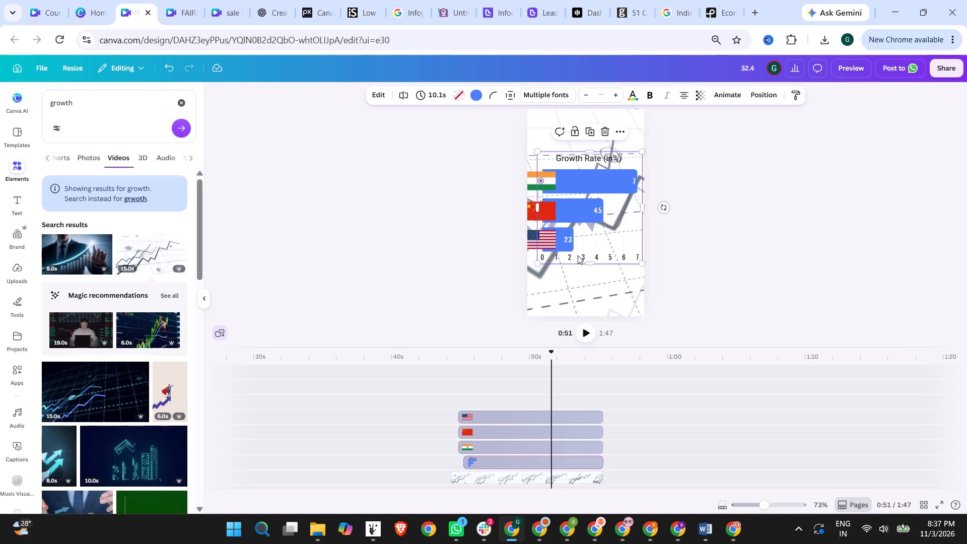
pyautogui.click(576, 257)
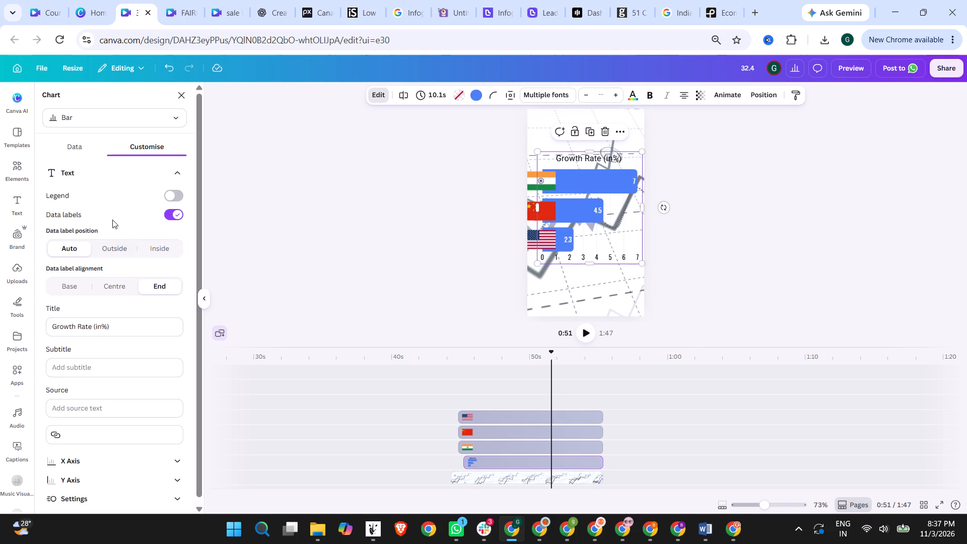
pyautogui.click(173, 216)
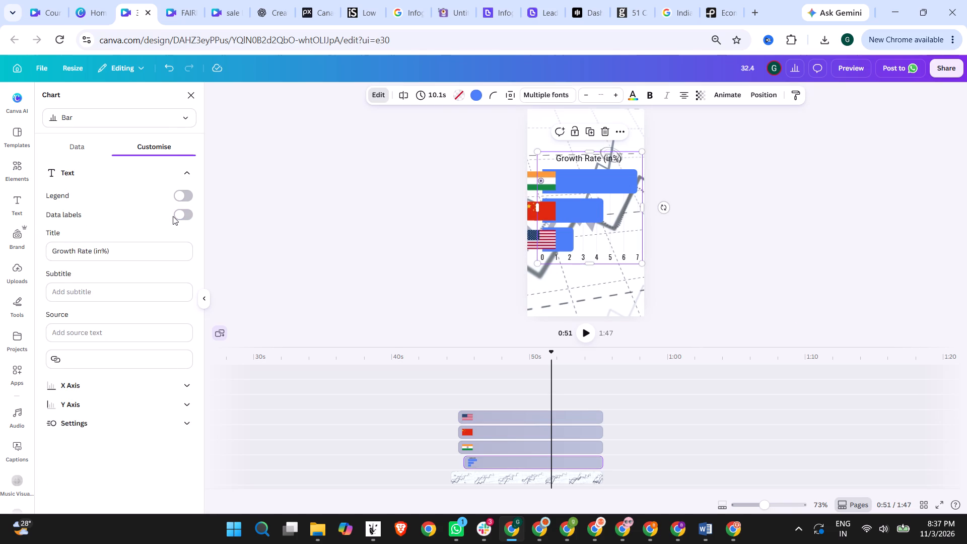
pyautogui.click(173, 216)
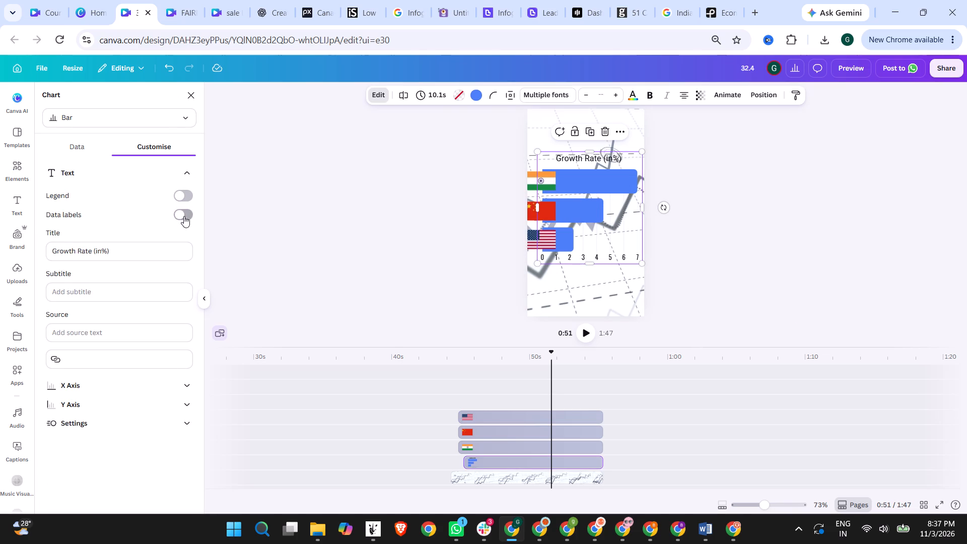
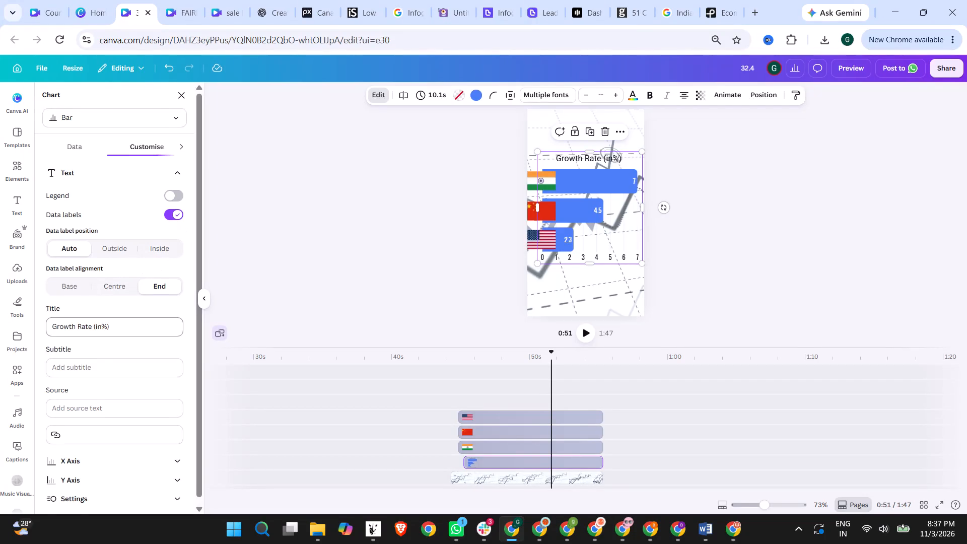
# Turn off the X axis labels on the growth-rate bar chart.
pyautogui.click(116, 452)
pyautogui.scroll(-3, 150, 374)
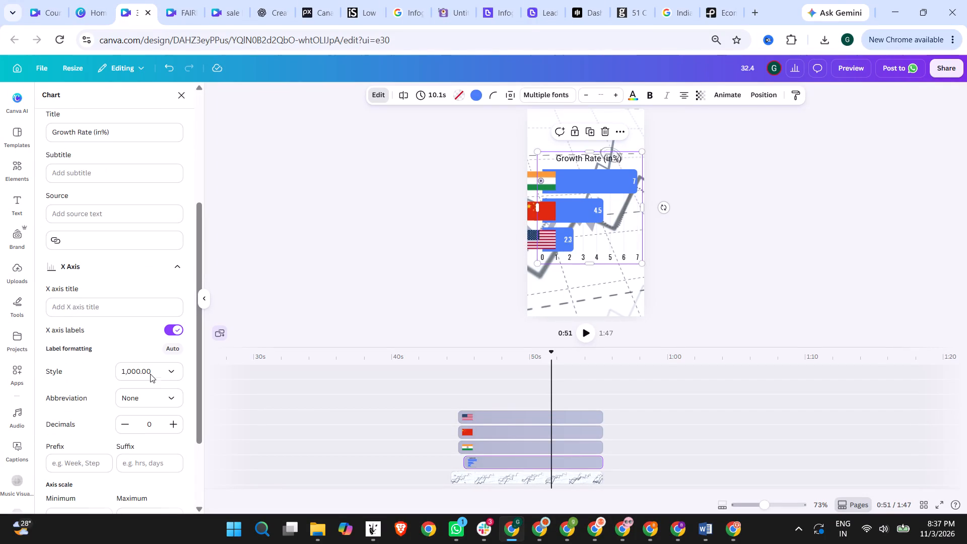
pyautogui.click(173, 330)
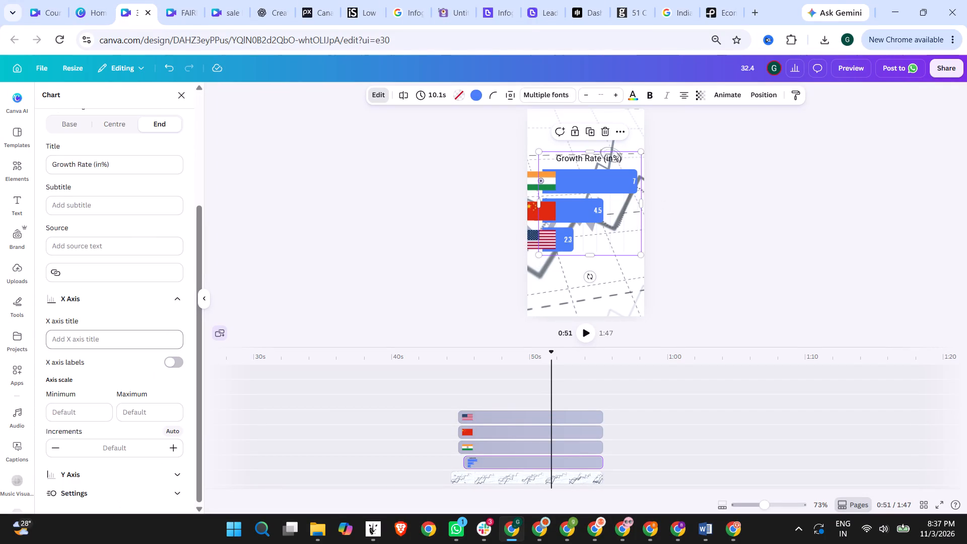
pyautogui.click(734, 234)
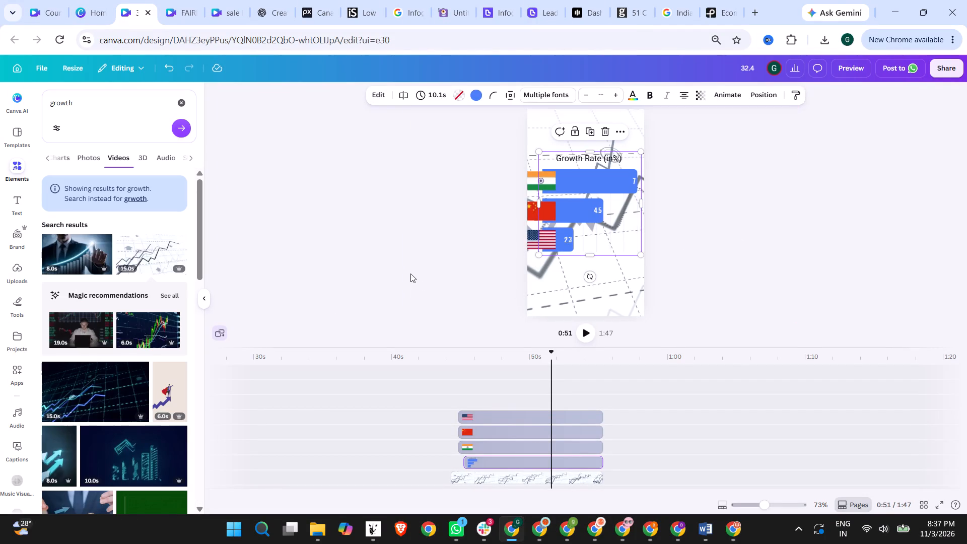
pyautogui.click(409, 270)
# Select the chart's "Growth Rate (in%)" title and open the chart's editing options.
pyautogui.click(588, 154)
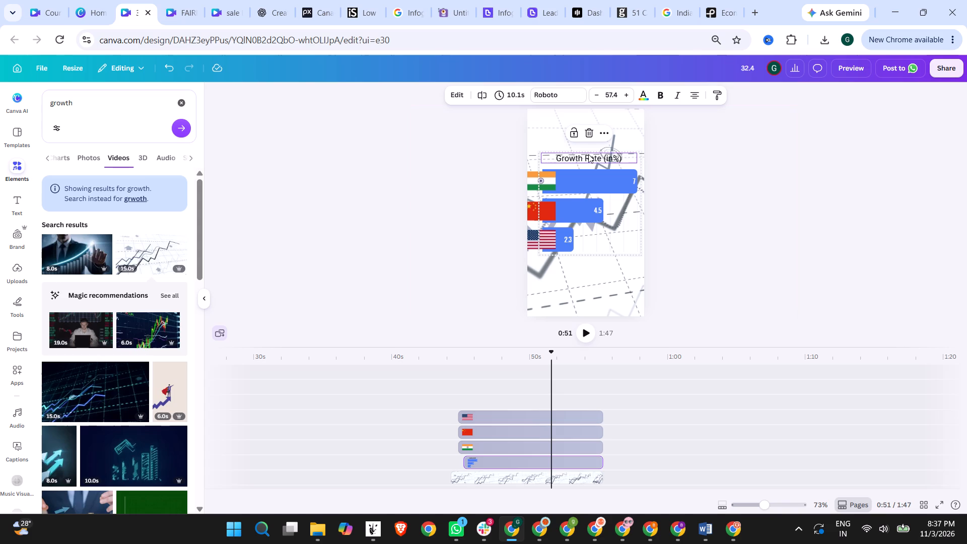
pyautogui.click(585, 156)
pyautogui.click(460, 91)
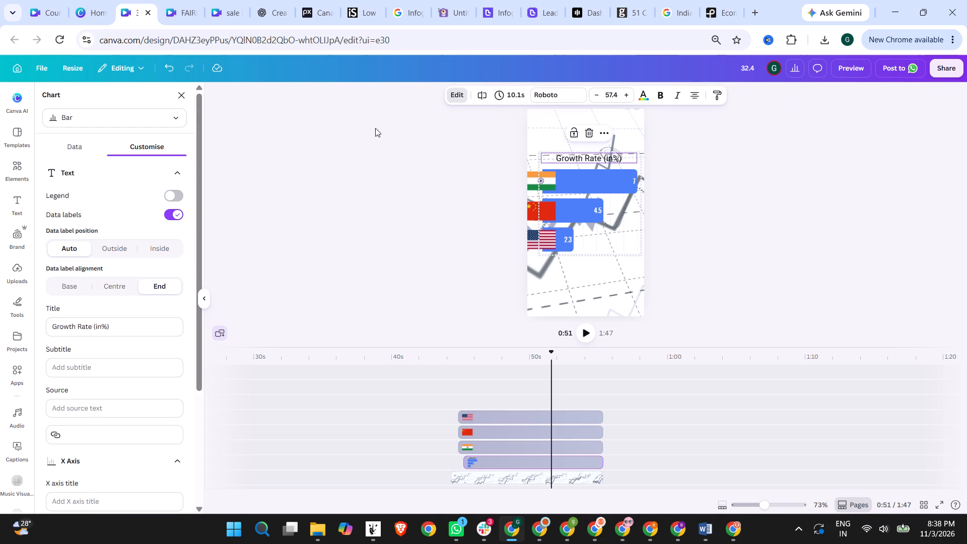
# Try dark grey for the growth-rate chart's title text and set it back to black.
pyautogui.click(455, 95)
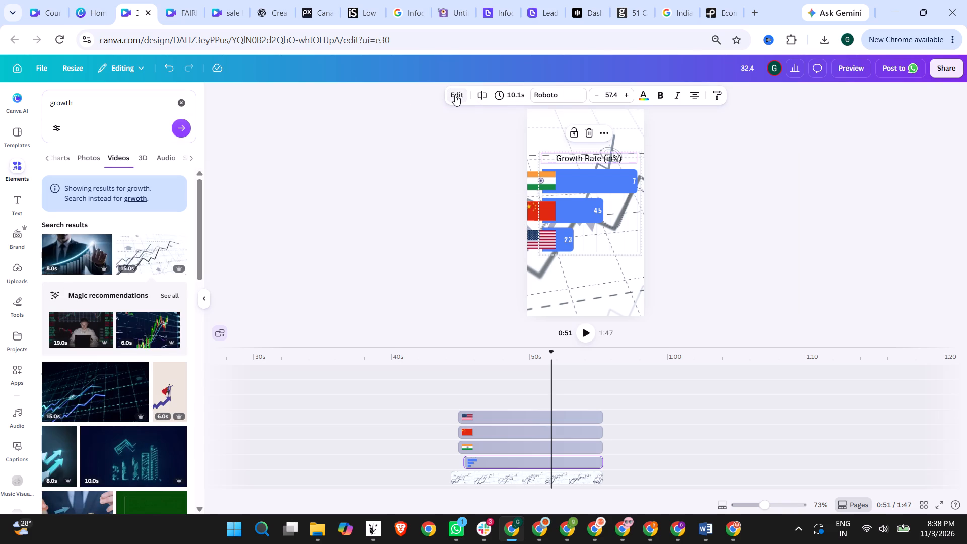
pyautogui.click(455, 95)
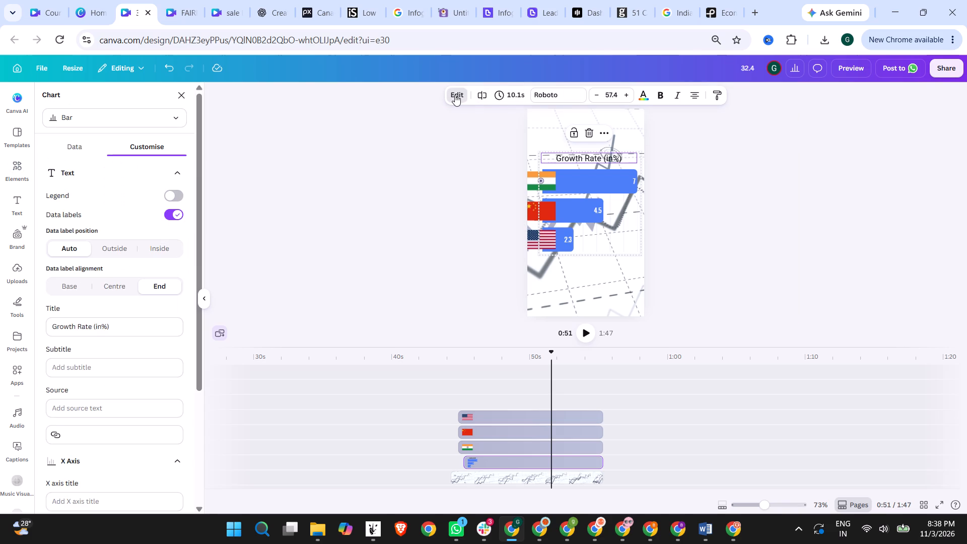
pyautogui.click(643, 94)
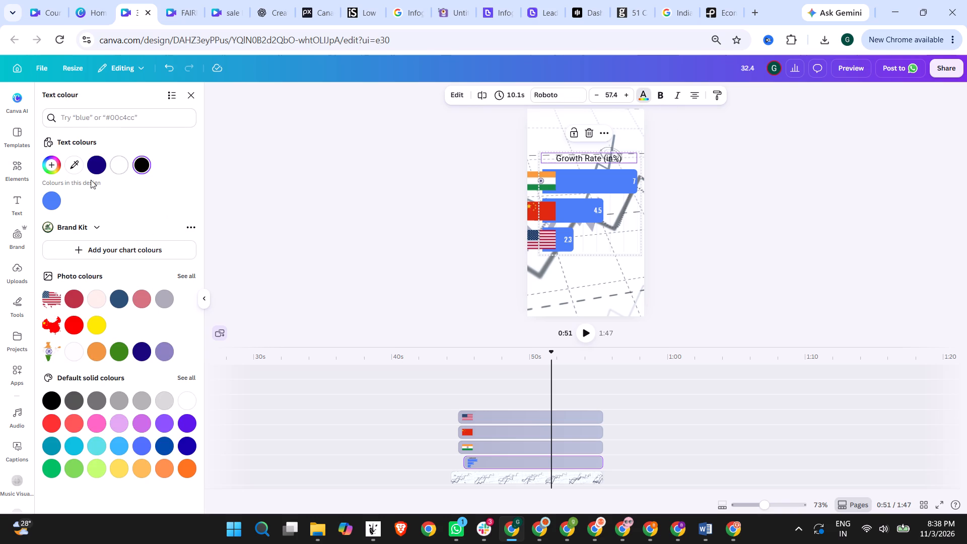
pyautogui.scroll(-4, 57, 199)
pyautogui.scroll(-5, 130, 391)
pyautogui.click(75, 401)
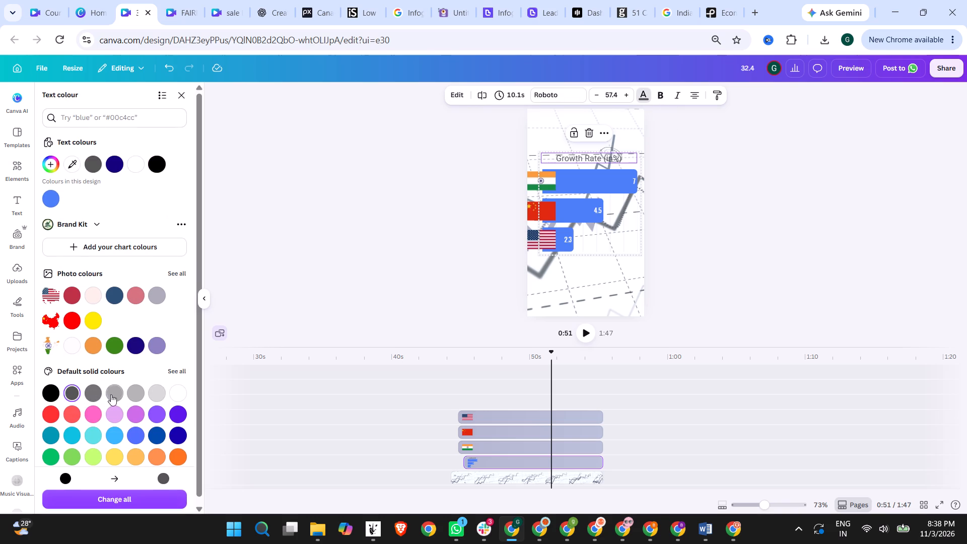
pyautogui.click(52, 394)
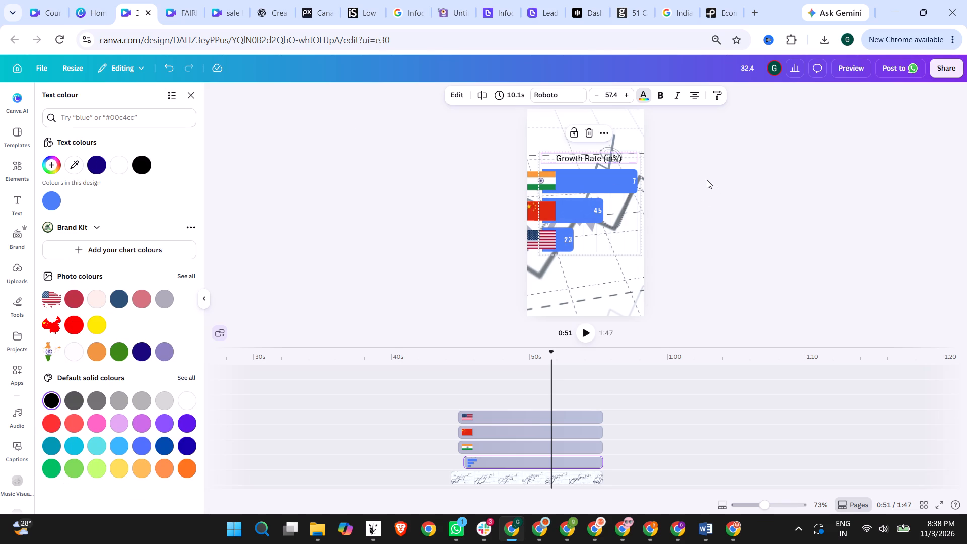
# Make the "Growth Rate (in%)" chart title bold.
pyautogui.click(659, 95)
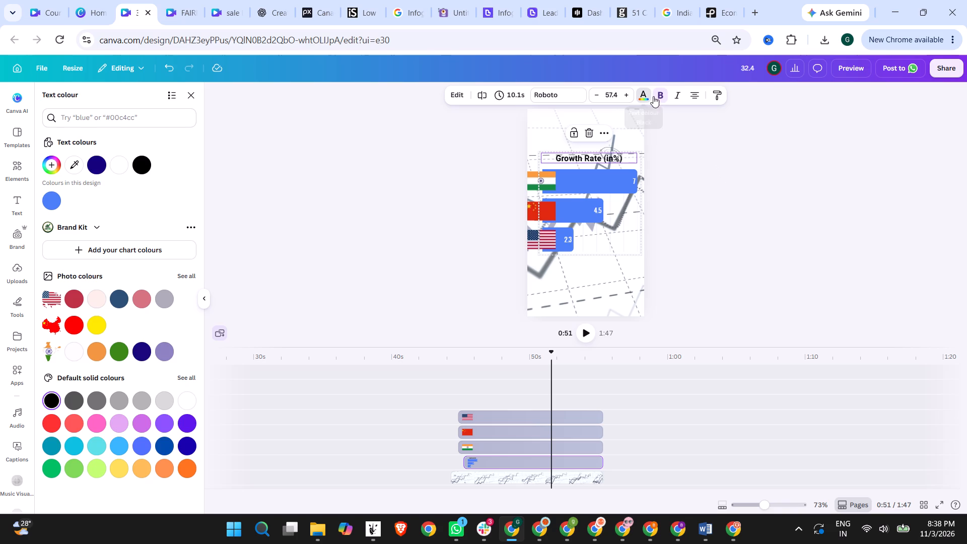
pyautogui.click(457, 98)
pyautogui.scroll(-6, 87, 331)
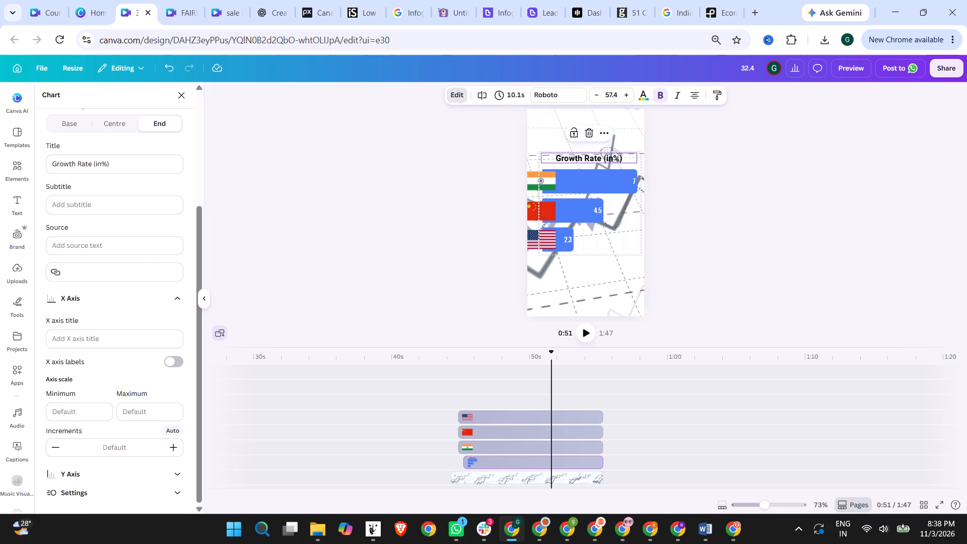
pyautogui.click(373, 222)
pyautogui.click(857, 213)
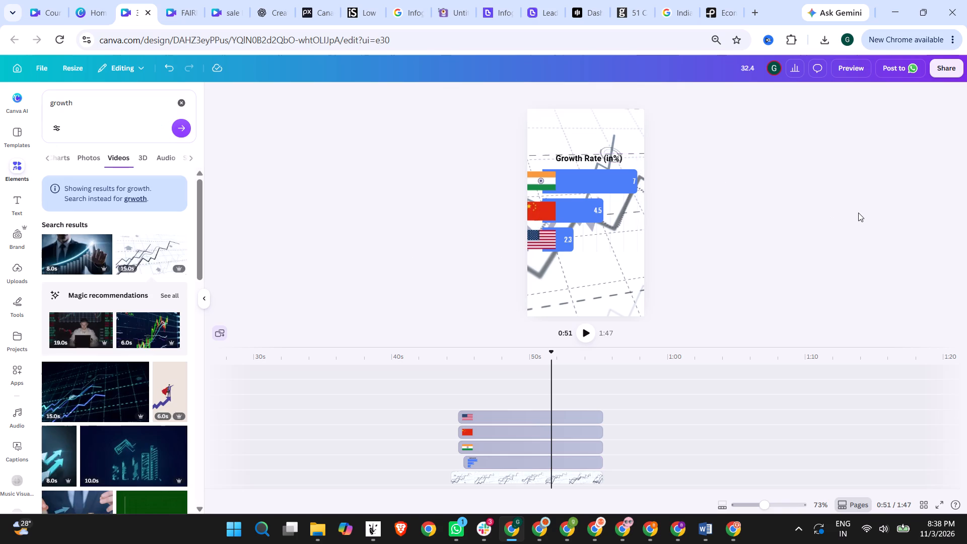
# Play the video from 0:51 to 1:02 to check where the growth-rate scene should end against the voiceover.
pyautogui.click(584, 336)
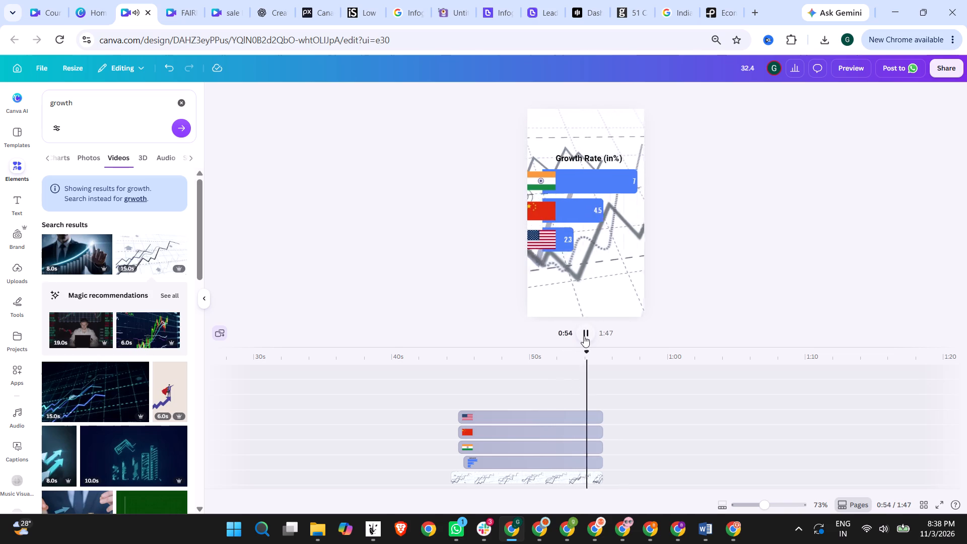
pyautogui.click(584, 336)
pyautogui.click(584, 336)
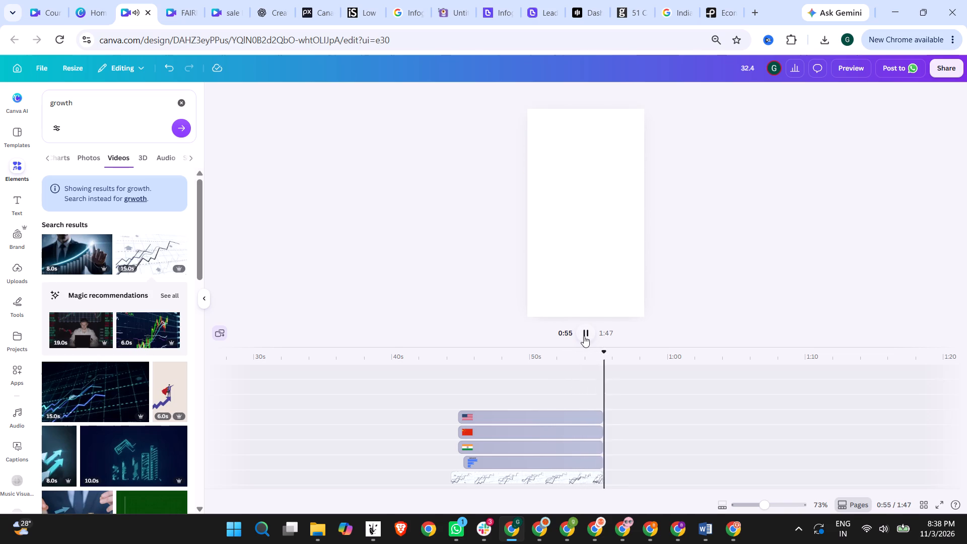
pyautogui.scroll(-1, 487, 298)
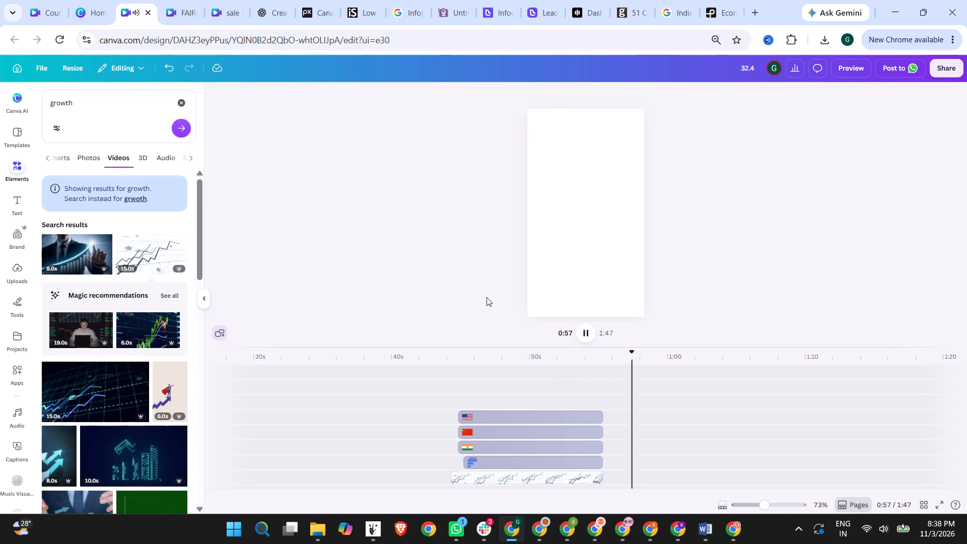
pyautogui.scroll(-1, 487, 297)
pyautogui.scroll(-2, 668, 422)
pyautogui.scroll(1, 668, 424)
pyautogui.scroll(-1, 653, 419)
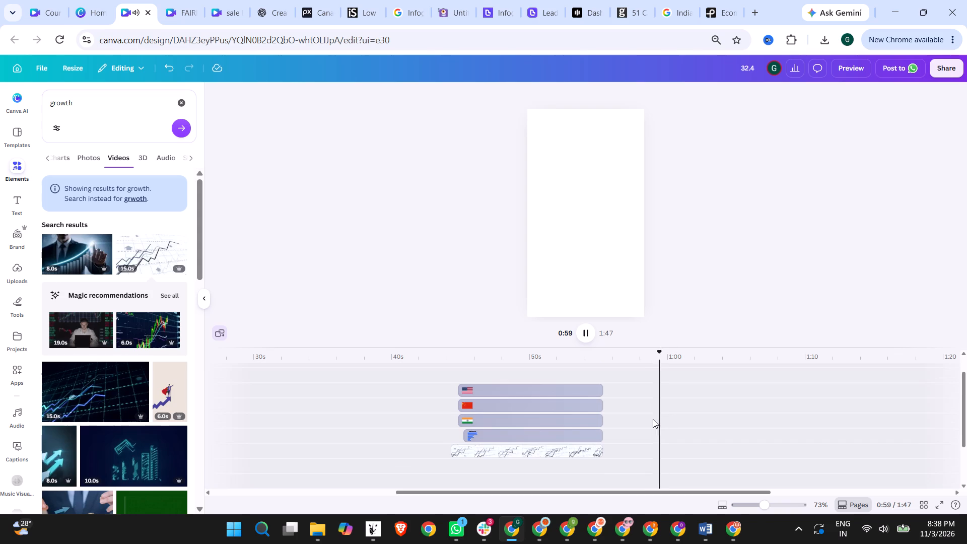
pyautogui.scroll(1, 622, 400)
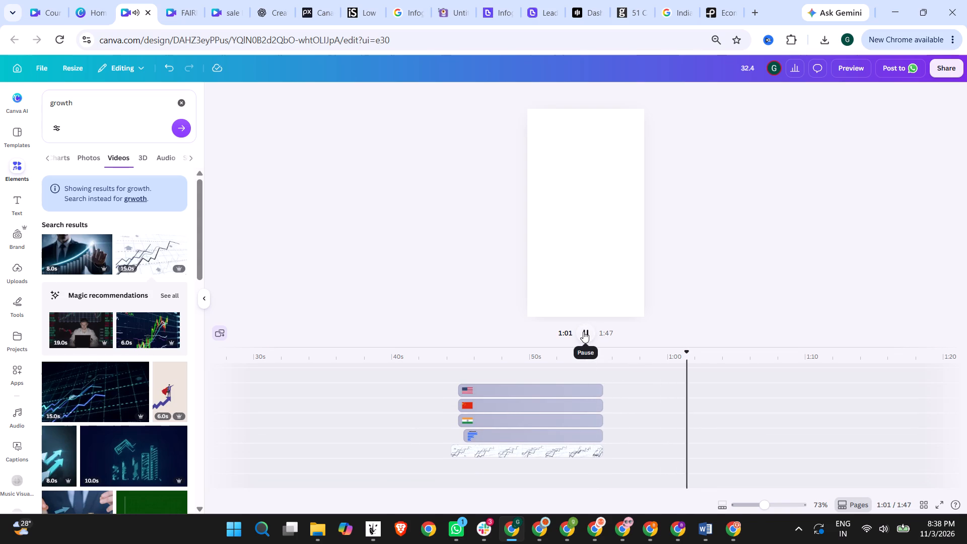
pyautogui.click(583, 331)
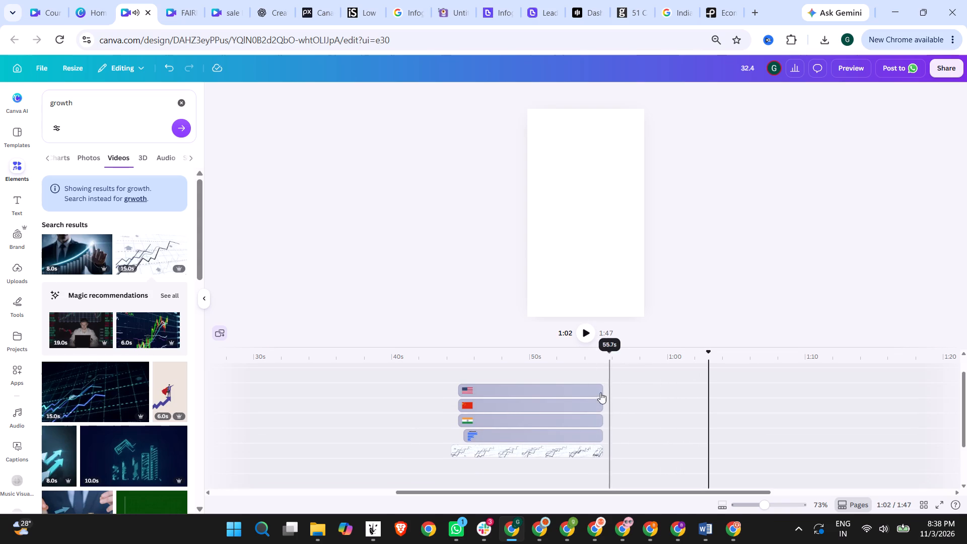
# Extend the USA, China and India flags, the growth-rate chart and the line-graph video on the timeline to end together at about 0:57.
pyautogui.moveTo(599, 390); pyautogui.dragTo(619, 390)
pyautogui.click(619, 390)
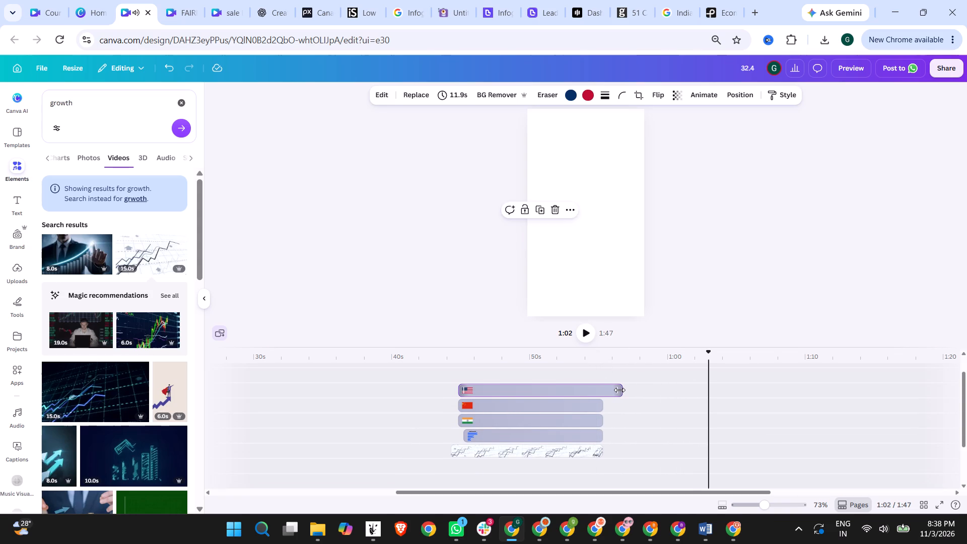
pyautogui.click(621, 390)
pyautogui.moveTo(601, 407); pyautogui.dragTo(615, 405)
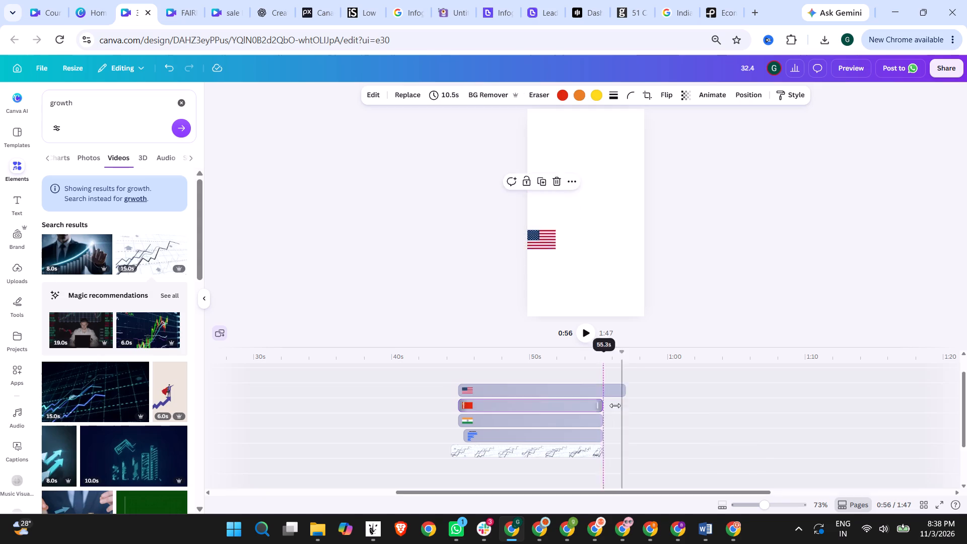
pyautogui.moveTo(615, 405); pyautogui.dragTo(623, 405)
pyautogui.moveTo(598, 420); pyautogui.dragTo(618, 420)
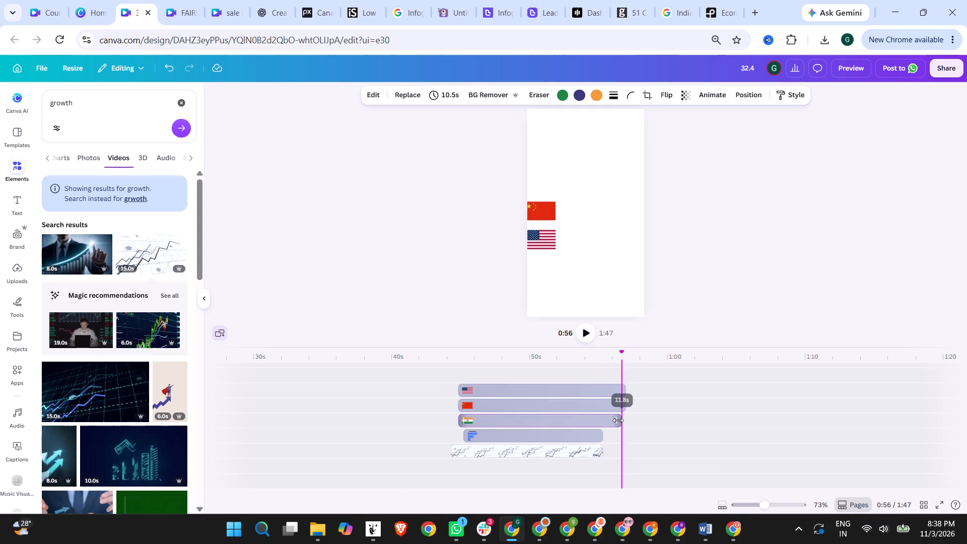
pyautogui.moveTo(618, 420); pyautogui.dragTo(621, 420)
pyautogui.moveTo(599, 437); pyautogui.dragTo(619, 436)
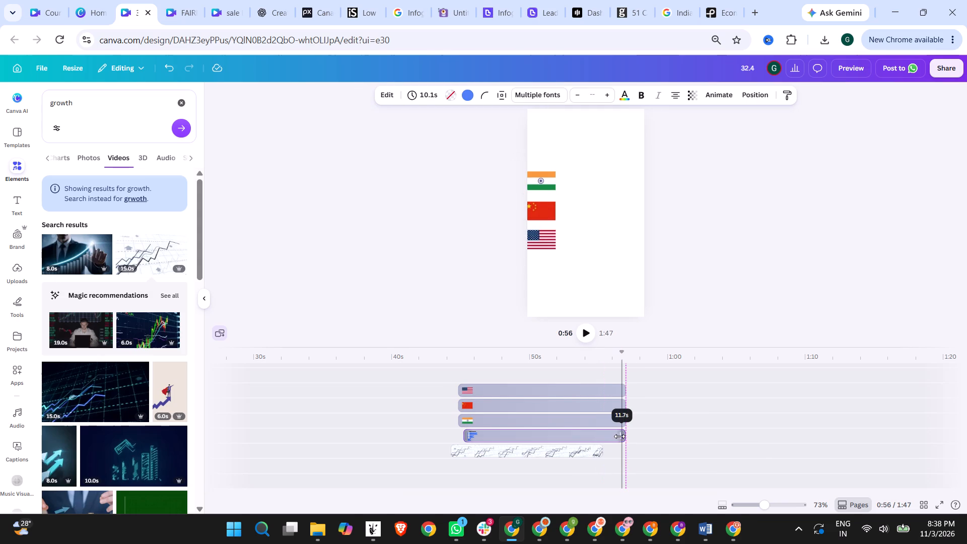
pyautogui.moveTo(619, 436); pyautogui.dragTo(623, 436)
pyautogui.moveTo(600, 451); pyautogui.dragTo(617, 450)
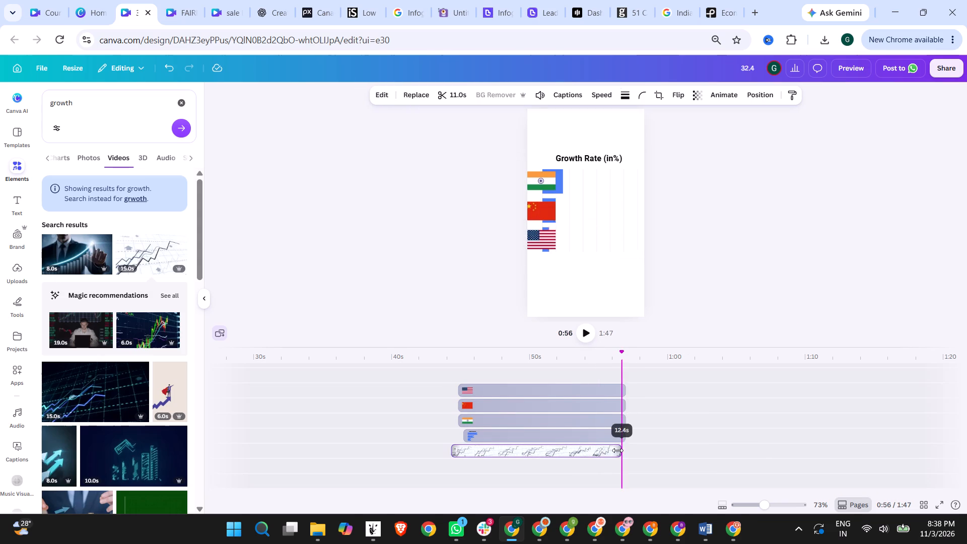
pyautogui.moveTo(617, 450); pyautogui.dragTo(623, 450)
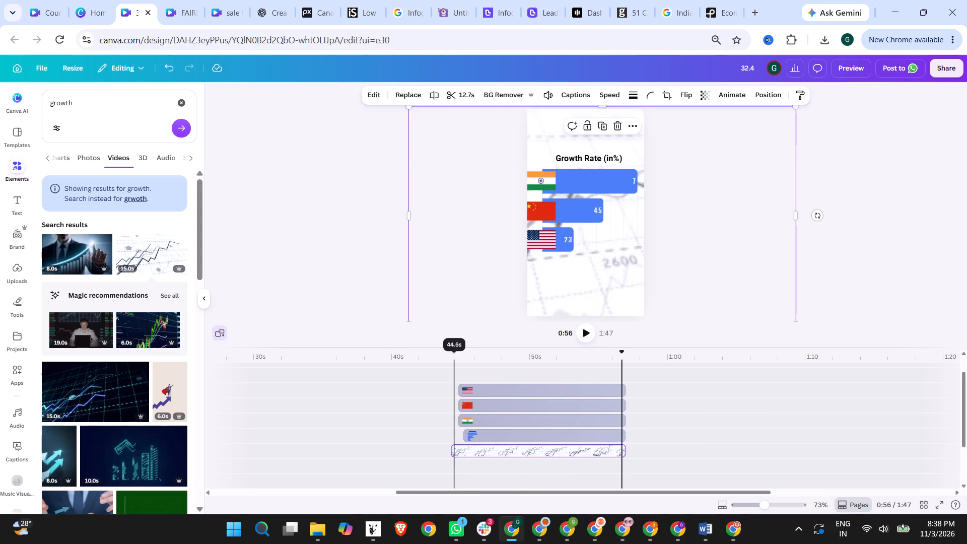
# Play the start of the growth-rate scene from about 0:44 to check how the flags and chart come in.
pyautogui.click(455, 352)
pyautogui.click(585, 331)
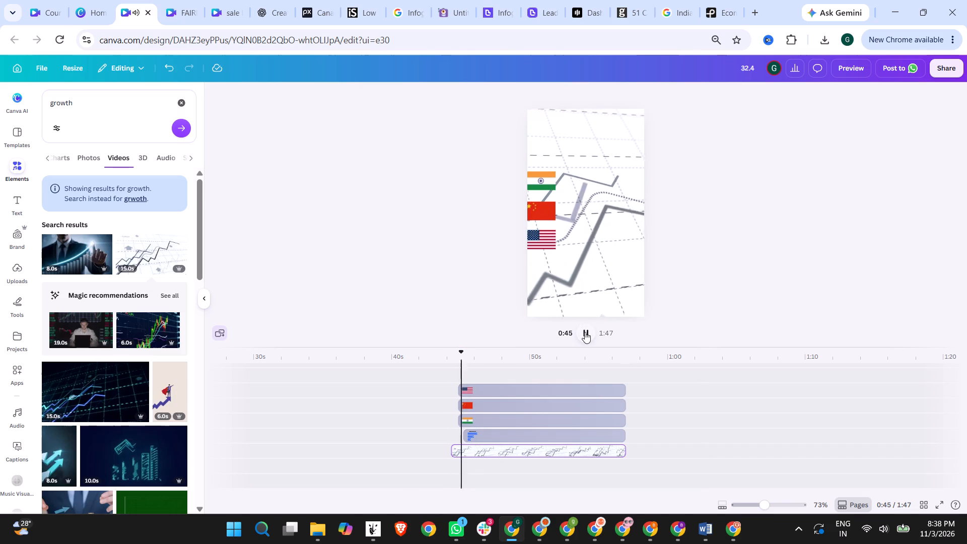
pyautogui.click(585, 332)
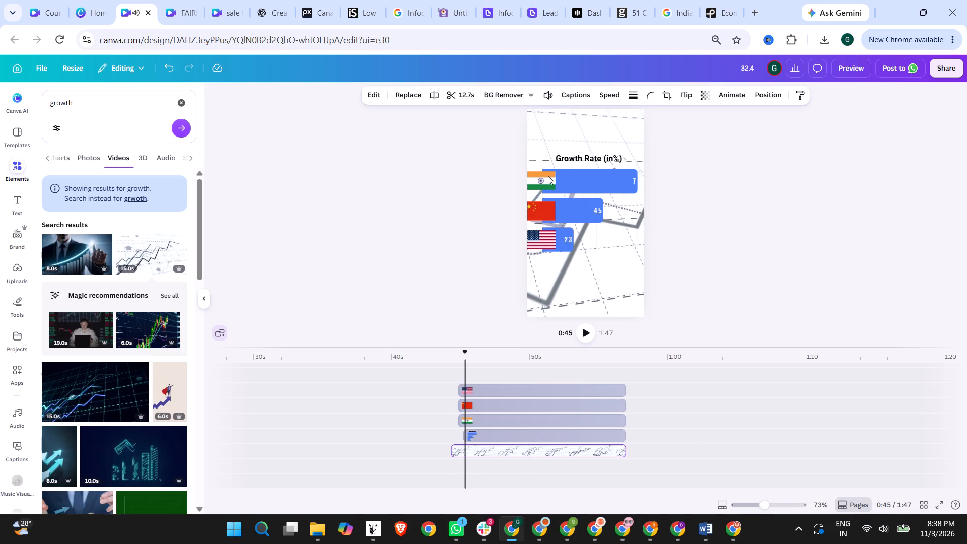
# Apply the Pan animation to the India, China and USA flags together.
pyautogui.click(544, 179)
pyautogui.keyDown('ctrl'); pyautogui.click(539, 215); pyautogui.keyUp('ctrl')
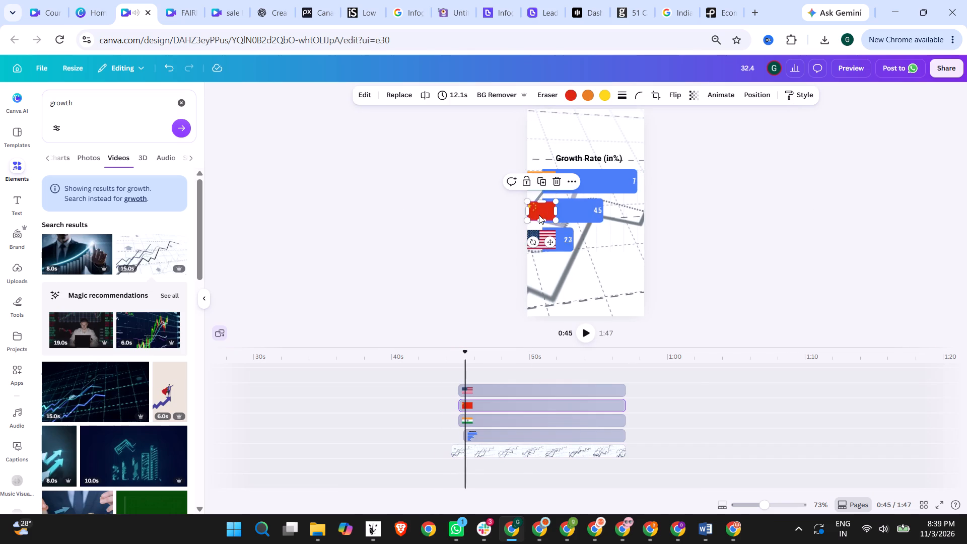
pyautogui.click(485, 190)
pyautogui.click(534, 182)
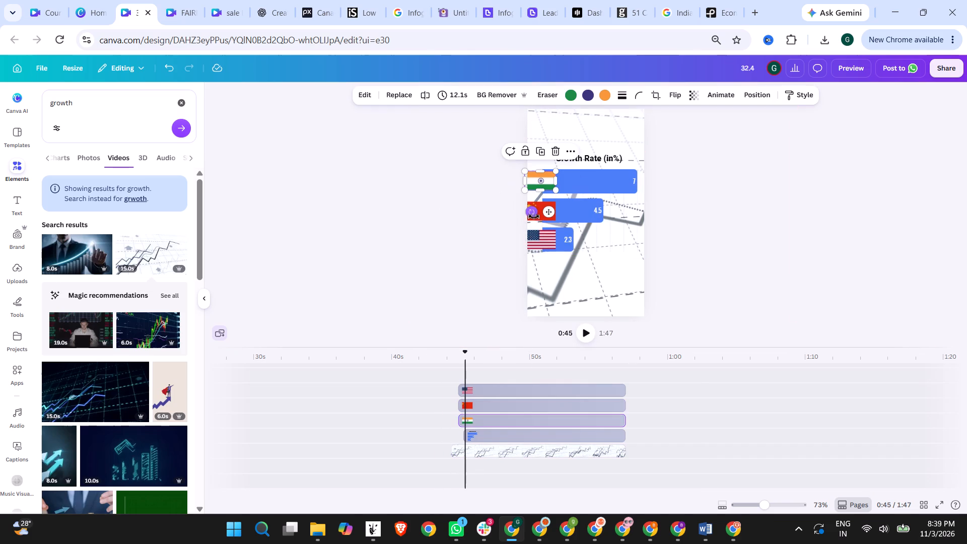
pyautogui.keyDown('ctrl'); pyautogui.click(540, 206); pyautogui.keyUp('ctrl')
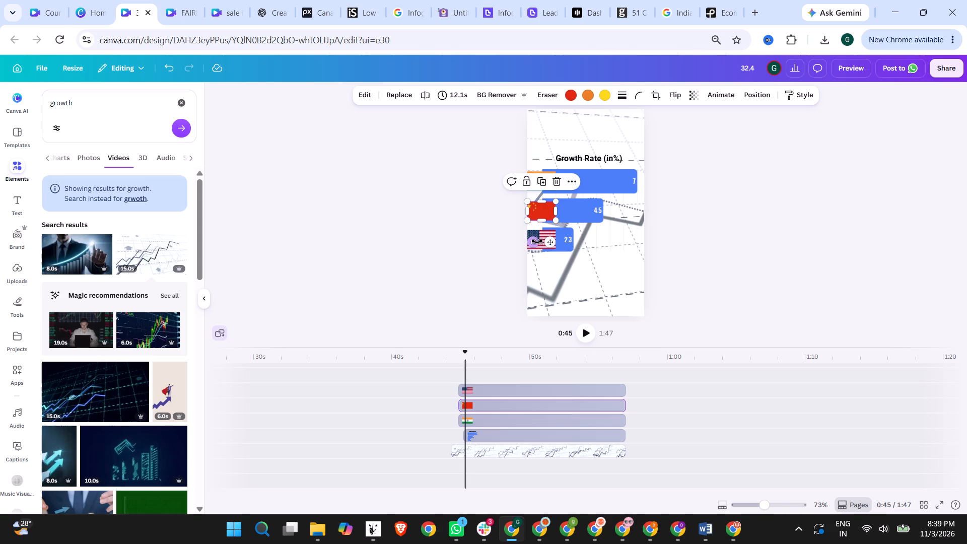
pyautogui.keyDown('ctrl'); pyautogui.click(543, 233); pyautogui.keyUp('ctrl')
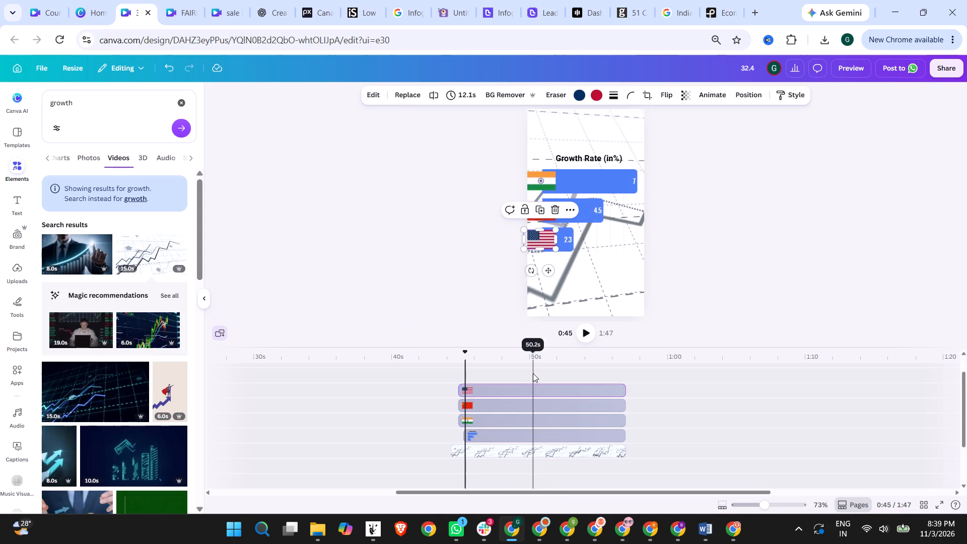
pyautogui.click(504, 387)
pyautogui.keyDown('shift'); pyautogui.click(505, 421); pyautogui.keyUp('shift')
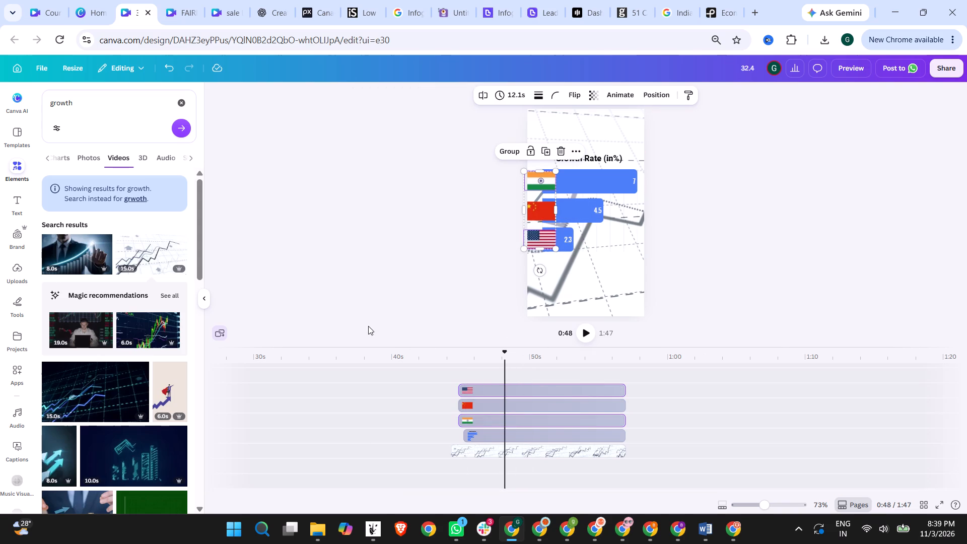
pyautogui.click(626, 94)
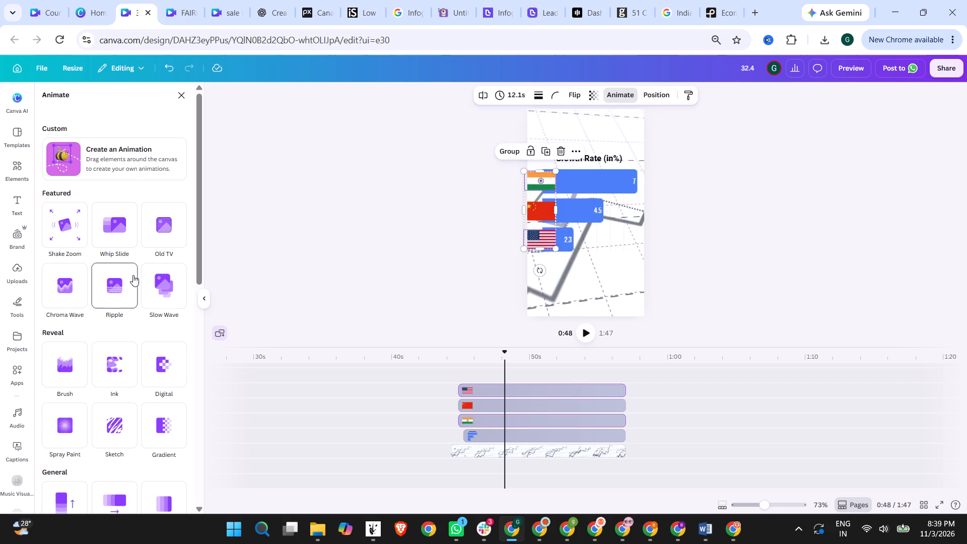
pyautogui.scroll(-2, 111, 382)
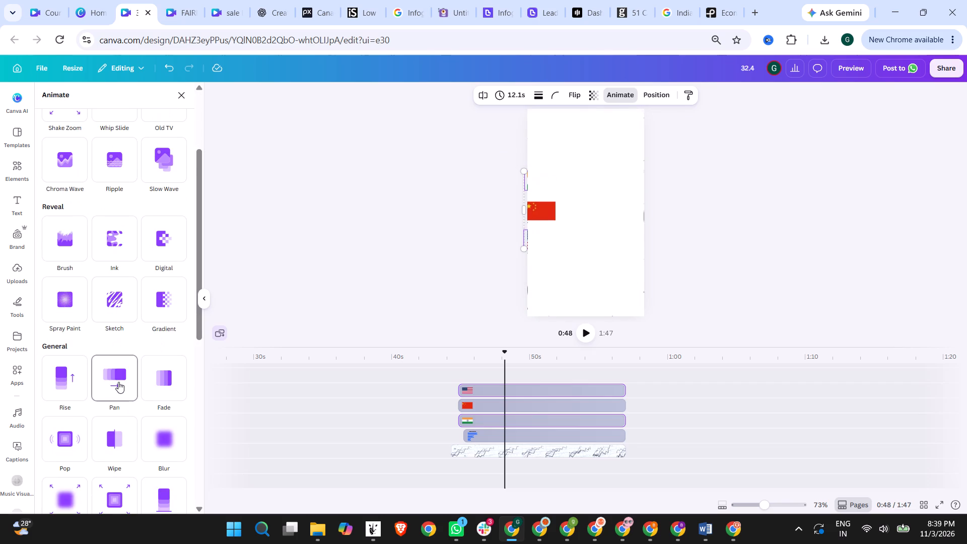
pyautogui.keyDown('ctrl'); pyautogui.click(475, 407); pyautogui.keyUp('ctrl')
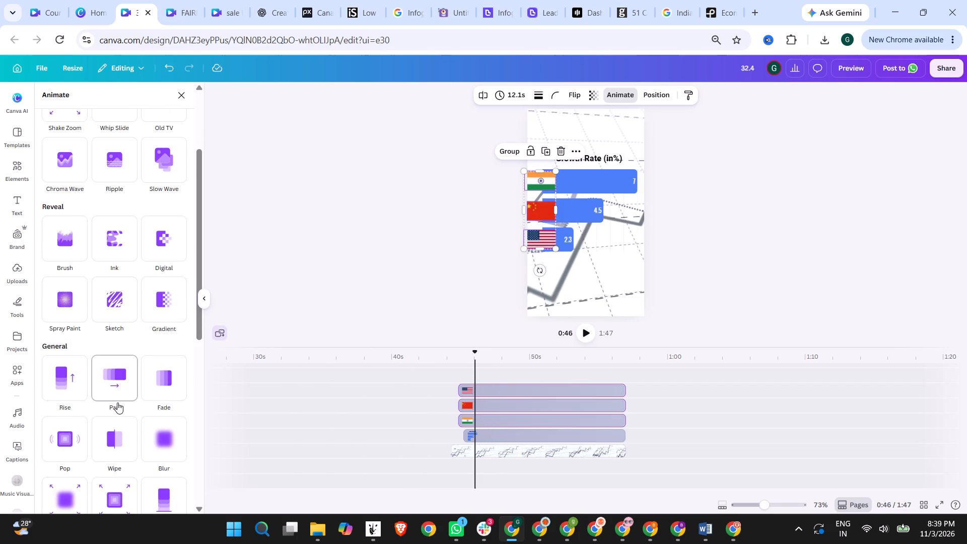
pyautogui.click(118, 403)
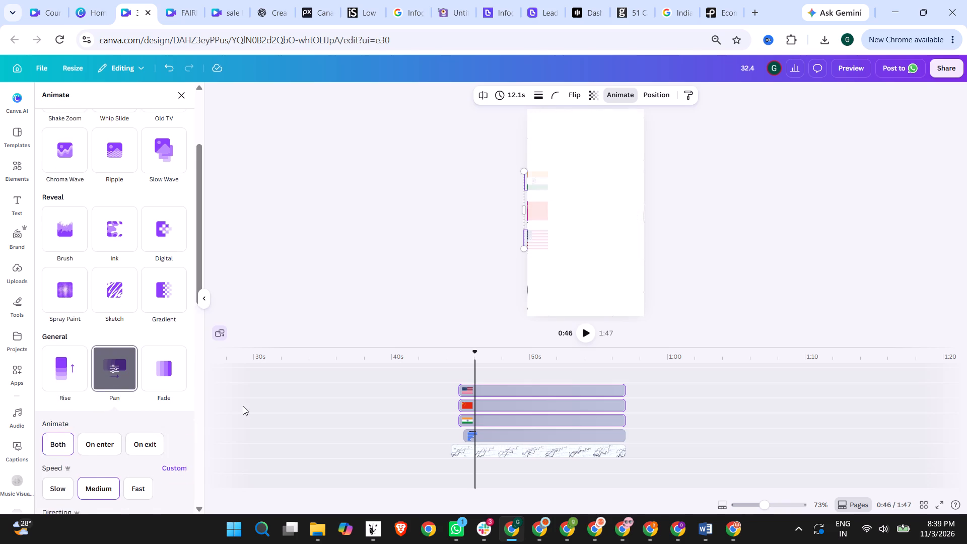
# Apply the Drift animation with rightward direction to the growth-rate chart and set its intensity to the minimum.
pyautogui.click(524, 436)
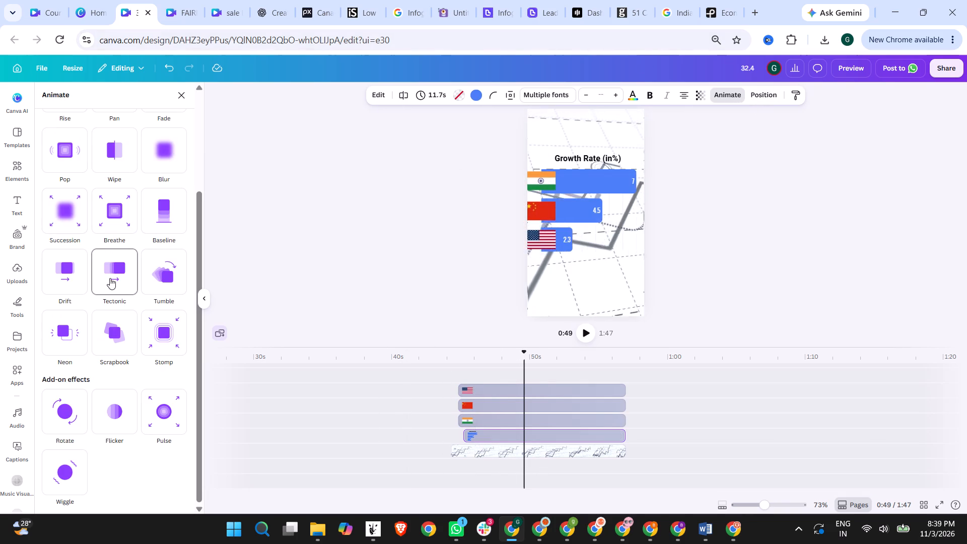
pyautogui.scroll(-4, 110, 278)
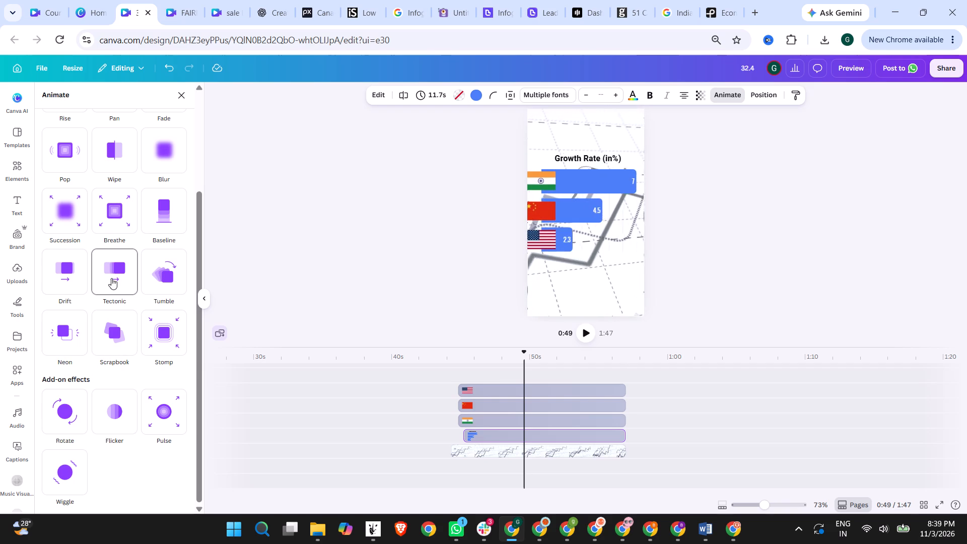
pyautogui.click(76, 278)
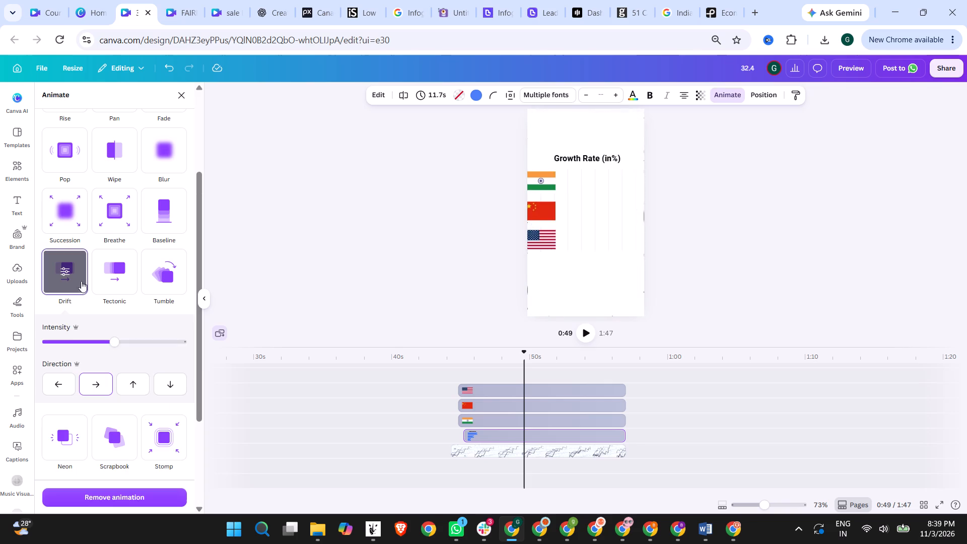
pyautogui.moveTo(114, 343); pyautogui.dragTo(176, 347)
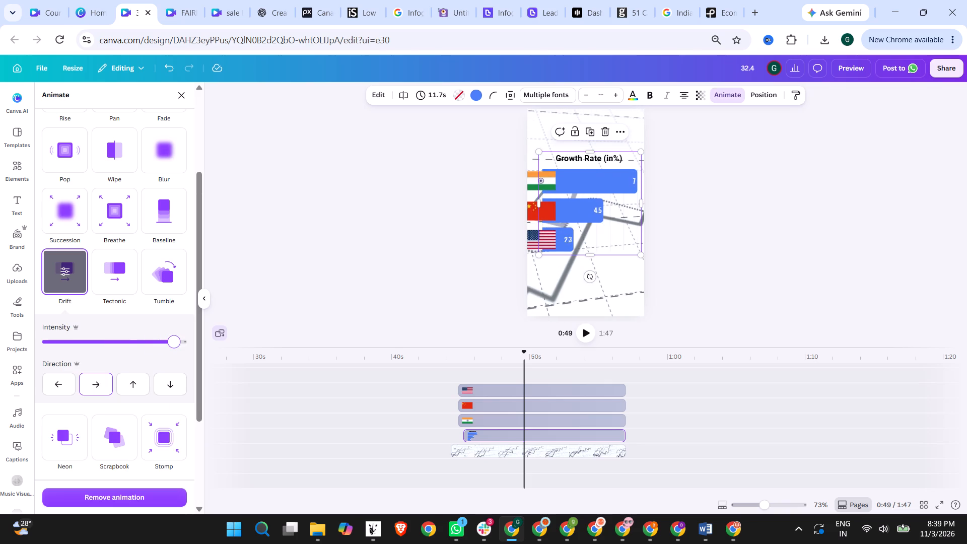
pyautogui.moveTo(176, 347); pyautogui.dragTo(177, 347)
pyautogui.moveTo(177, 347); pyautogui.dragTo(36, 343)
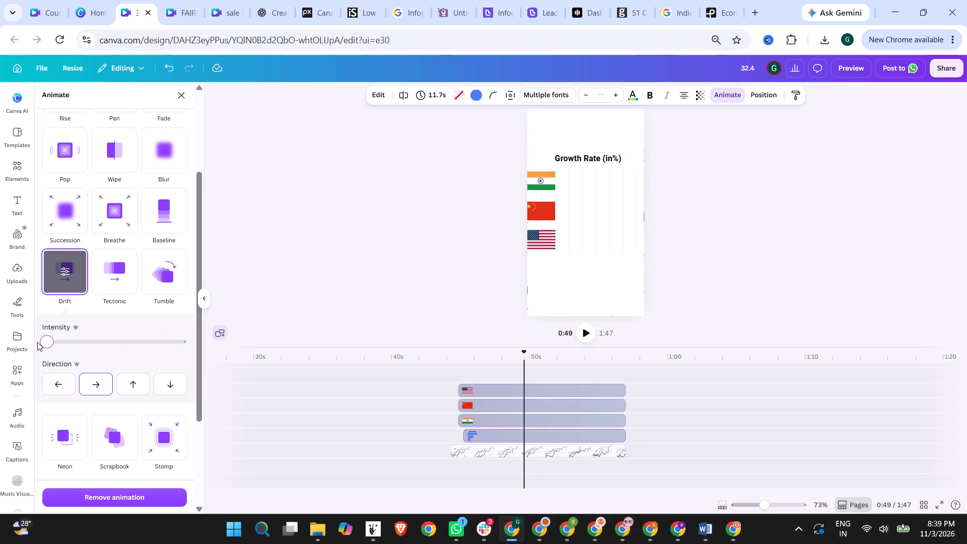
pyautogui.moveTo(48, 343); pyautogui.dragTo(104, 346)
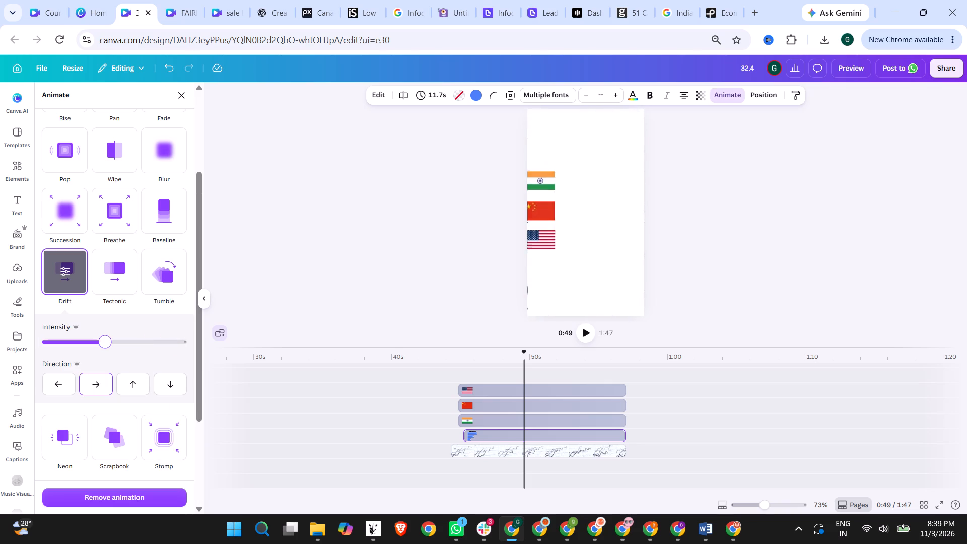
pyautogui.moveTo(104, 346); pyautogui.dragTo(142, 346)
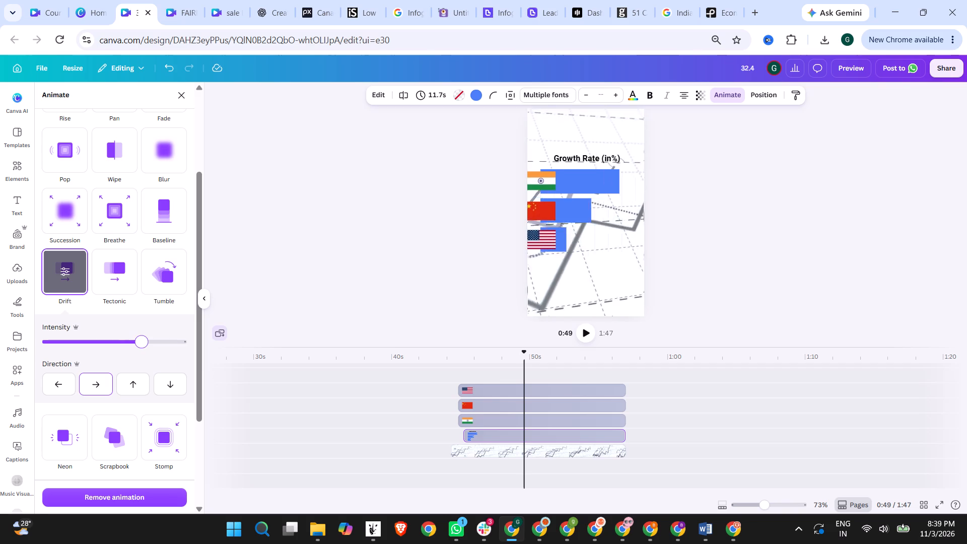
pyautogui.moveTo(142, 346); pyautogui.dragTo(171, 346)
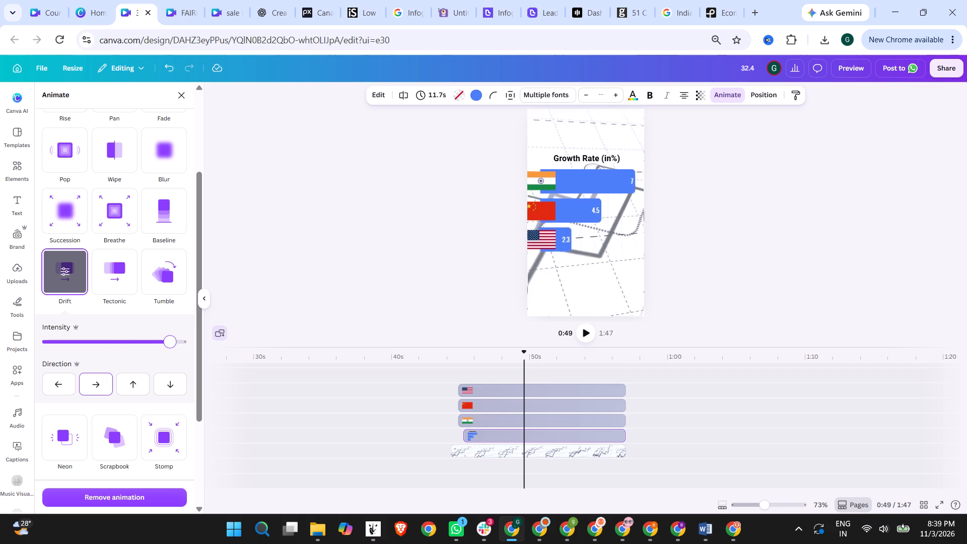
pyautogui.scroll(-7, 150, 355)
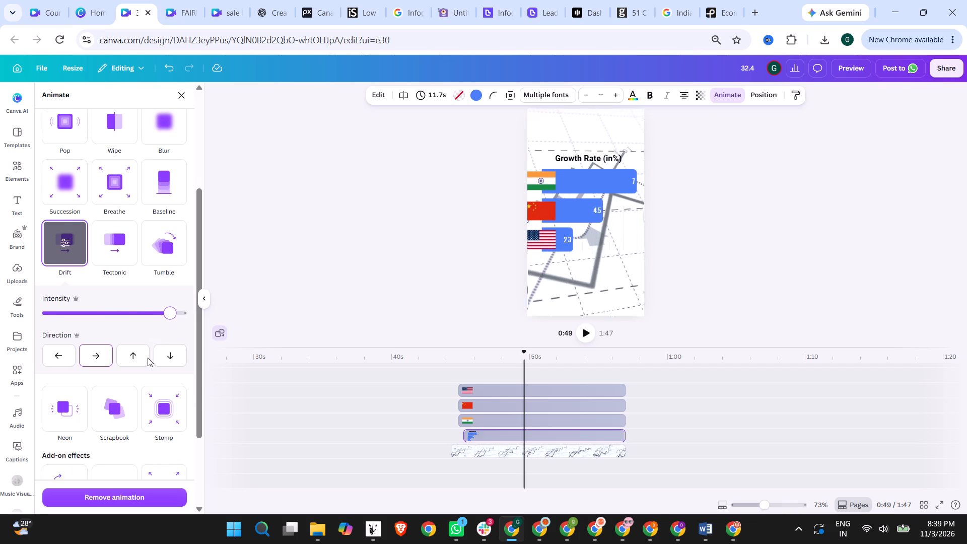
pyautogui.scroll(-2, 148, 358)
pyautogui.scroll(12, 148, 358)
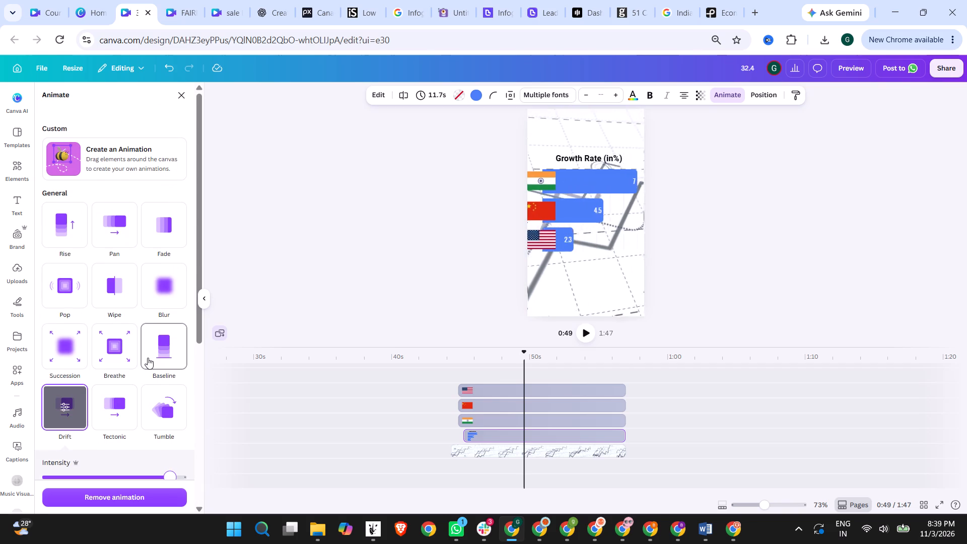
pyautogui.scroll(-4, 147, 358)
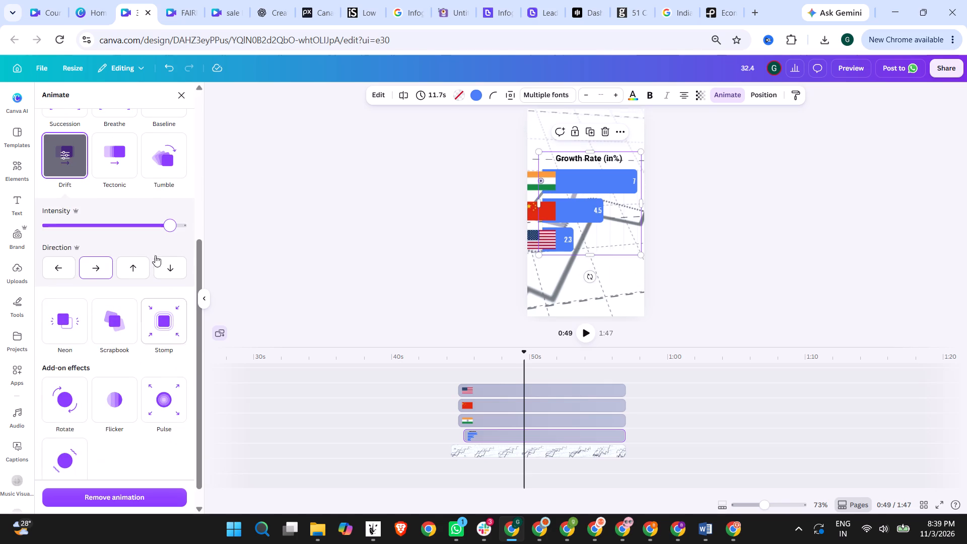
pyautogui.moveTo(170, 229); pyautogui.dragTo(136, 229)
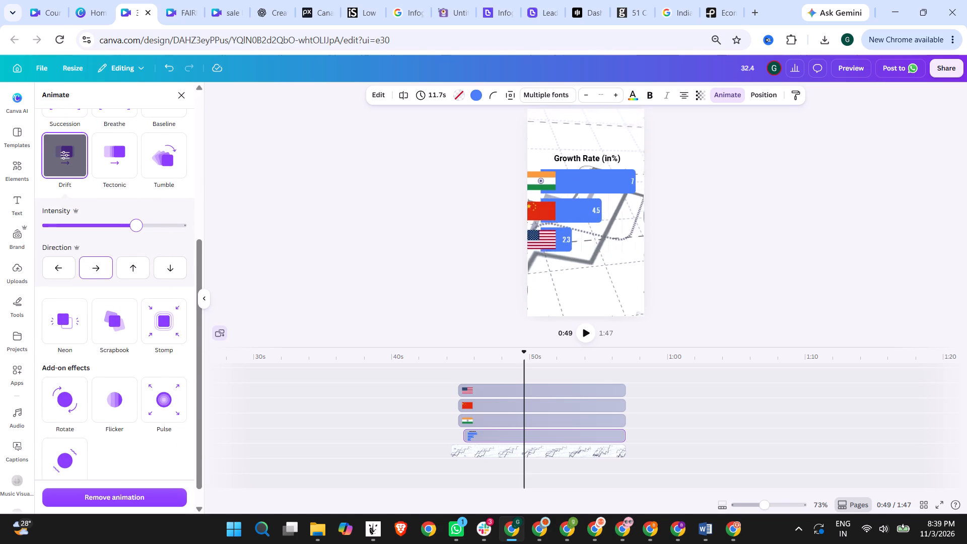
pyautogui.moveTo(139, 229); pyautogui.dragTo(33, 221)
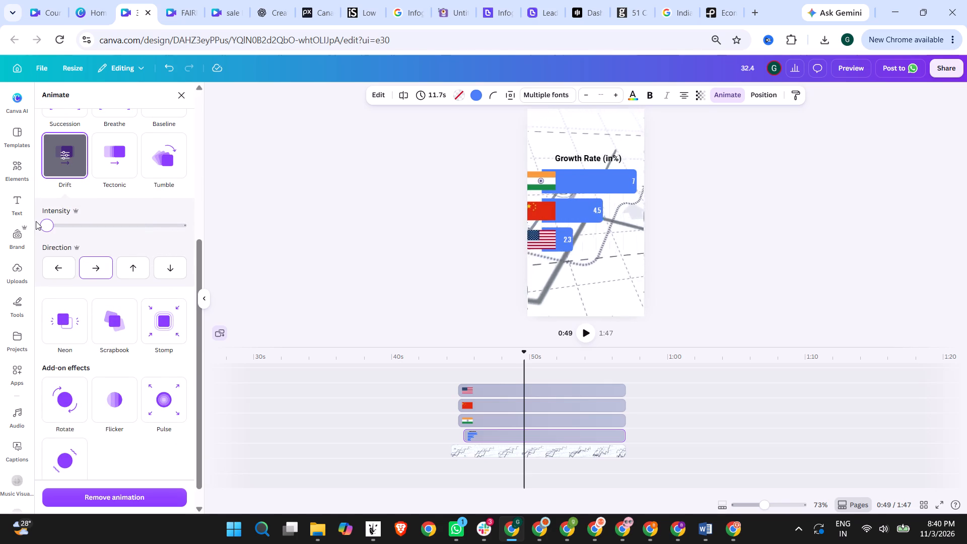
# Play the growth-rate scene from about 0:44 to 0:59 to check the chart's animation against the voiceover.
pyautogui.click(445, 358)
pyautogui.click(581, 334)
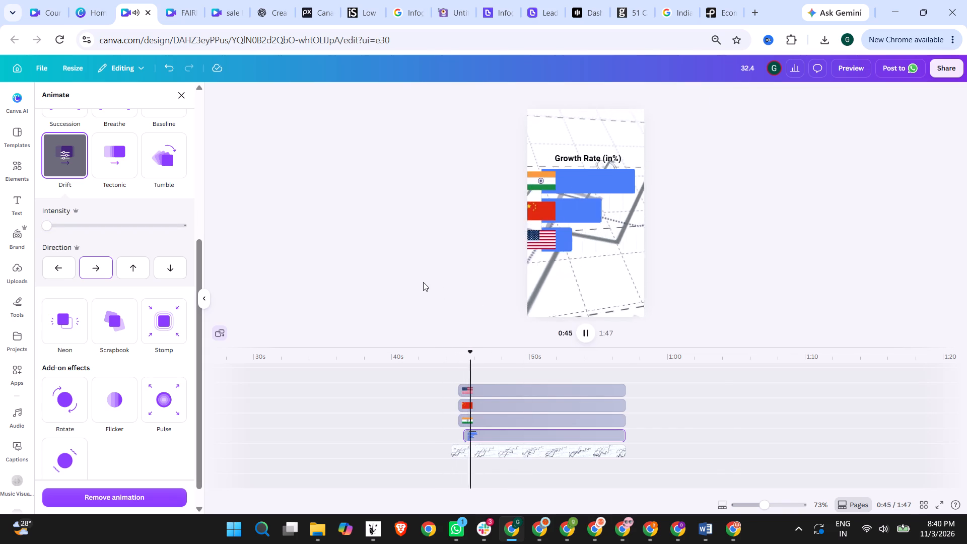
pyautogui.click(588, 337)
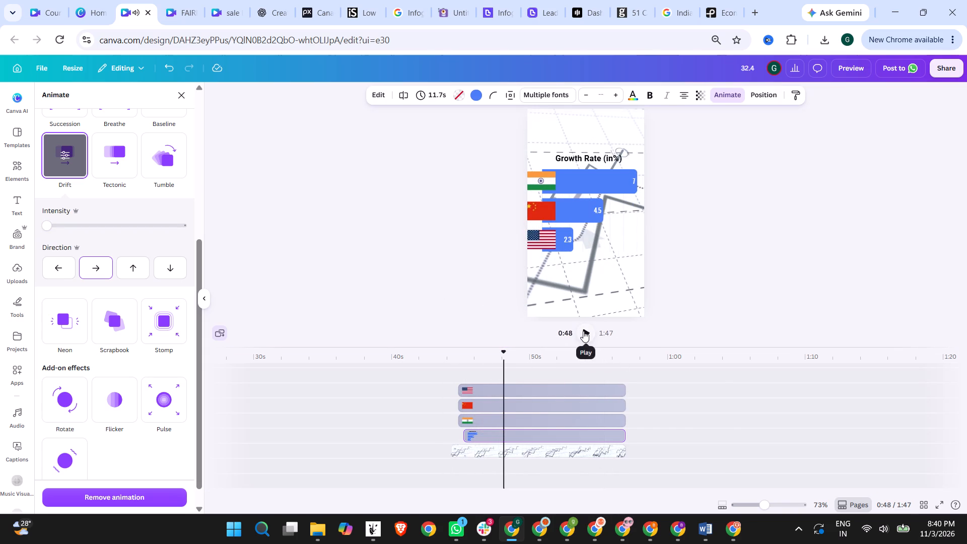
pyautogui.click(583, 331)
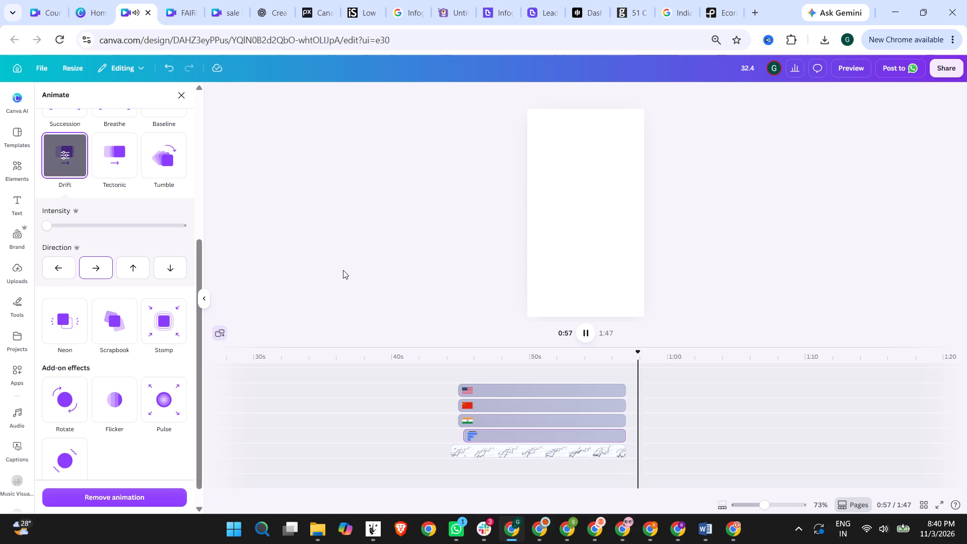
# Replay the voiceover from about 0:57 to locate the end of the phrase and split the audio at about 0:58.
pyautogui.click(631, 355)
pyautogui.click(588, 332)
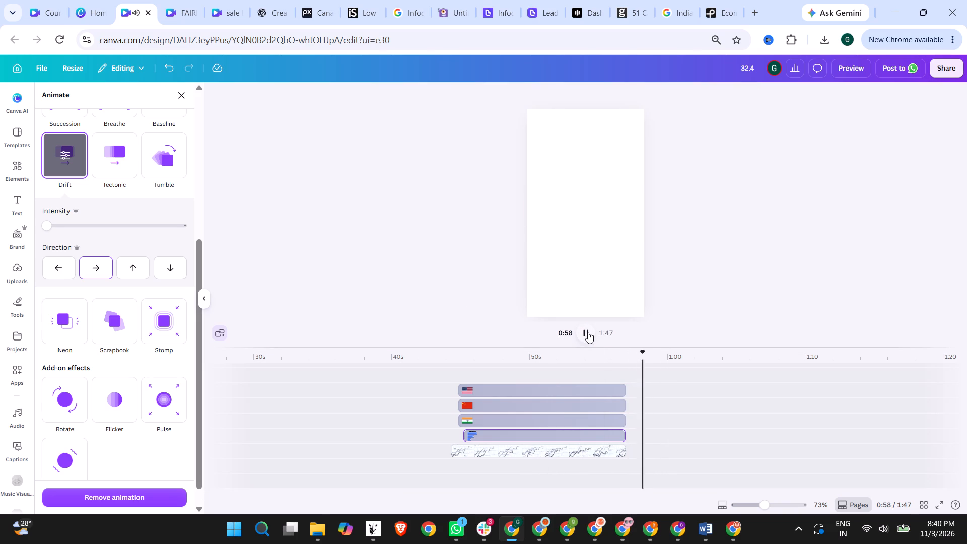
pyautogui.click(588, 332)
pyautogui.scroll(-3, 782, 393)
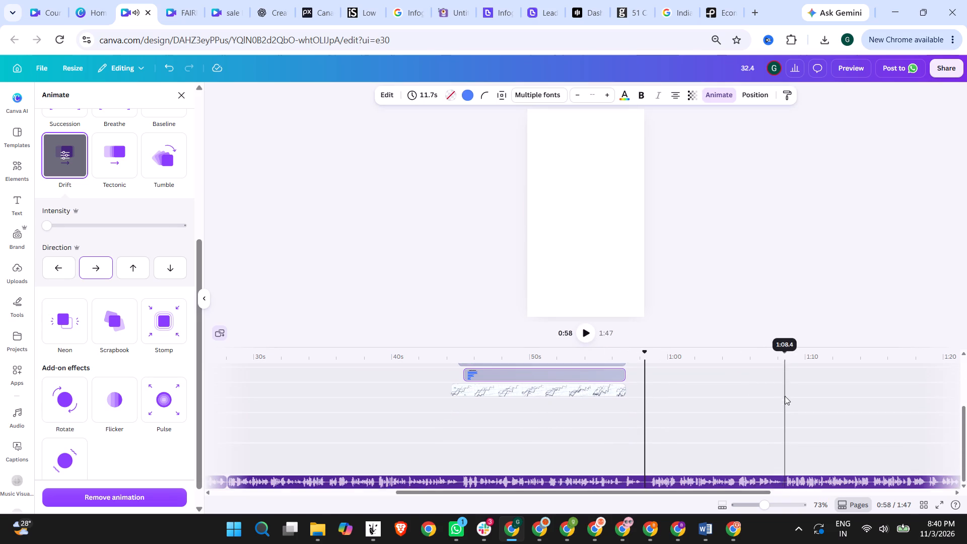
pyautogui.scroll(-3, 704, 435)
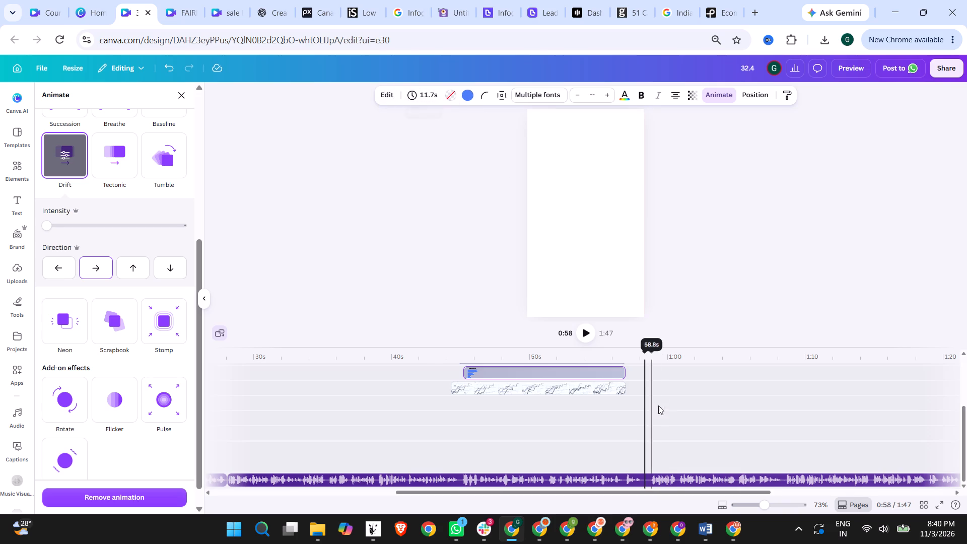
pyautogui.click(644, 480)
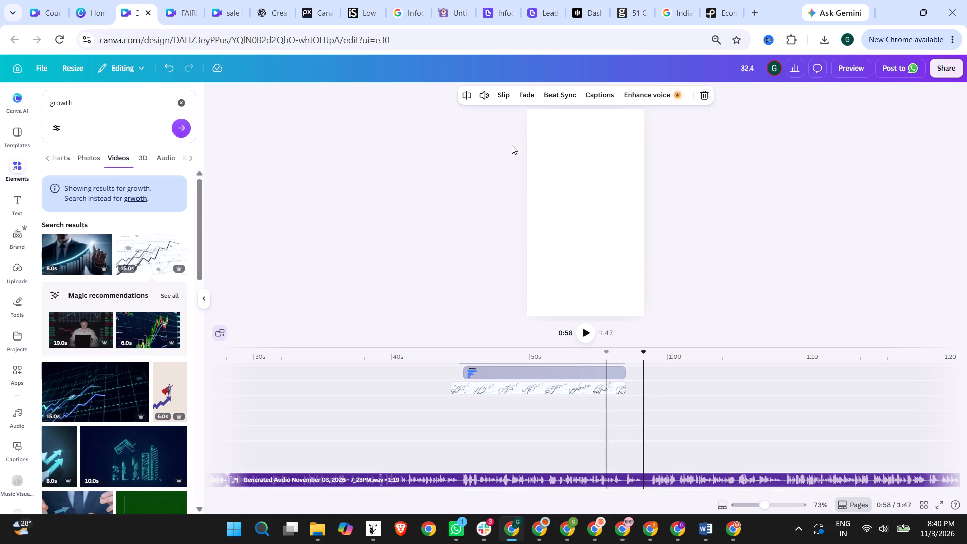
pyautogui.click(464, 92)
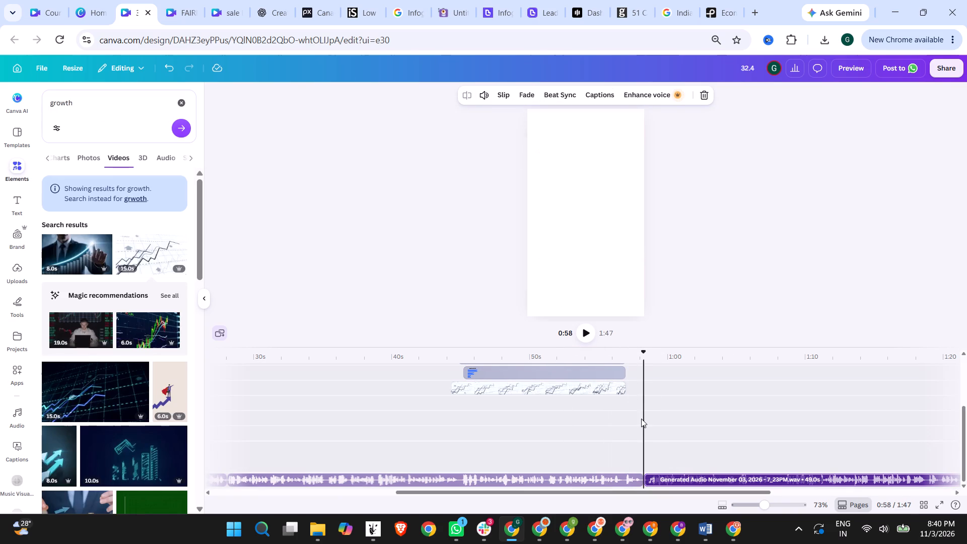
# Extend the USA, China and India flags, the growth-rate chart and the line-graph video to the voiceover split at about 0:58.
pyautogui.scroll(1, 638, 403)
pyautogui.moveTo(621, 389); pyautogui.dragTo(640, 388)
pyautogui.moveTo(624, 402); pyautogui.dragTo(638, 402)
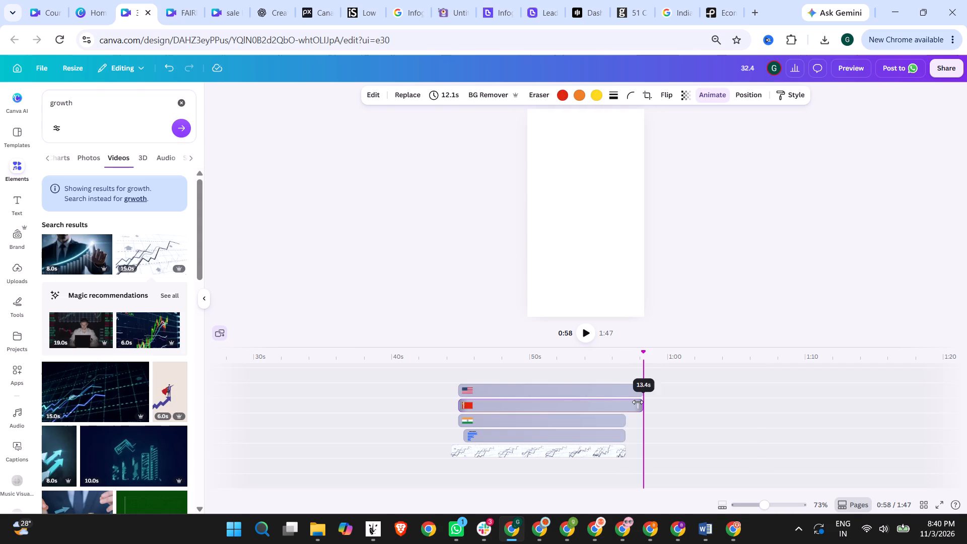
pyautogui.moveTo(638, 402); pyautogui.dragTo(639, 402)
pyautogui.moveTo(625, 418); pyautogui.dragTo(638, 417)
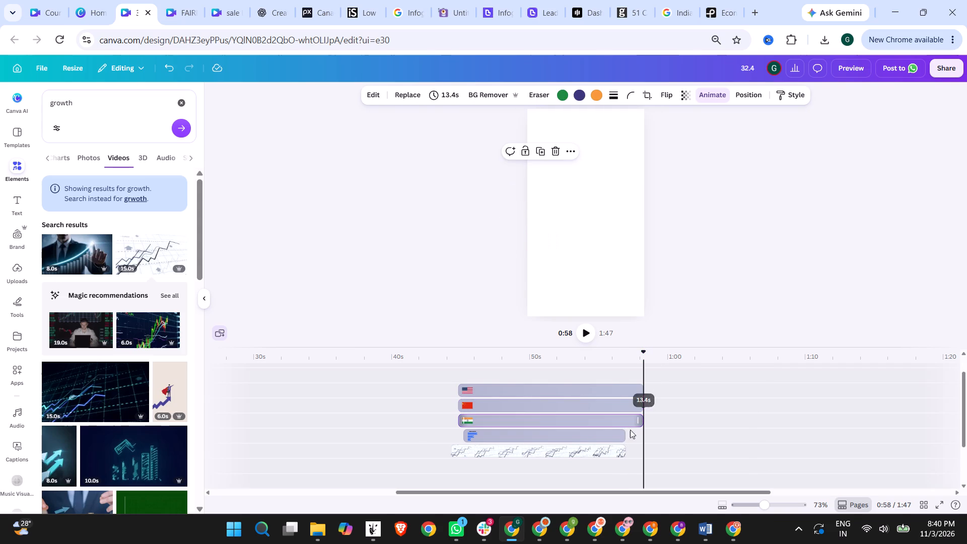
pyautogui.moveTo(622, 434); pyautogui.dragTo(637, 433)
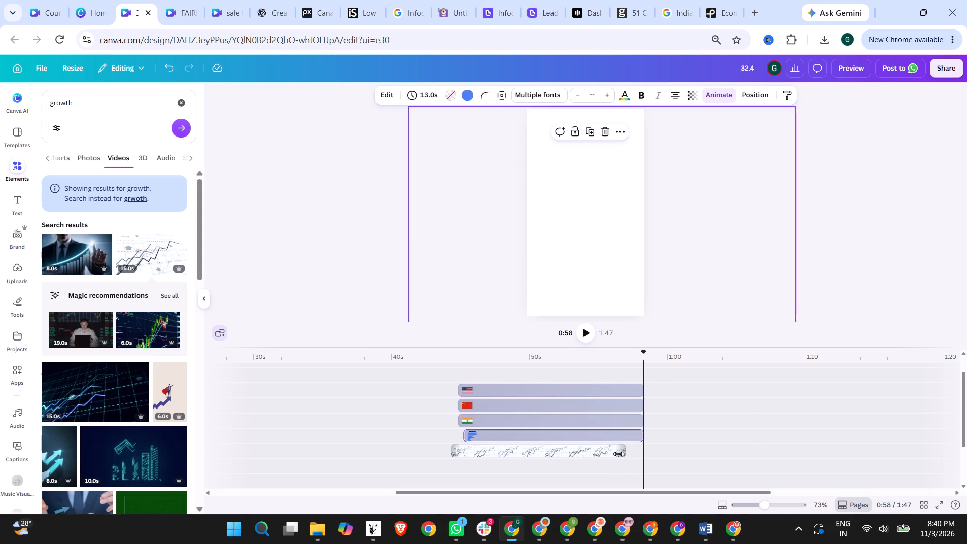
pyautogui.moveTo(618, 454); pyautogui.dragTo(633, 453)
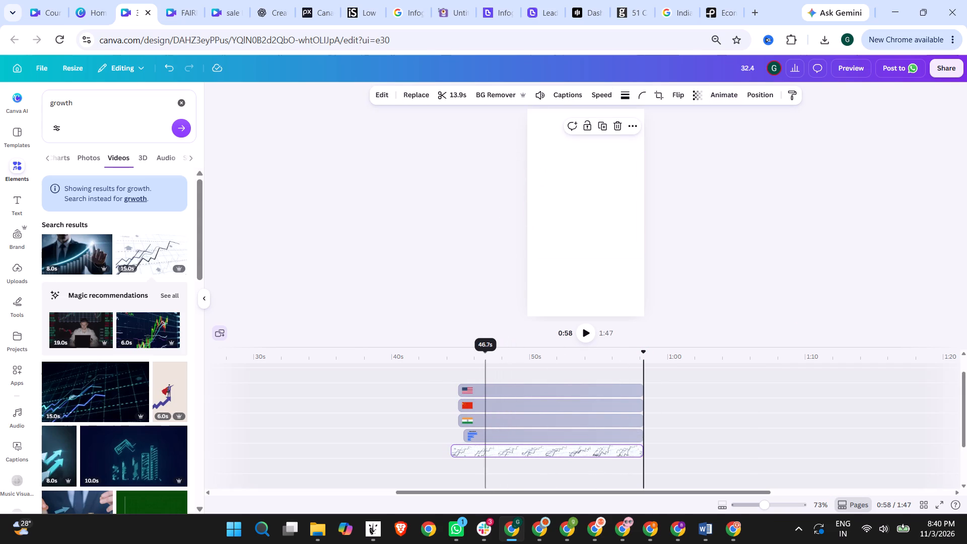
# Play the extended growth-rate scene from about 0:46 to 1:00 to check its ending against the voiceover.
pyautogui.click(471, 355)
pyautogui.click(585, 336)
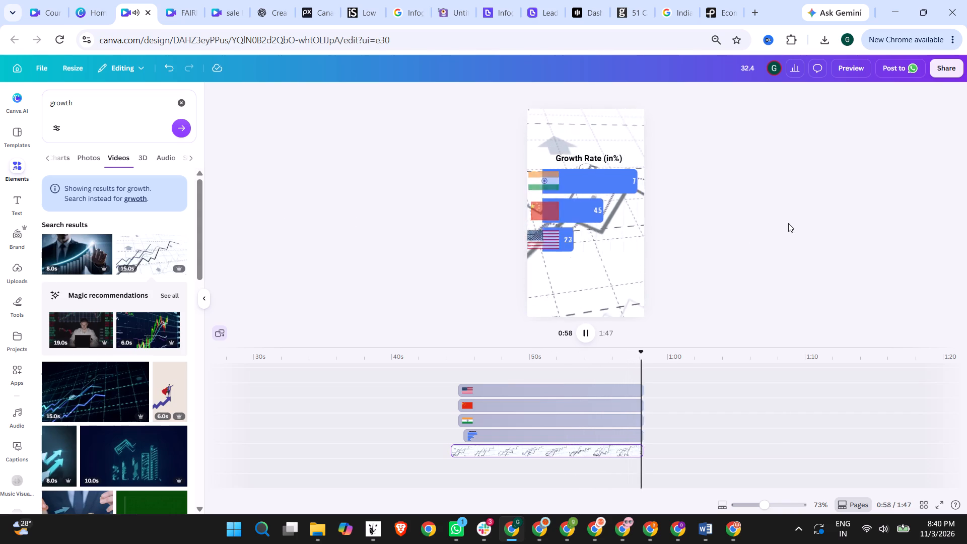
pyautogui.scroll(-1, 788, 223)
pyautogui.click(588, 332)
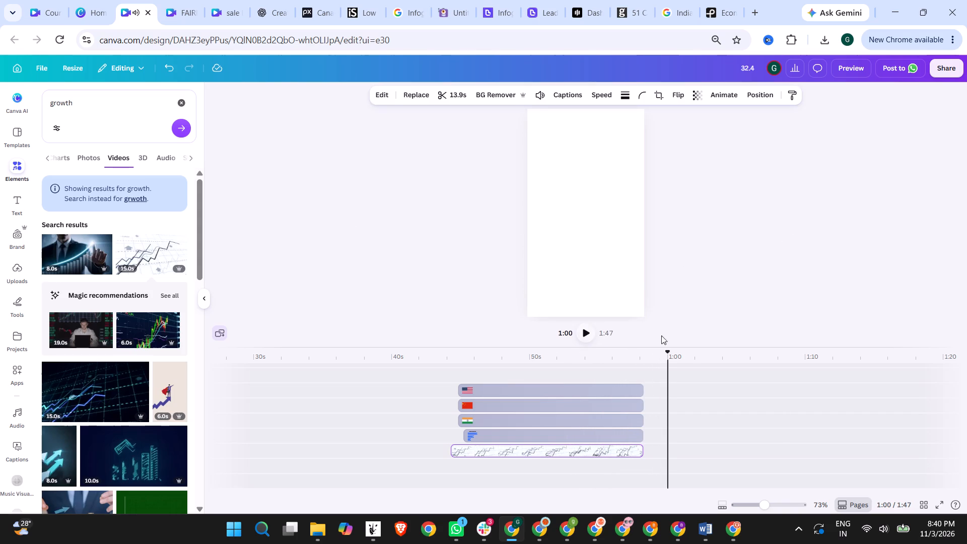
# Split the voiceover again just after the cut at about 0:58 and delete the 0.4 s fragment between the splits.
pyautogui.click(651, 357)
pyautogui.scroll(-6, 712, 330)
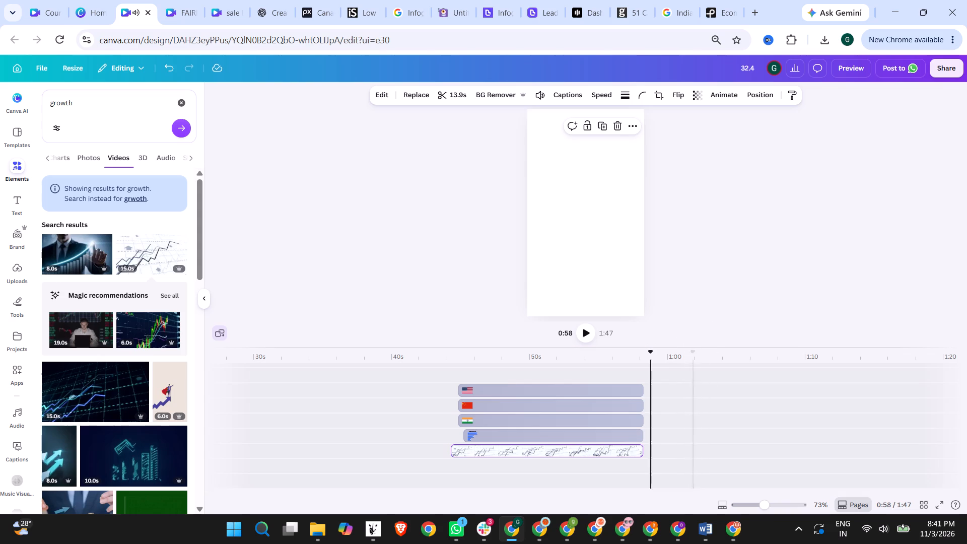
pyautogui.scroll(-2, 701, 347)
pyautogui.scroll(-2, 709, 422)
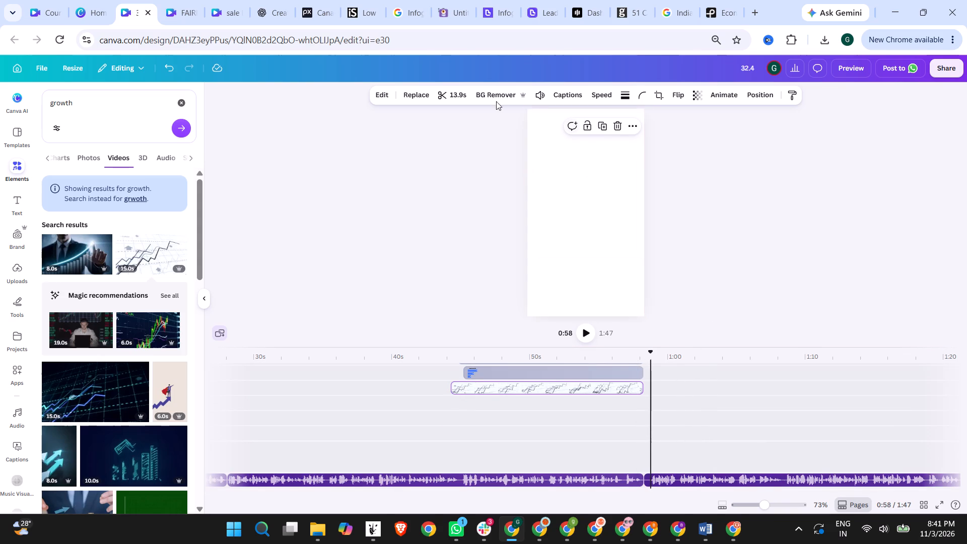
pyautogui.click(649, 478)
pyautogui.click(650, 478)
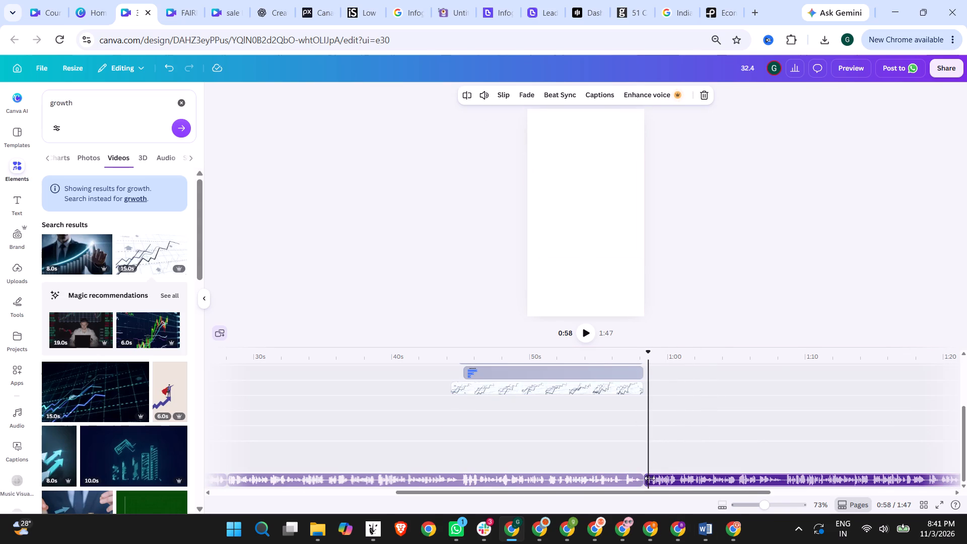
pyautogui.click(652, 478)
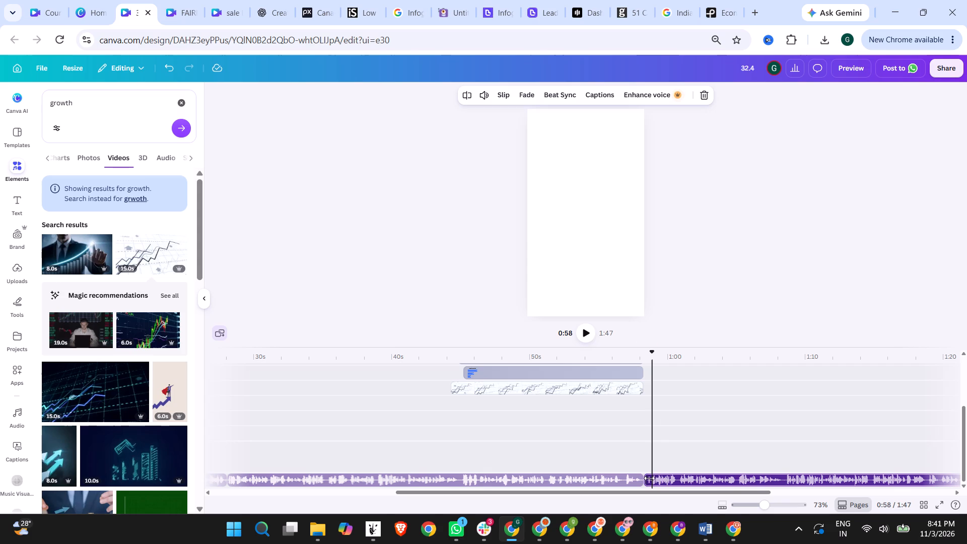
pyautogui.click(650, 478)
pyautogui.click(469, 96)
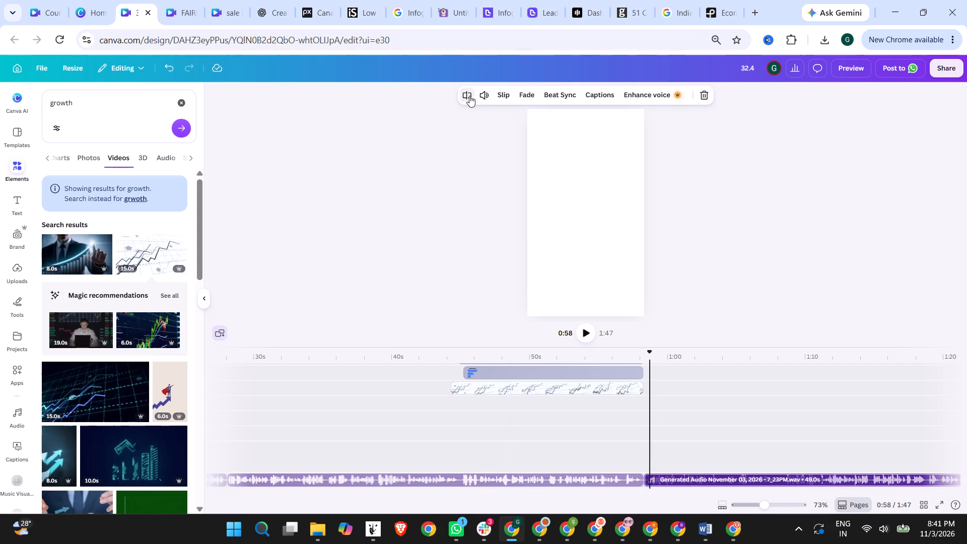
pyautogui.click(646, 479)
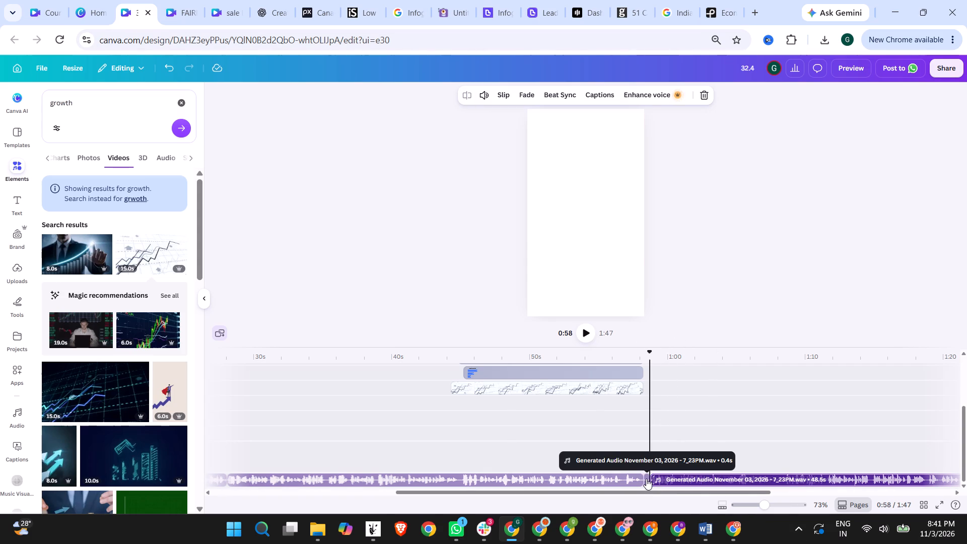
pyautogui.press('Delete')
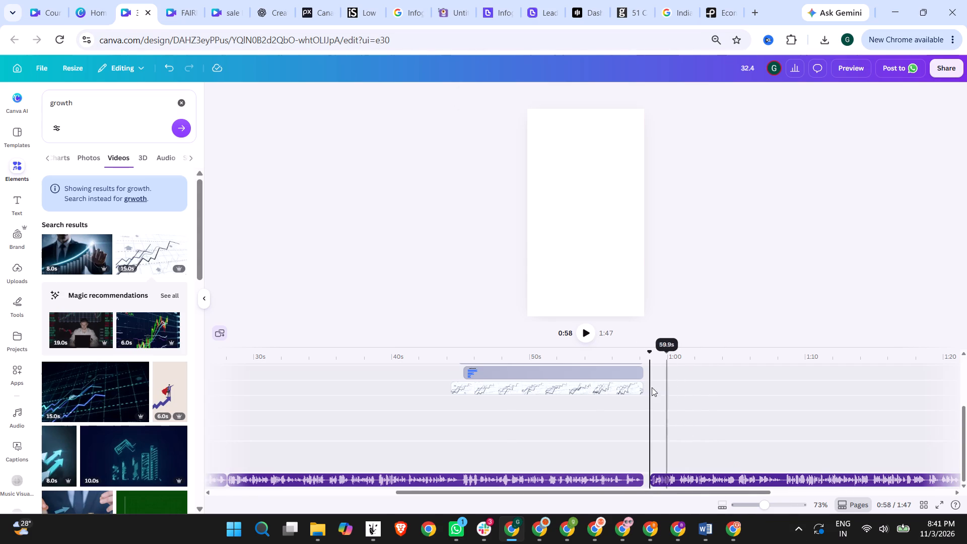
# Listen to the voiceover from 0:58 to 1:02 and move its remaining part back to close the gap after 58.2 s.
pyautogui.click(589, 326)
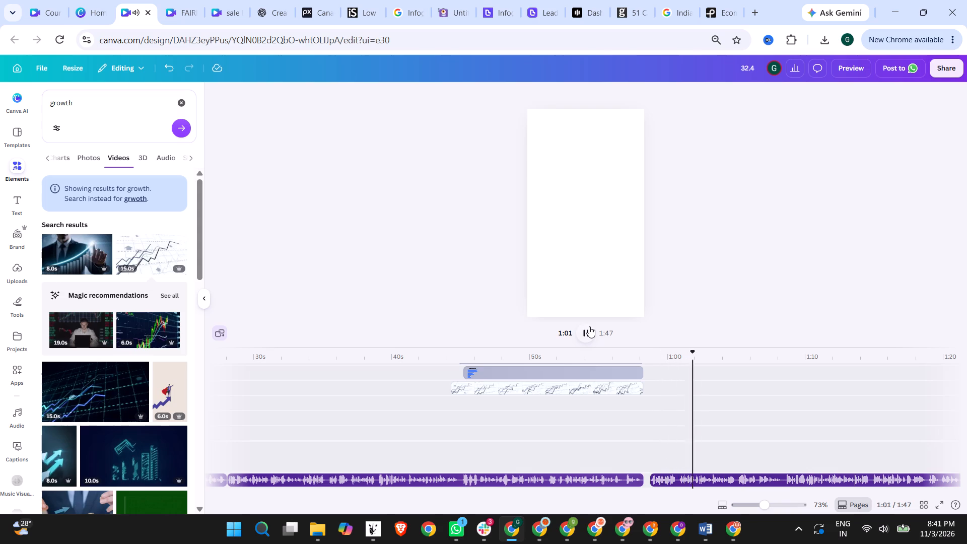
pyautogui.click(589, 326)
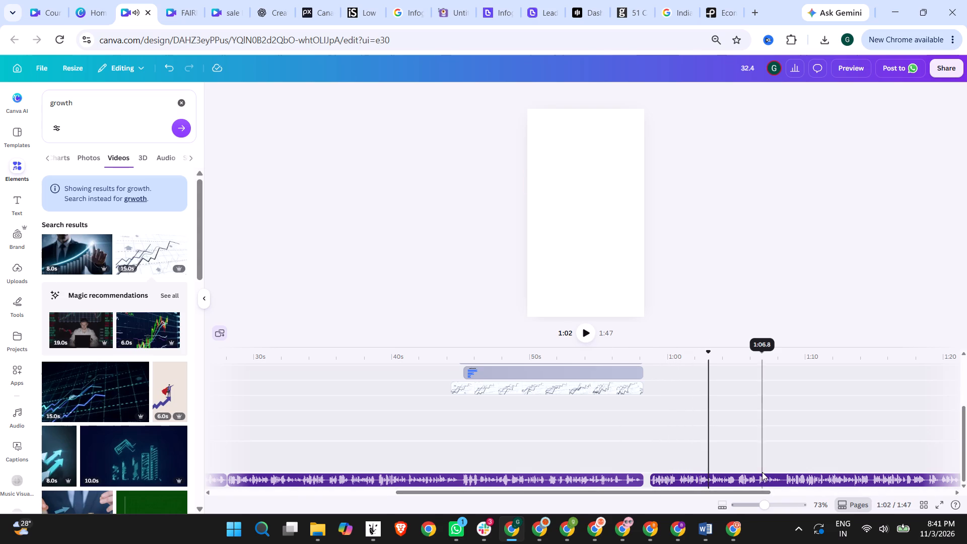
pyautogui.moveTo(762, 477); pyautogui.dragTo(753, 477)
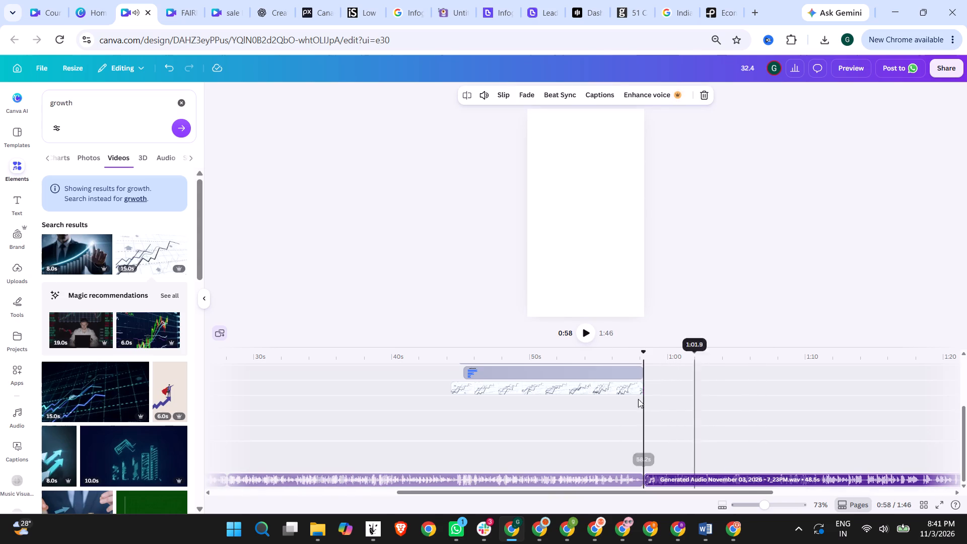
# Search the video elements for "India" and browse the clips for suitable footage.
pyautogui.moveTo(89, 100); pyautogui.dragTo(15, 99)
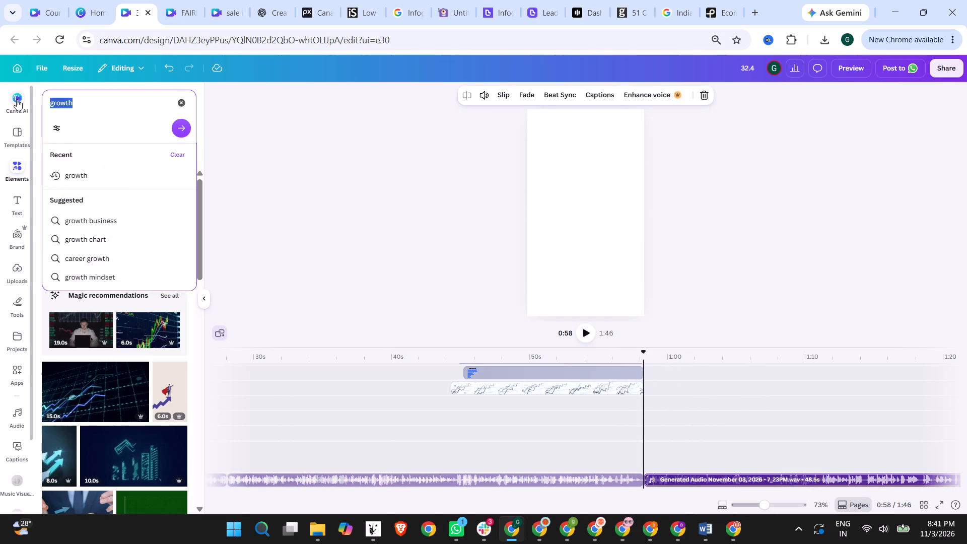
pyautogui.write('Ini')
pyautogui.press('BackSpace')
pyautogui.write('dia')
pyautogui.press('Return')
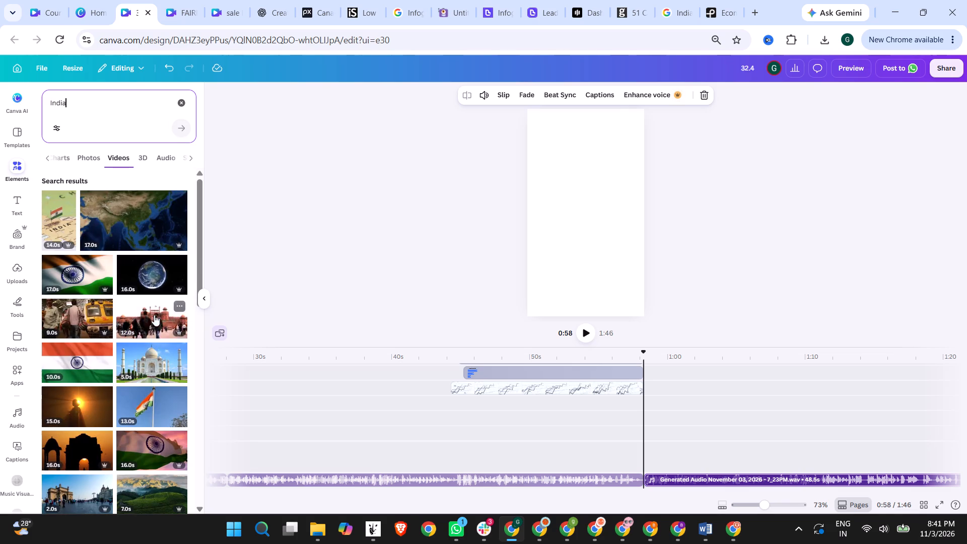
pyautogui.scroll(-4, 154, 315)
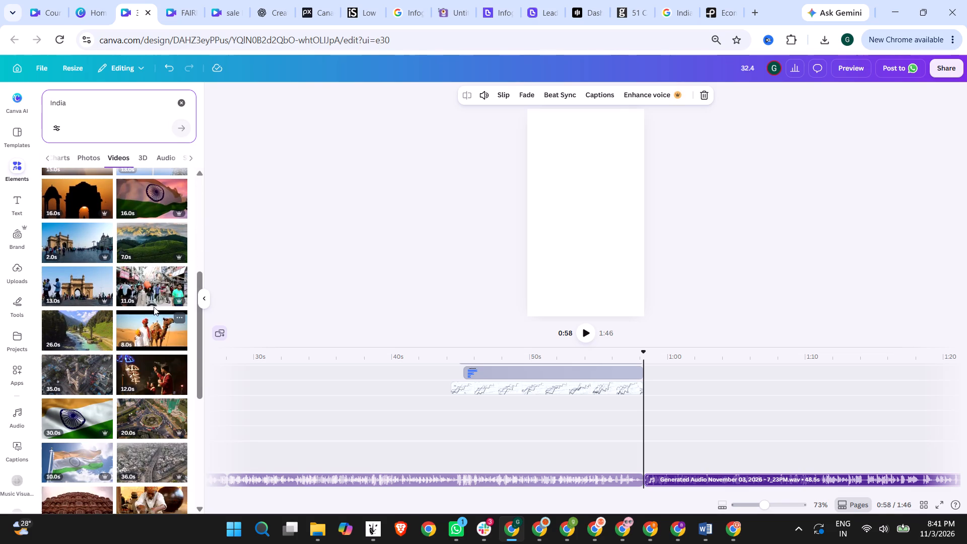
pyautogui.scroll(-2, 153, 290)
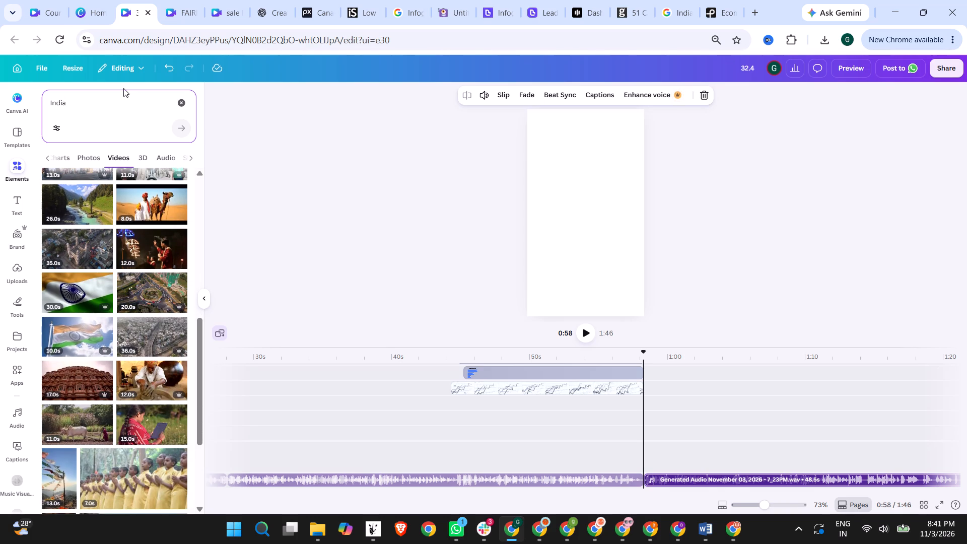
# Refine the video search to "India fast" and add the 20-second clip of a blue-toned city highway at 0:58.
pyautogui.press('space')
pyautogui.write('fast')
pyautogui.press('space')
pyautogui.press('Return')
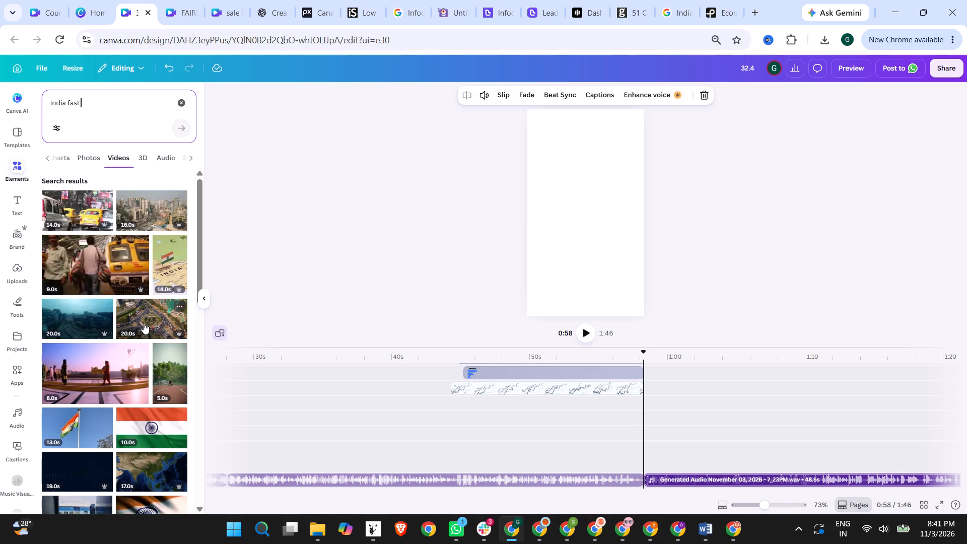
pyautogui.moveTo(84, 323); pyautogui.dragTo(581, 219)
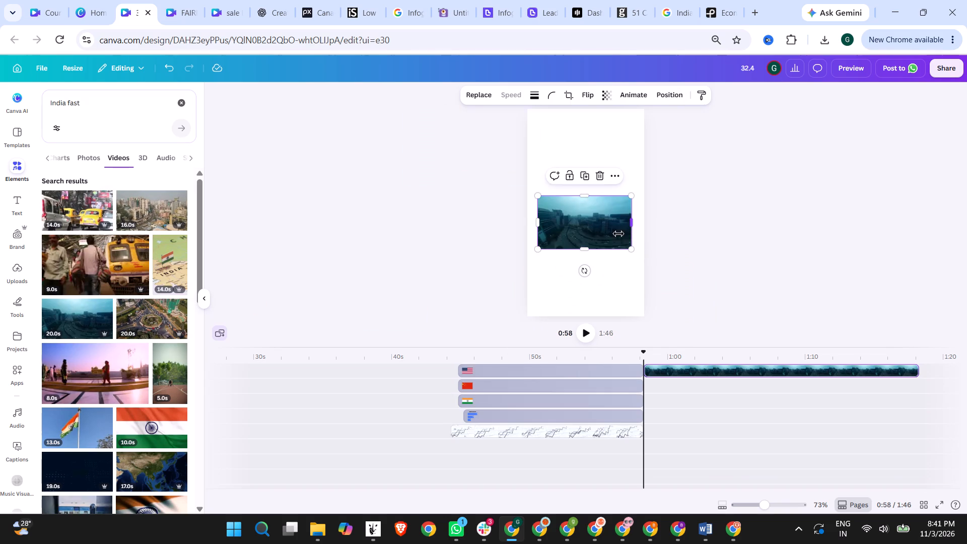
# Enlarge the city highway clip to the full height of the vertical page and shift it sideways to frame the curving road.
pyautogui.moveTo(612, 233); pyautogui.dragTo(600, 206)
pyautogui.moveTo(617, 223); pyautogui.dragTo(781, 349)
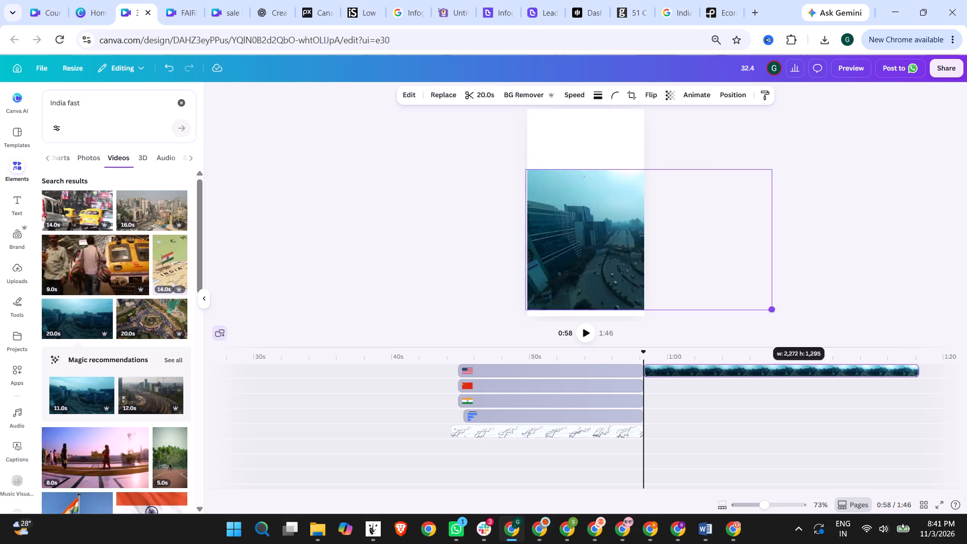
pyautogui.moveTo(781, 349); pyautogui.dragTo(822, 377)
pyautogui.moveTo(583, 247); pyautogui.dragTo(538, 171)
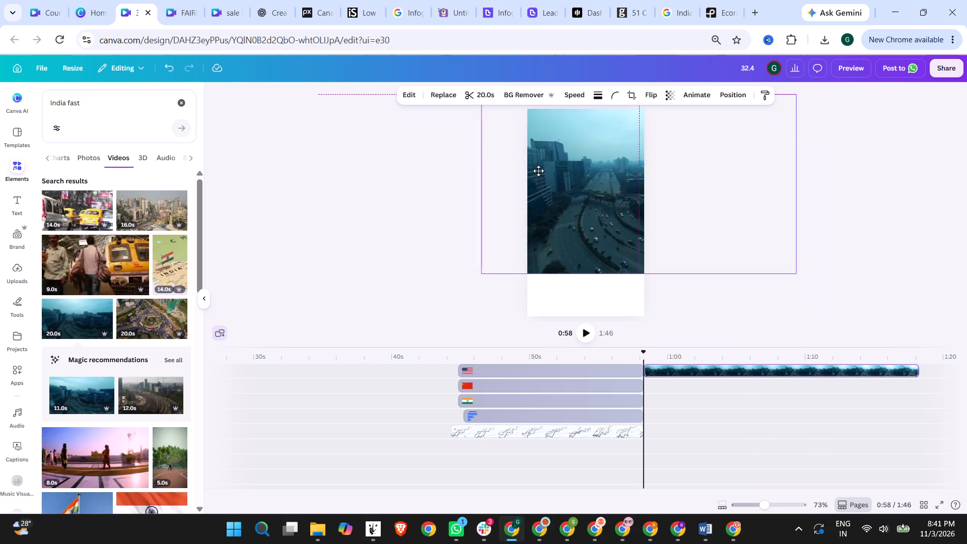
pyautogui.moveTo(538, 171); pyautogui.dragTo(526, 172)
pyautogui.moveTo(468, 273); pyautogui.dragTo(422, 345)
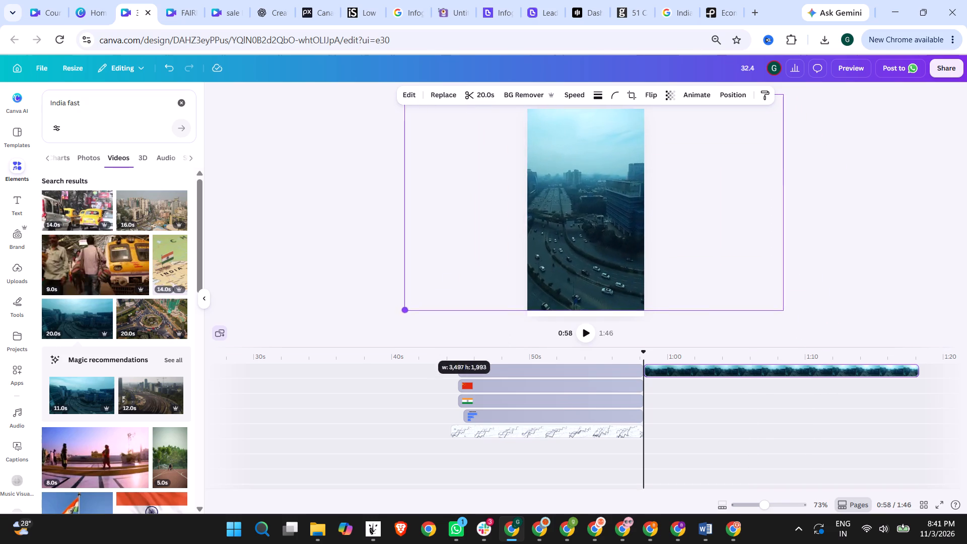
pyautogui.moveTo(422, 345); pyautogui.dragTo(402, 353)
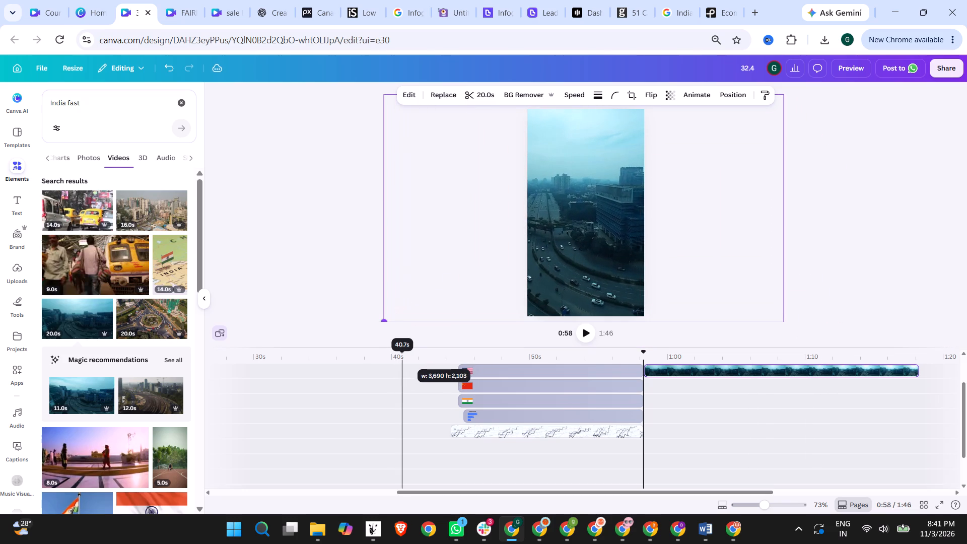
pyautogui.moveTo(402, 353); pyautogui.dragTo(408, 350)
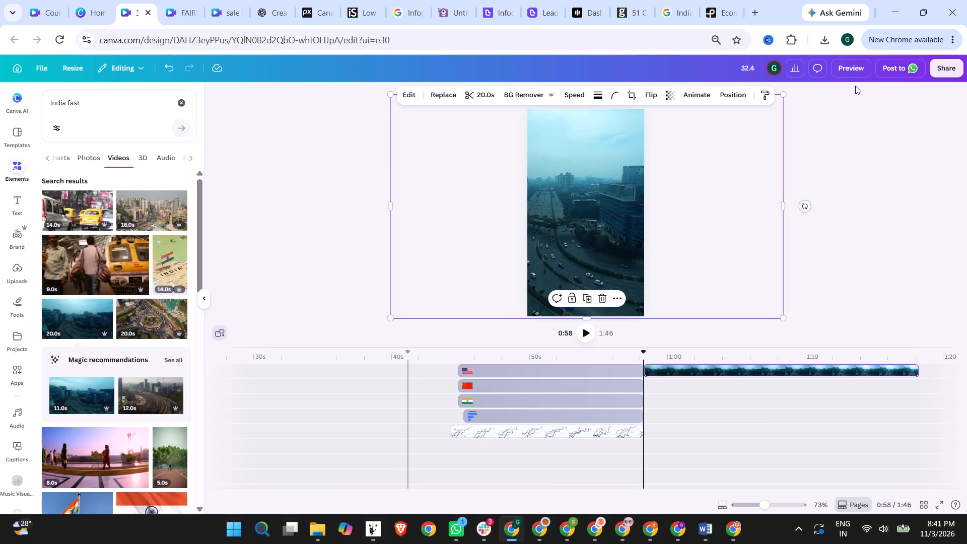
pyautogui.moveTo(785, 91); pyautogui.dragTo(766, 102)
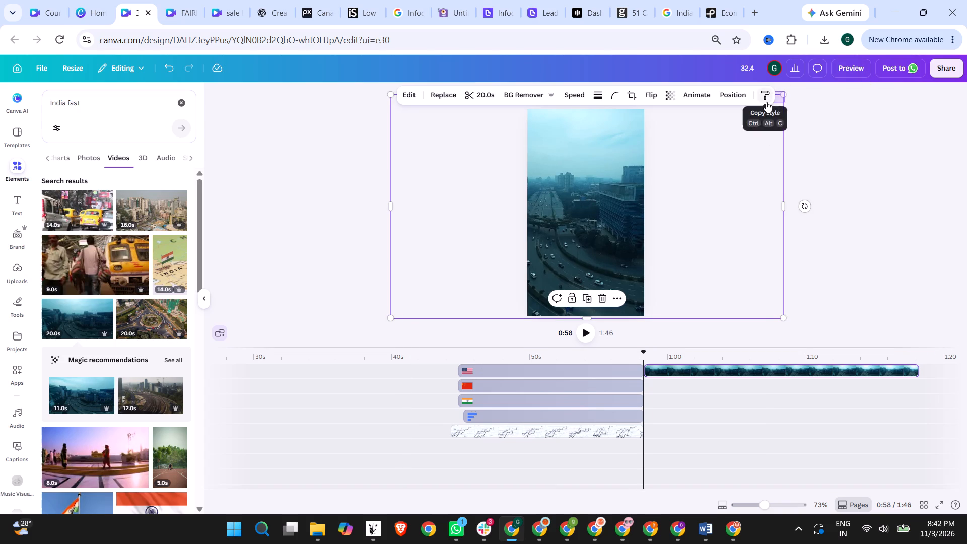
pyautogui.moveTo(766, 102); pyautogui.dragTo(767, 102)
pyautogui.click(631, 183)
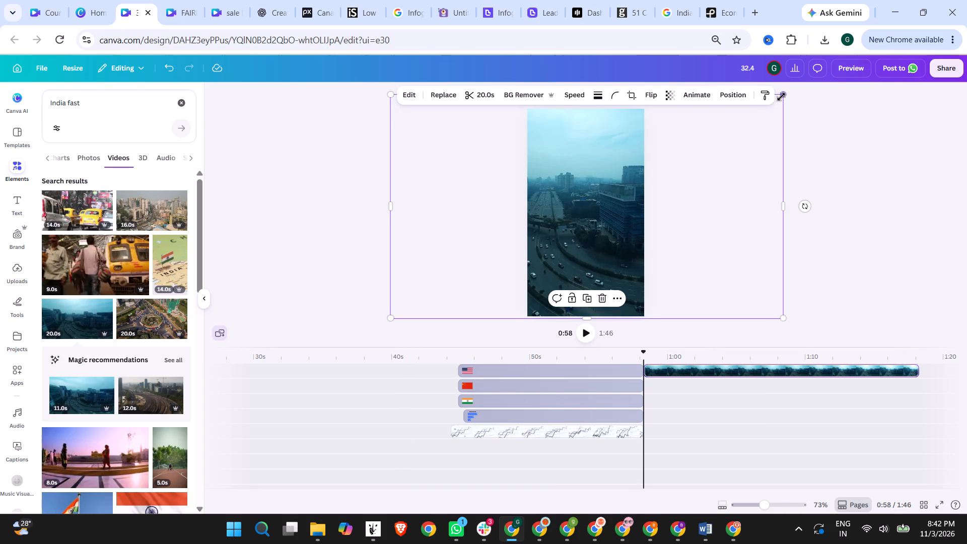
pyautogui.moveTo(781, 97); pyautogui.dragTo(759, 112)
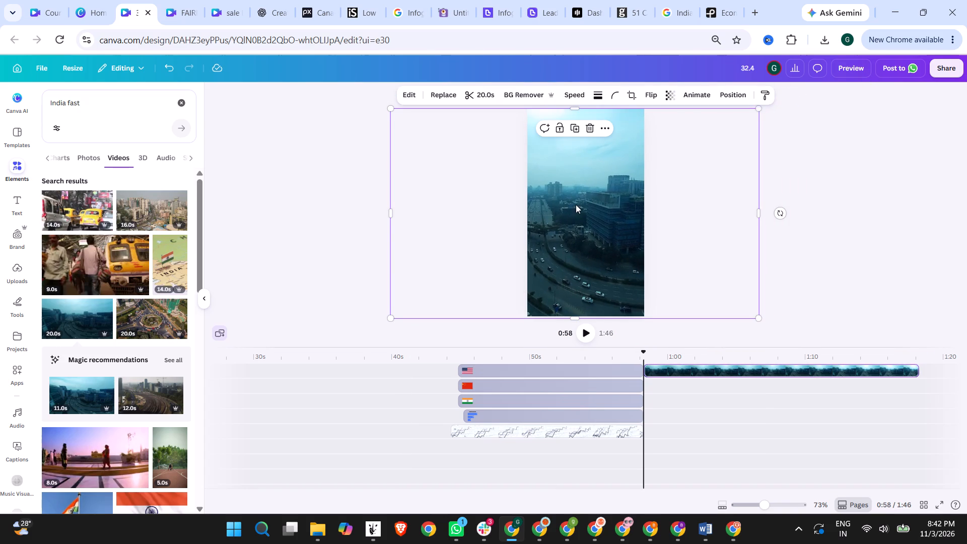
pyautogui.moveTo(576, 205); pyautogui.dragTo(646, 206)
pyautogui.click(908, 186)
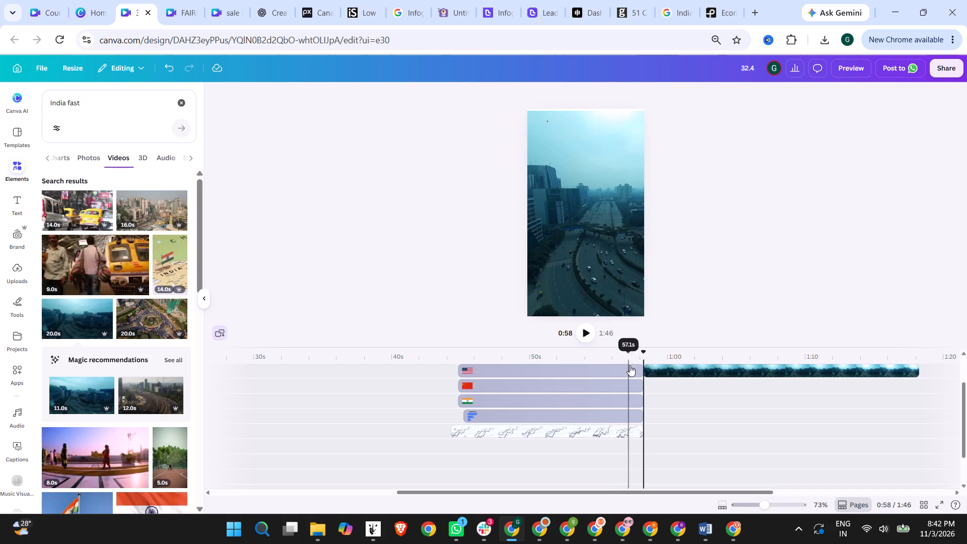
# Play the city highway clip with the voiceover from 0:58 to about 1:01.
pyautogui.click(583, 331)
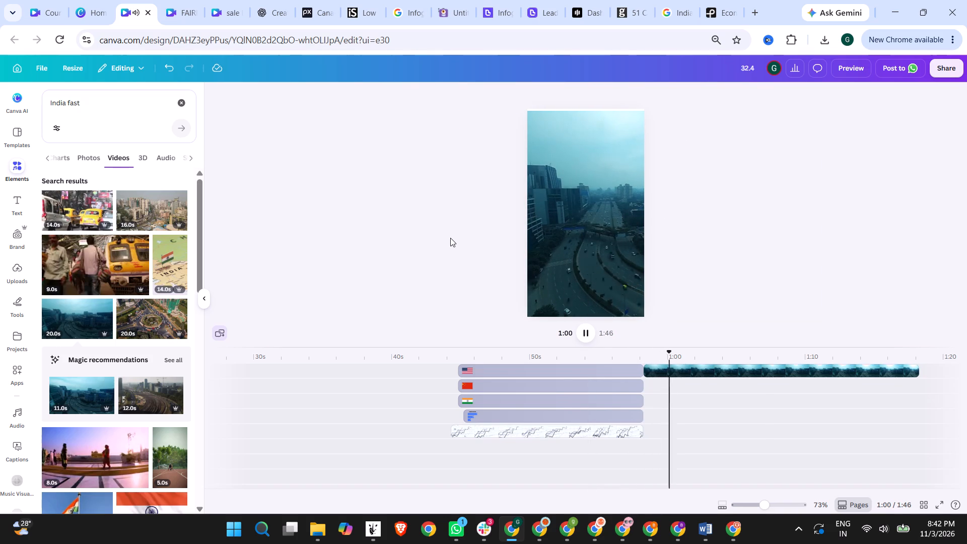
pyautogui.click(546, 213)
# Nudge the city highway clip vertically to cover the thin white strip along the page's top edge.
pyautogui.click(586, 224)
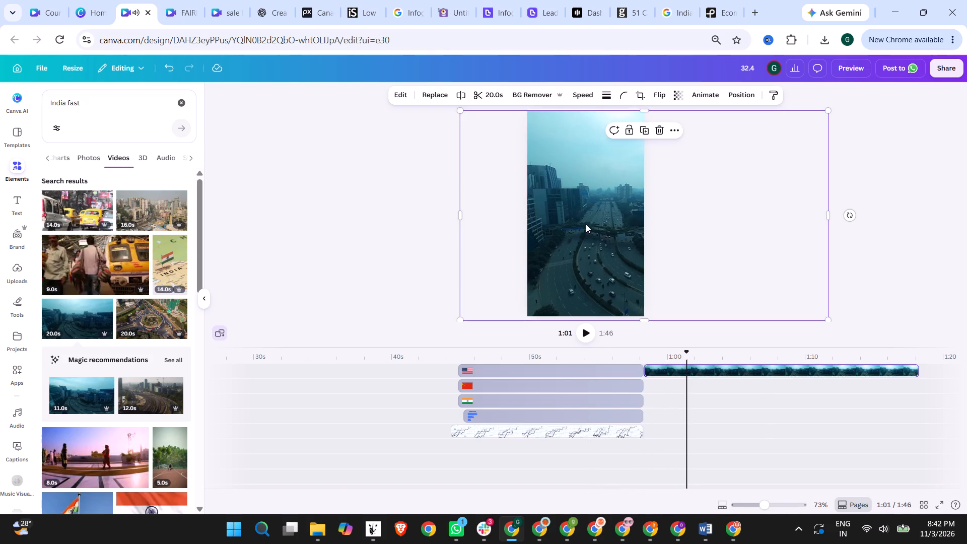
pyautogui.click(548, 160)
pyautogui.press('Up')
pyautogui.press('Up')
pyautogui.press('Up')
pyautogui.press('Up')
pyautogui.press('Up')
pyautogui.press('Up')
pyautogui.press('Up')
pyautogui.press('Up')
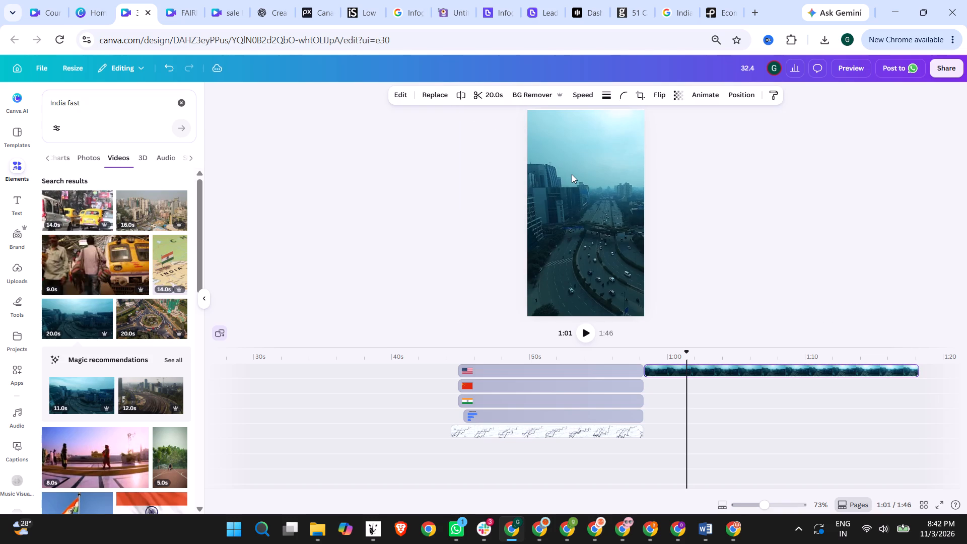
pyautogui.click(572, 174)
pyautogui.click(573, 174)
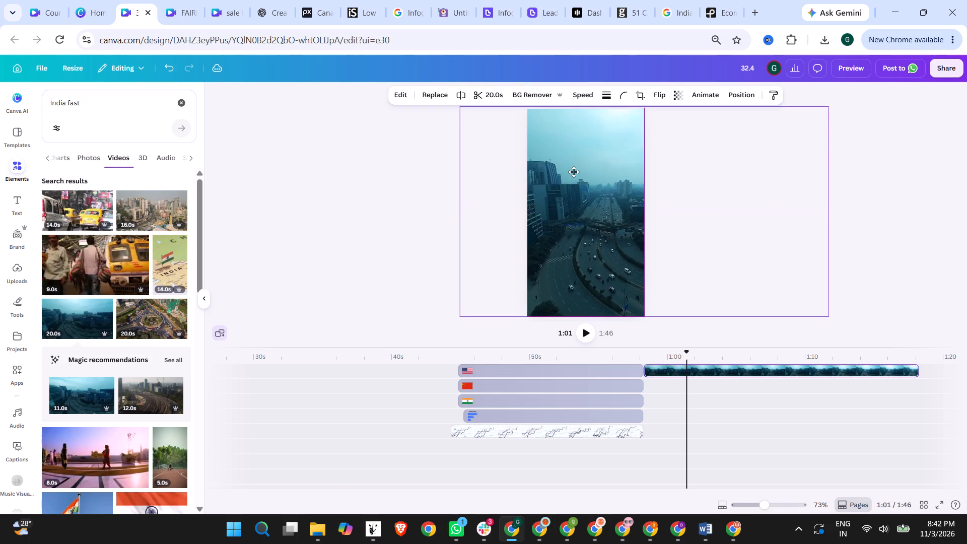
pyautogui.press('Down')
pyautogui.press('Down')
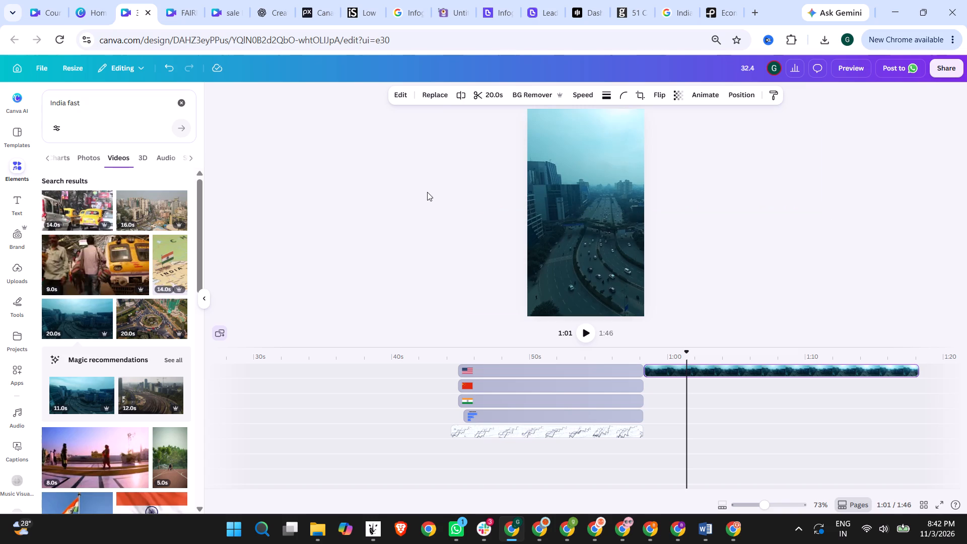
pyautogui.click(427, 192)
# Play the repositioned city highway clip with the voiceover from 1:01.
pyautogui.click(592, 335)
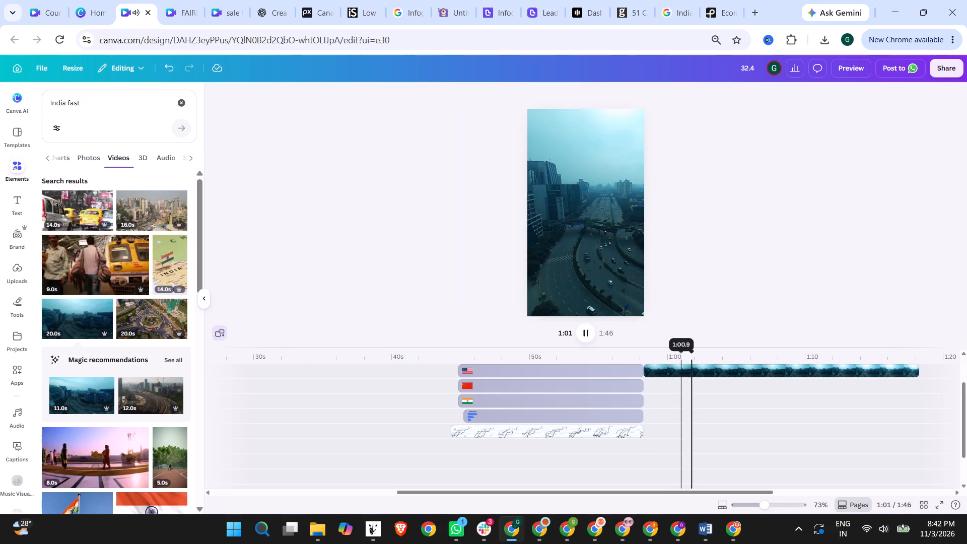
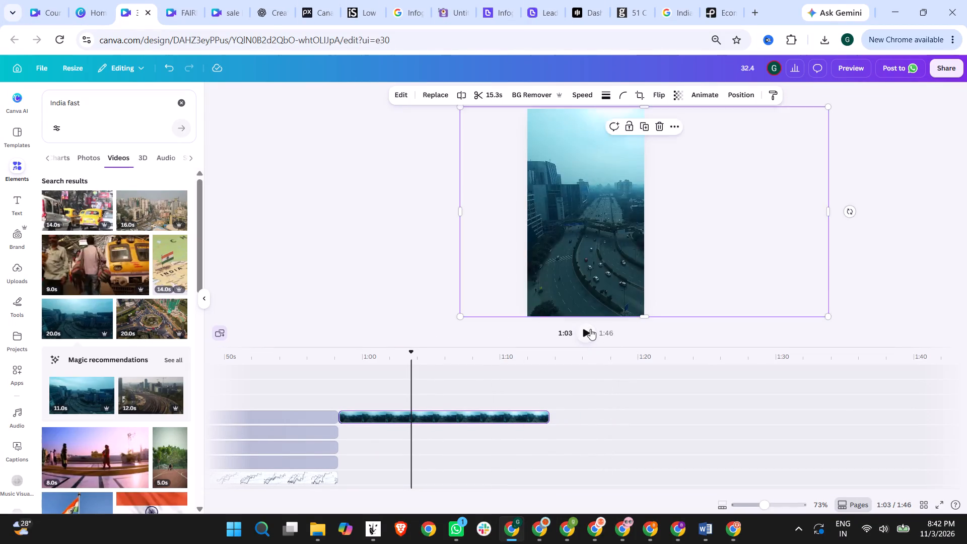
# Play the city highway clip with the voiceover from 1:03 to about 1:05.
pyautogui.click(589, 331)
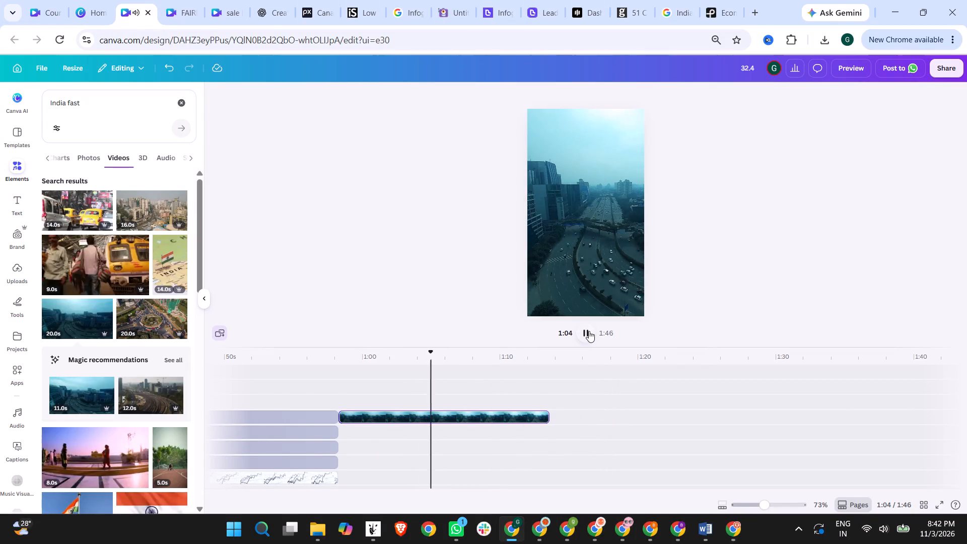
# Search the videos for "India flag" and add the 15-second waving flag clip over the city highway footage at 1:05.
pyautogui.moveTo(93, 108); pyautogui.dragTo(68, 109)
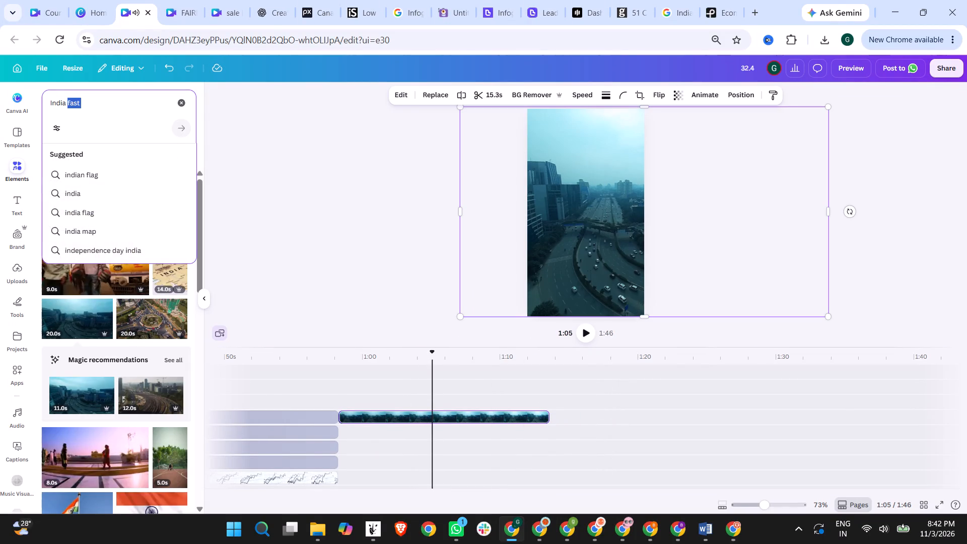
pyautogui.write('flag')
pyautogui.press('Return')
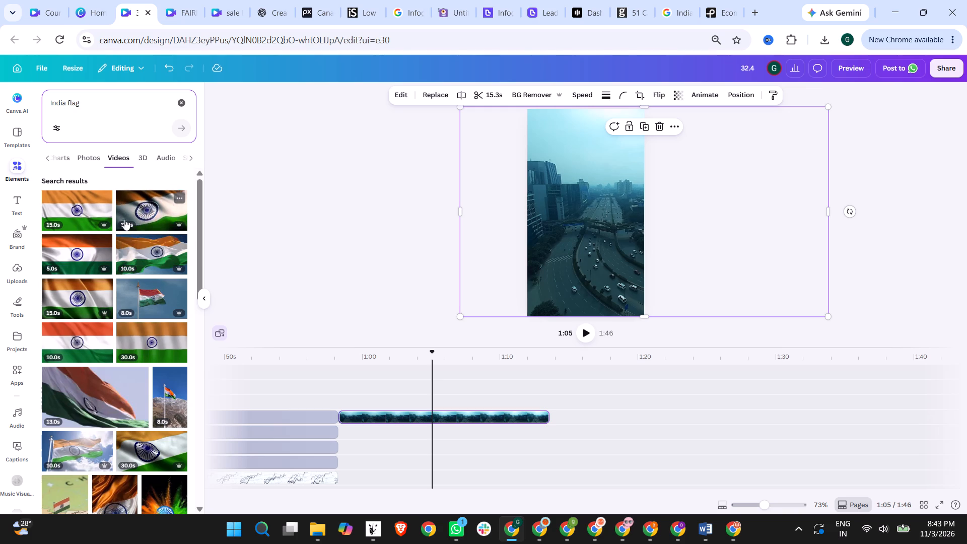
pyautogui.moveTo(84, 210); pyautogui.dragTo(137, 210)
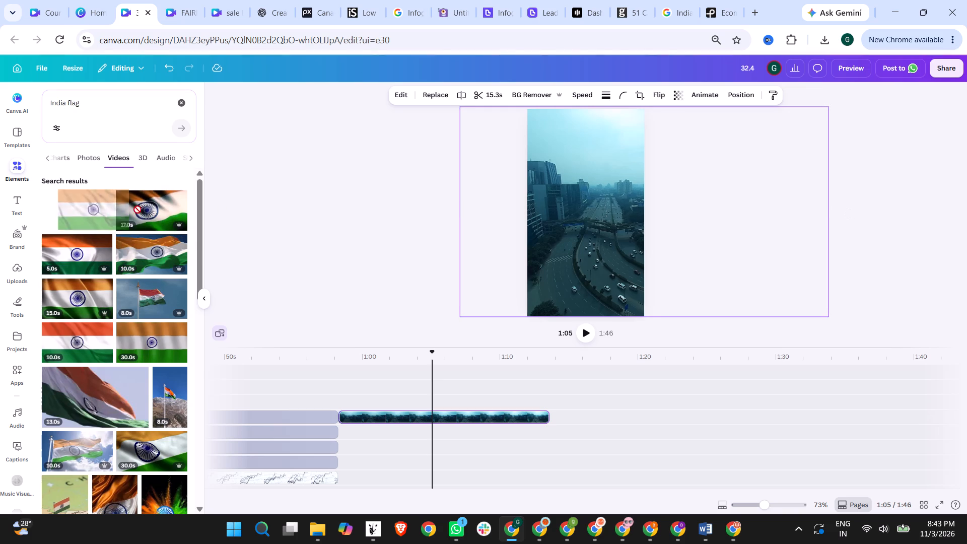
pyautogui.moveTo(137, 210); pyautogui.dragTo(585, 183)
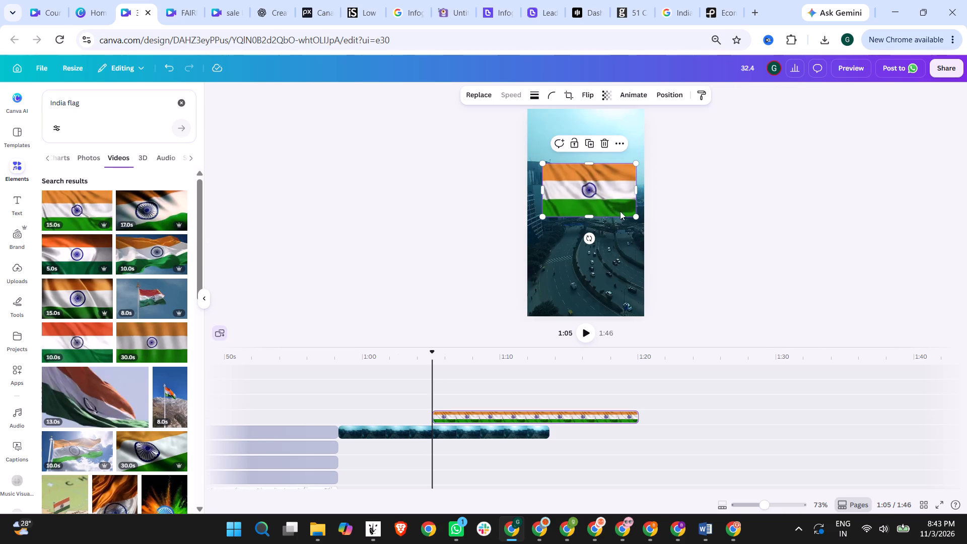
# Shrink the Indian flag clip to about half the page width and centre it near the top of the page.
pyautogui.moveTo(611, 195); pyautogui.dragTo(608, 163)
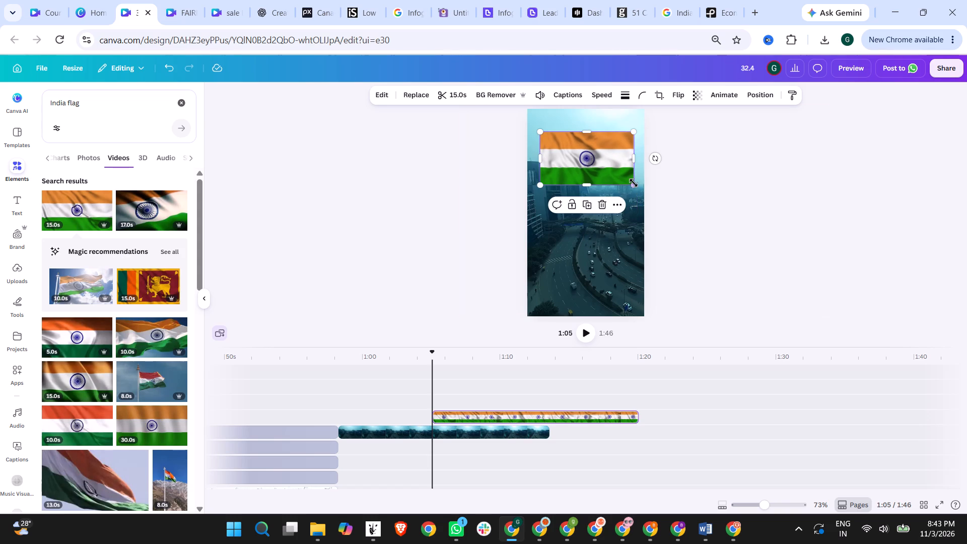
pyautogui.moveTo(634, 183); pyautogui.dragTo(603, 158)
pyautogui.moveTo(587, 151); pyautogui.dragTo(602, 132)
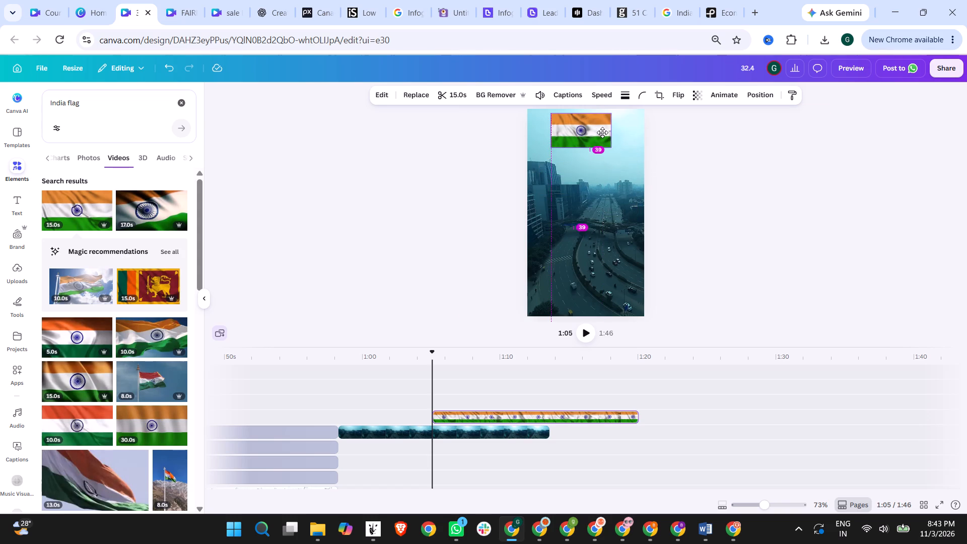
pyautogui.moveTo(602, 132); pyautogui.dragTo(603, 135)
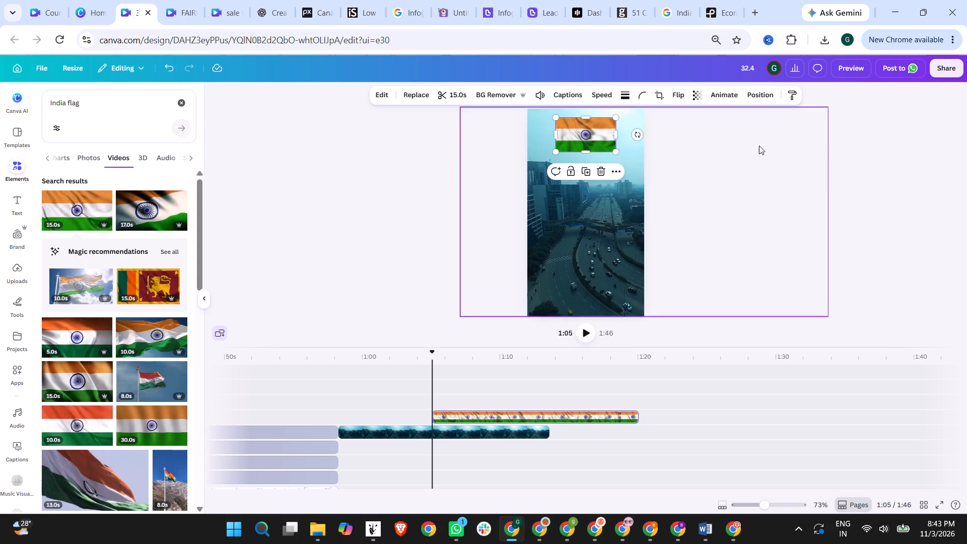
pyautogui.click(805, 148)
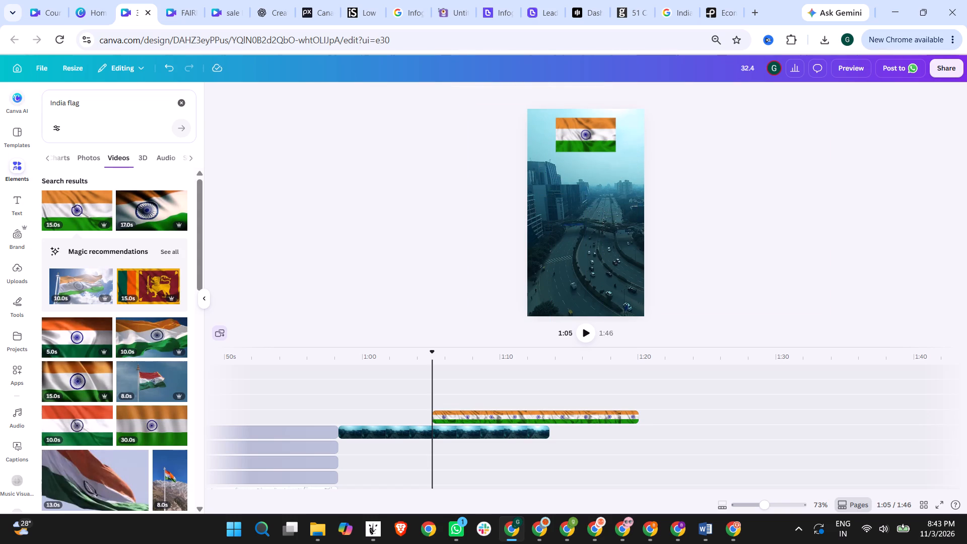
# Search the video library for "economic growth".
pyautogui.moveTo(90, 103); pyautogui.dragTo(13, 105)
pyautogui.write('Grwoth')
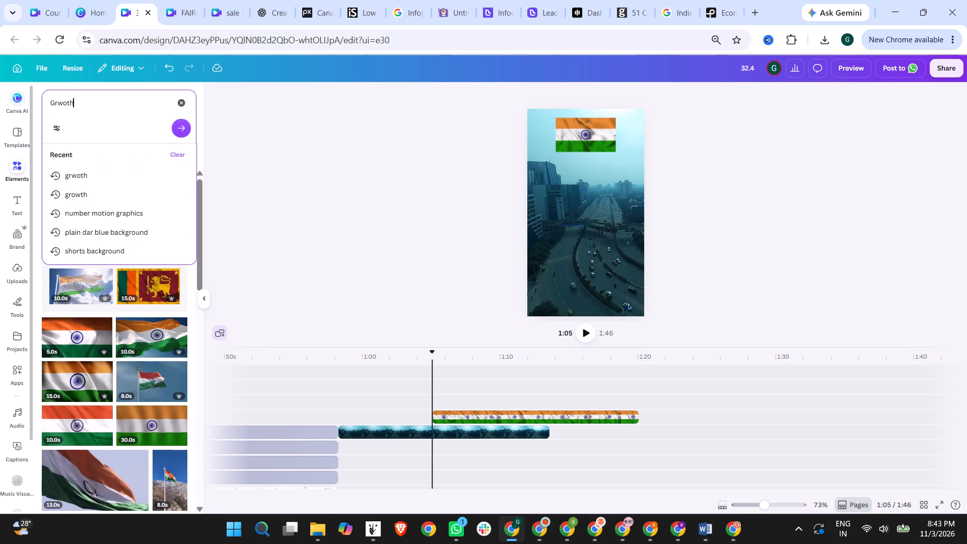
pyautogui.press('BackSpace')
pyautogui.press('BackSpace')
pyautogui.press('BackSpace')
pyautogui.press('BackSpace')
pyautogui.press('BackSpace')
pyautogui.press('BackSpace')
pyautogui.press('BackSpace')
pyautogui.write('economic grou')
pyautogui.press('BackSpace')
pyautogui.write('wth')
pyautogui.press('Return')
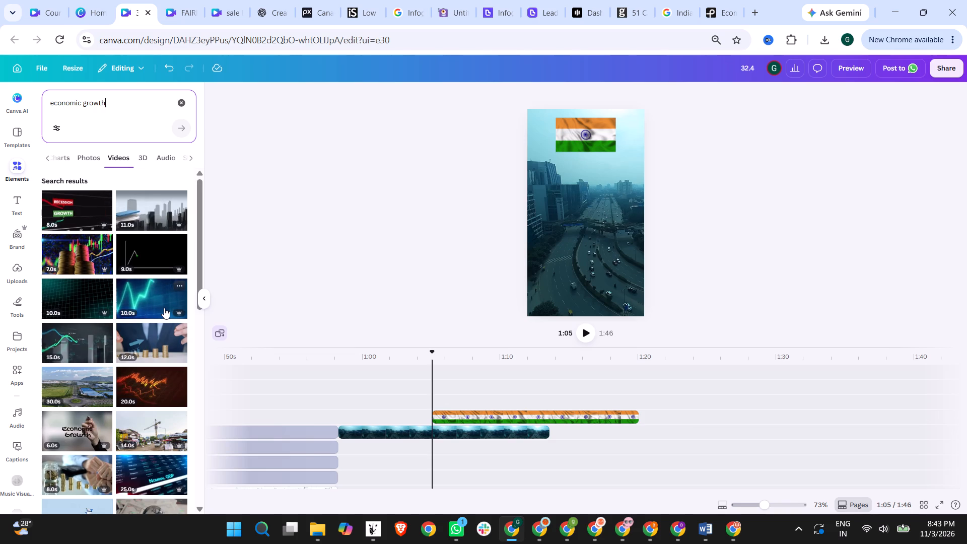
# Look through the economic growth videos for a clip to pair with the flag and highway footage.
pyautogui.scroll(-2, 161, 300)
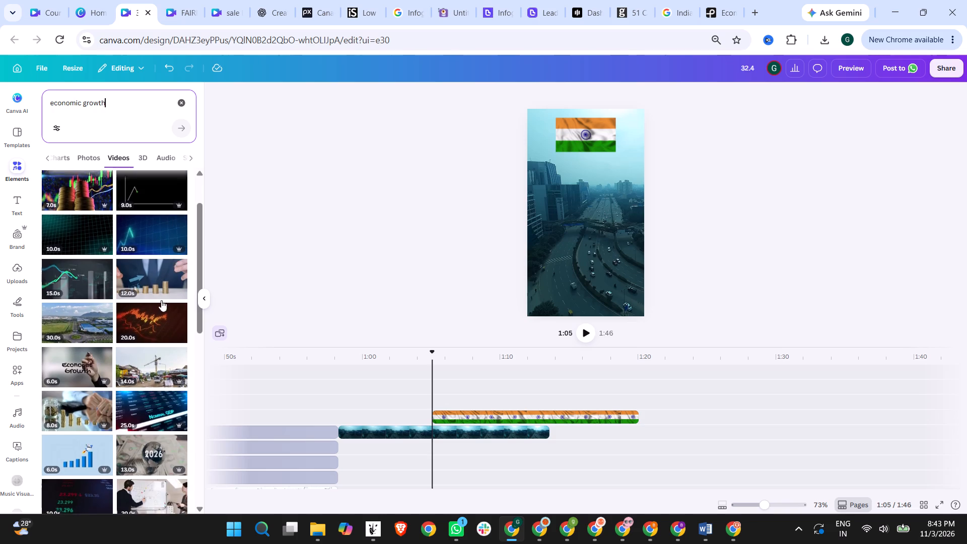
pyautogui.scroll(-3, 161, 300)
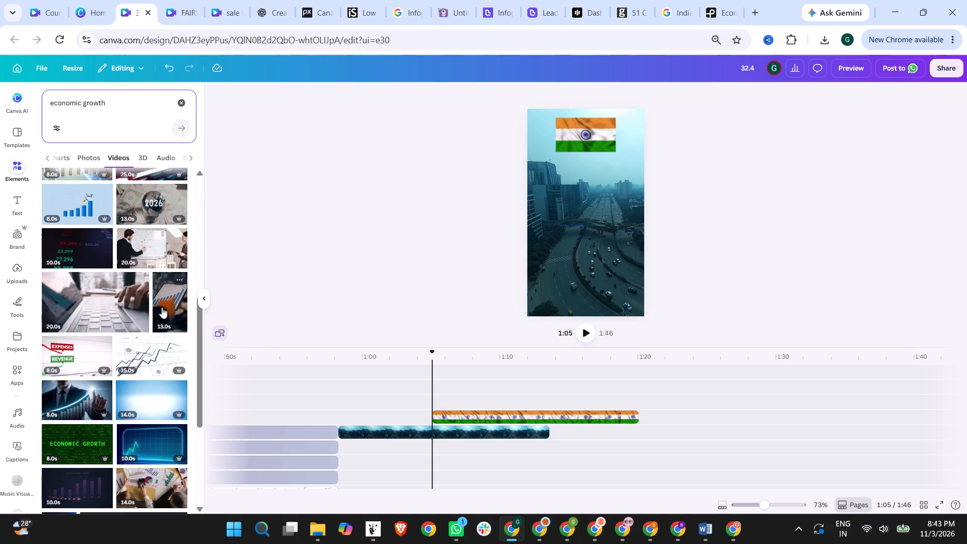
pyautogui.scroll(-1, 105, 375)
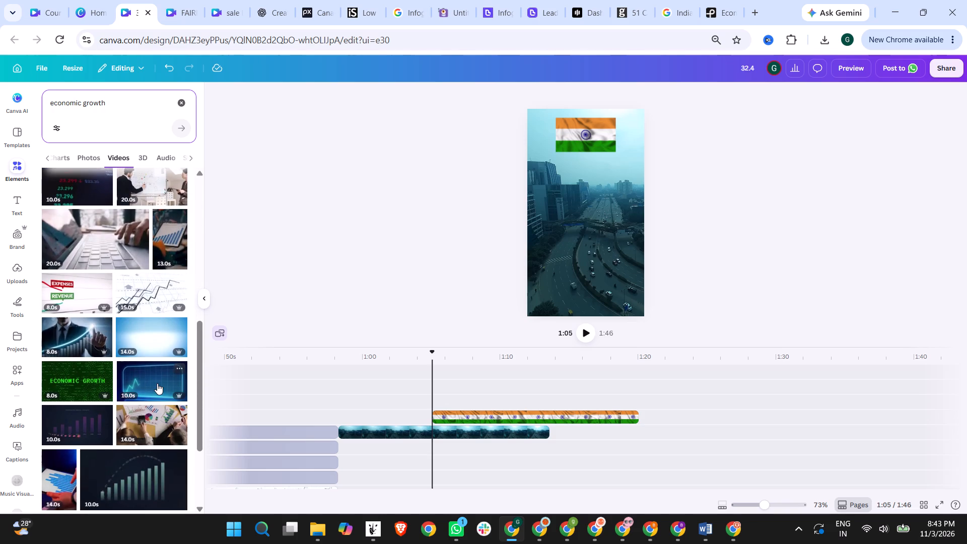
pyautogui.scroll(-6, 157, 383)
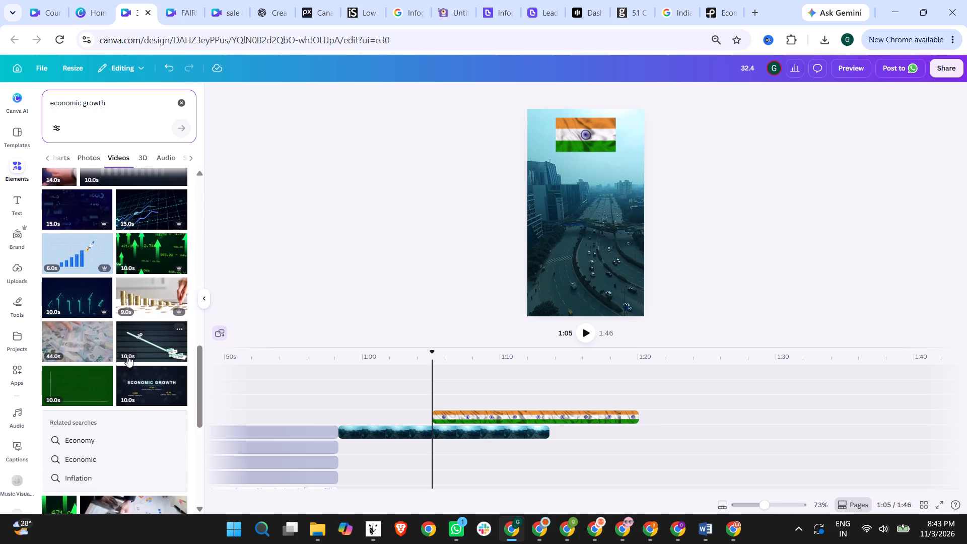
pyautogui.scroll(-5, 127, 356)
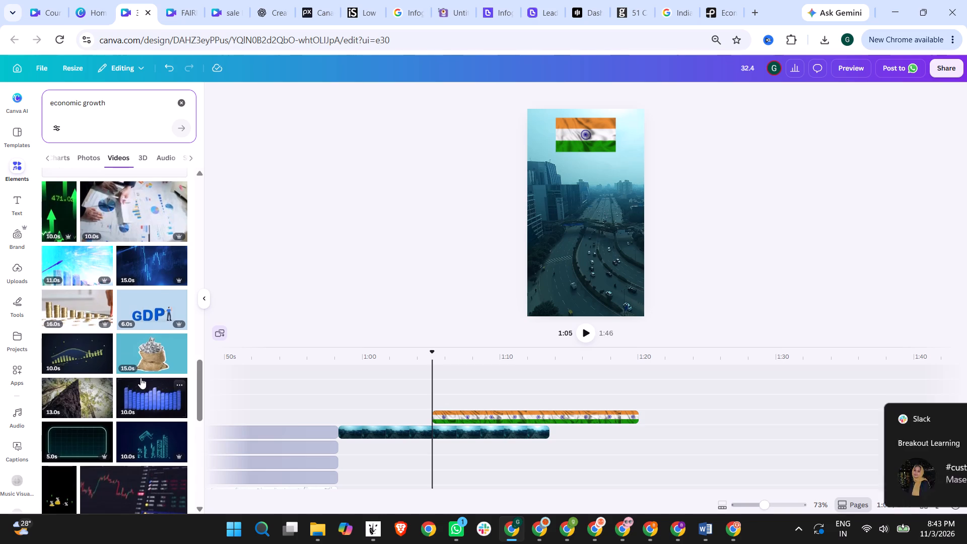
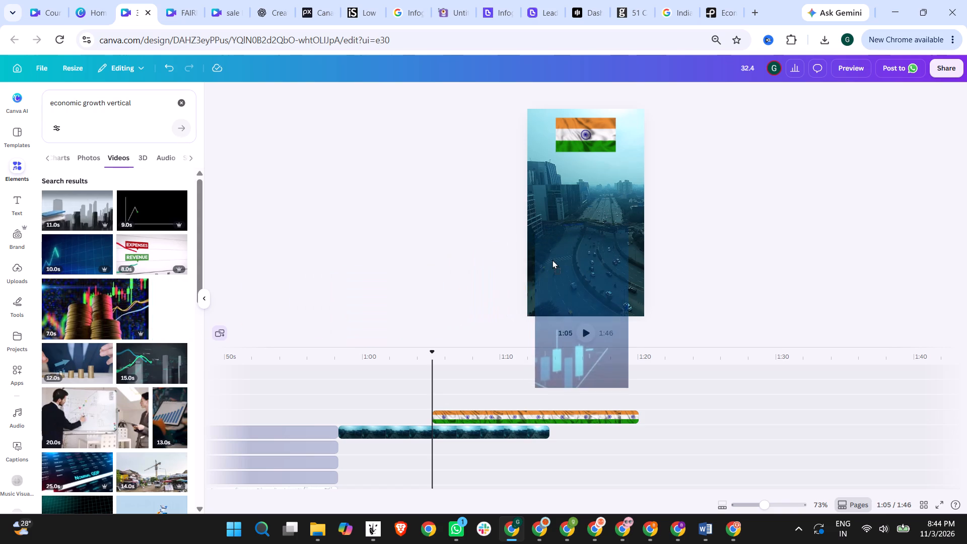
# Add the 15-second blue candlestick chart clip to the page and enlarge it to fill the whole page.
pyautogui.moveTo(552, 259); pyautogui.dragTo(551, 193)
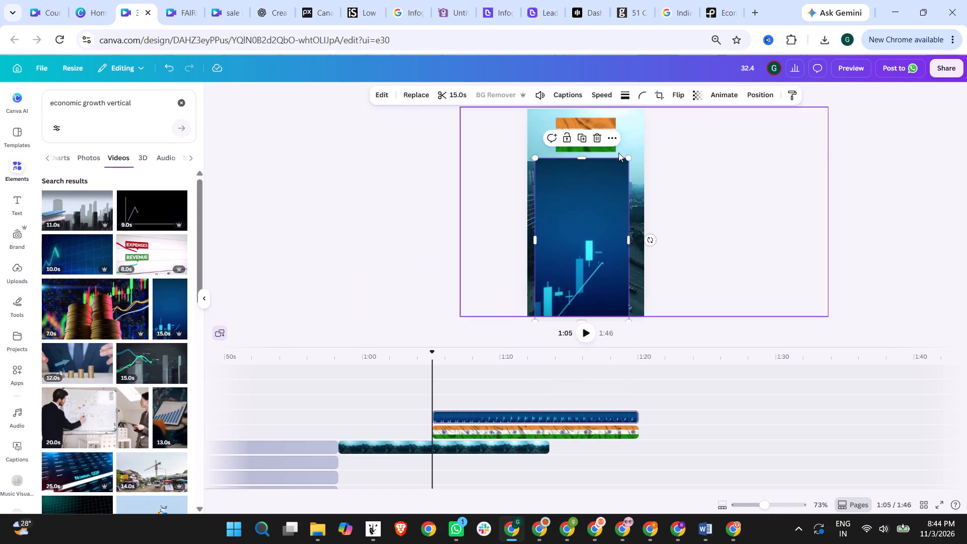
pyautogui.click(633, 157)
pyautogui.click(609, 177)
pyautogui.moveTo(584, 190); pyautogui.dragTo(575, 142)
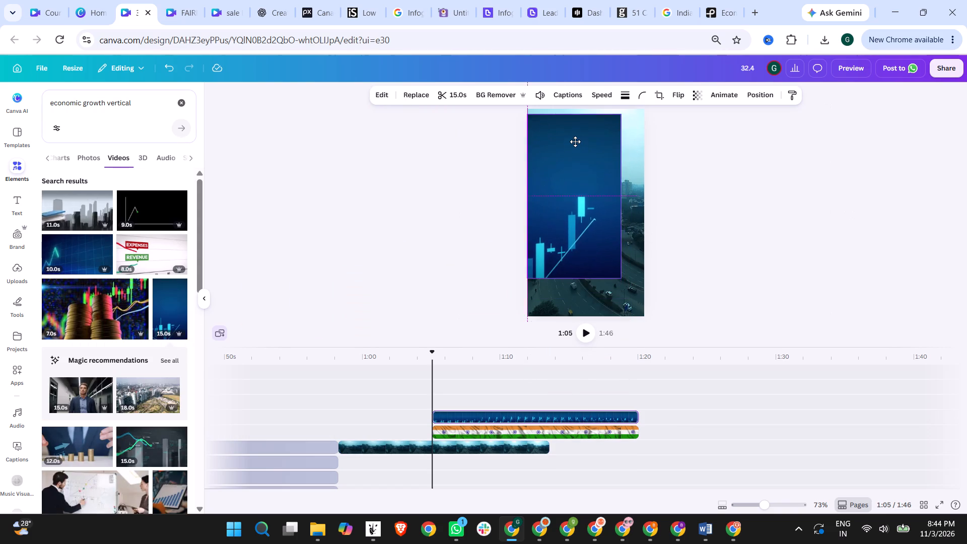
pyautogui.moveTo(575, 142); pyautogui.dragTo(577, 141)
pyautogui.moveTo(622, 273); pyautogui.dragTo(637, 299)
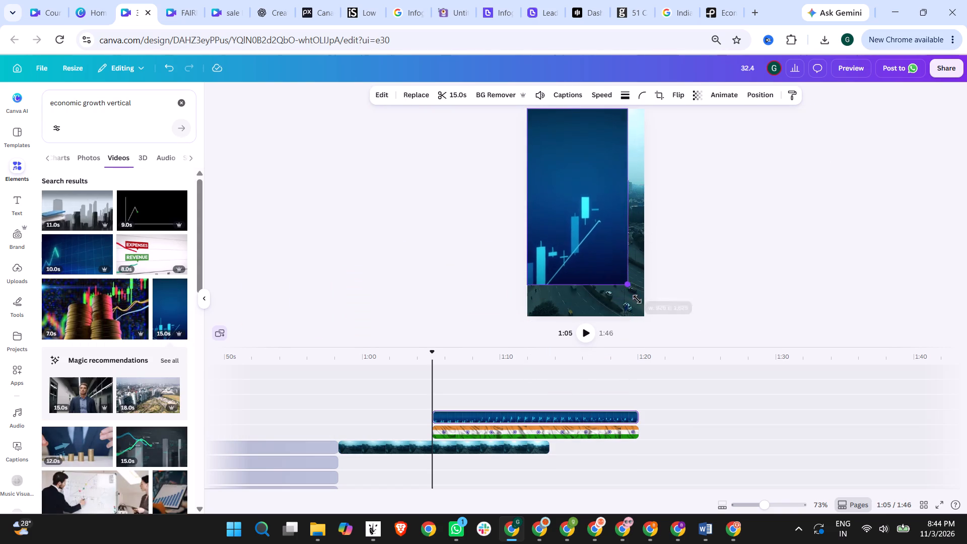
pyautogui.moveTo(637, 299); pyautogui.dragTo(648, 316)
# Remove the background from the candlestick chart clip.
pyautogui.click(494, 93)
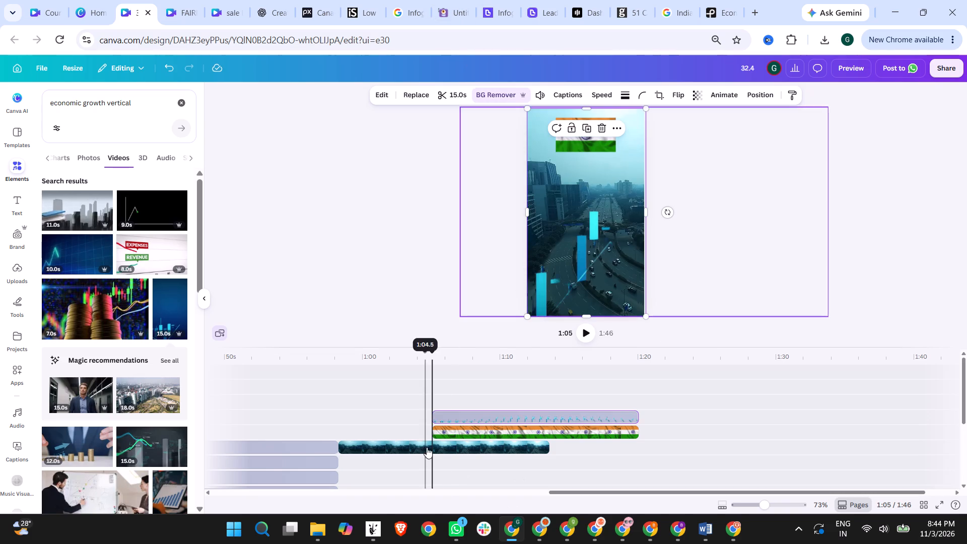
# Move the Indian flag clip earlier on the timeline so it starts together with the highway clip at about 0:58.
pyautogui.moveTo(459, 431); pyautogui.dragTo(364, 430)
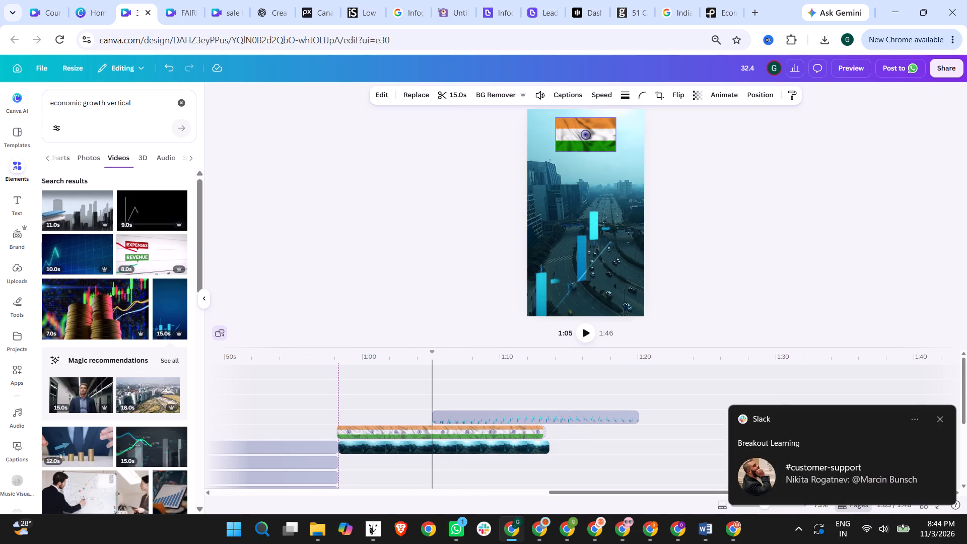
pyautogui.moveTo(364, 430); pyautogui.dragTo(366, 430)
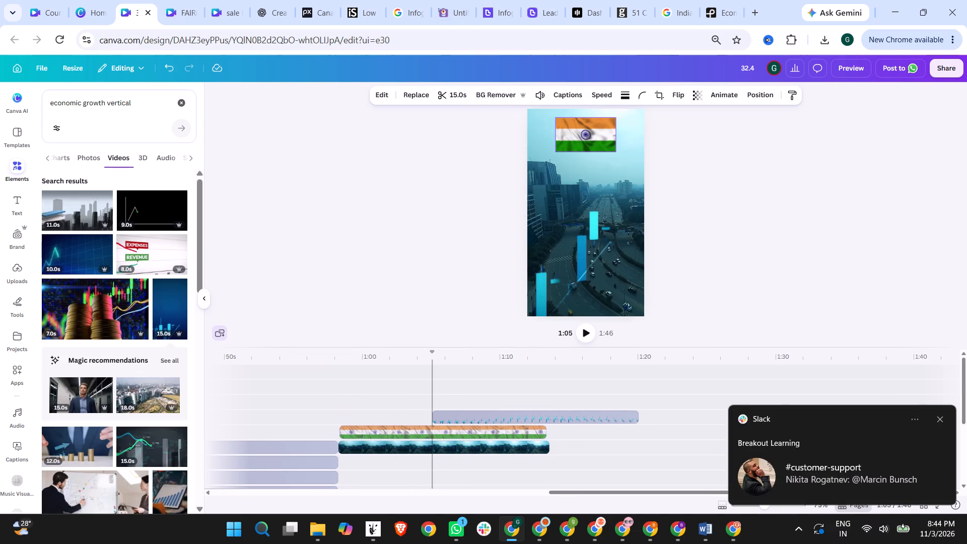
pyautogui.moveTo(366, 430); pyautogui.dragTo(369, 431)
pyautogui.moveTo(376, 431); pyautogui.dragTo(366, 431)
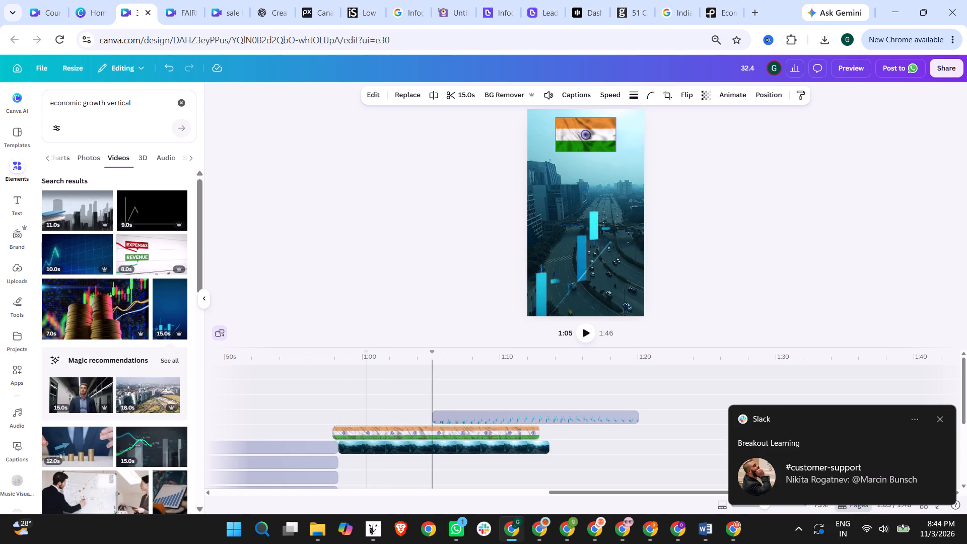
pyautogui.moveTo(366, 431); pyautogui.dragTo(369, 431)
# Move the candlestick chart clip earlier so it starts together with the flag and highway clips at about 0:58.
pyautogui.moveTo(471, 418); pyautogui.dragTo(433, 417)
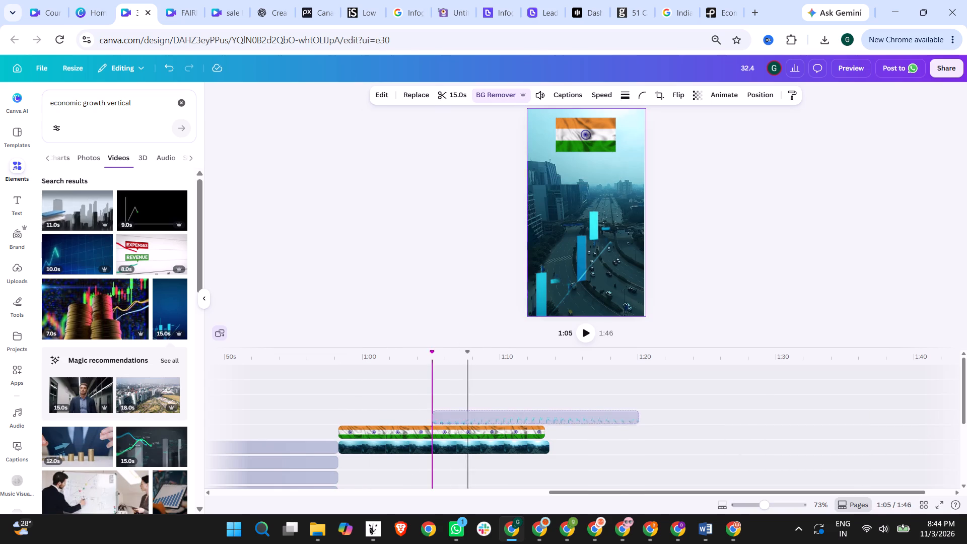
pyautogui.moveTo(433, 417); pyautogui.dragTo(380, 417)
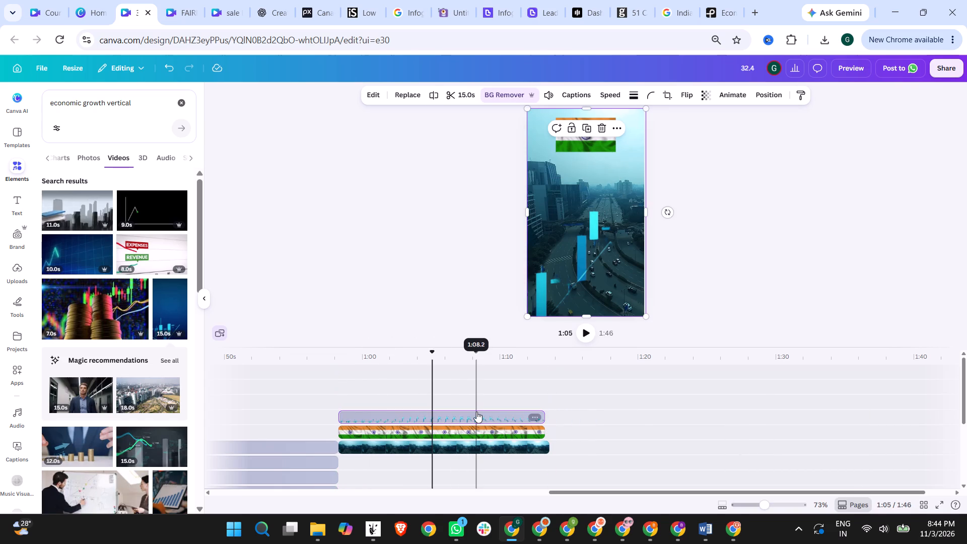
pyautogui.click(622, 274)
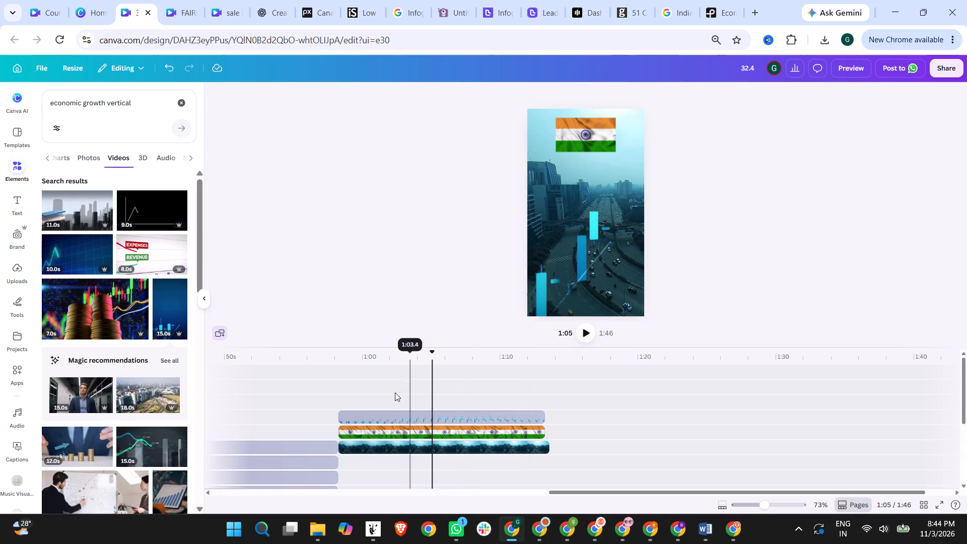
# Play the scene from 0:58 and look through more economic growth videos for an alternative chart clip.
pyautogui.click(340, 351)
pyautogui.click(587, 333)
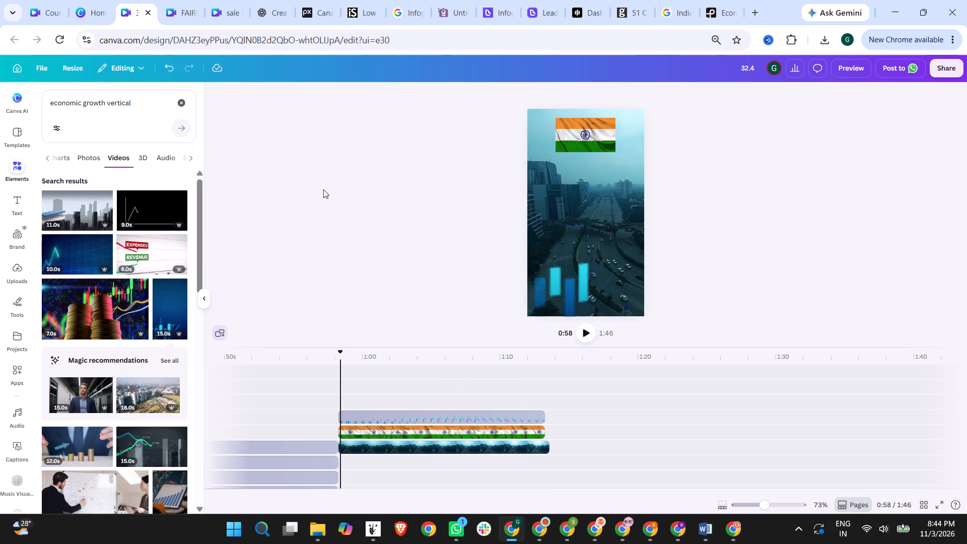
pyautogui.click(590, 332)
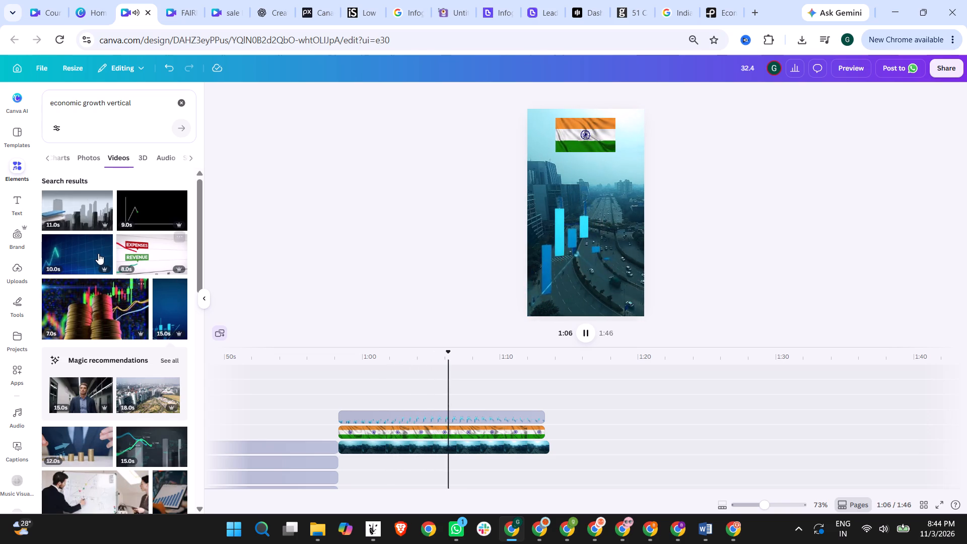
pyautogui.scroll(-3, 98, 253)
pyautogui.scroll(-1, 112, 346)
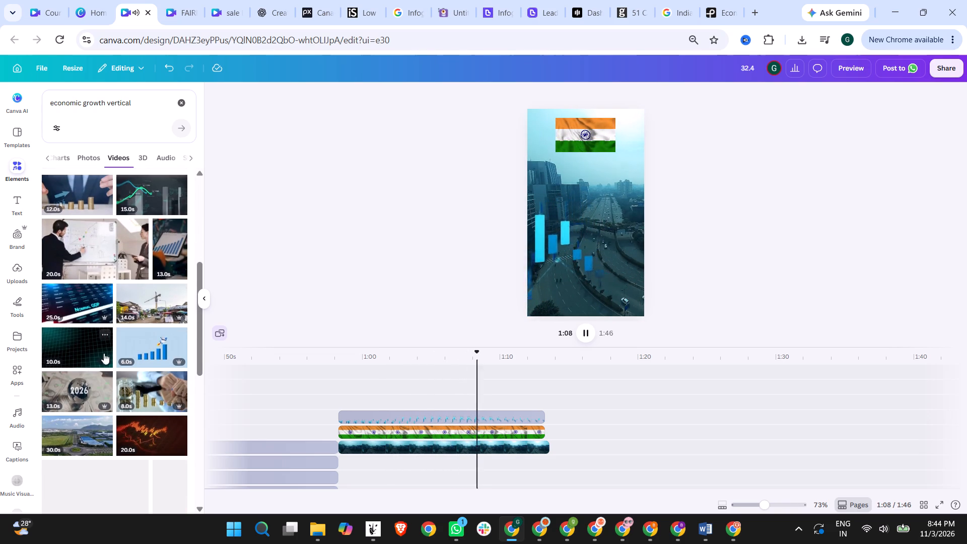
pyautogui.scroll(-1, 89, 362)
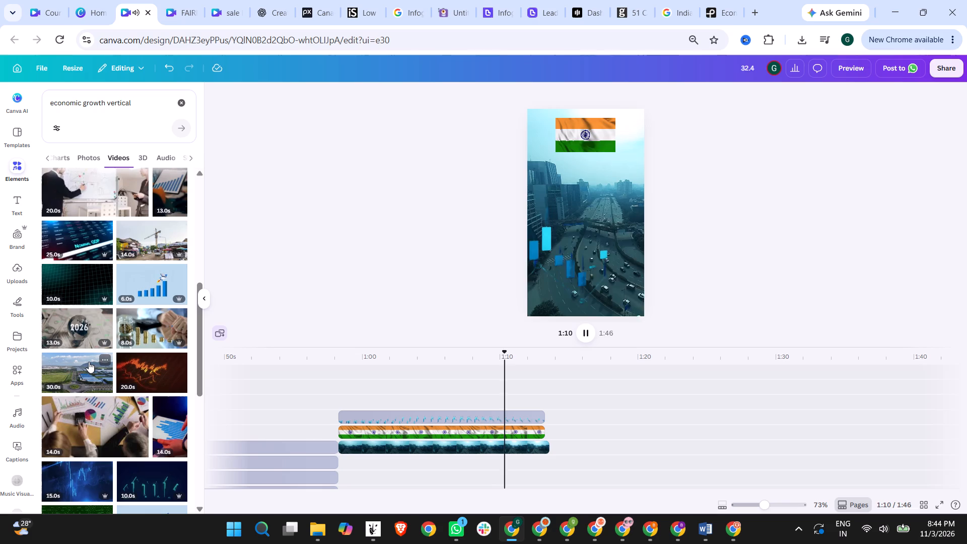
pyautogui.scroll(-2, 89, 362)
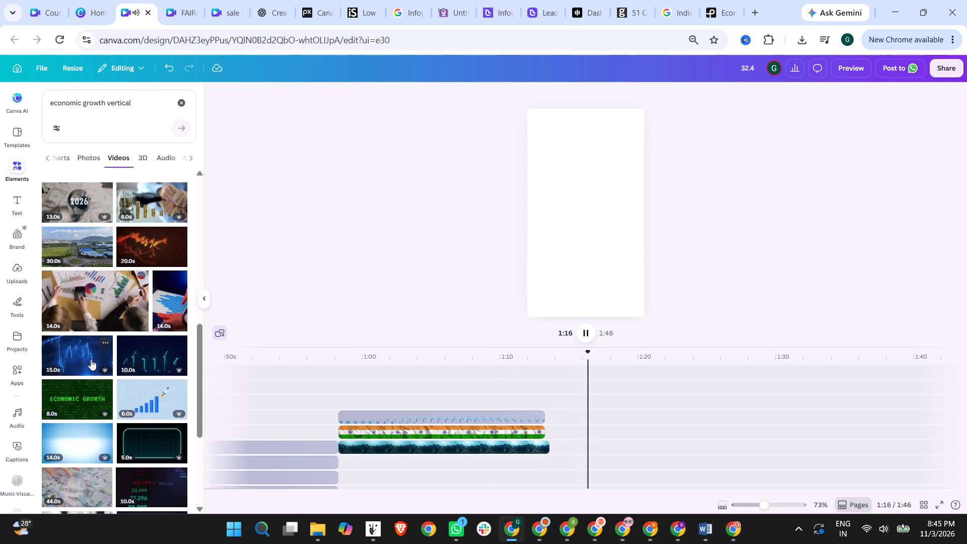
pyautogui.scroll(-1, 91, 359)
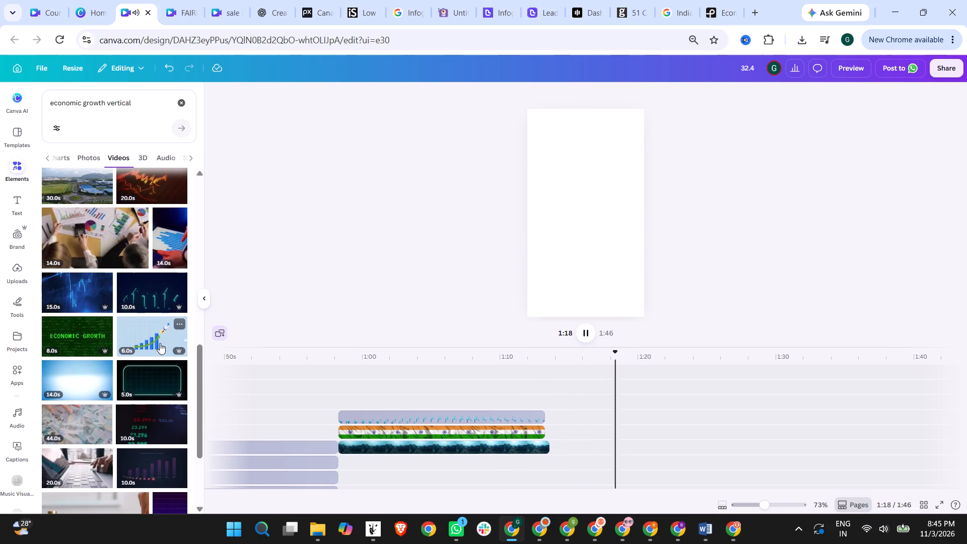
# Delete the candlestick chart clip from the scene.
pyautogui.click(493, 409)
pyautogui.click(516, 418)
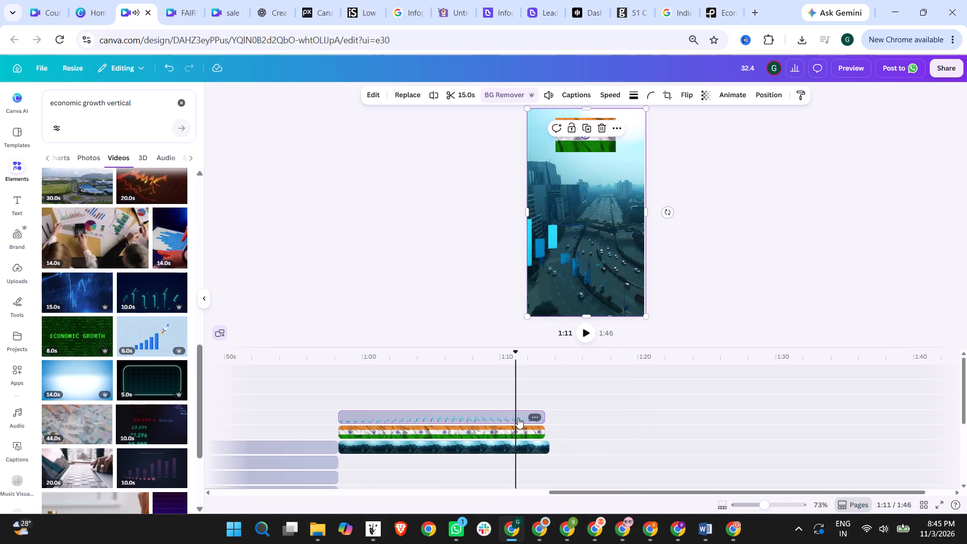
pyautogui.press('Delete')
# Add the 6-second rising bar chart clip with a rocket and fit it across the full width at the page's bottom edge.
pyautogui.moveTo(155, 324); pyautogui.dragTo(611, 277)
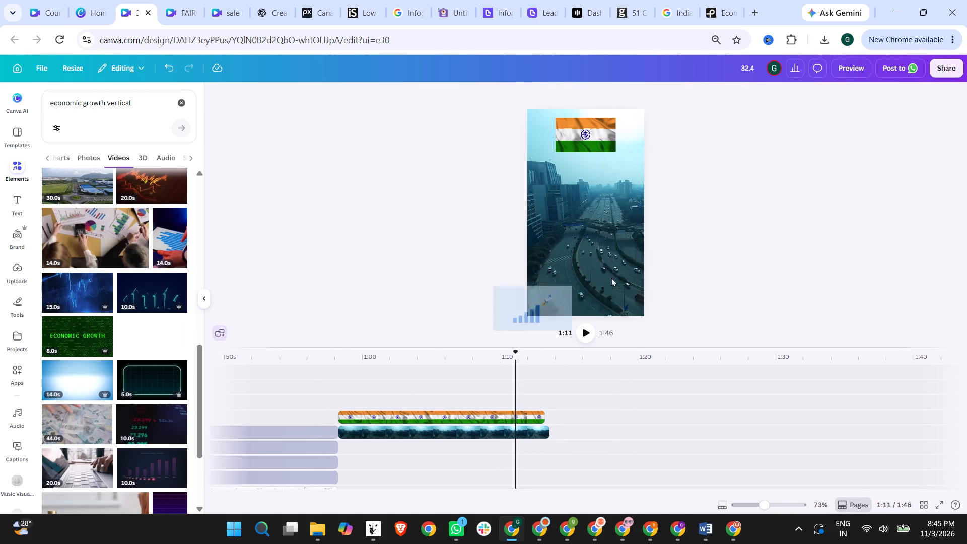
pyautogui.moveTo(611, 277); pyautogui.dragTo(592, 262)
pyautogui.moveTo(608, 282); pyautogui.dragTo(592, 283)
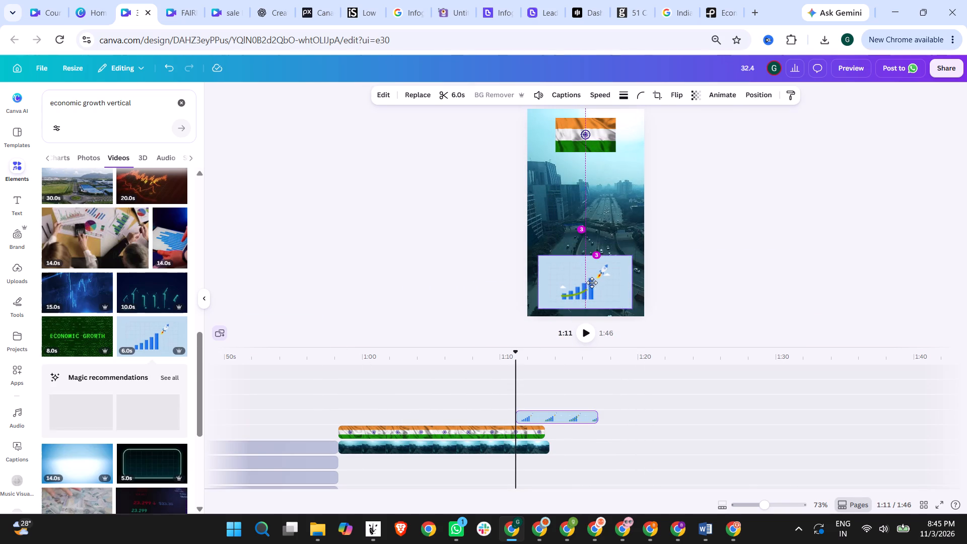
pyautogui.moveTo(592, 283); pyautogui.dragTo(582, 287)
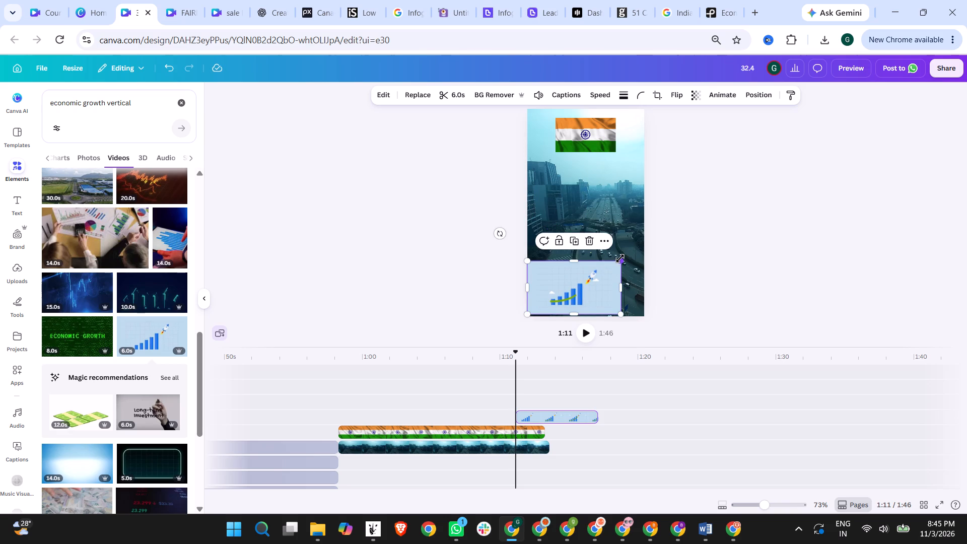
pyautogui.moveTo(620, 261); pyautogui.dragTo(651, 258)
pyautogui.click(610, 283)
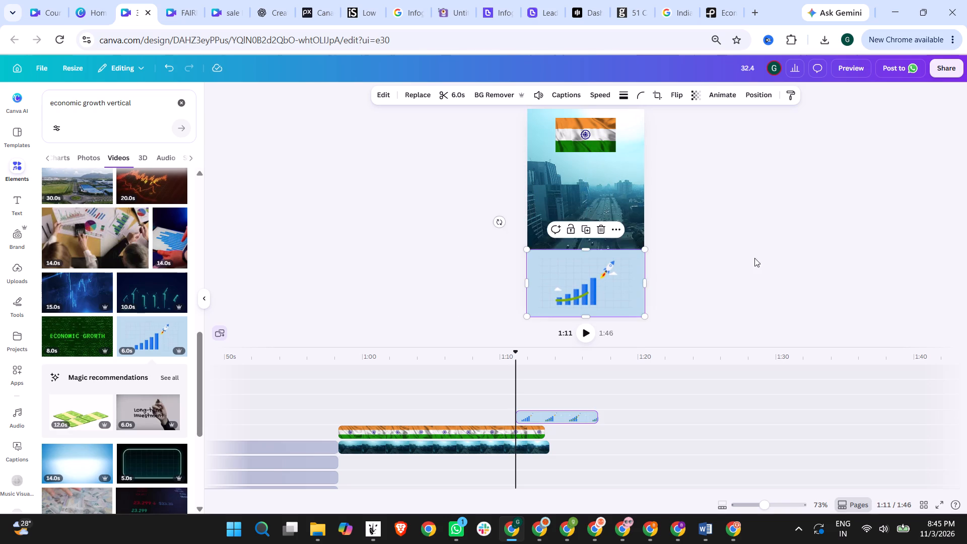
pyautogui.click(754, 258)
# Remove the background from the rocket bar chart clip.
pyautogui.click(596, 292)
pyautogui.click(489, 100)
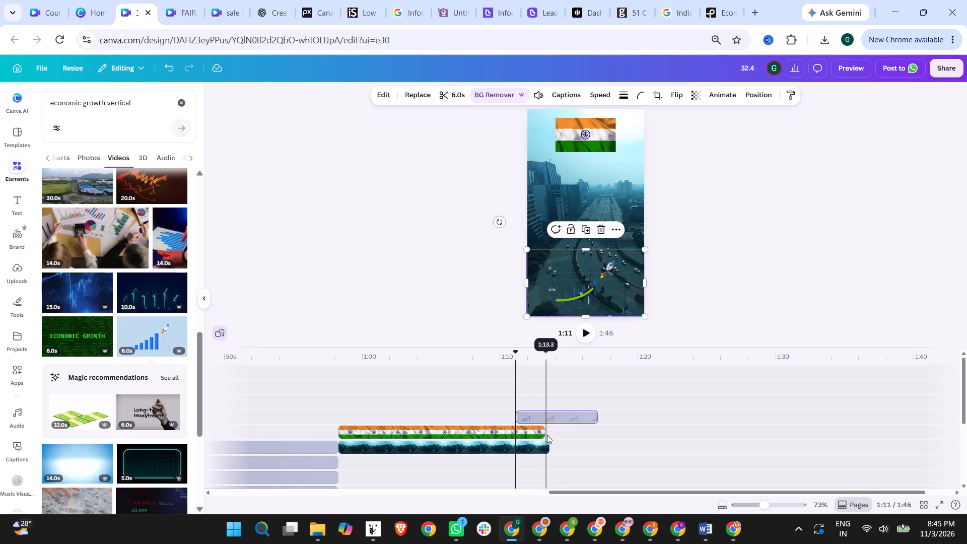
# Slow the Indian flag clip to 0.75 speed and trim it to 15.3 seconds so it ends with the highway clip.
pyautogui.moveTo(542, 435); pyautogui.dragTo(551, 435)
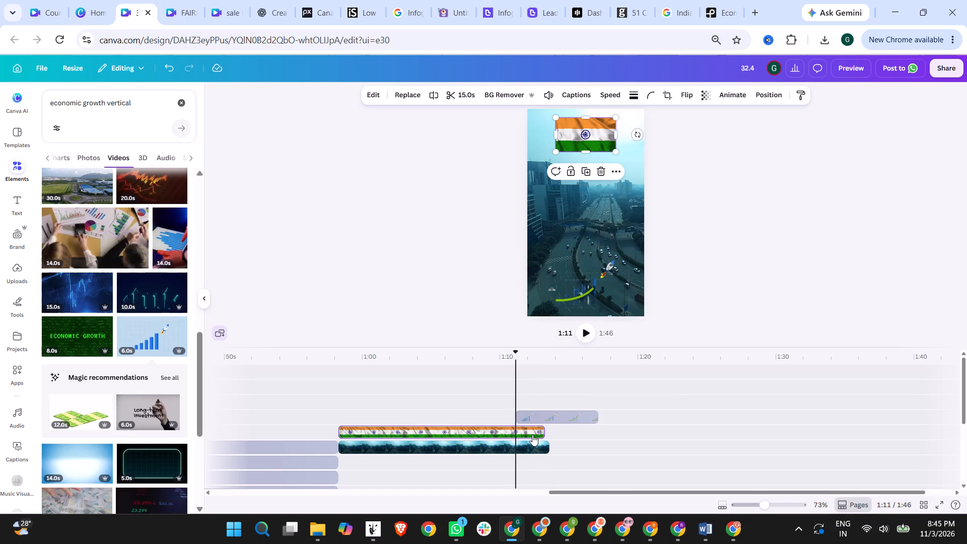
pyautogui.click(604, 93)
pyautogui.moveTo(592, 133); pyautogui.dragTo(584, 132)
pyautogui.moveTo(612, 427); pyautogui.dragTo(596, 429)
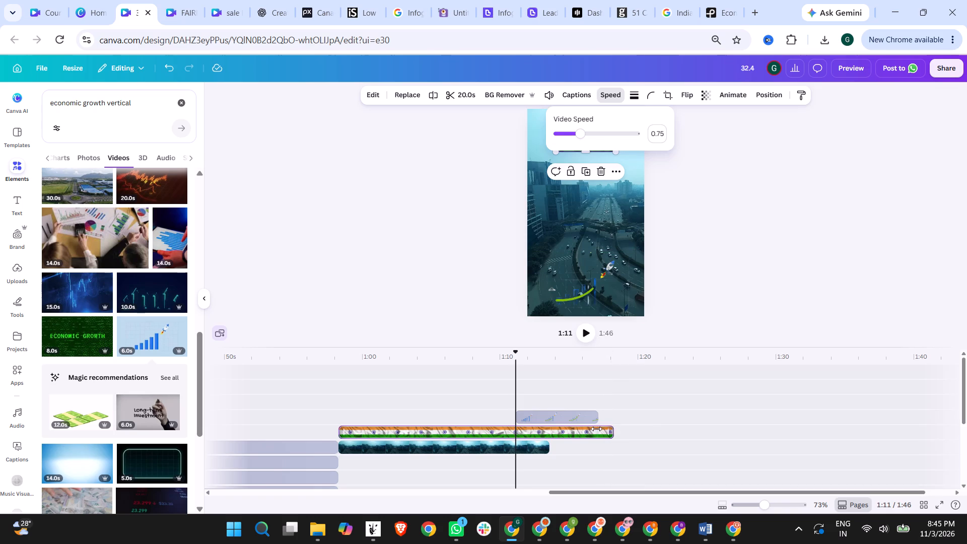
pyautogui.moveTo(596, 429); pyautogui.dragTo(549, 427)
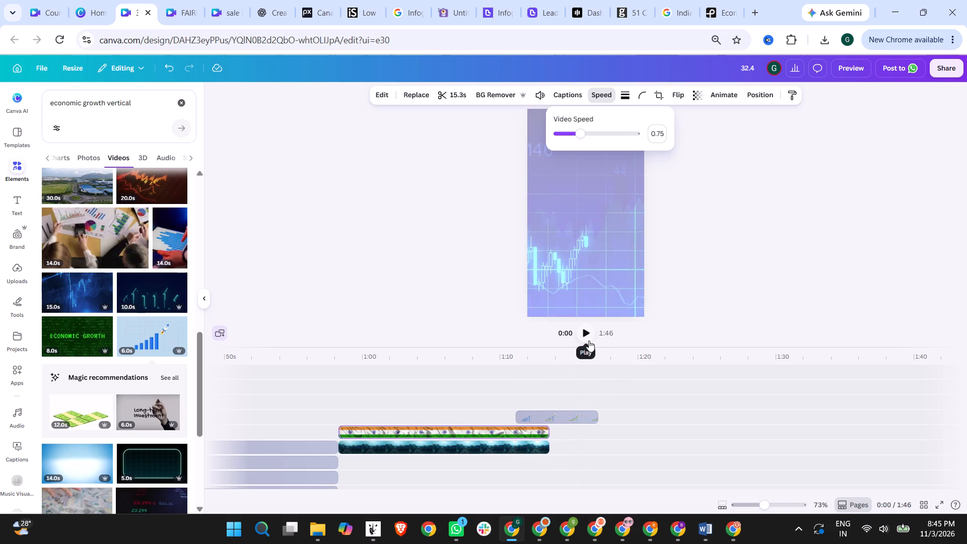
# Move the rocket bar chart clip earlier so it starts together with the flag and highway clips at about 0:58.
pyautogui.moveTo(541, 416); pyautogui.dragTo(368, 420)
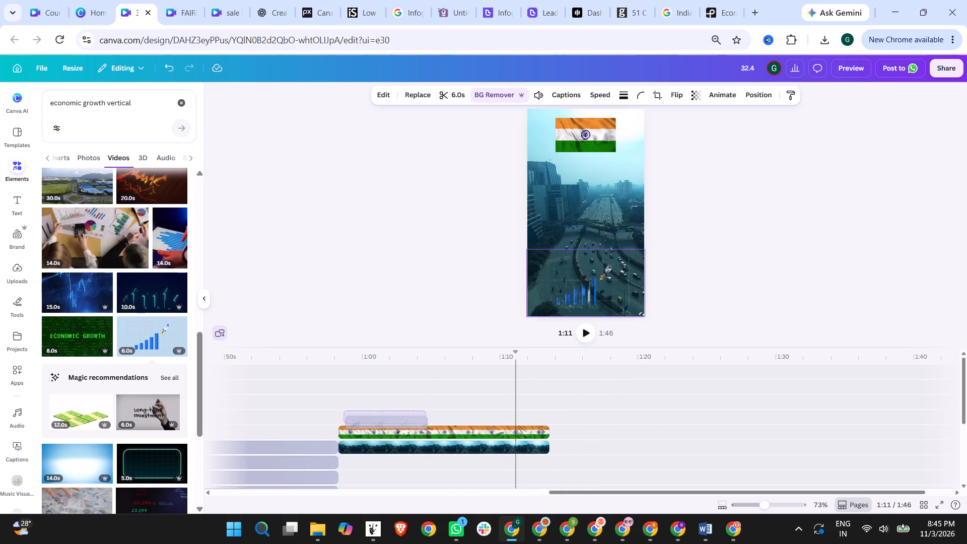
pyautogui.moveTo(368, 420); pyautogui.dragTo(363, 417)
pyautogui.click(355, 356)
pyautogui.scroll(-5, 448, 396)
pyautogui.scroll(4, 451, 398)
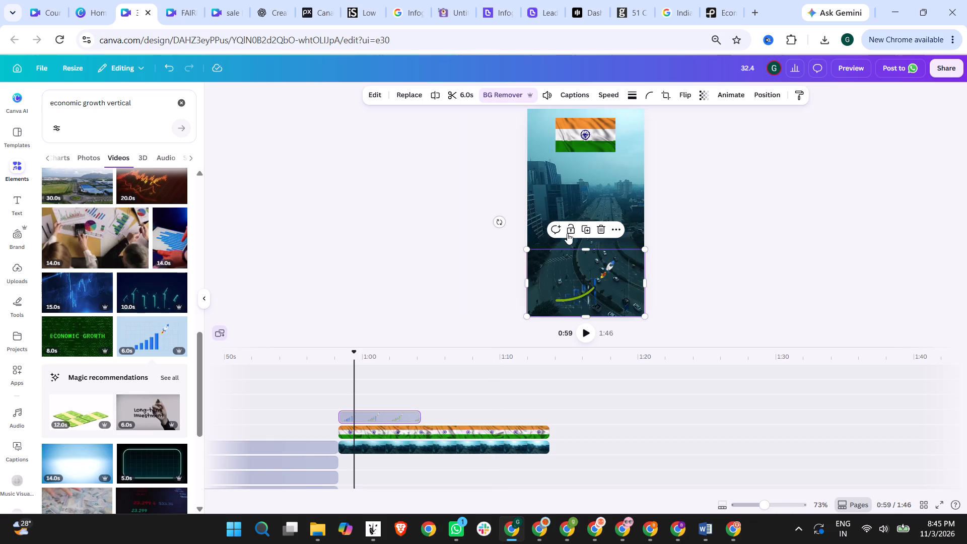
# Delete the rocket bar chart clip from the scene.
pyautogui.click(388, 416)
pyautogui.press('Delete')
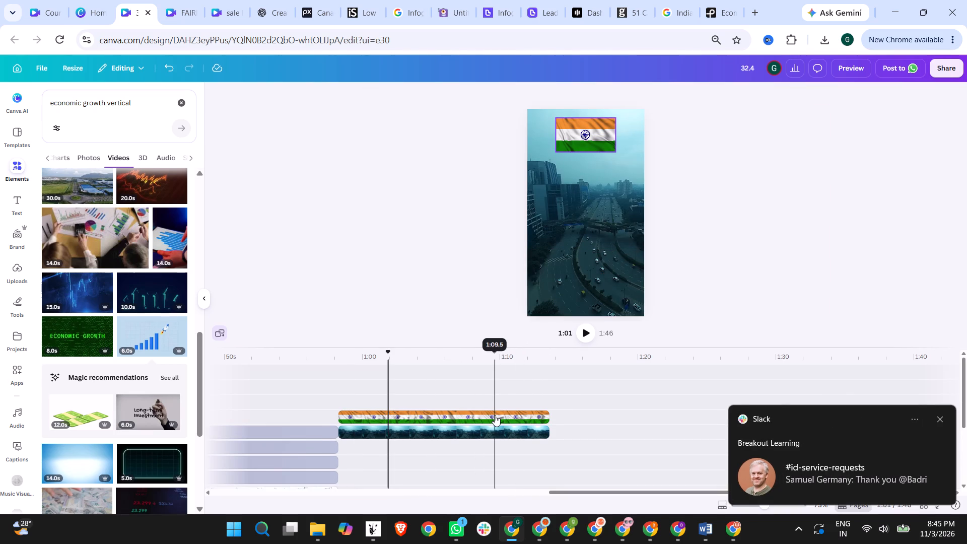
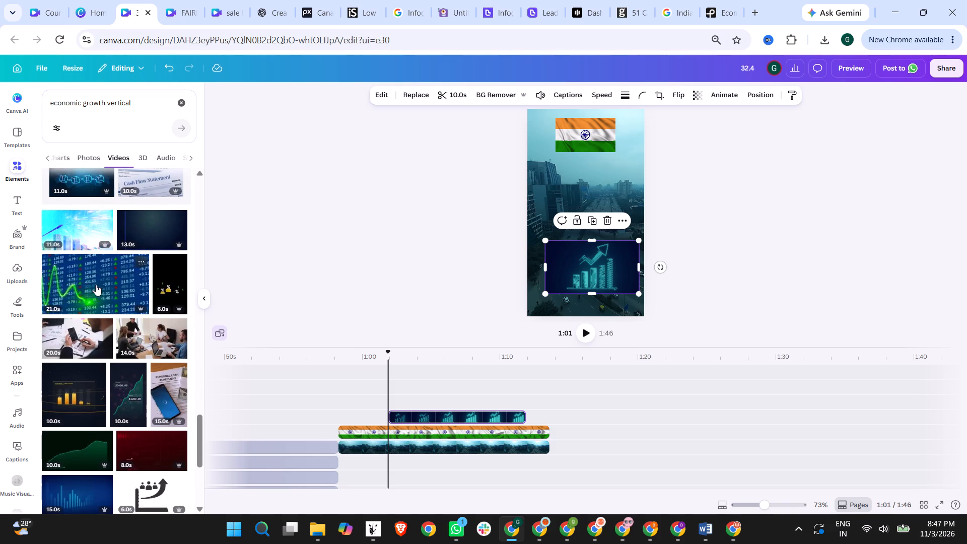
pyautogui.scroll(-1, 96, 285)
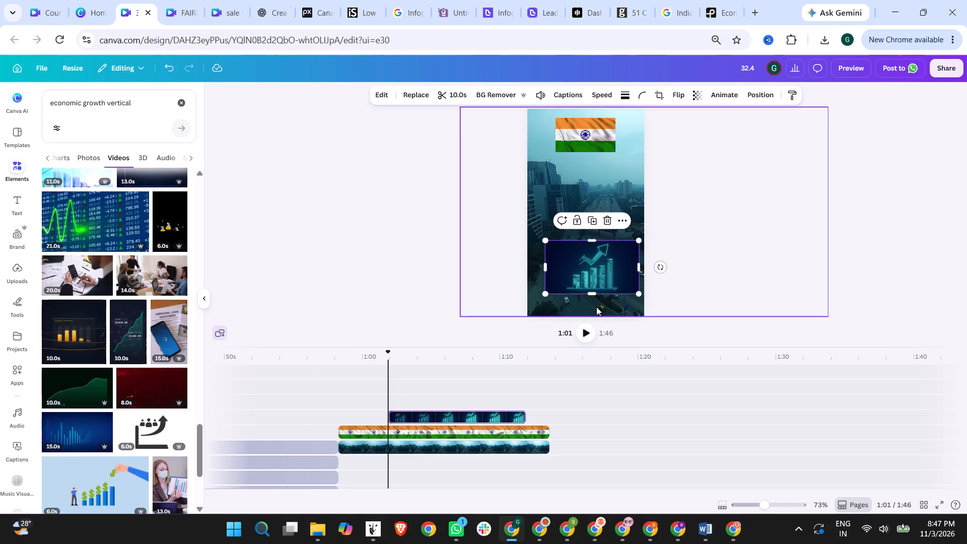
# Delete the blue bar chart clip with the rising arrow from the India growth scene.
pyautogui.press('Delete')
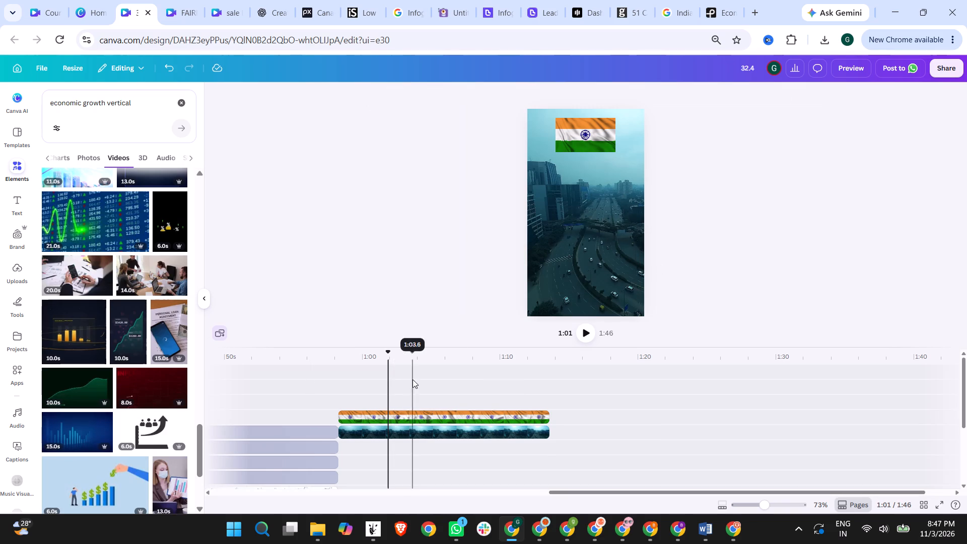
# Play the India growth scene and the empty stretch after it to check the visuals against the voiceover.
pyautogui.click(307, 359)
pyautogui.click(592, 335)
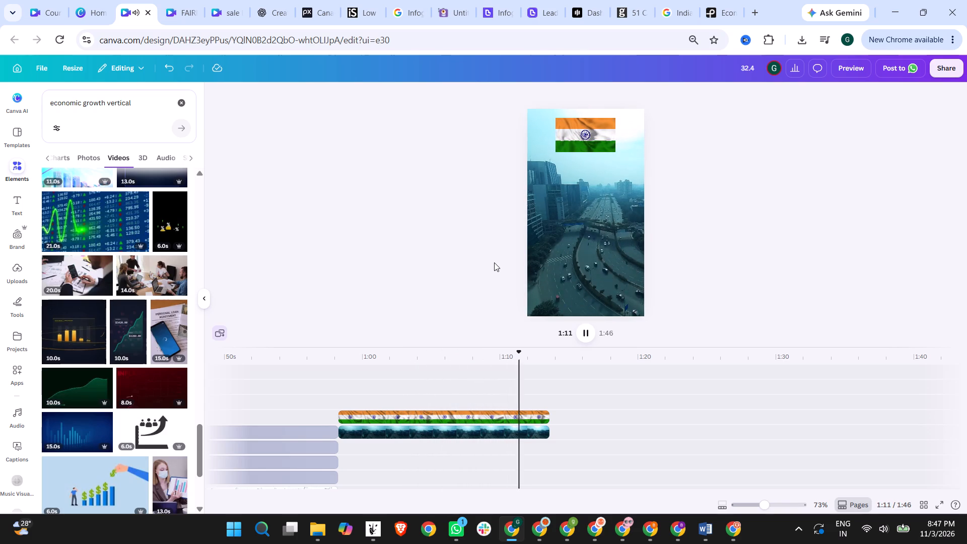
pyautogui.scroll(-1, 615, 334)
pyautogui.scroll(-1, 717, 301)
pyautogui.scroll(-1, 655, 404)
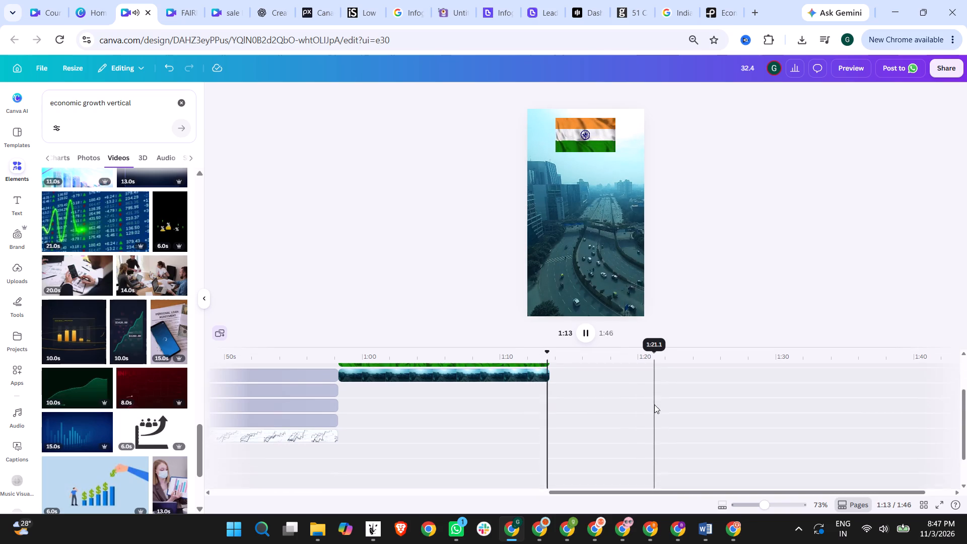
pyautogui.scroll(-3, 654, 404)
pyautogui.scroll(4, 654, 406)
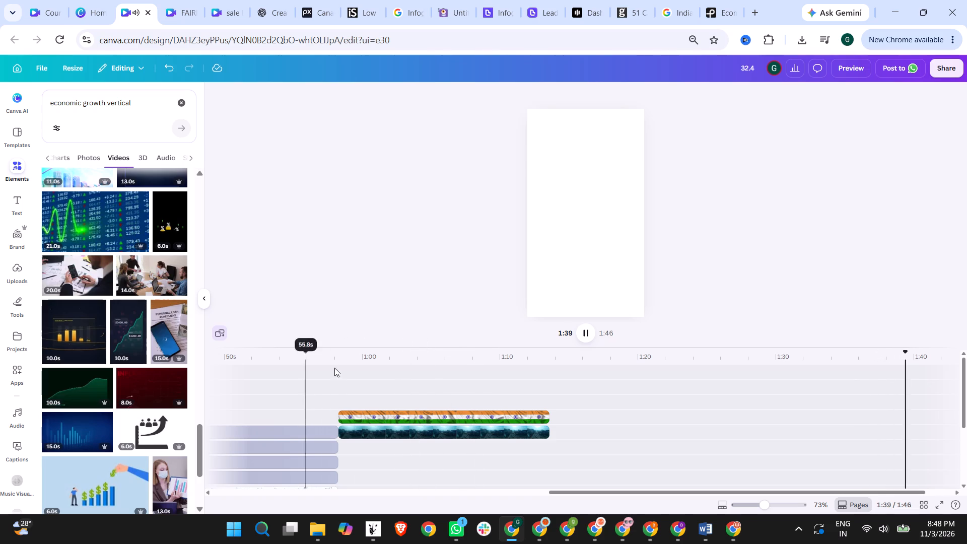
pyautogui.click(344, 358)
pyautogui.click(588, 328)
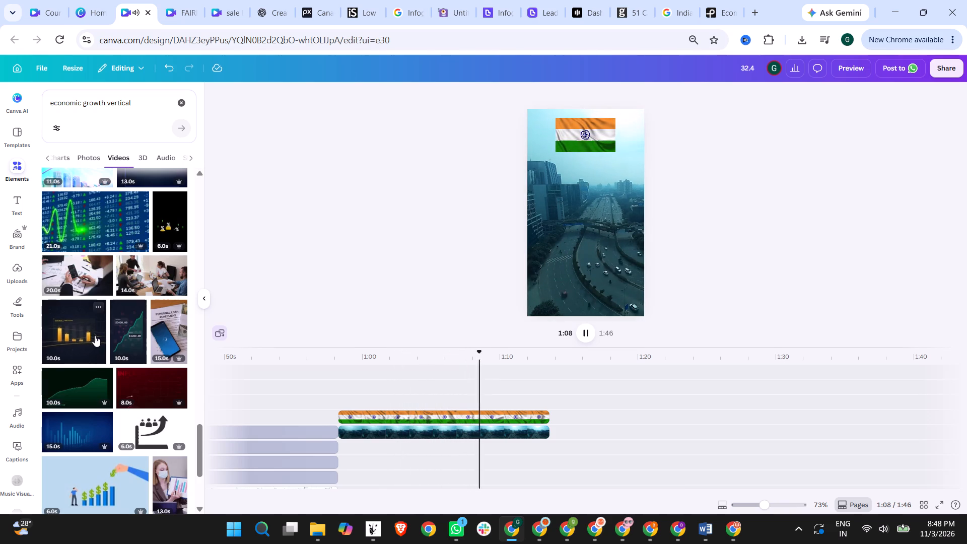
# Delete the Indian flag clip and the highway footage, leaving the page empty after about 0:58.
pyautogui.click(588, 119)
pyautogui.click(591, 130)
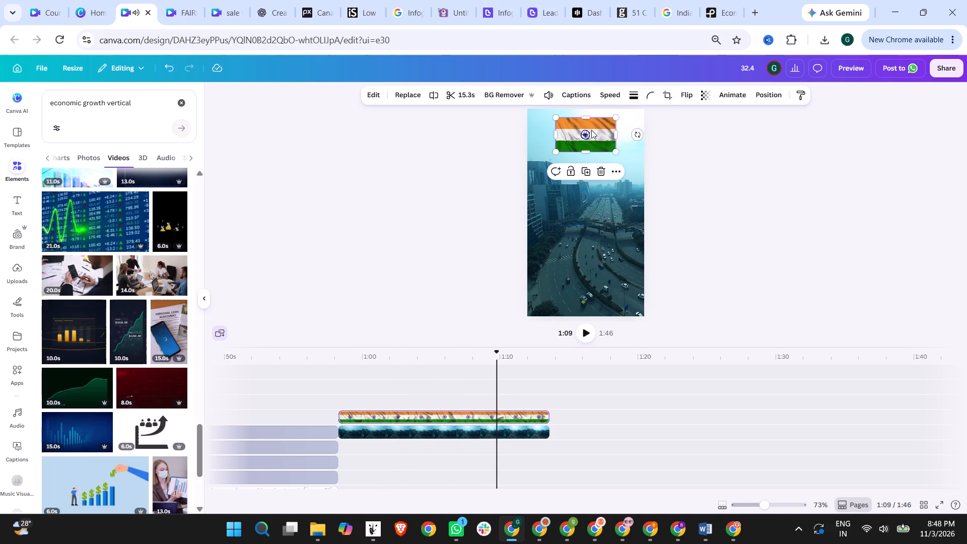
pyautogui.press('Delete')
pyautogui.scroll(1, 591, 130)
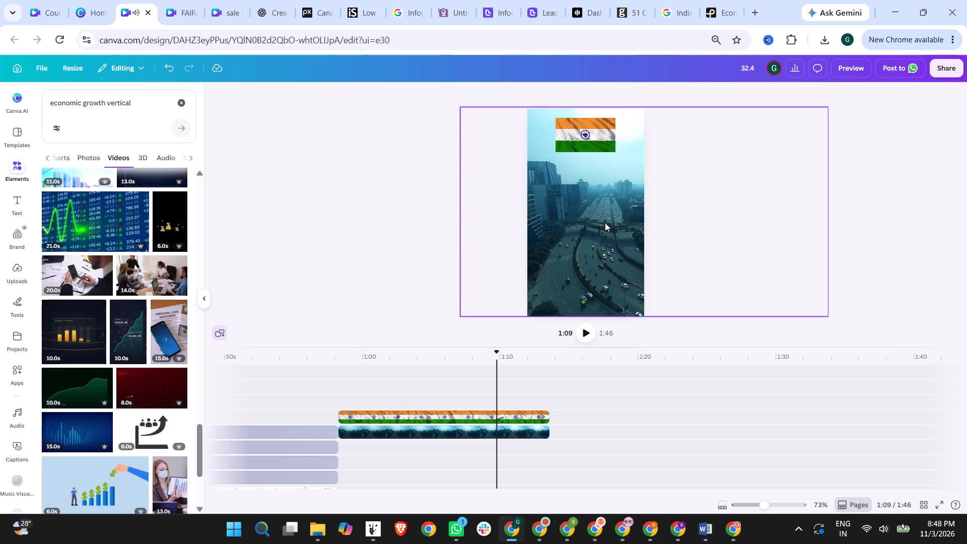
pyautogui.click(586, 125)
pyautogui.press('Delete')
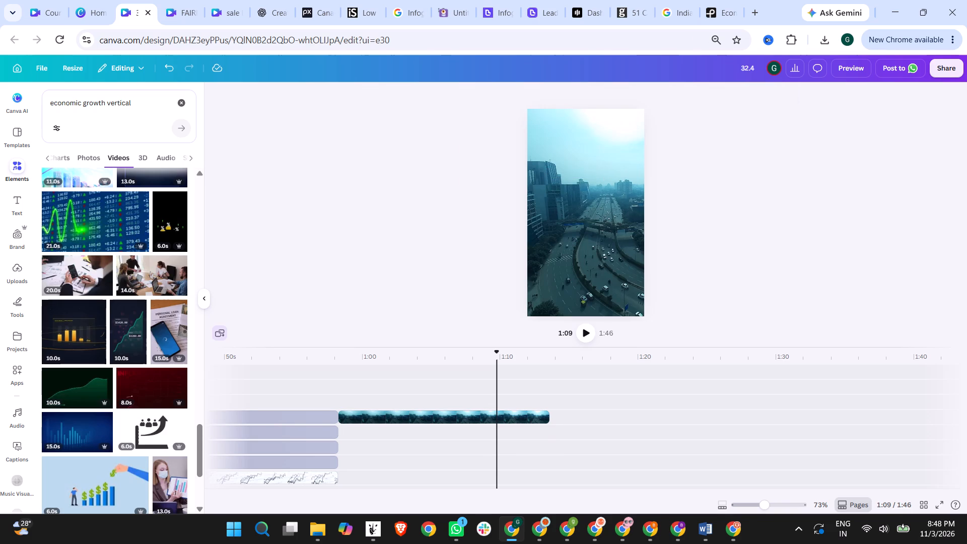
pyautogui.click(573, 161)
pyautogui.press('Delete')
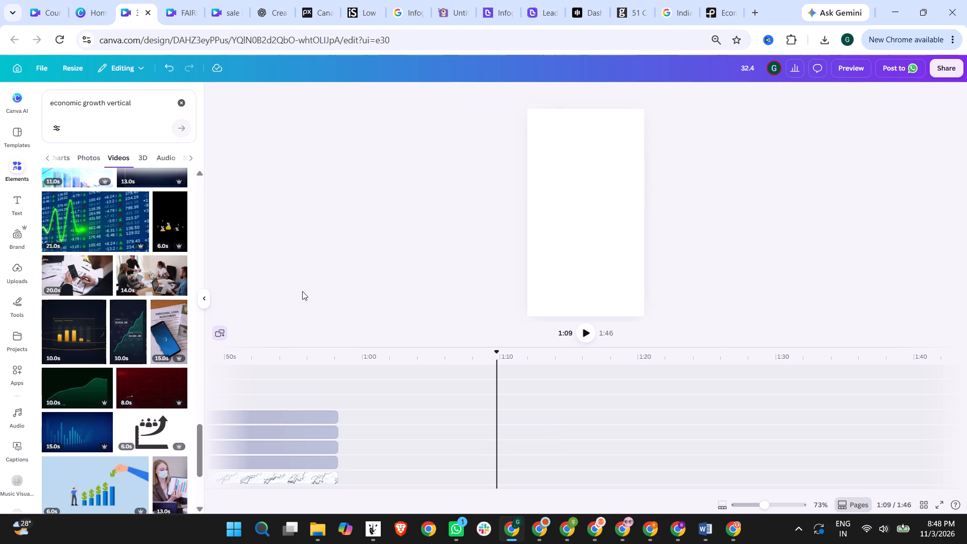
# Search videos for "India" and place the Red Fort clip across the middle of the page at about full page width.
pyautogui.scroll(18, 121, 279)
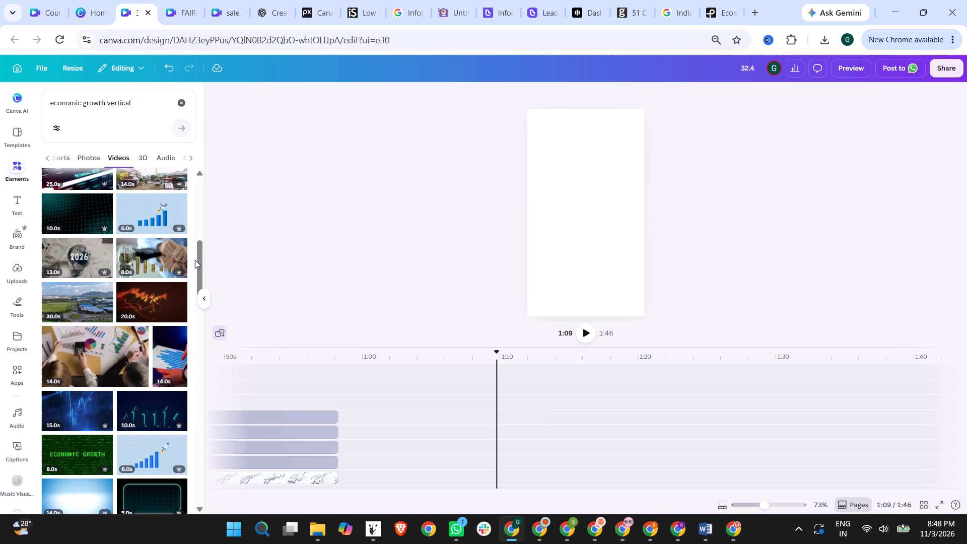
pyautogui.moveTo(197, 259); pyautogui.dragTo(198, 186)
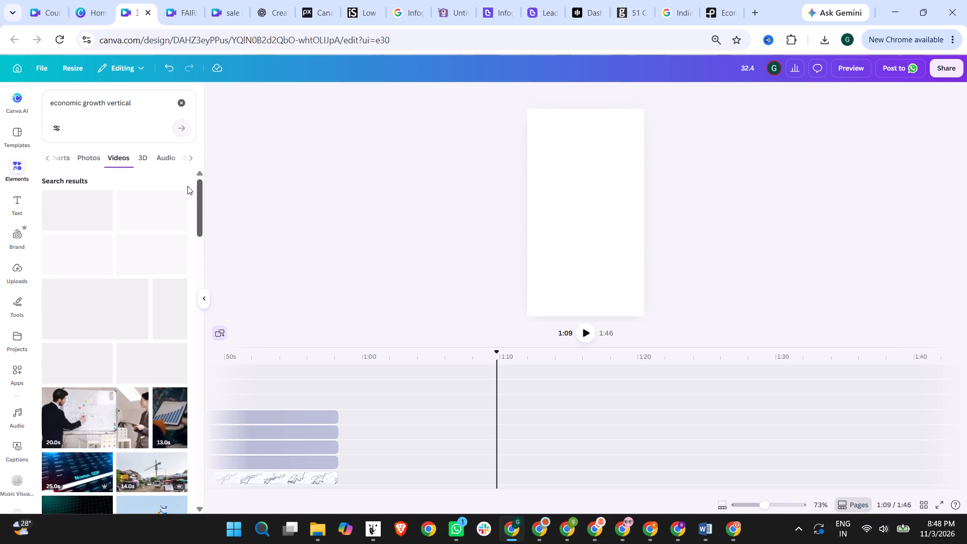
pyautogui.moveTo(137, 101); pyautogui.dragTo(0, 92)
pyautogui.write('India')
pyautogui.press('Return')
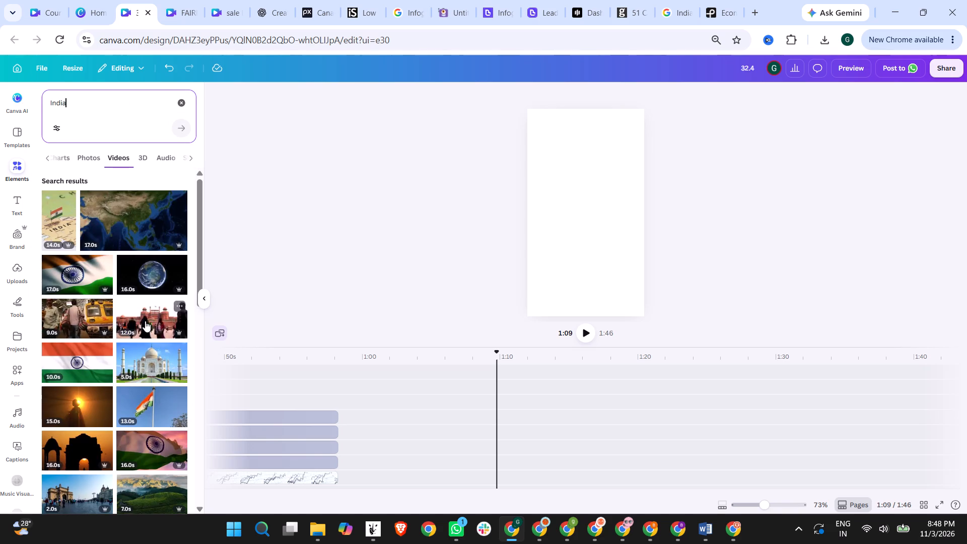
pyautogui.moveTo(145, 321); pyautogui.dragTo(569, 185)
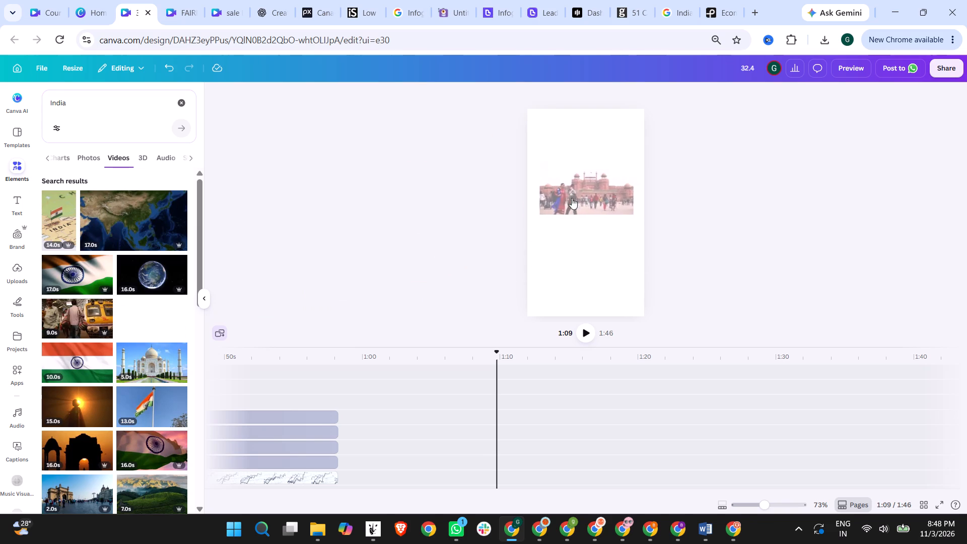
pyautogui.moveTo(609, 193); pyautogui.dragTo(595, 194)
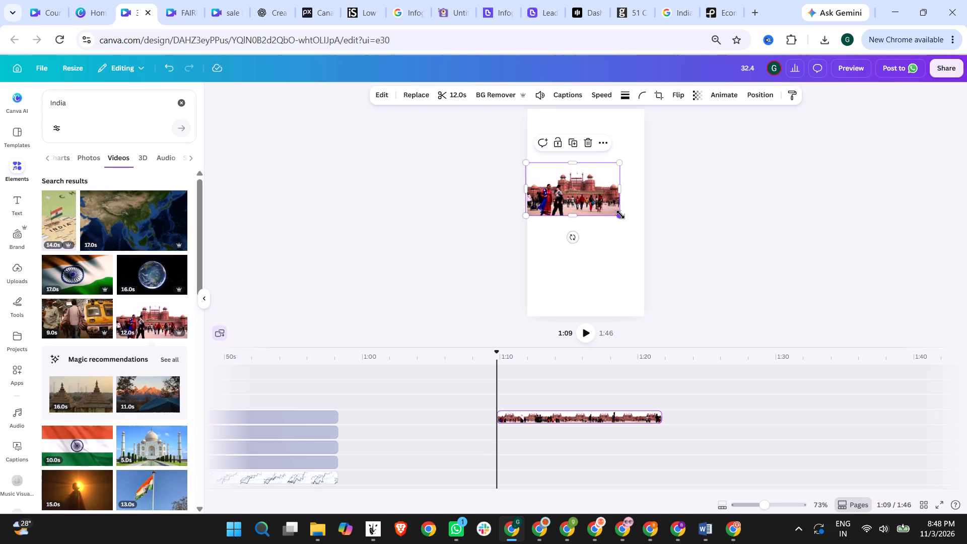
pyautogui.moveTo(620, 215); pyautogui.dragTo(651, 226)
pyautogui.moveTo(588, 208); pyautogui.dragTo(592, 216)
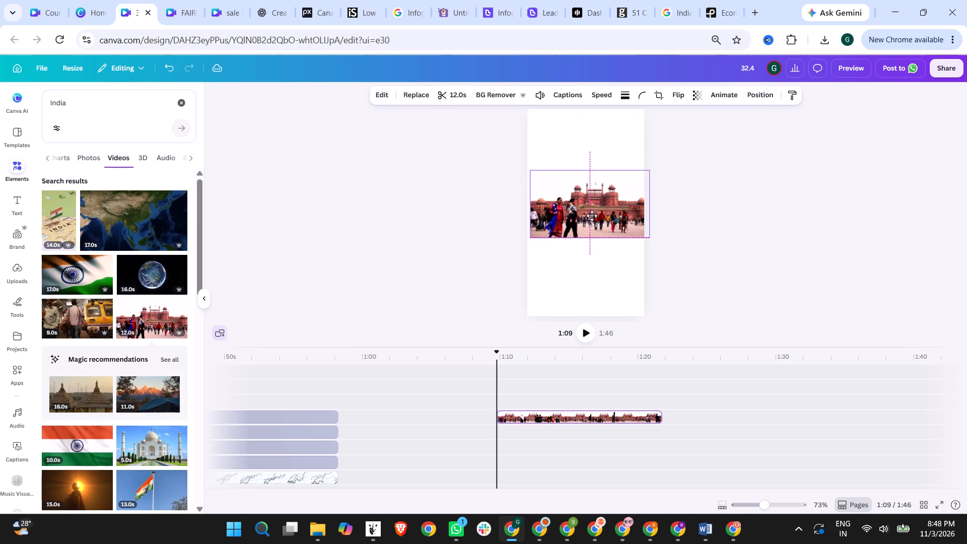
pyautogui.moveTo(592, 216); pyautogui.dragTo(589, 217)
# Search videos for "usa" and place the 9-second dusk city skyline clip across the top of the page at full width.
pyautogui.moveTo(131, 101); pyautogui.dragTo(0, 100)
pyautogui.write('usa')
pyautogui.press('Return')
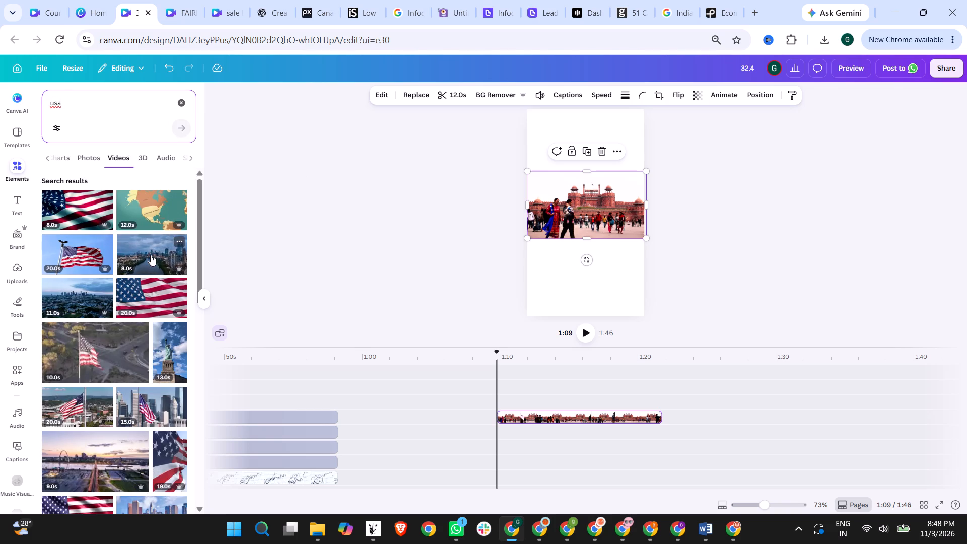
pyautogui.scroll(-2, 96, 421)
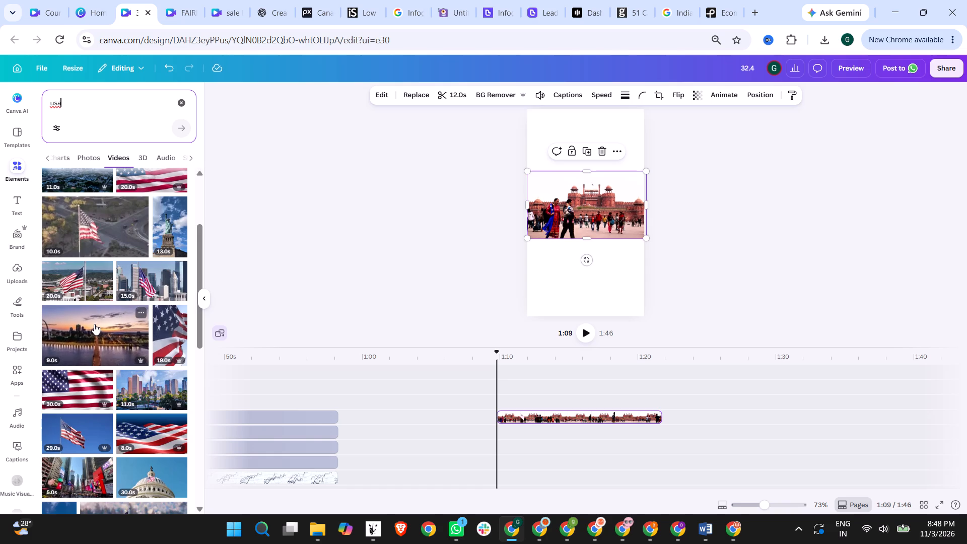
pyautogui.moveTo(95, 350); pyautogui.dragTo(583, 157)
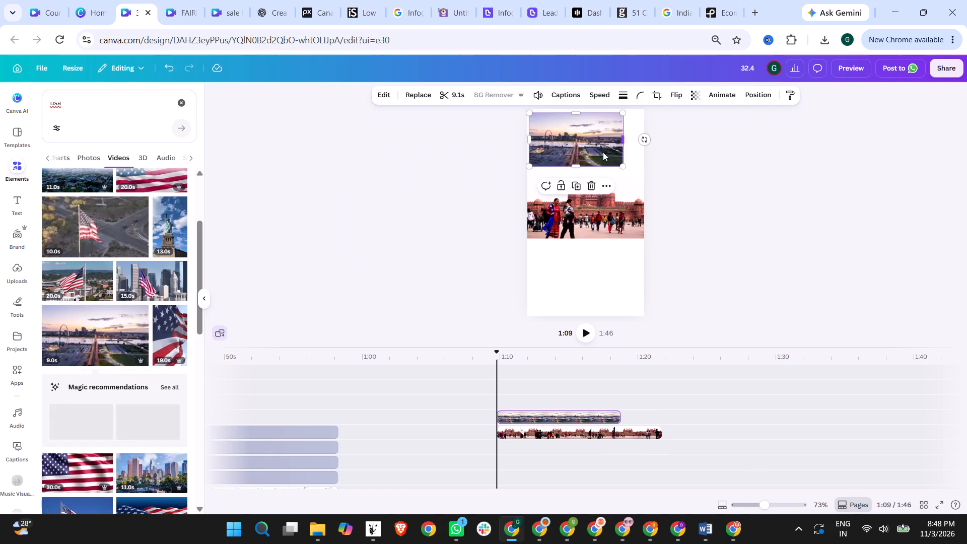
pyautogui.moveTo(623, 166); pyautogui.dragTo(647, 176)
pyautogui.moveTo(611, 163); pyautogui.dragTo(610, 163)
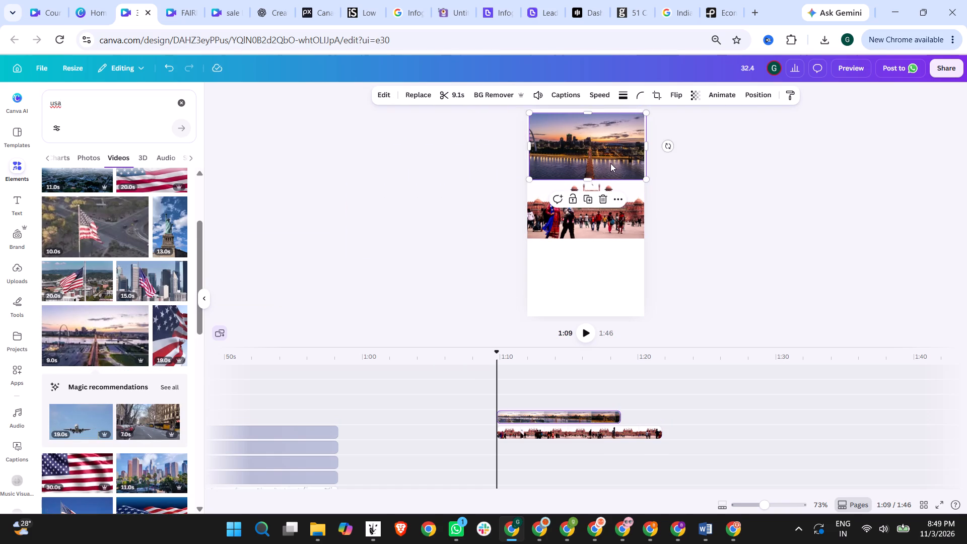
pyautogui.moveTo(610, 163); pyautogui.dragTo(606, 159)
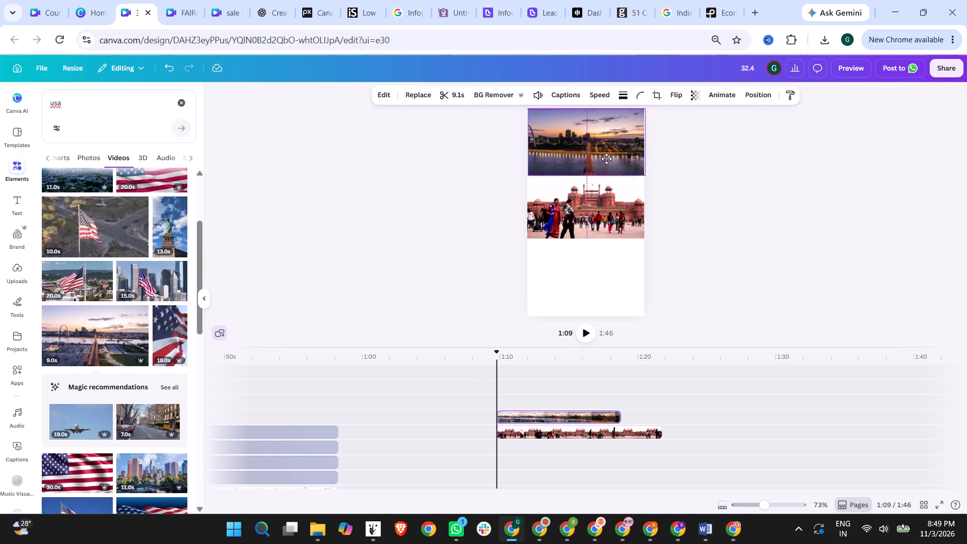
pyautogui.moveTo(606, 159); pyautogui.dragTo(605, 159)
pyautogui.moveTo(641, 175); pyautogui.dragTo(646, 181)
pyautogui.click(661, 182)
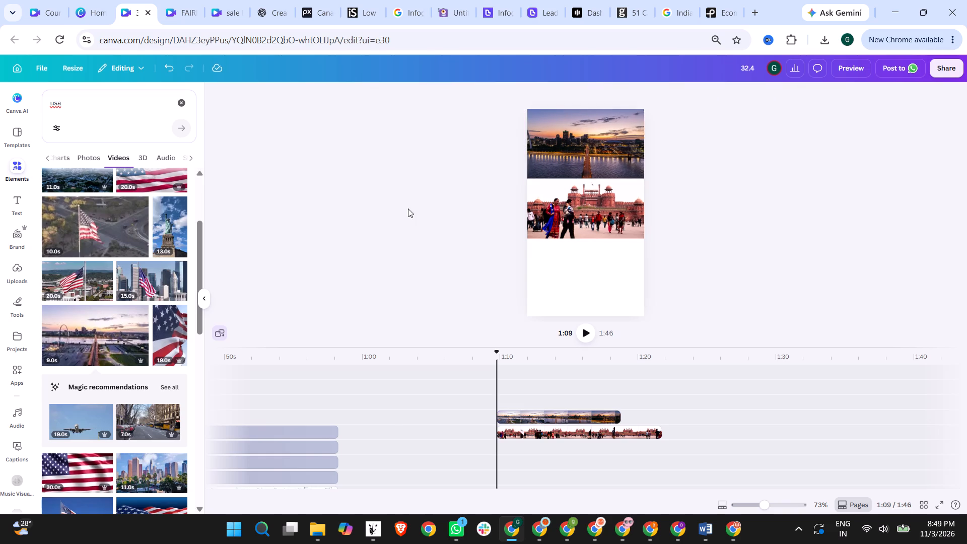
# Search videos for "shanghai" and place the 12-second night skyline clip across the bottom of the page, enlarged to fill the width.
pyautogui.moveTo(77, 96); pyautogui.dragTo(42, 101)
pyautogui.moveTo(118, 107); pyautogui.dragTo(16, 106)
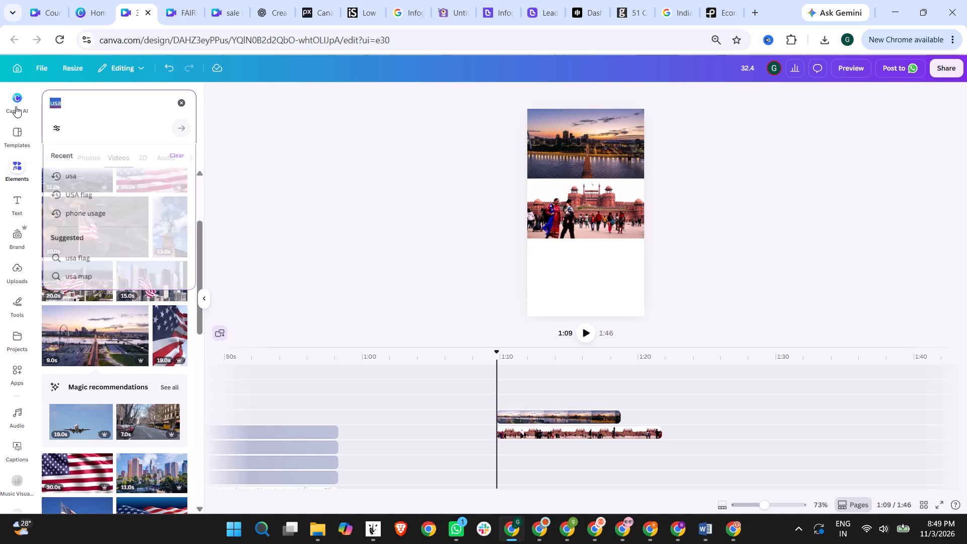
pyautogui.moveTo(16, 106); pyautogui.dragTo(15, 106)
pyautogui.write('shan')
pyautogui.write('ghai')
pyautogui.press('Return')
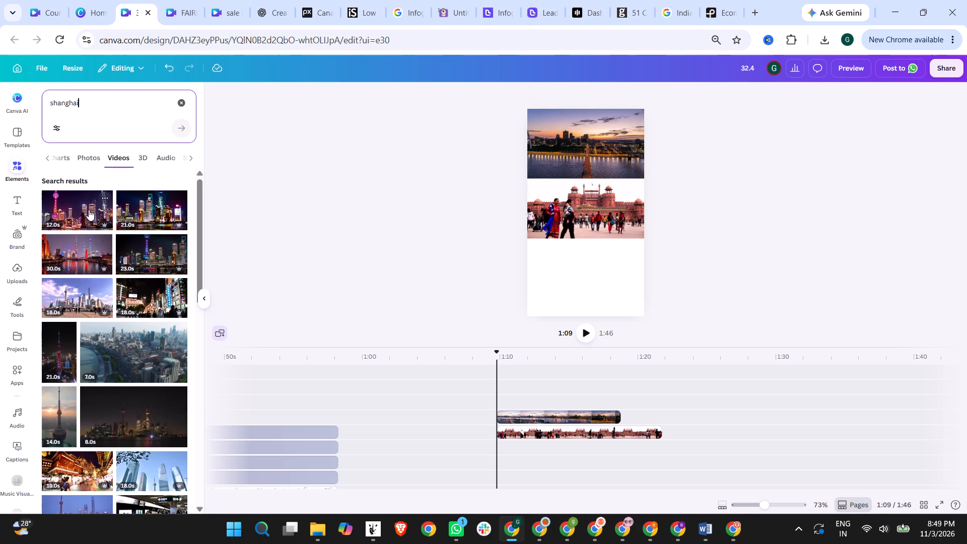
pyautogui.moveTo(85, 209); pyautogui.dragTo(574, 267)
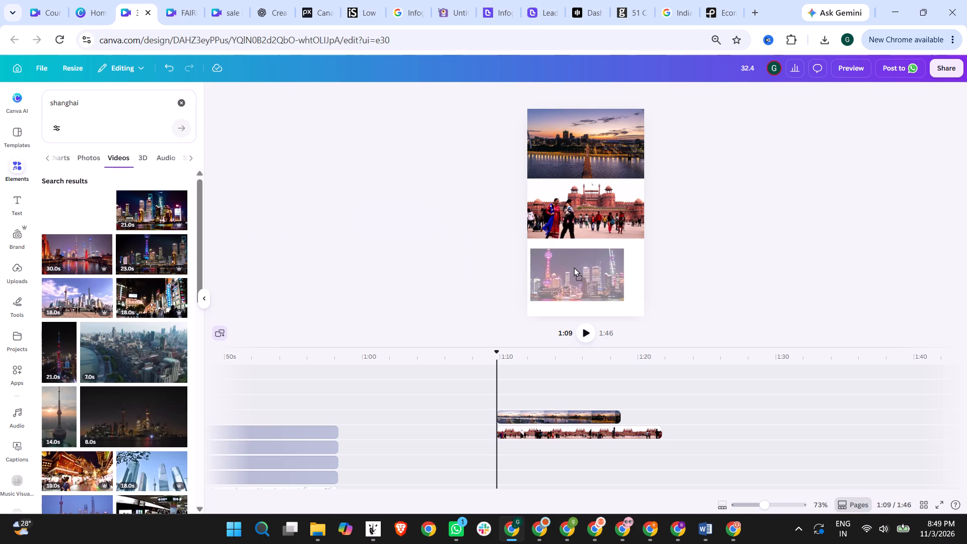
pyautogui.moveTo(574, 267); pyautogui.dragTo(574, 267)
pyautogui.moveTo(624, 304); pyautogui.dragTo(659, 324)
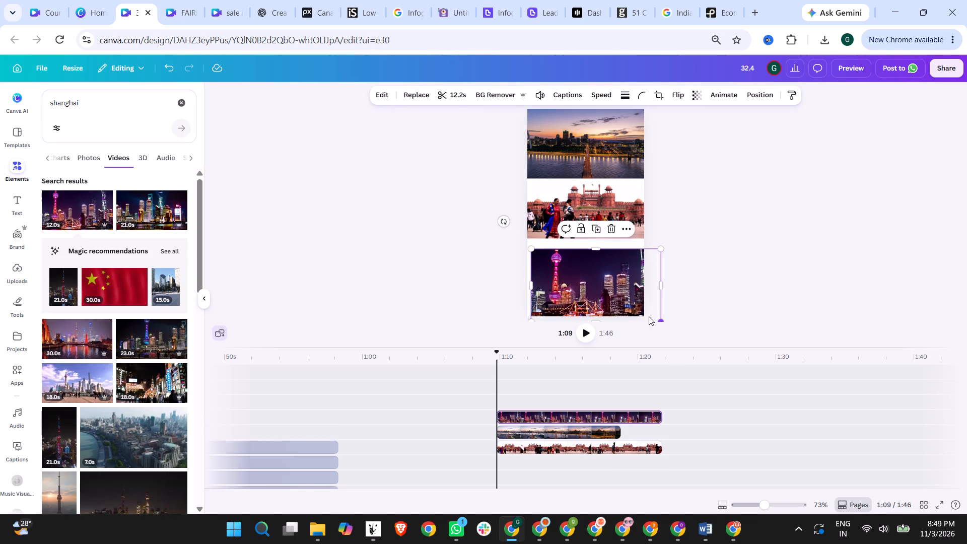
pyautogui.moveTo(611, 279); pyautogui.dragTo(601, 269)
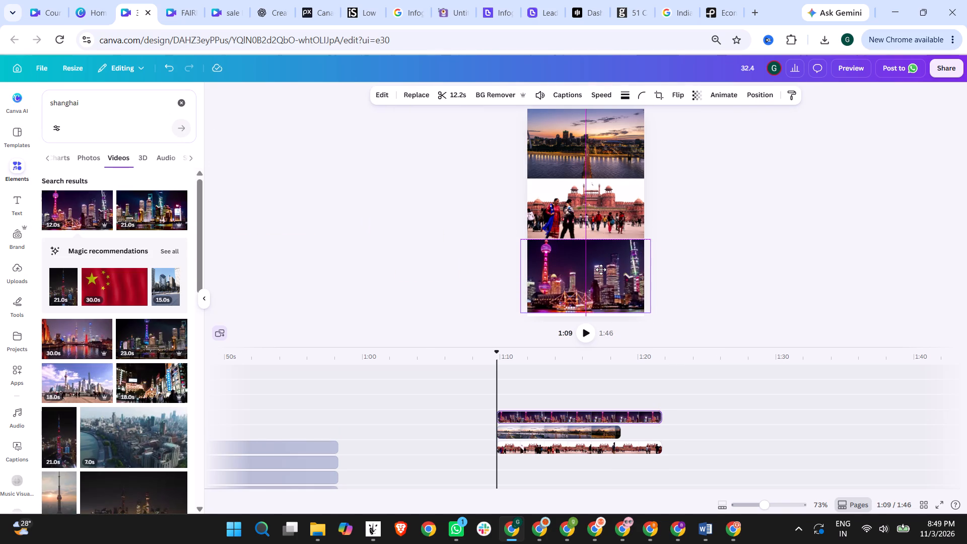
pyautogui.moveTo(601, 269); pyautogui.dragTo(602, 274)
pyautogui.click(658, 230)
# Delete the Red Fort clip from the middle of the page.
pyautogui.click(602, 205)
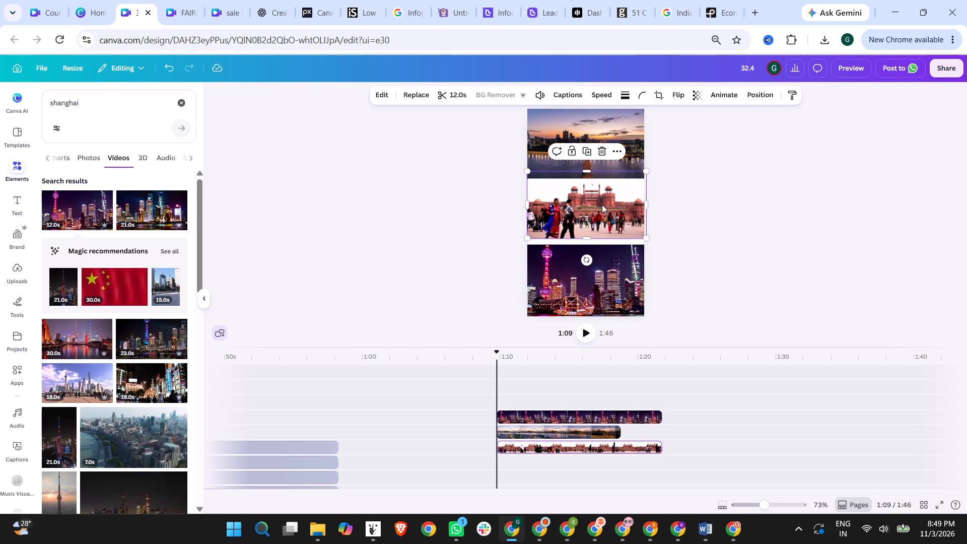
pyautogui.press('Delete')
# Search videos for "mumbai" and place the 5-second night traffic clip between the two skyline clips, enlarged to fill the page width.
pyautogui.moveTo(124, 108); pyautogui.dragTo(0, 106)
pyautogui.write('mumbai')
pyautogui.press('Return')
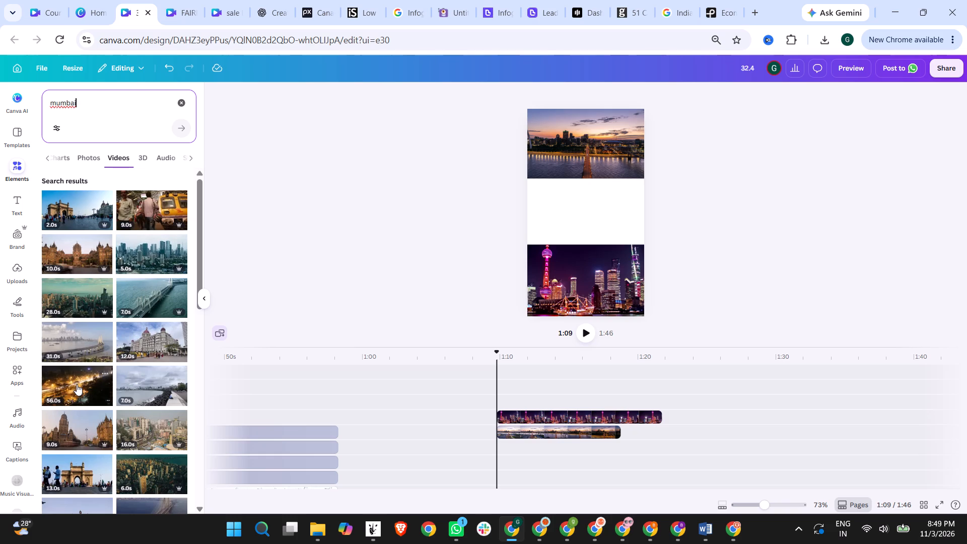
pyautogui.scroll(-3, 77, 384)
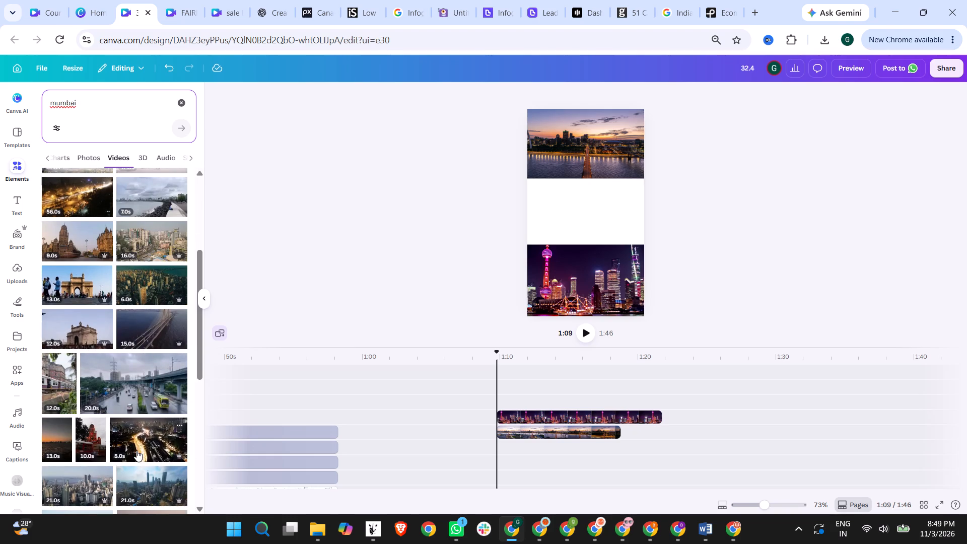
pyautogui.moveTo(140, 442); pyautogui.dragTo(547, 195)
pyautogui.moveTo(582, 202); pyautogui.dragTo(589, 212)
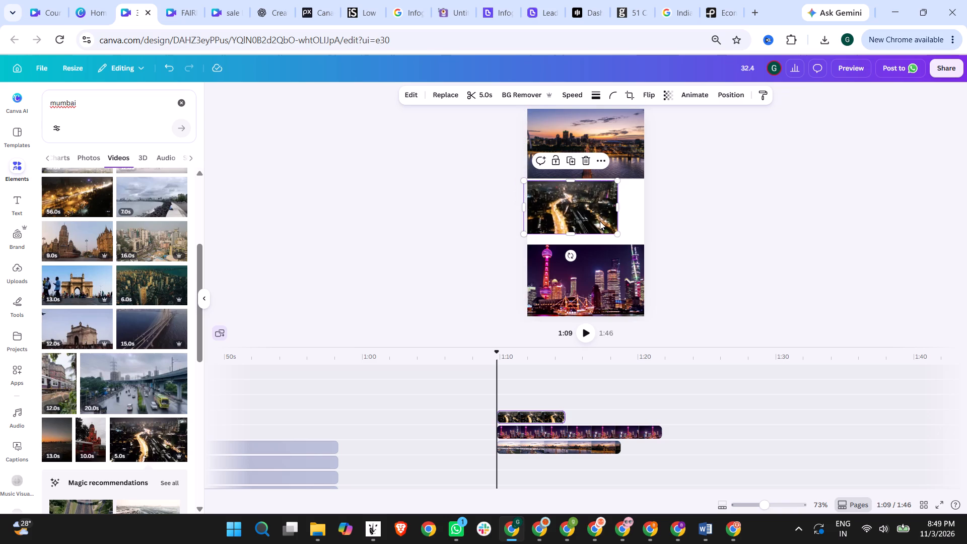
pyautogui.moveTo(618, 234); pyautogui.dragTo(655, 242)
pyautogui.moveTo(613, 234); pyautogui.dragTo(613, 228)
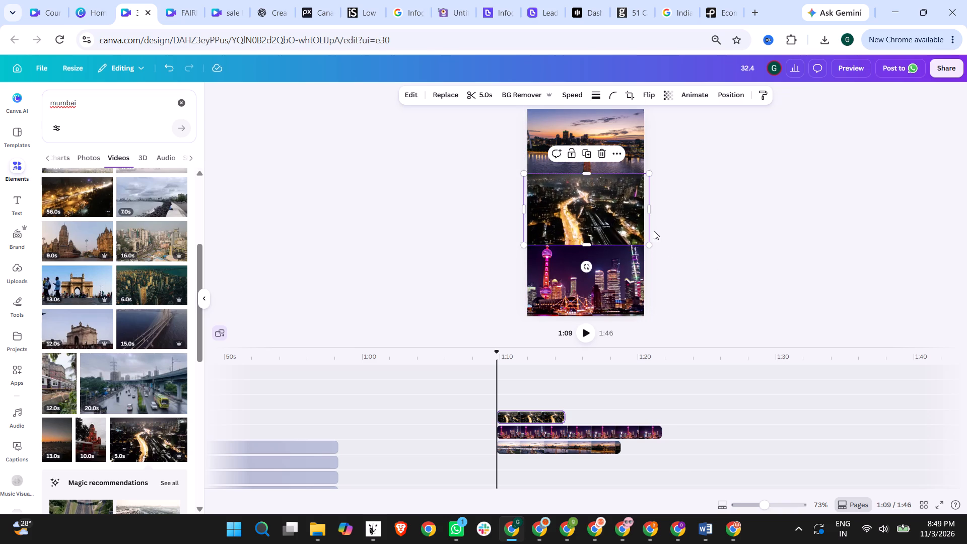
pyautogui.click(714, 229)
# Browse further through the Mumbai video results and refine the search to "mumbai night".
pyautogui.scroll(-5, 0, 372)
pyautogui.scroll(-2, 126, 371)
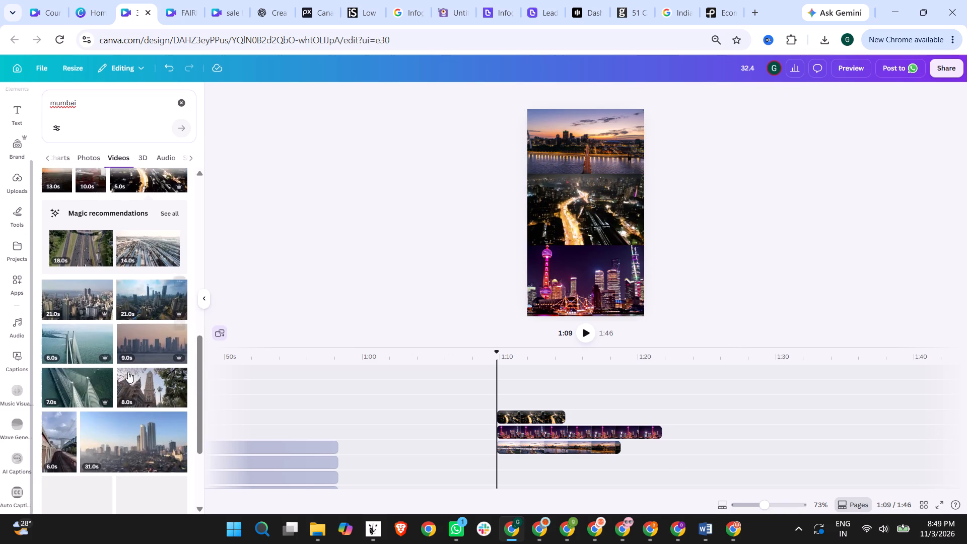
pyautogui.scroll(-1, 128, 372)
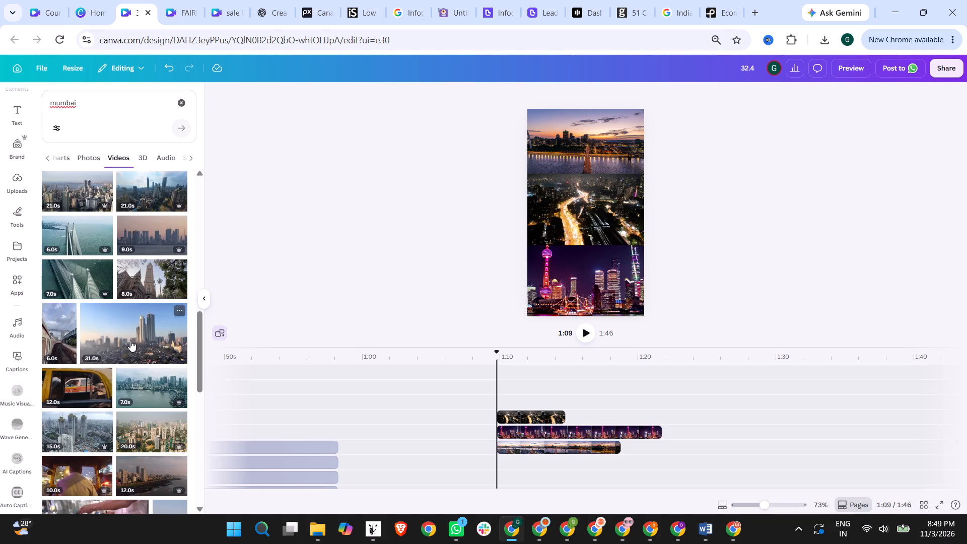
pyautogui.scroll(-3, 130, 341)
pyautogui.click(89, 114)
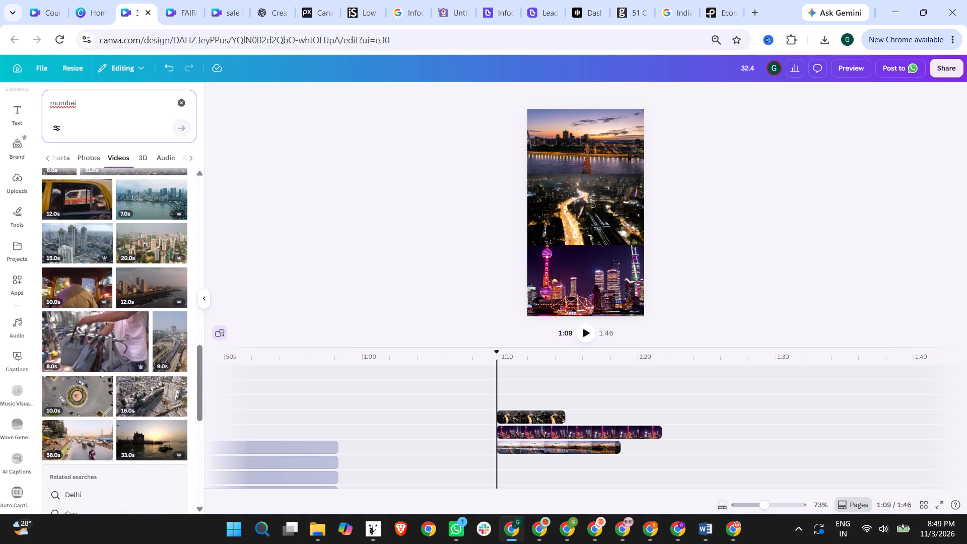
pyautogui.click(87, 104)
pyautogui.press('space')
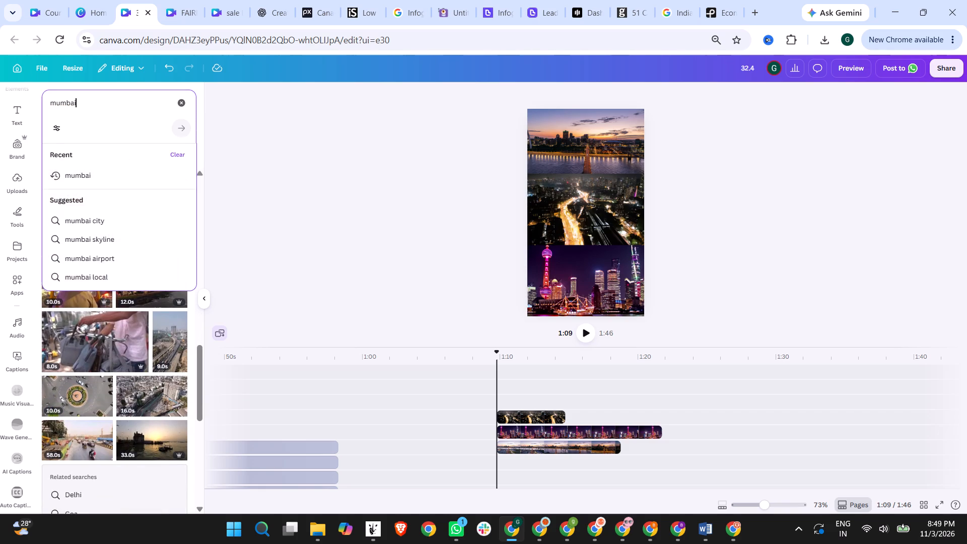
pyautogui.write('night')
pyautogui.press('Return')
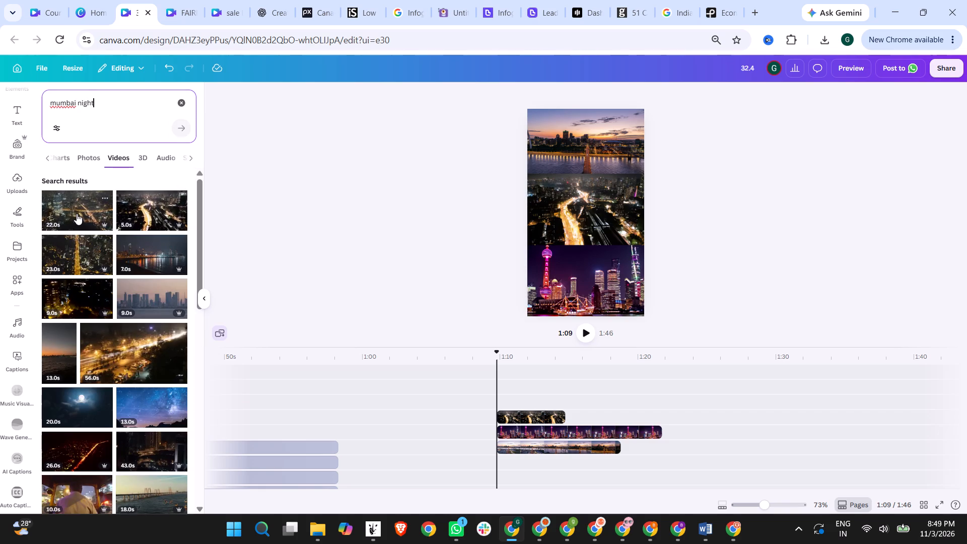
# Delete the 5-second Mumbai traffic clip from the middle of the page.
pyautogui.click(570, 205)
pyautogui.press('Delete')
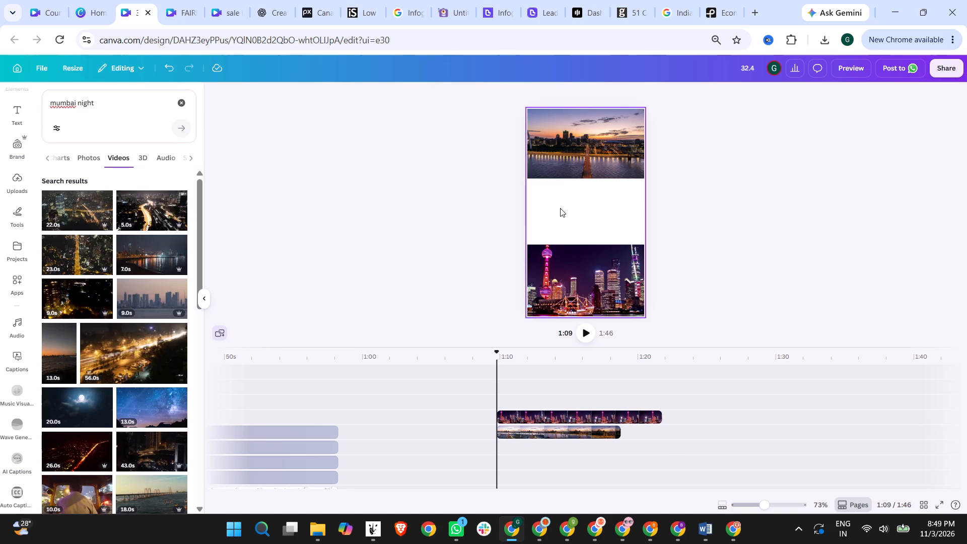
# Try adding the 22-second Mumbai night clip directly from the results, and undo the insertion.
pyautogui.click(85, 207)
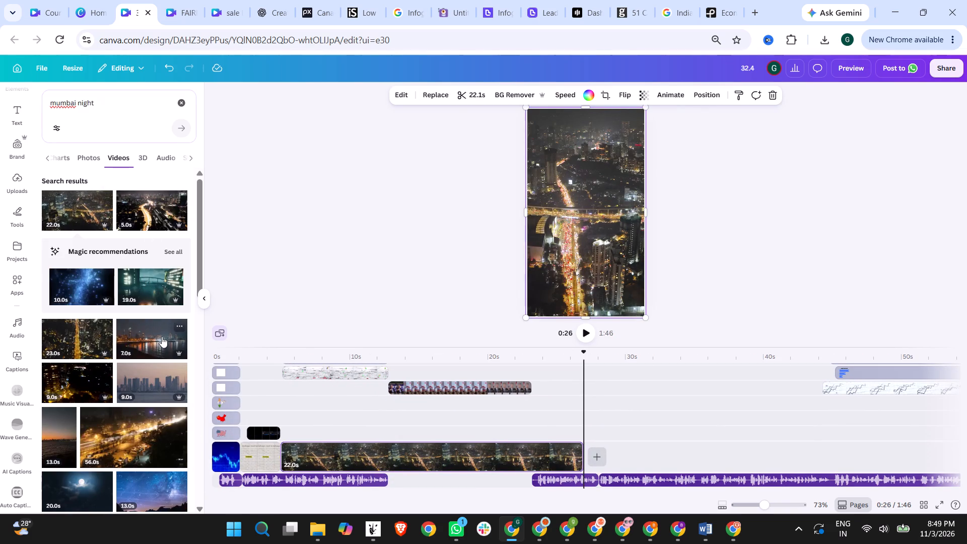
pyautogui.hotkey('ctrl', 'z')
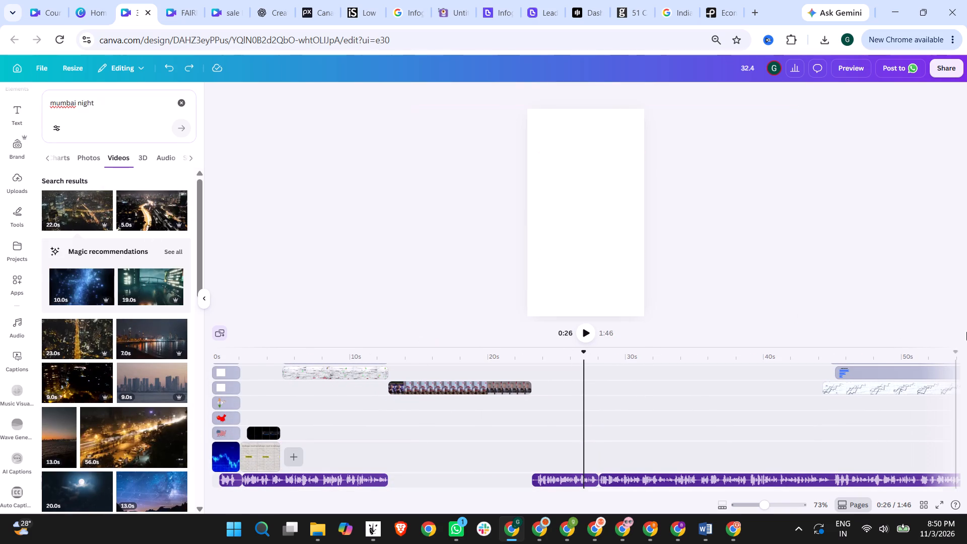
# Return to the city scene at about 1:11 and place the 22-second Mumbai night clip between the two skylines, enlarged past the page width.
pyautogui.click(888, 355)
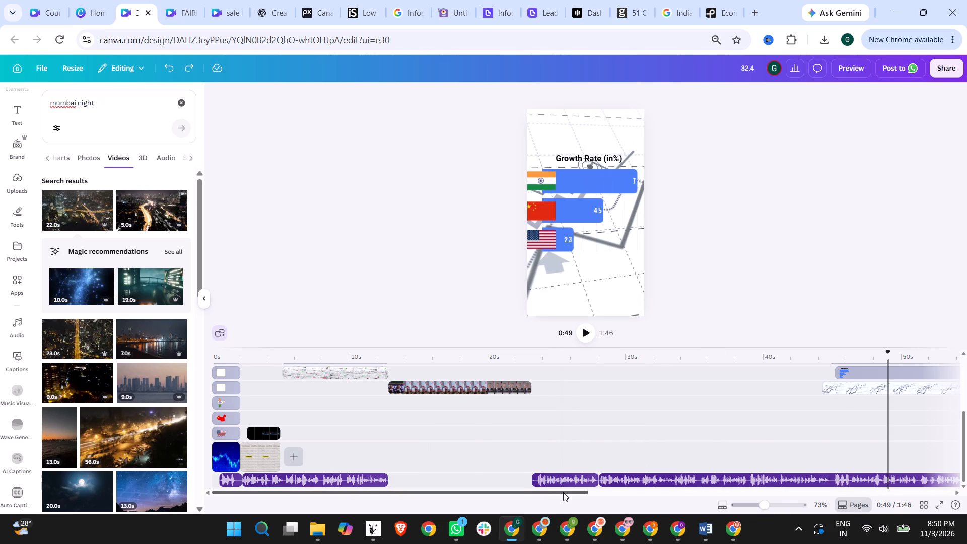
pyautogui.moveTo(563, 492); pyautogui.dragTo(825, 489)
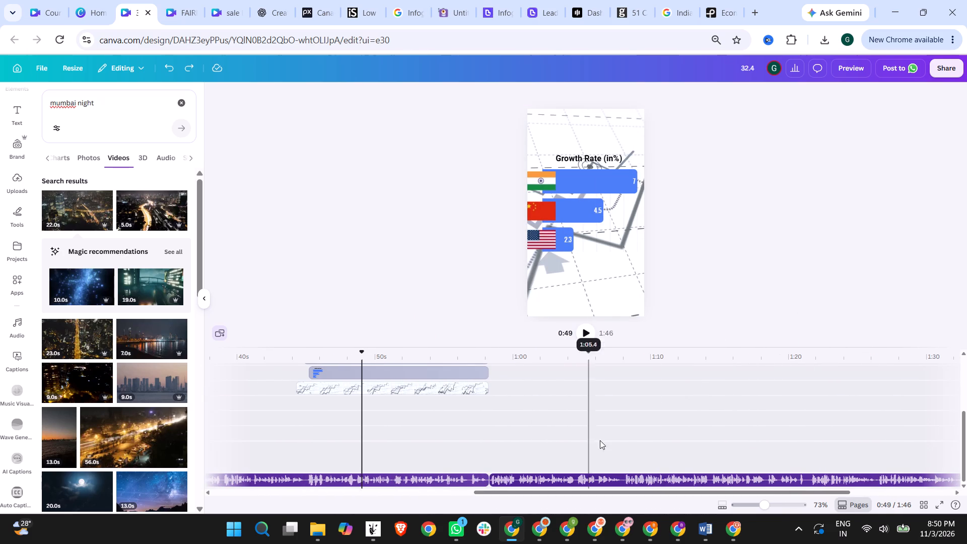
pyautogui.scroll(2, 680, 440)
pyautogui.scroll(-3, 686, 441)
pyautogui.scroll(4, 686, 441)
pyautogui.click(675, 355)
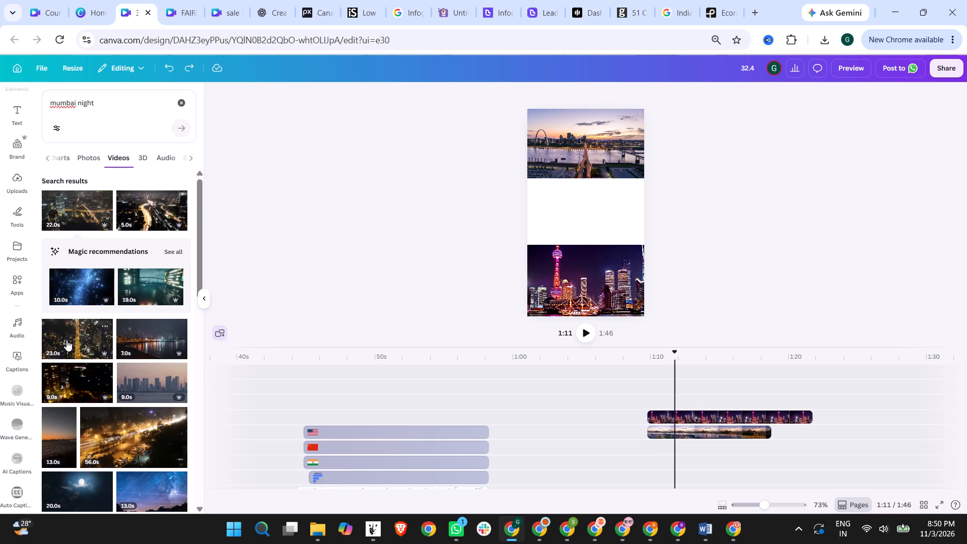
pyautogui.scroll(1, 66, 340)
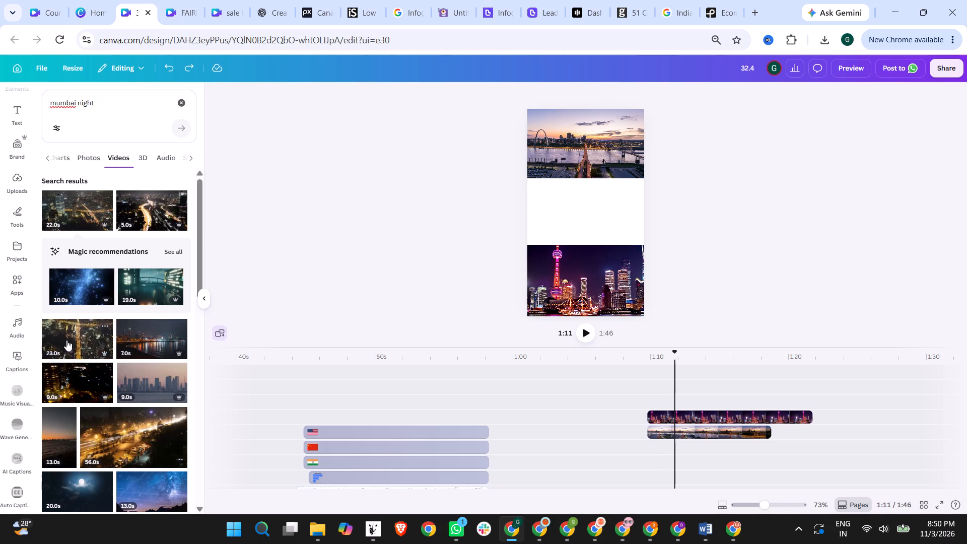
pyautogui.moveTo(78, 212); pyautogui.dragTo(522, 206)
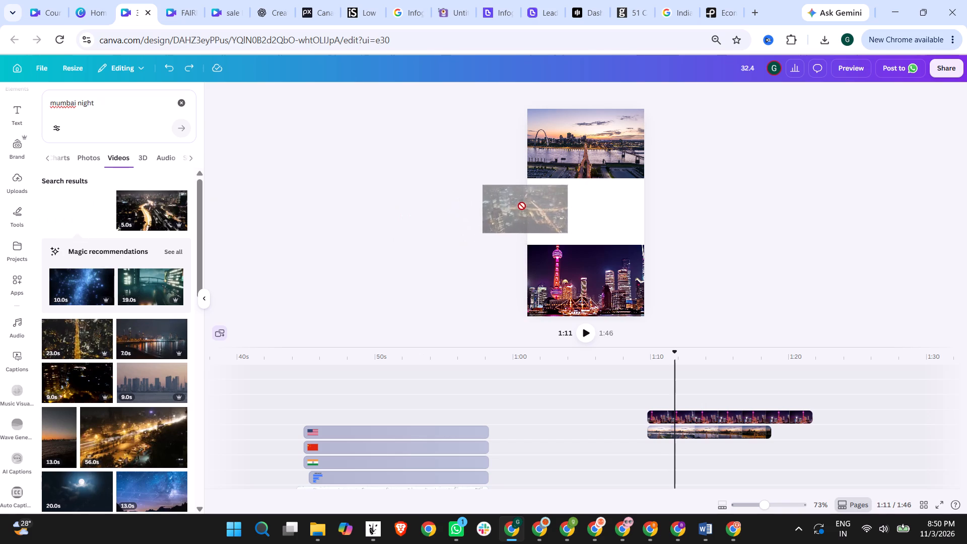
pyautogui.moveTo(522, 206); pyautogui.dragTo(559, 200)
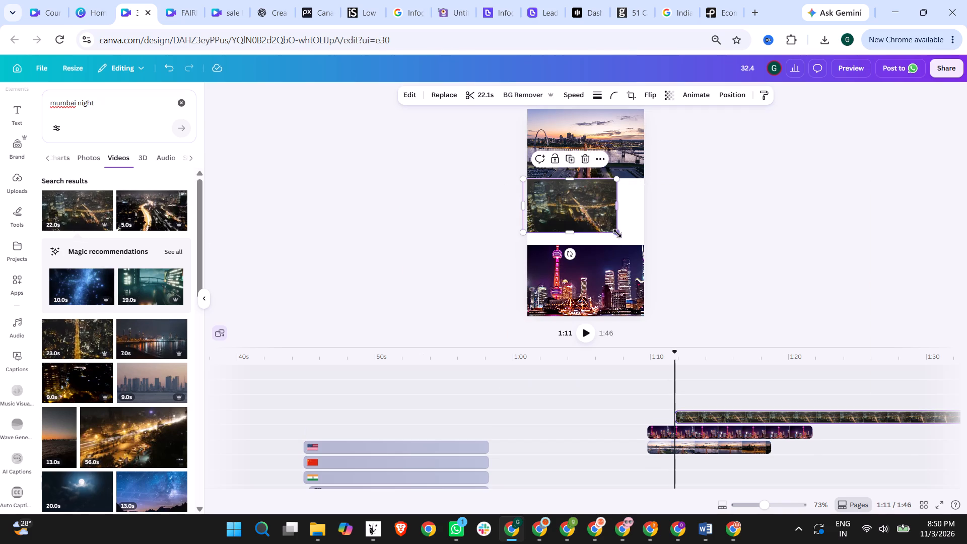
pyautogui.moveTo(617, 233); pyautogui.dragTo(653, 242)
pyautogui.moveTo(628, 234); pyautogui.dragTo(631, 230)
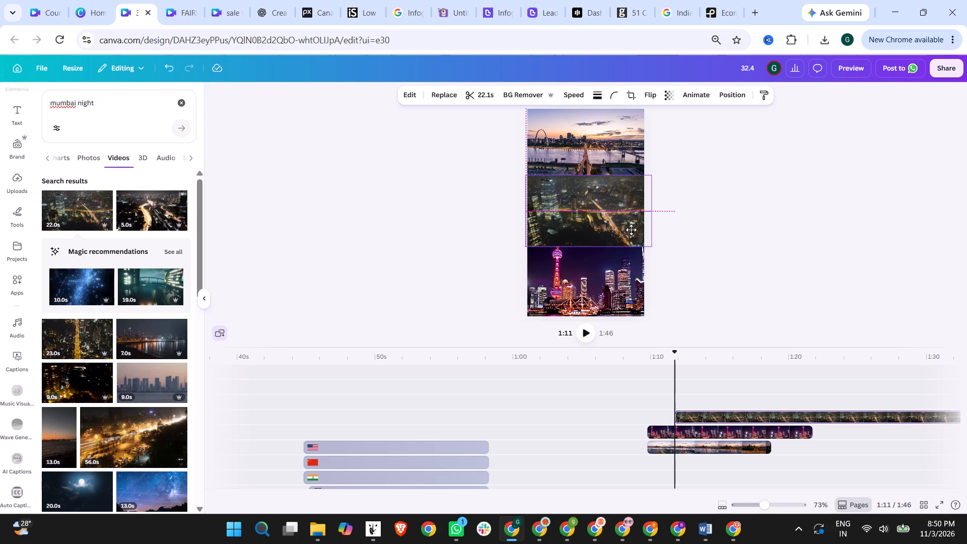
pyautogui.moveTo(631, 230); pyautogui.dragTo(632, 228)
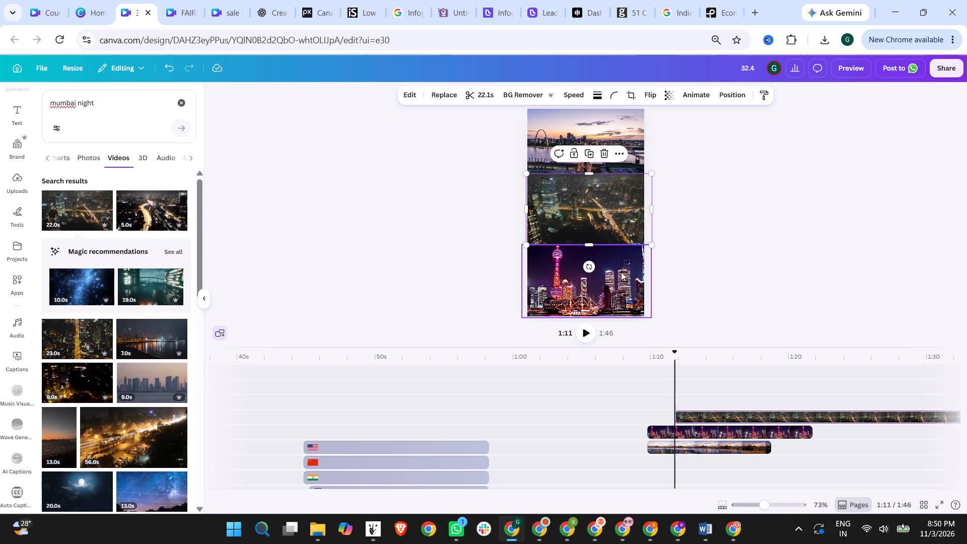
# Shrink the middle Mumbai night clip to about 1,100 wide so it just covers the page width.
pyautogui.click(619, 290)
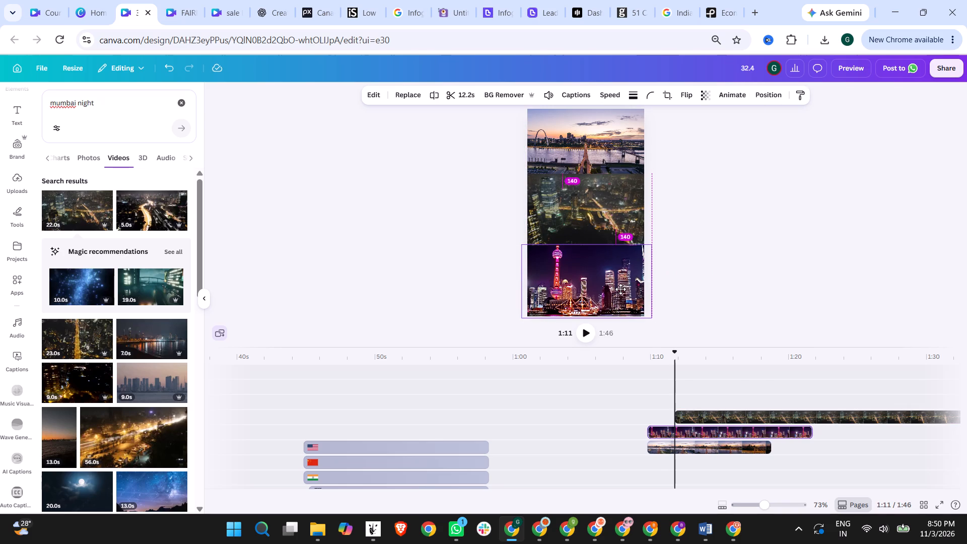
pyautogui.click(717, 274)
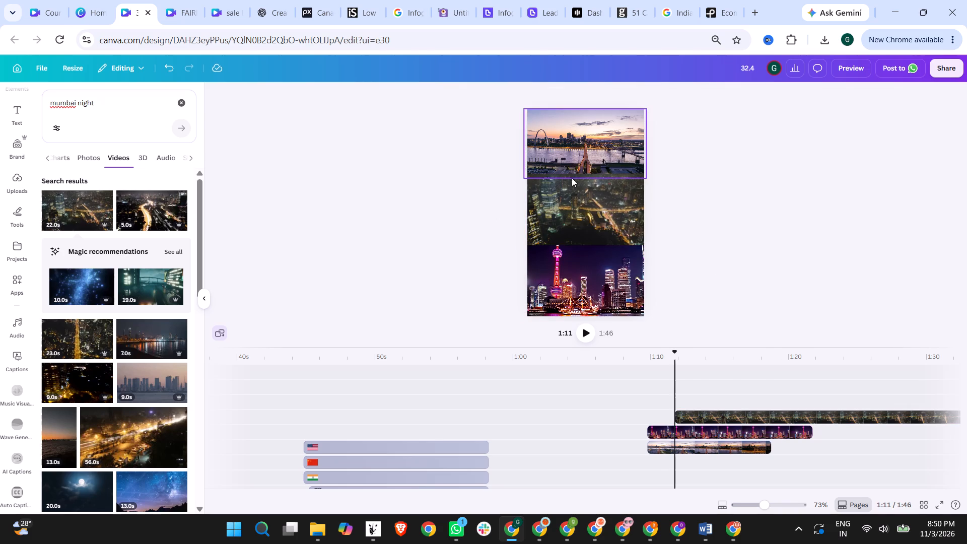
pyautogui.click(594, 195)
pyautogui.moveTo(654, 174); pyautogui.dragTo(649, 176)
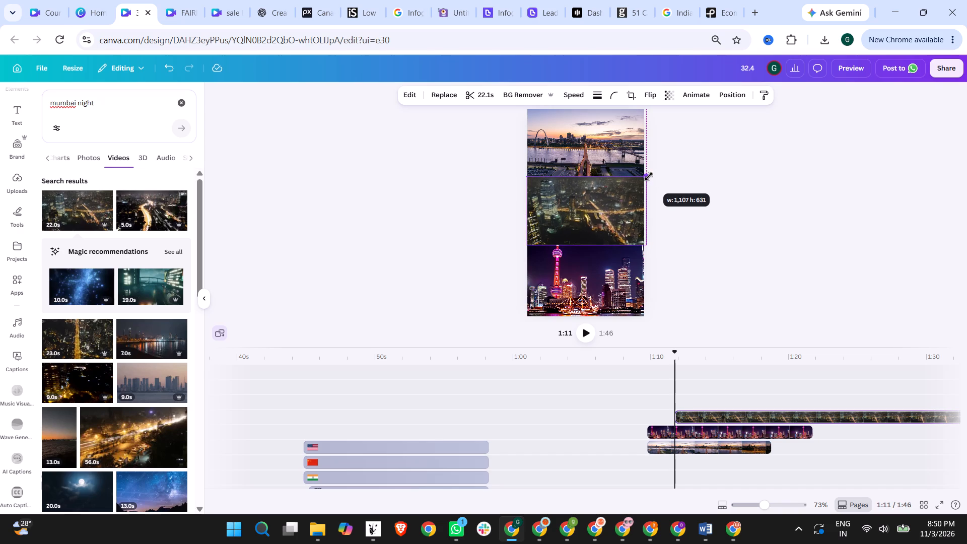
pyautogui.moveTo(649, 176); pyautogui.dragTo(649, 177)
pyautogui.click(698, 184)
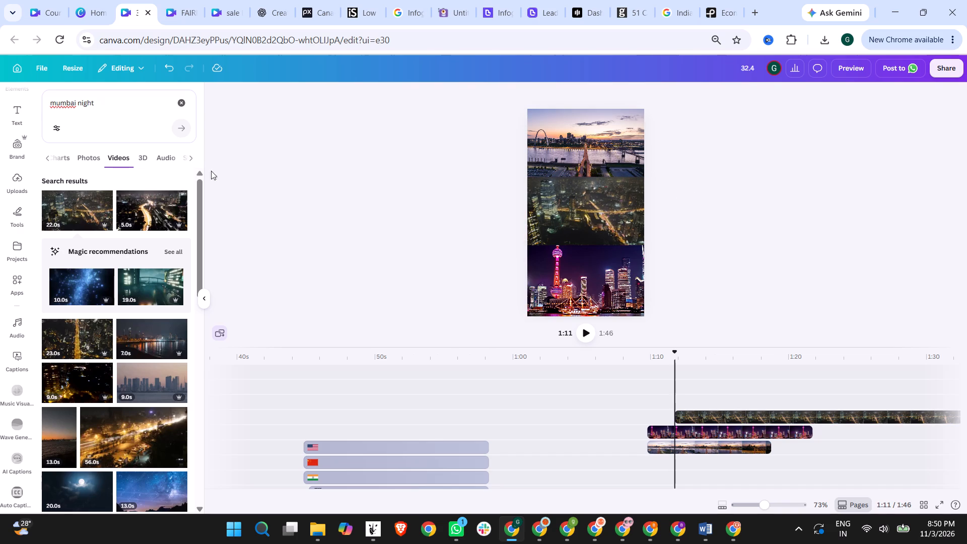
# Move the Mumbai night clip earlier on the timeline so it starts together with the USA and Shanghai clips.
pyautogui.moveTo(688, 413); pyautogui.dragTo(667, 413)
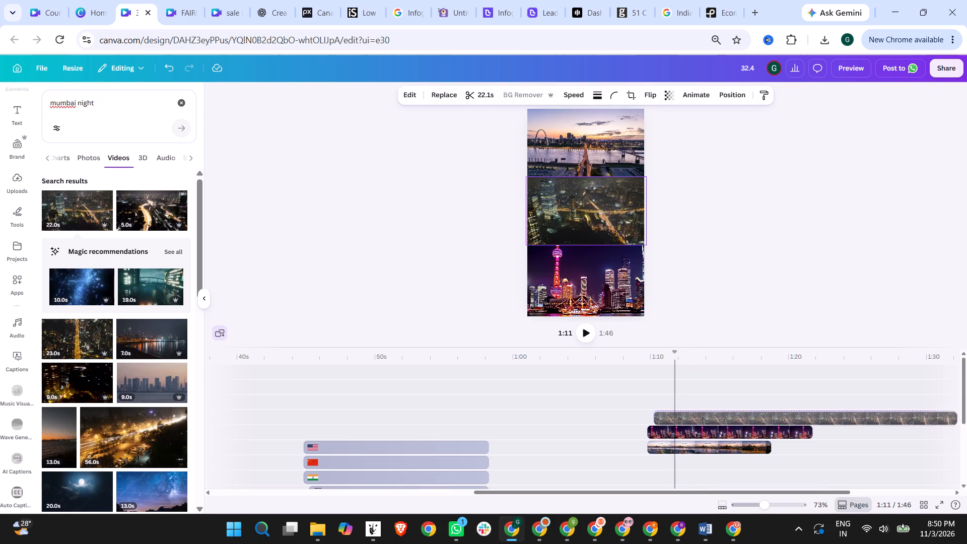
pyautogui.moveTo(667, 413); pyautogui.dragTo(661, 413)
# Play the three-city scene from 1:07 to check it against the voiceover.
pyautogui.click(619, 354)
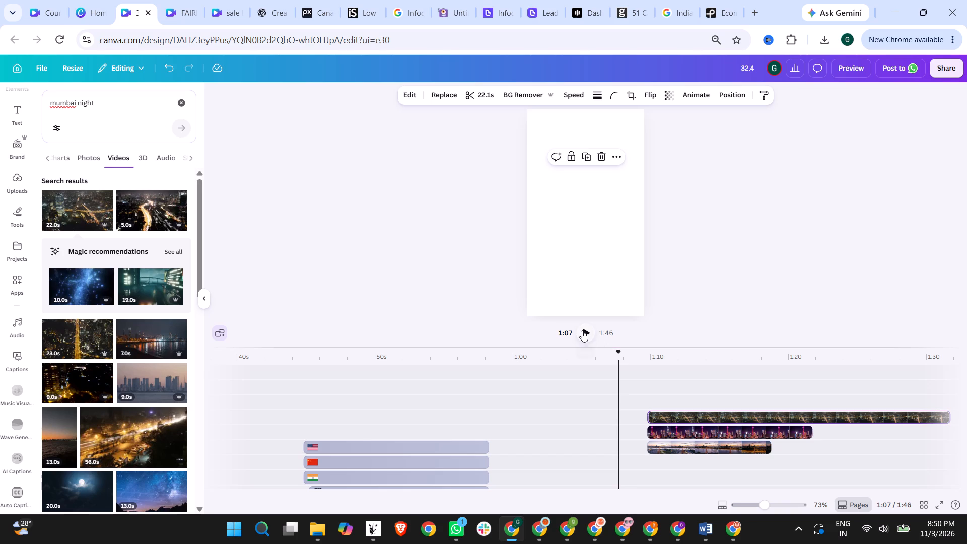
pyautogui.click(582, 330)
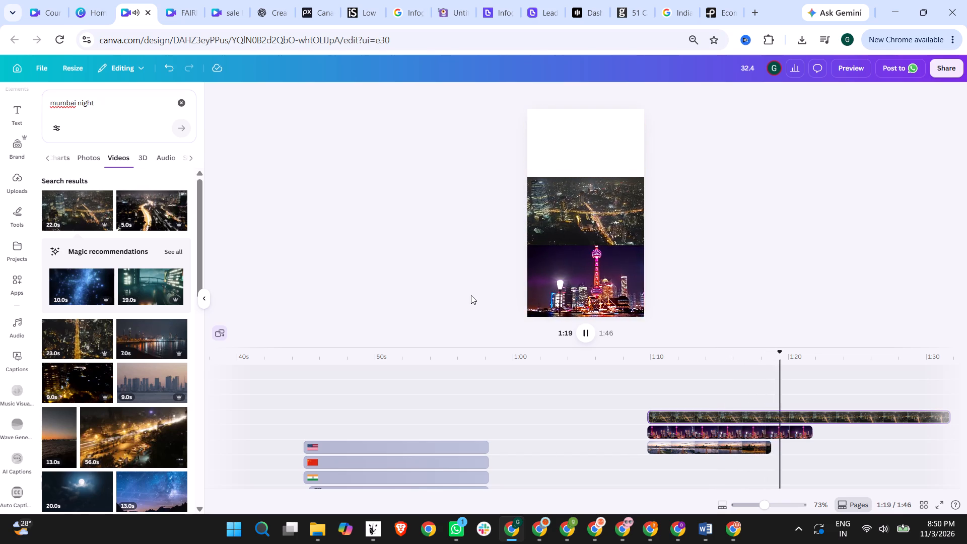
pyautogui.click(771, 412)
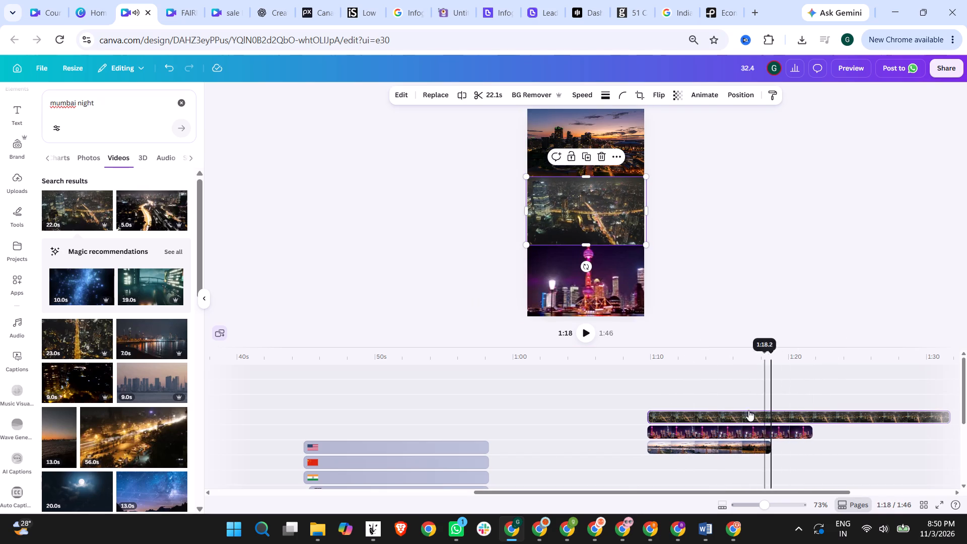
# Move the Mumbai, Shanghai and USA clips earlier on the timeline so all three start right where the growth rate chart scene ends.
pyautogui.moveTo(688, 416); pyautogui.dragTo(528, 415)
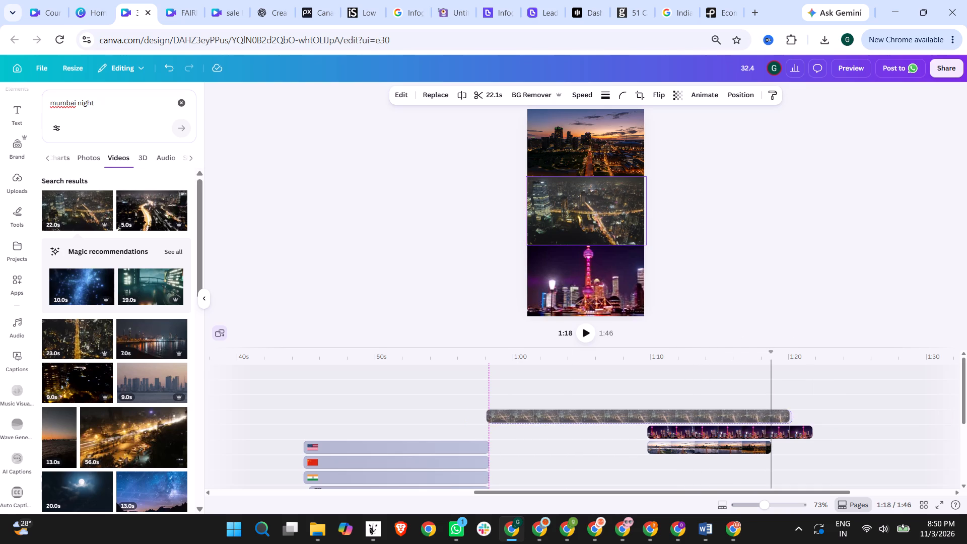
pyautogui.moveTo(528, 415); pyautogui.dragTo(532, 415)
pyautogui.moveTo(694, 429); pyautogui.dragTo(530, 437)
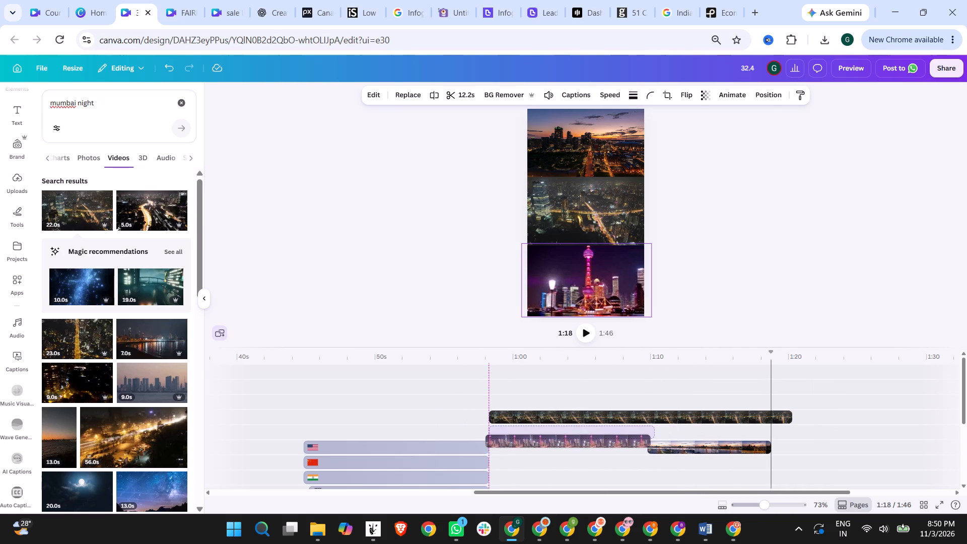
pyautogui.moveTo(530, 437); pyautogui.dragTo(531, 429)
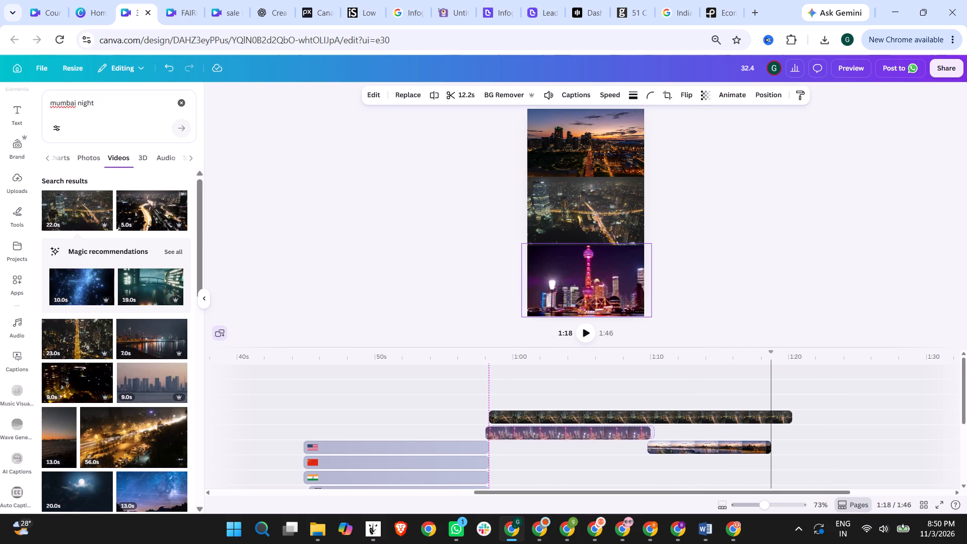
pyautogui.moveTo(531, 429); pyautogui.dragTo(535, 429)
pyautogui.moveTo(662, 446); pyautogui.dragTo(510, 446)
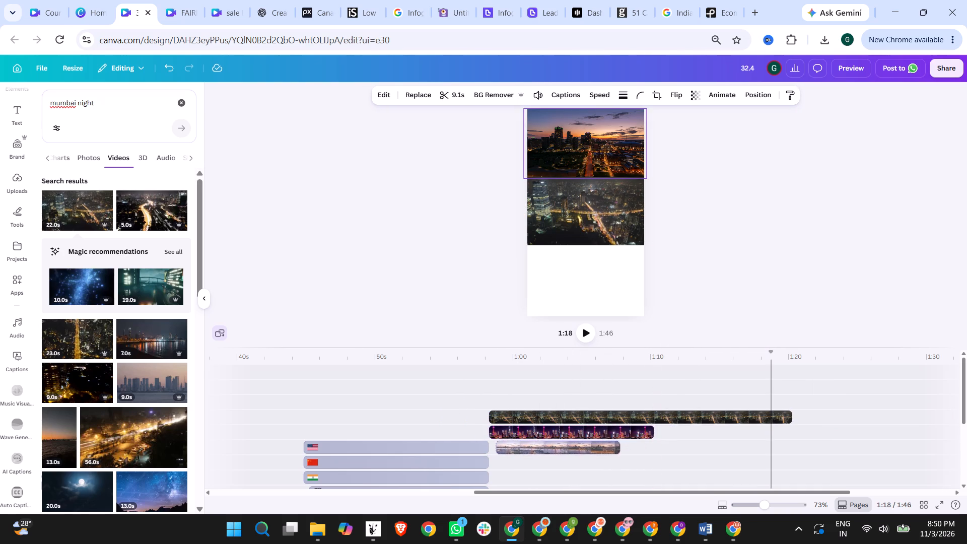
pyautogui.moveTo(510, 446); pyautogui.dragTo(504, 446)
# Play from 0:56 to check the transition from the growth rate chart into the three-city scene.
pyautogui.click(471, 357)
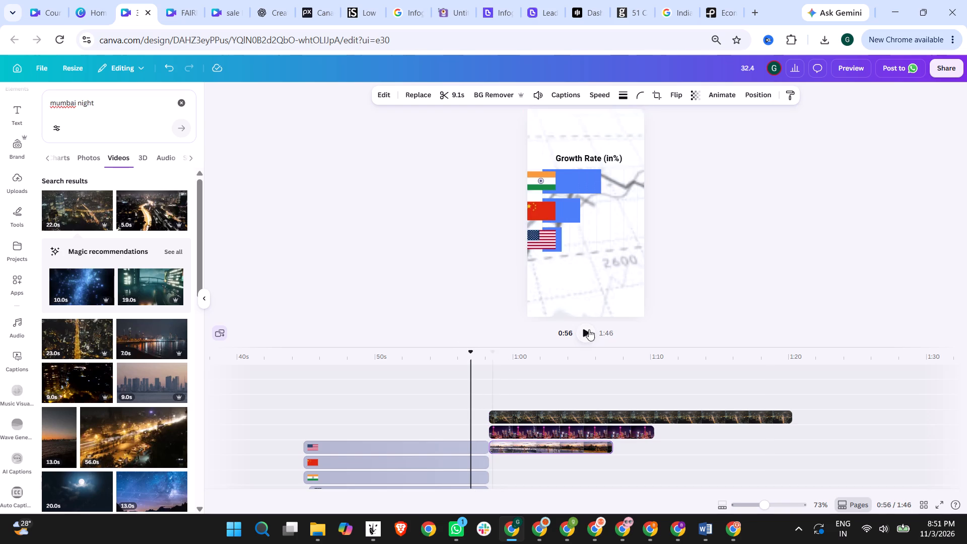
pyautogui.click(589, 329)
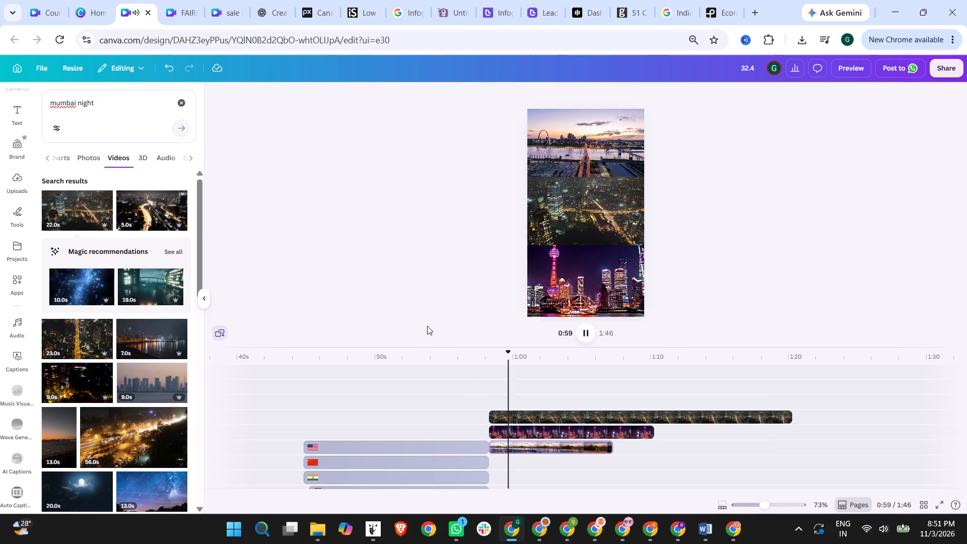
# Search elements for "india" and replace the middle Mumbai night clip with the Indian flag photo.
pyautogui.click(178, 104)
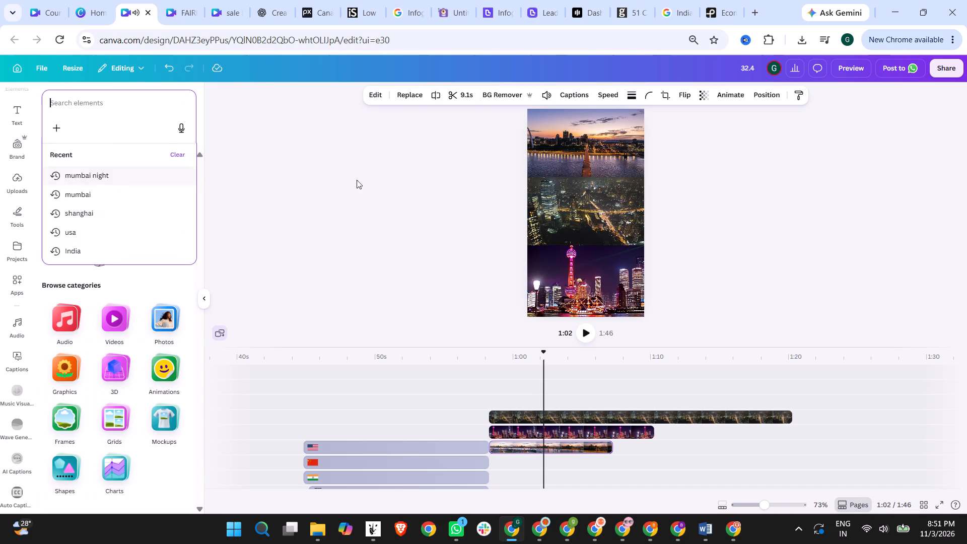
pyautogui.click(331, 178)
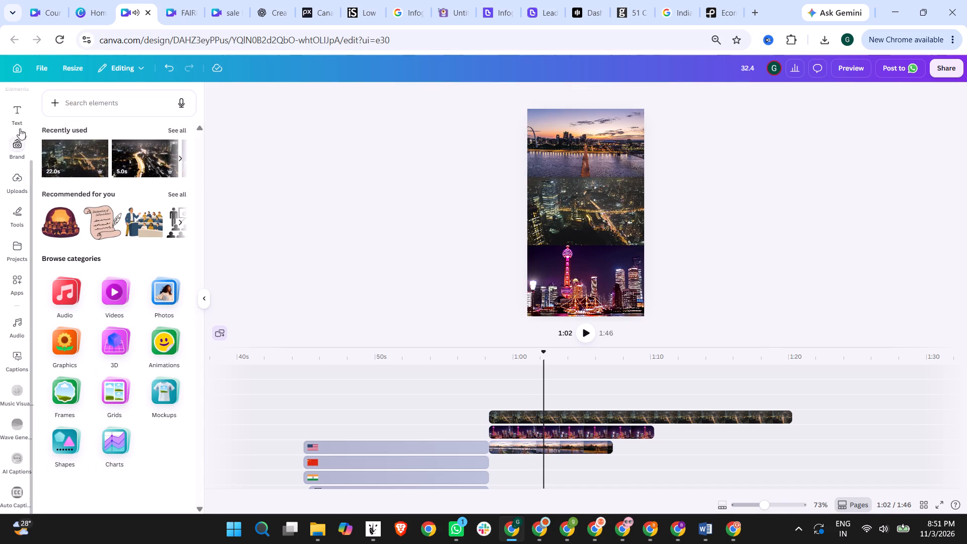
pyautogui.click(88, 99)
pyautogui.write('india')
pyautogui.press('Return')
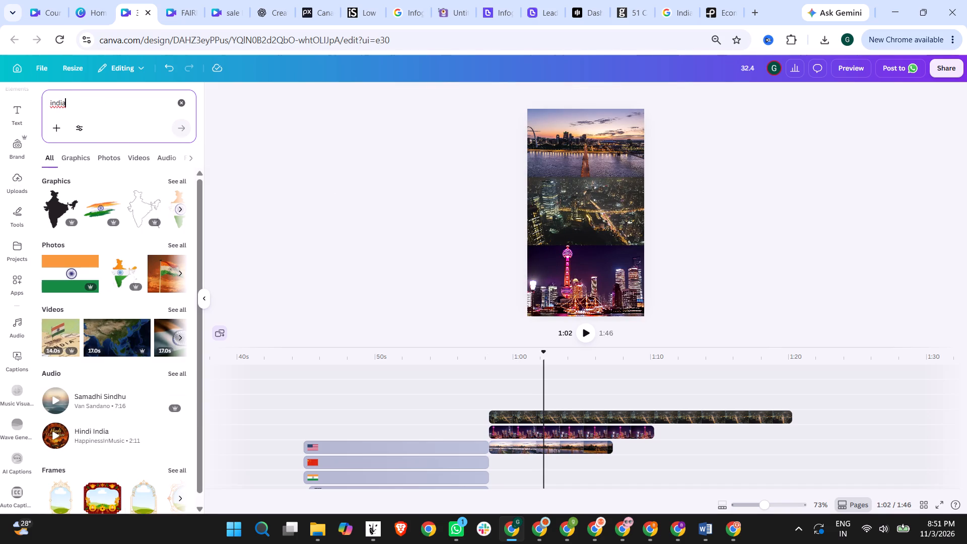
pyautogui.moveTo(63, 271); pyautogui.dragTo(195, 261)
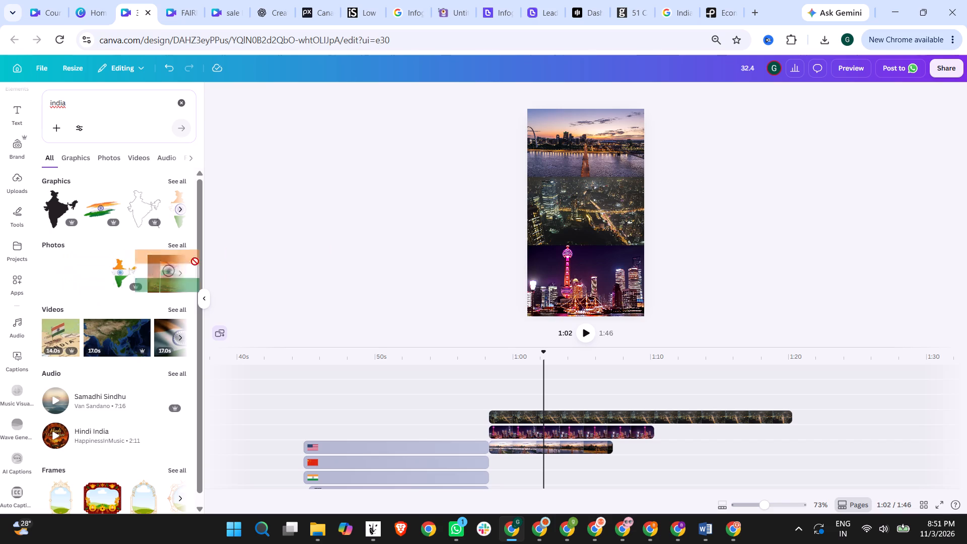
pyautogui.moveTo(195, 261); pyautogui.dragTo(562, 226)
pyautogui.press('Delete')
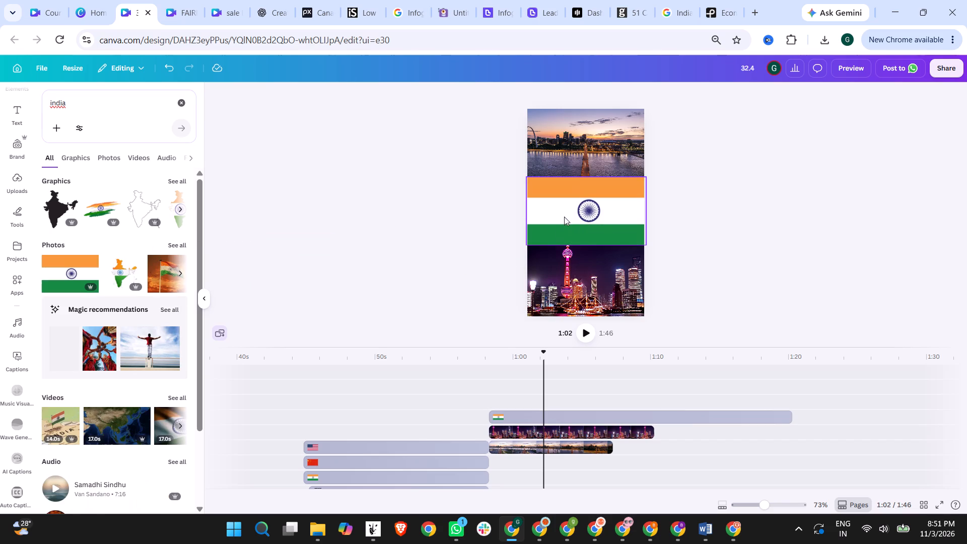
# Undo the Indian flag photo replacement to bring the Mumbai night clip back into the middle band.
pyautogui.click(572, 216)
pyautogui.press('Delete')
pyautogui.hotkey('ctrl', 'z')
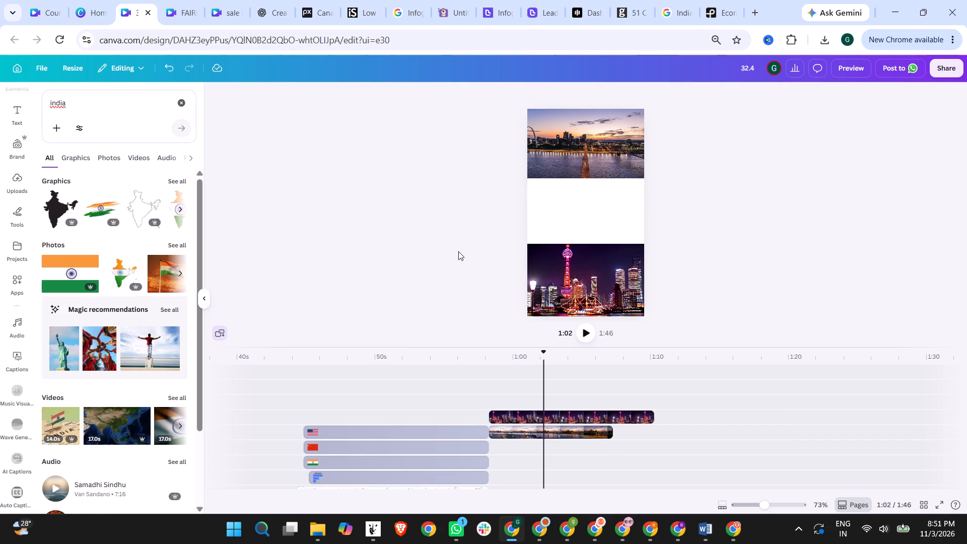
pyautogui.hotkey('ctrl', 'z')
# Search elements for "india flag" and add the 17-second waving flag video above the Mumbai clip, starting at the three-city scene's start.
pyautogui.click(86, 103)
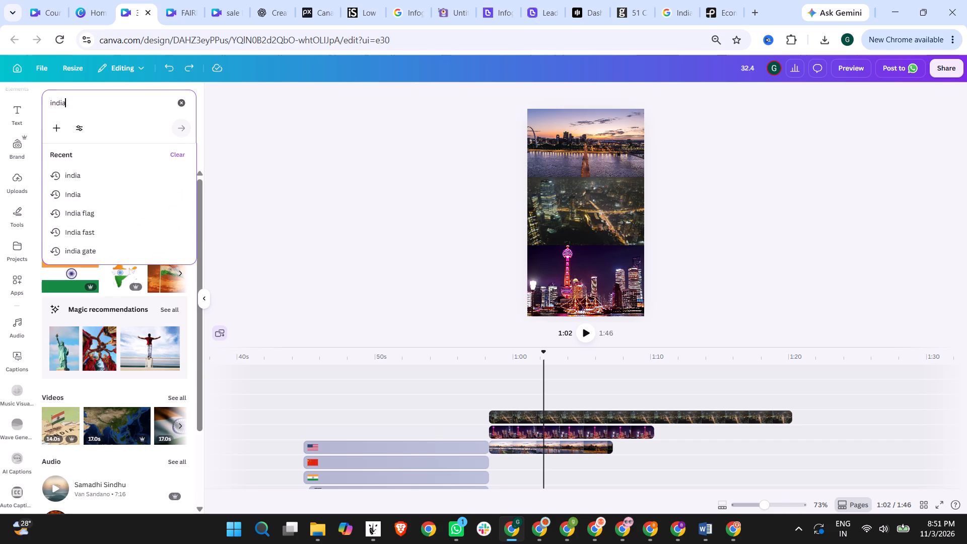
pyautogui.press('space')
pyautogui.write('fla')
pyautogui.press('Return')
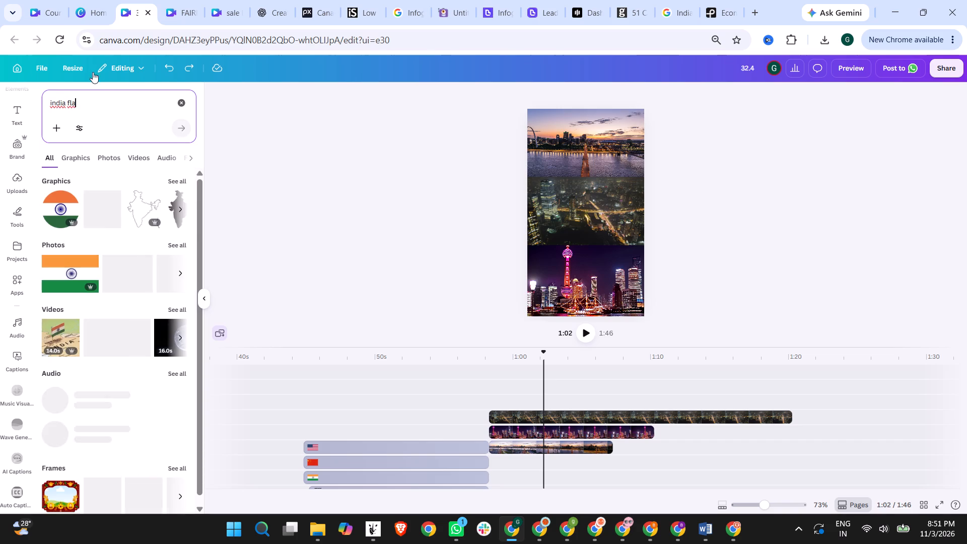
pyautogui.press('g')
pyautogui.press('Return')
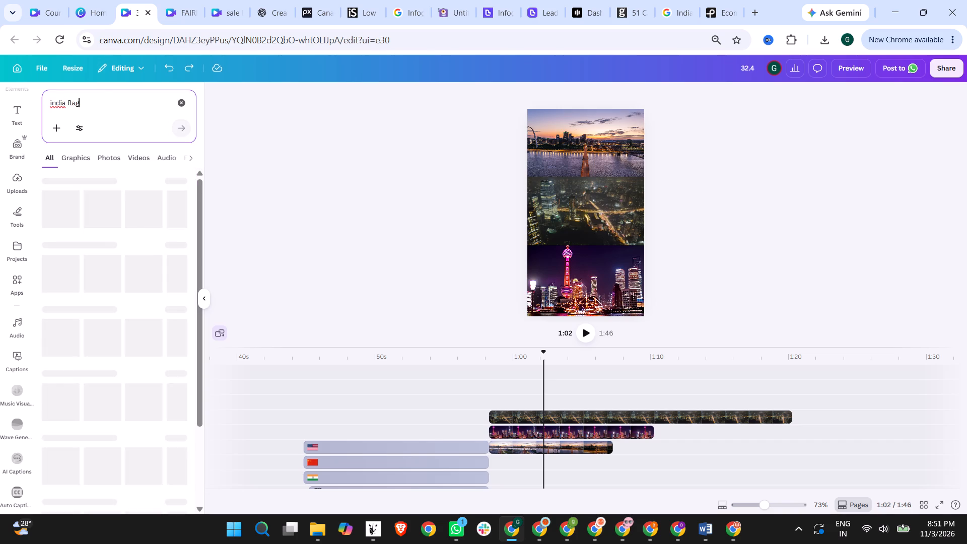
pyautogui.click(180, 278)
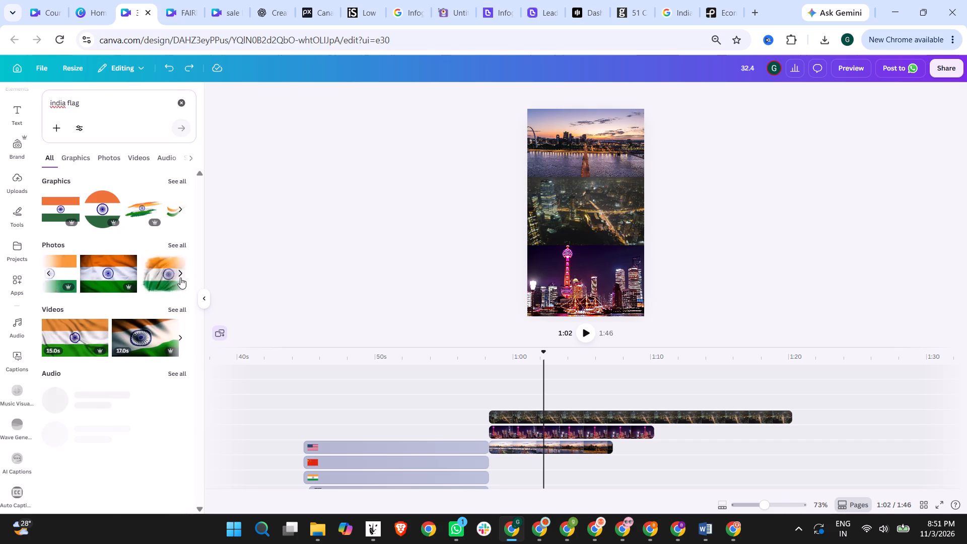
pyautogui.click(180, 278)
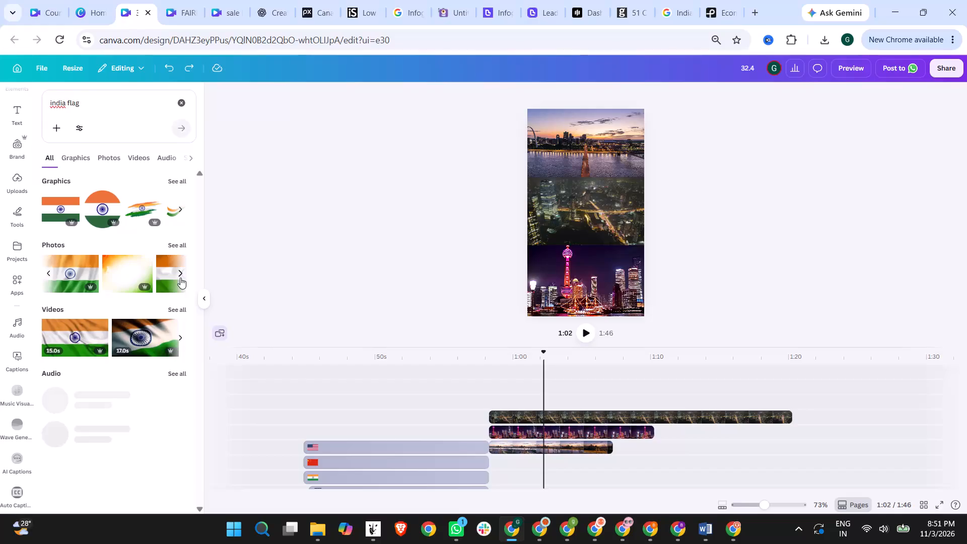
pyautogui.moveTo(140, 338); pyautogui.dragTo(519, 398)
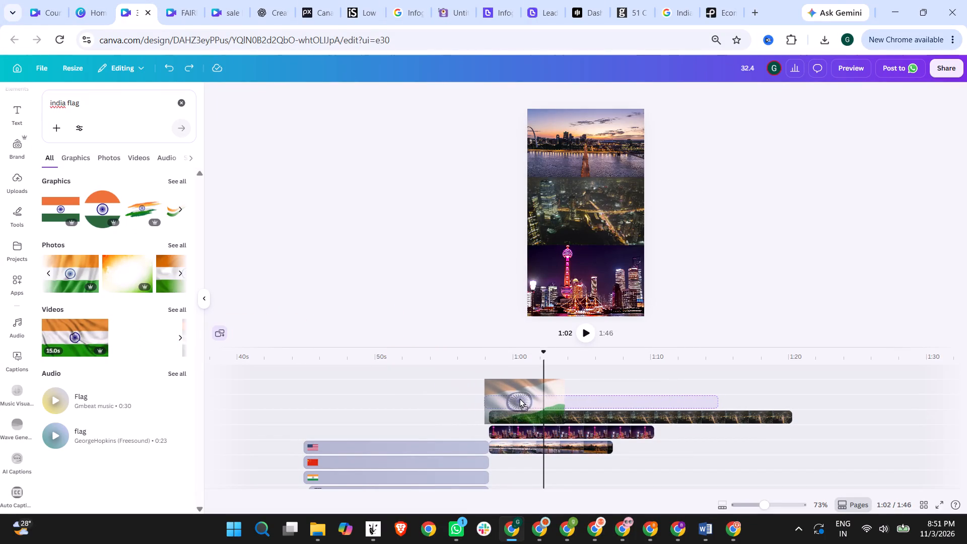
pyautogui.moveTo(519, 398); pyautogui.dragTo(519, 398)
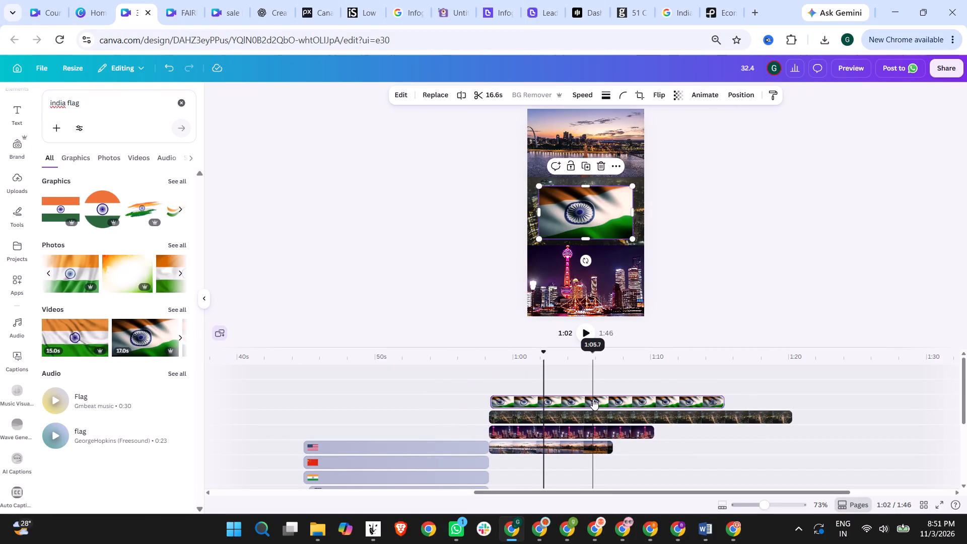
# Position and enlarge the Indian flag video to cover the full-width middle band, about 1,136 by 641.
pyautogui.click(593, 399)
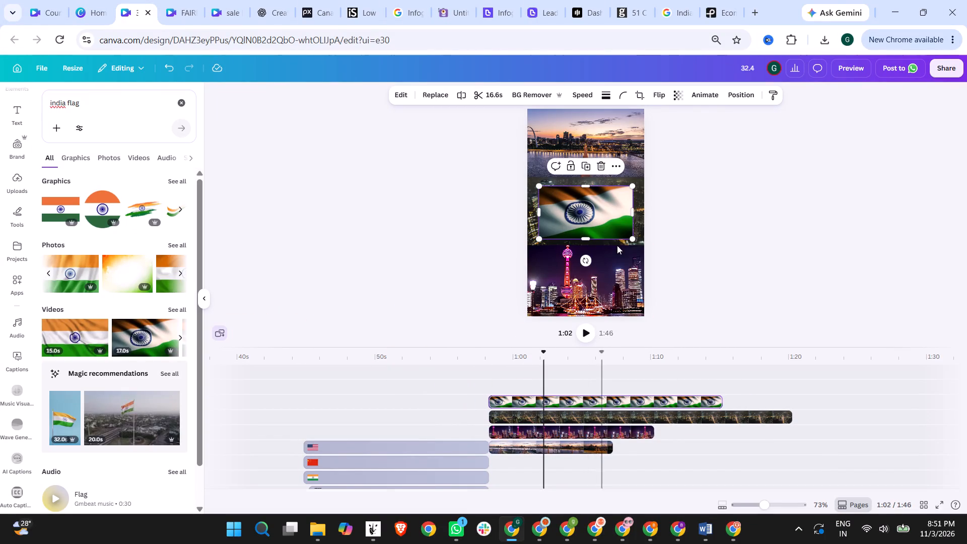
pyautogui.moveTo(605, 218); pyautogui.dragTo(595, 210)
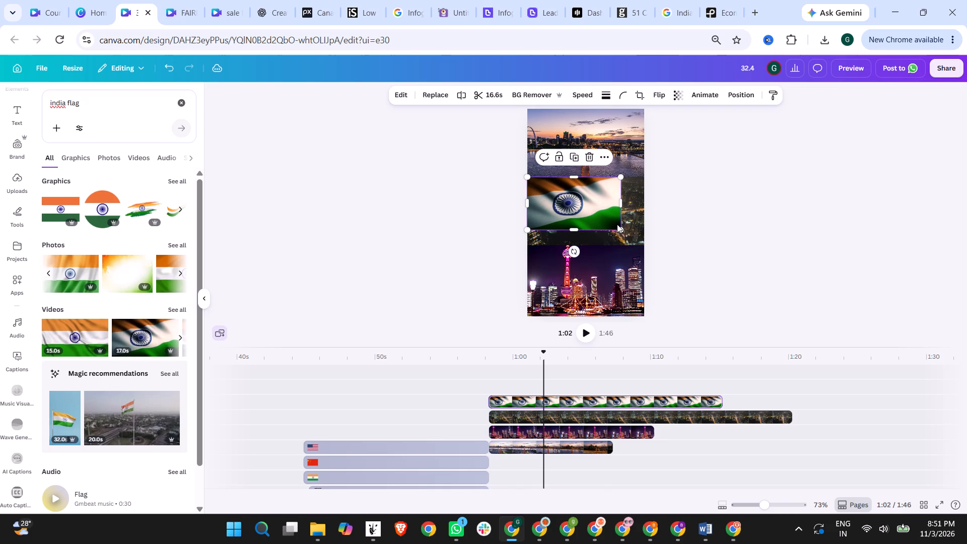
pyautogui.moveTo(620, 232); pyautogui.dragTo(647, 244)
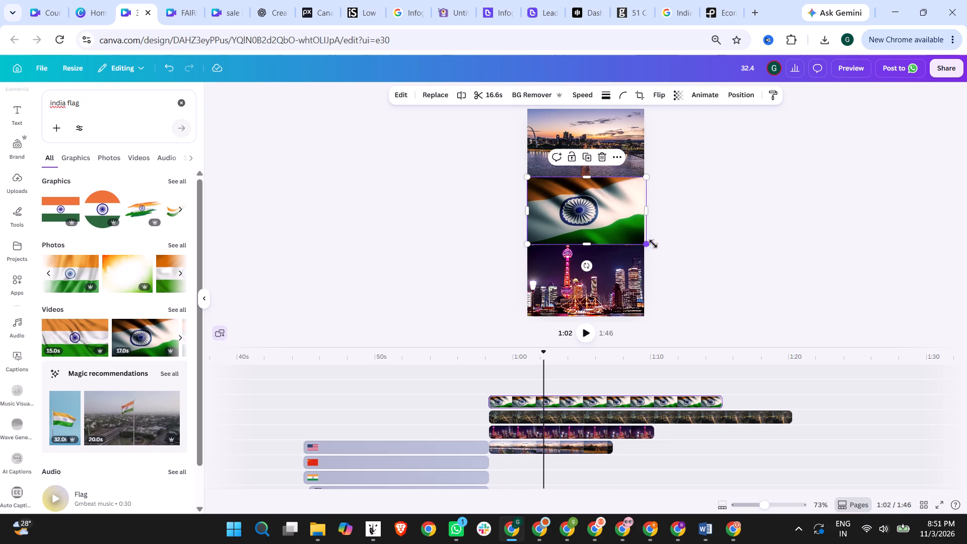
pyautogui.click(743, 239)
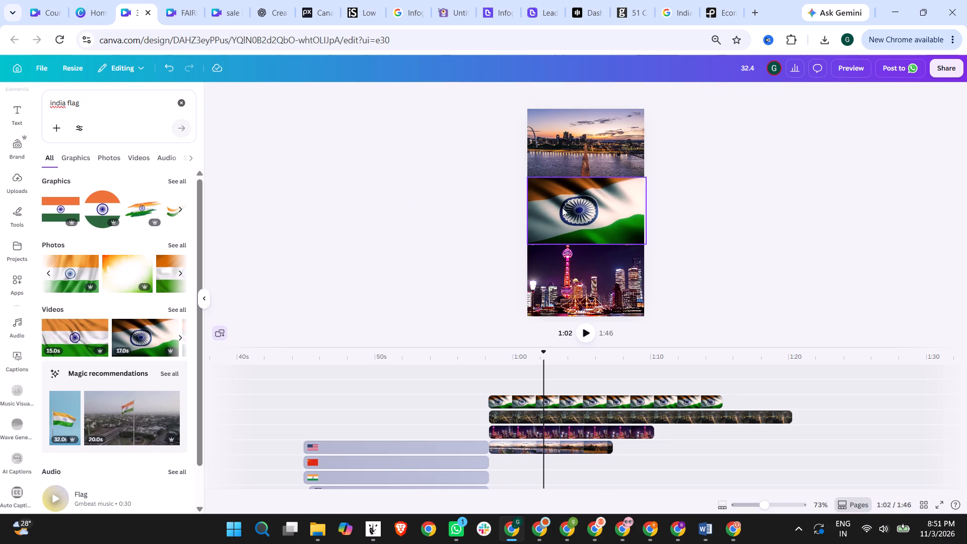
pyautogui.click(591, 208)
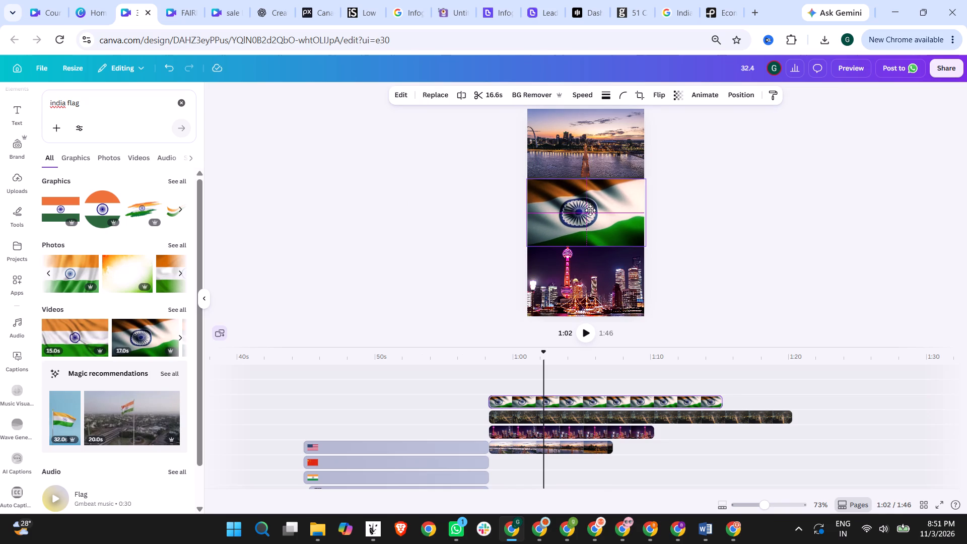
pyautogui.click(648, 180)
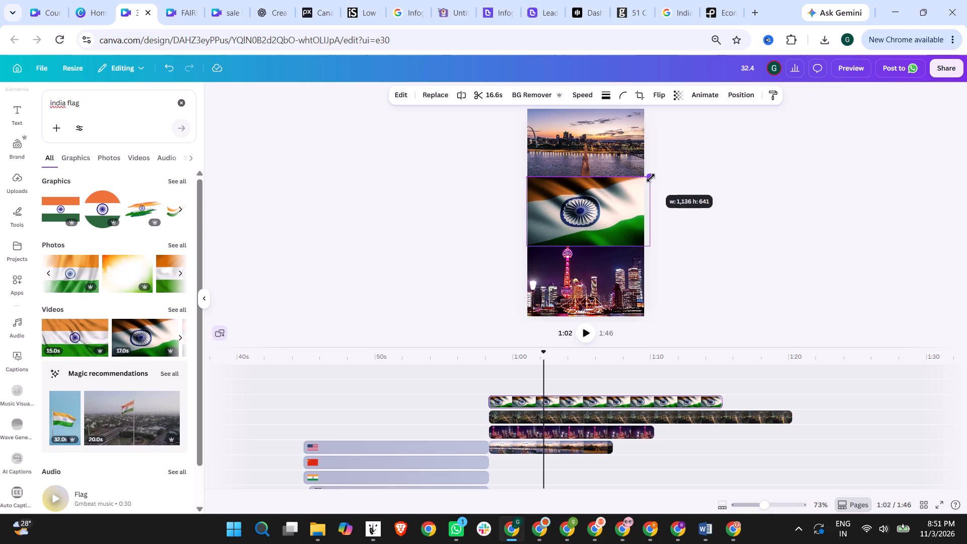
pyautogui.click(706, 187)
pyautogui.click(645, 200)
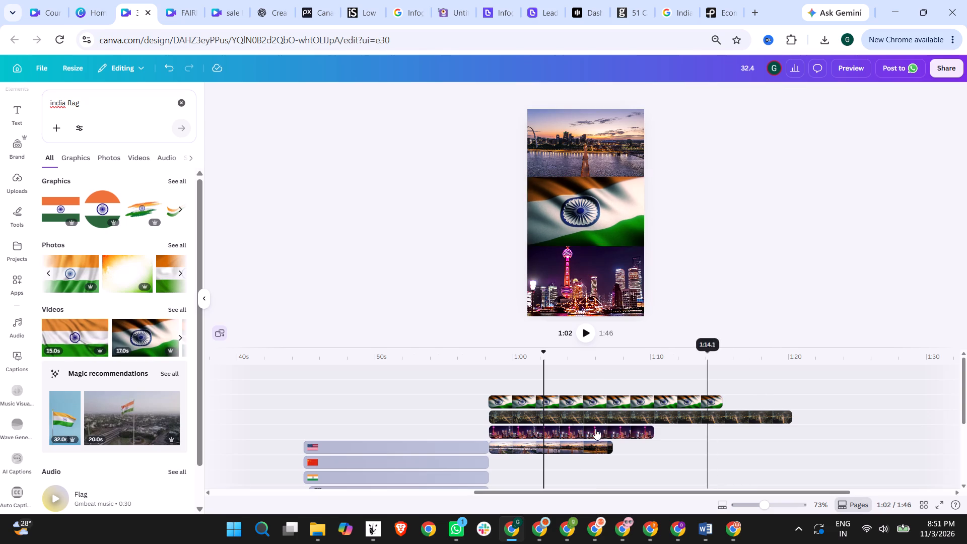
# Trim the start of the Indian flag clip to 14.2 s so it begins shortly after the city clips.
pyautogui.click(505, 397)
pyautogui.moveTo(491, 399); pyautogui.dragTo(524, 399)
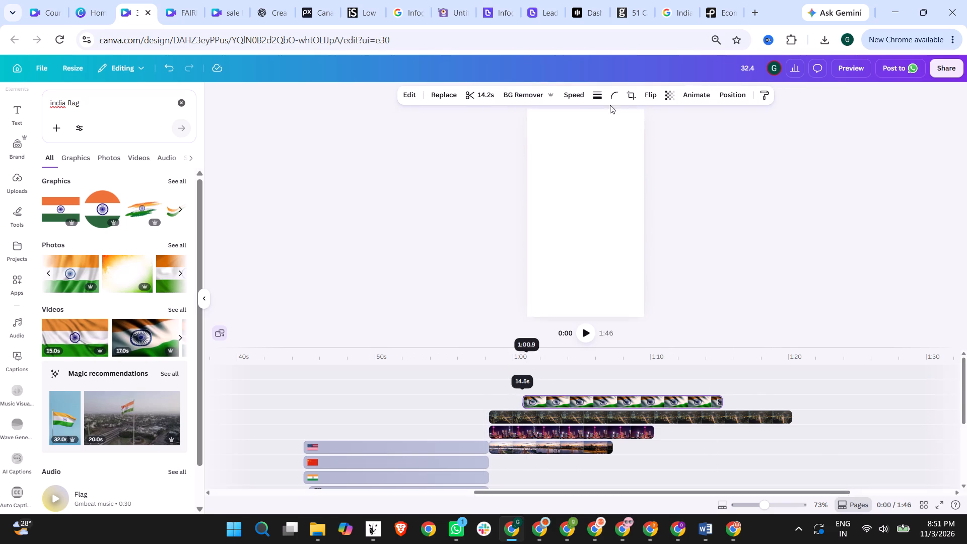
pyautogui.click(552, 366)
pyautogui.click(551, 349)
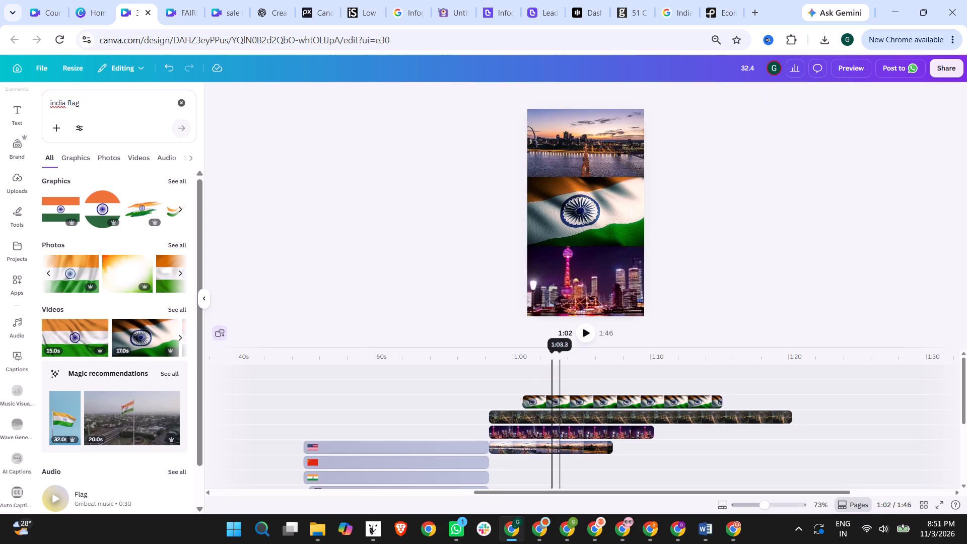
pyautogui.click(560, 359)
# Set the Indian flag video's transparency to about 41 so the Mumbai night clip blends through.
pyautogui.click(579, 403)
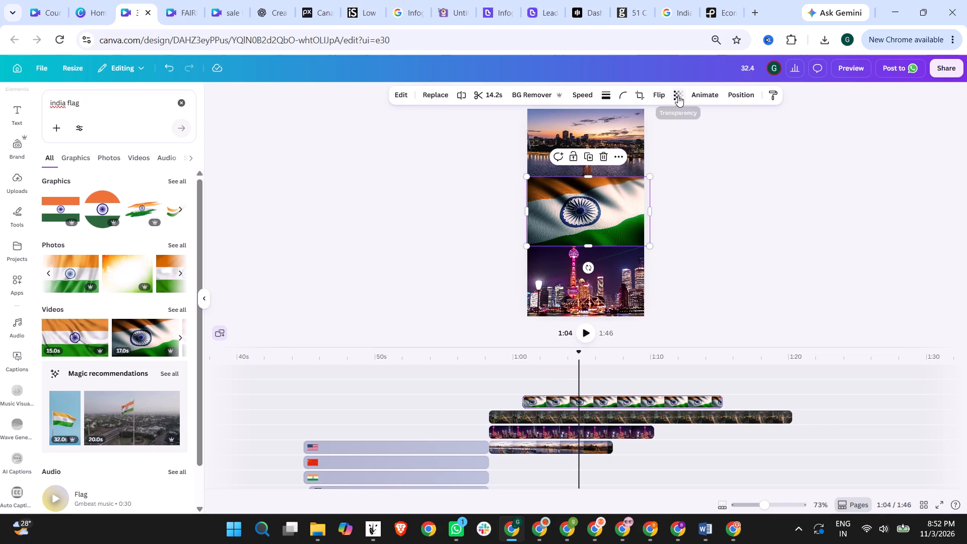
pyautogui.click(678, 96)
pyautogui.moveTo(700, 136); pyautogui.dragTo(660, 134)
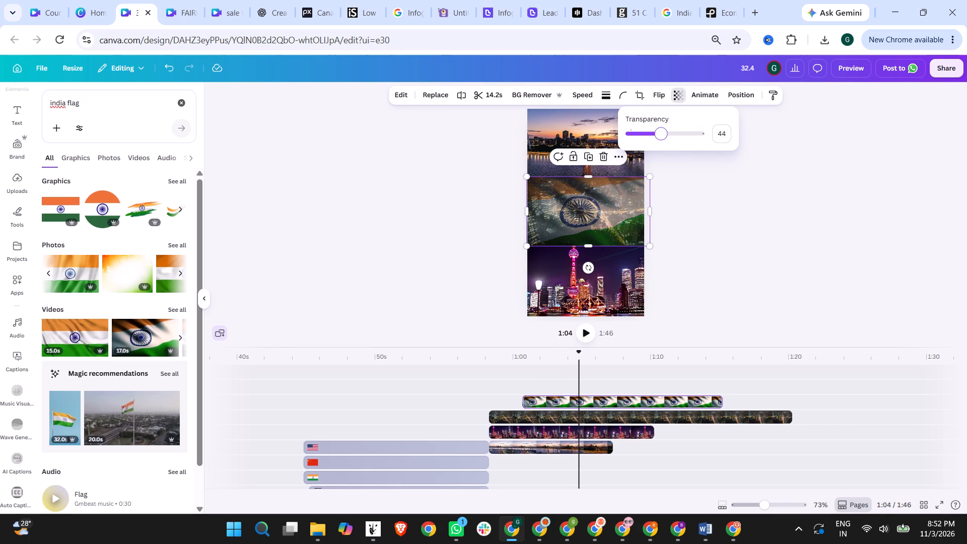
pyautogui.moveTo(660, 134); pyautogui.dragTo(652, 134)
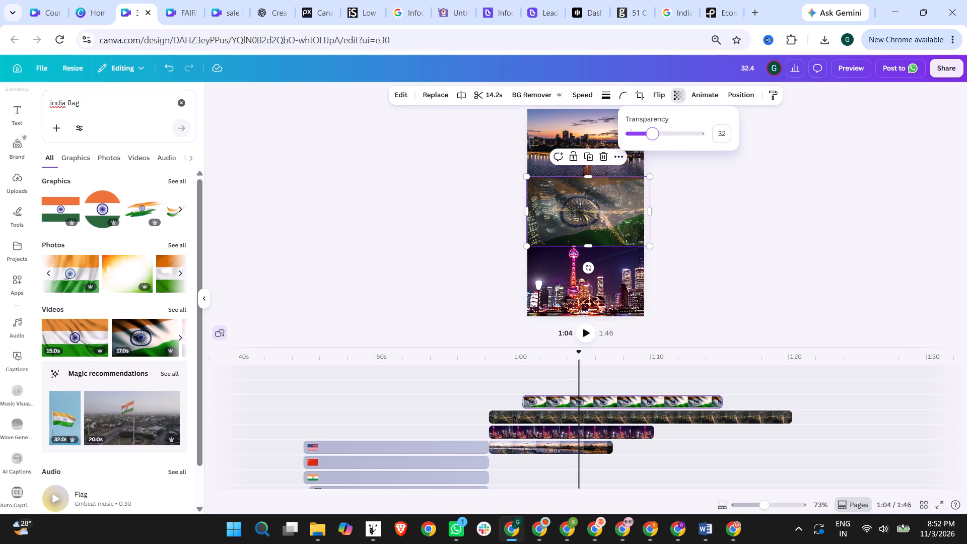
pyautogui.moveTo(652, 134); pyautogui.dragTo(658, 134)
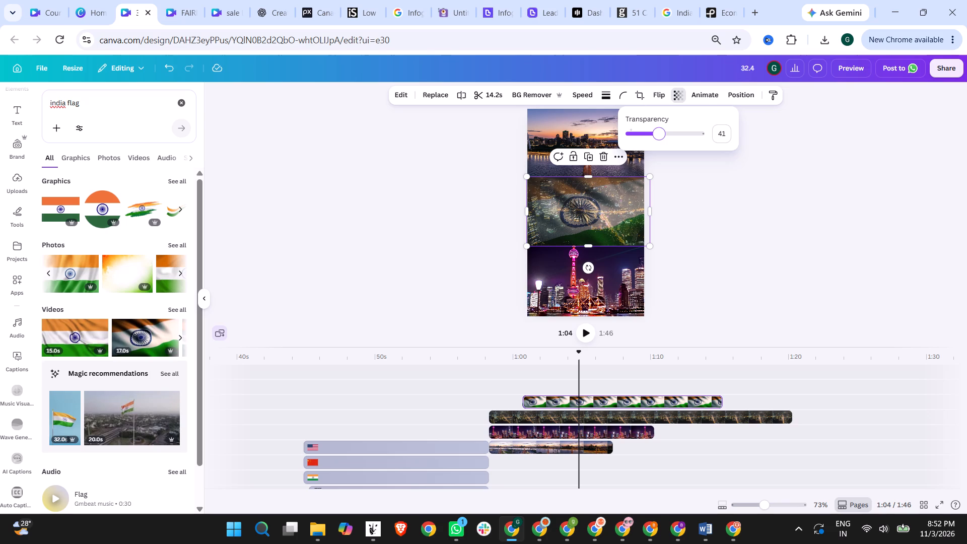
pyautogui.moveTo(658, 134); pyautogui.dragTo(658, 134)
pyautogui.click(753, 218)
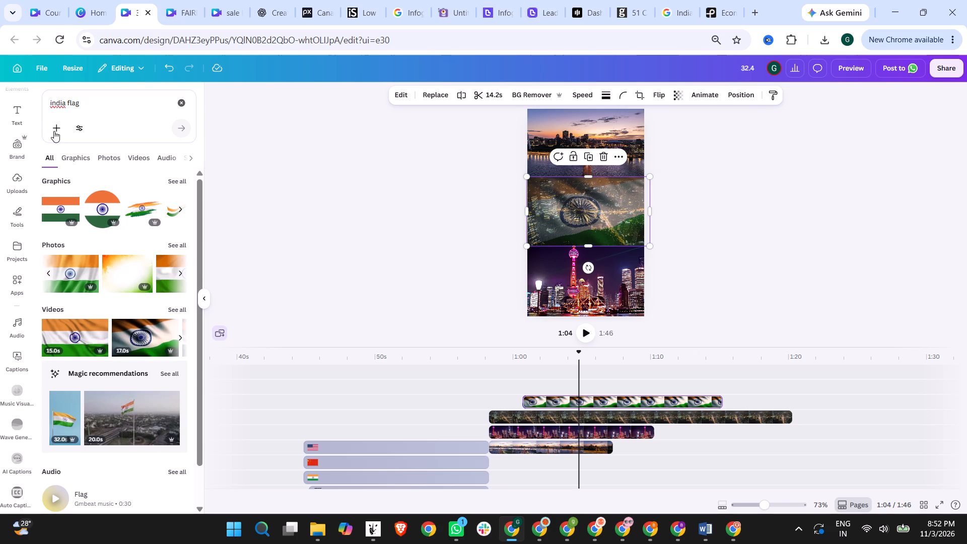
# Search for "US flag" videos and add the 30-second waving flag clip on a new track, starting level with the Indian flag clip.
pyautogui.moveTo(91, 102); pyautogui.dragTo(35, 101)
pyautogui.hotkey('shift', 'u')
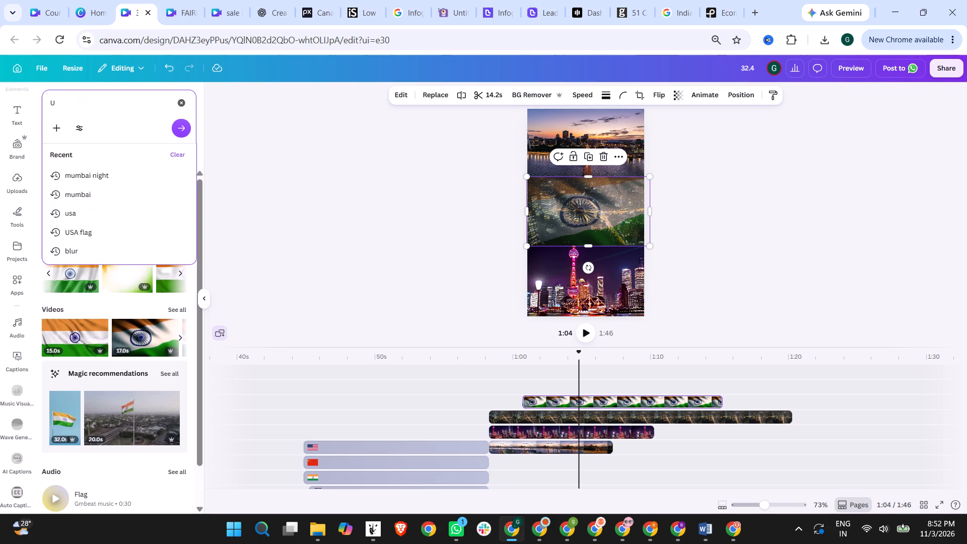
pyautogui.write('S flag')
pyautogui.press('Return')
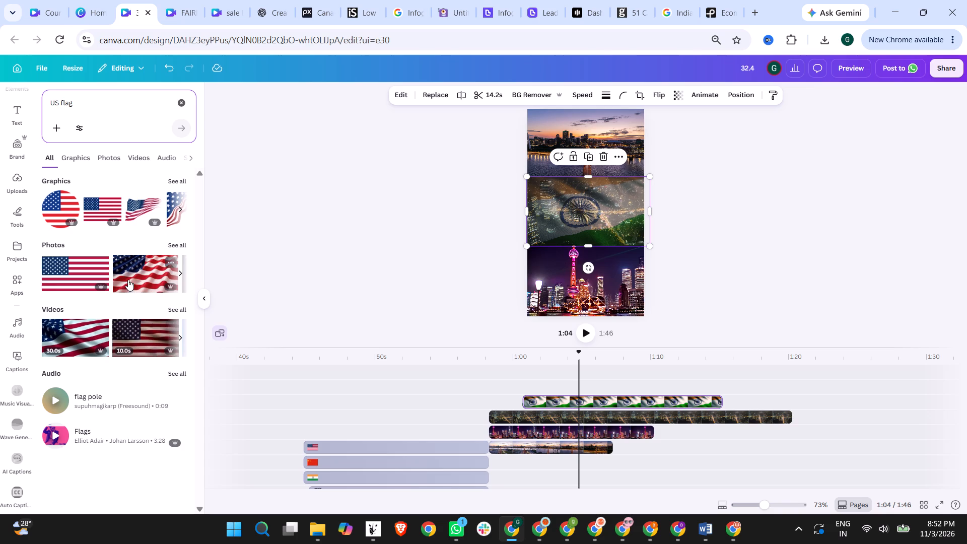
pyautogui.click(181, 244)
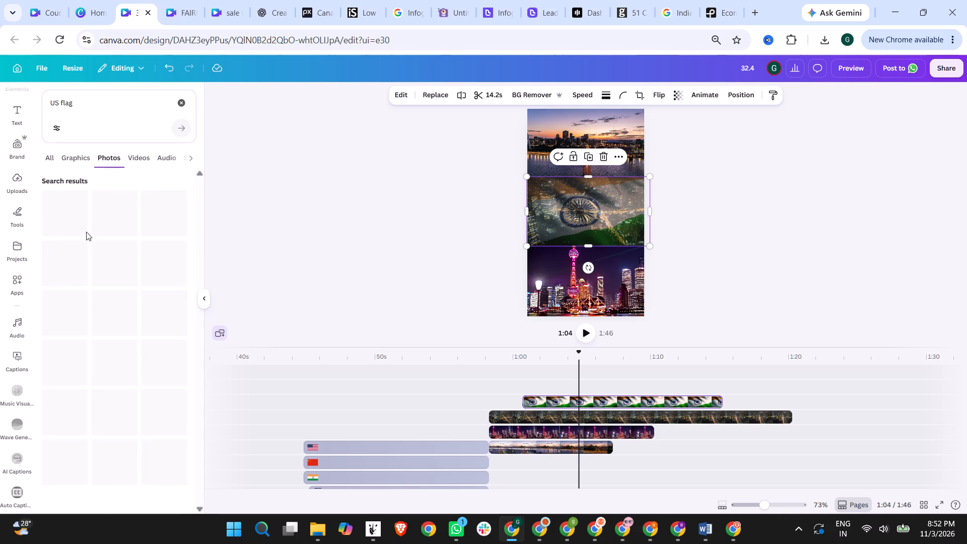
pyautogui.click(141, 158)
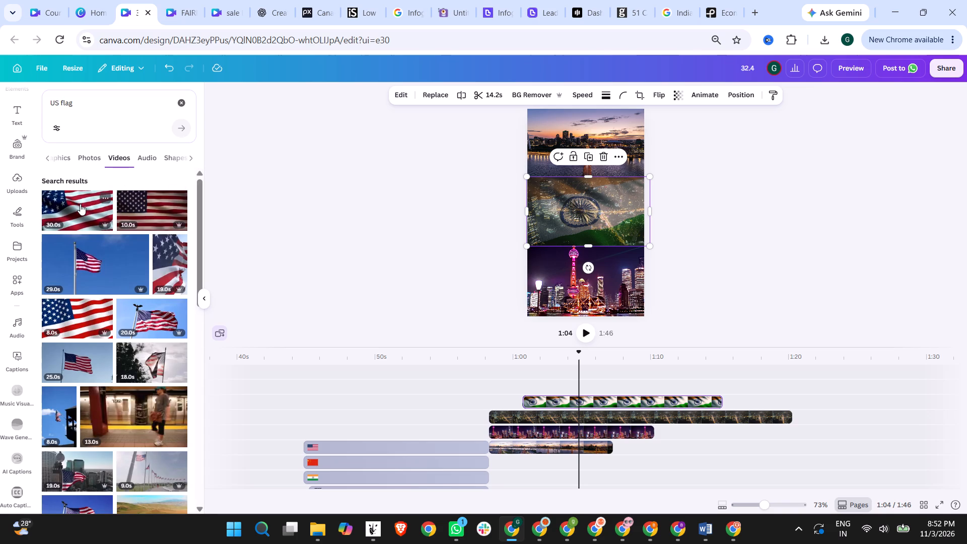
pyautogui.moveTo(77, 207); pyautogui.dragTo(126, 208)
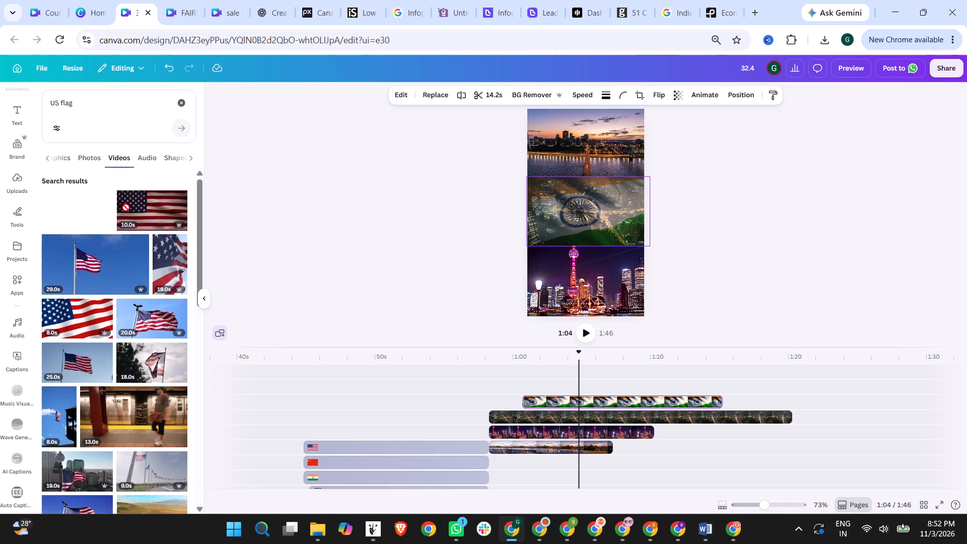
pyautogui.moveTo(126, 208); pyautogui.dragTo(566, 383)
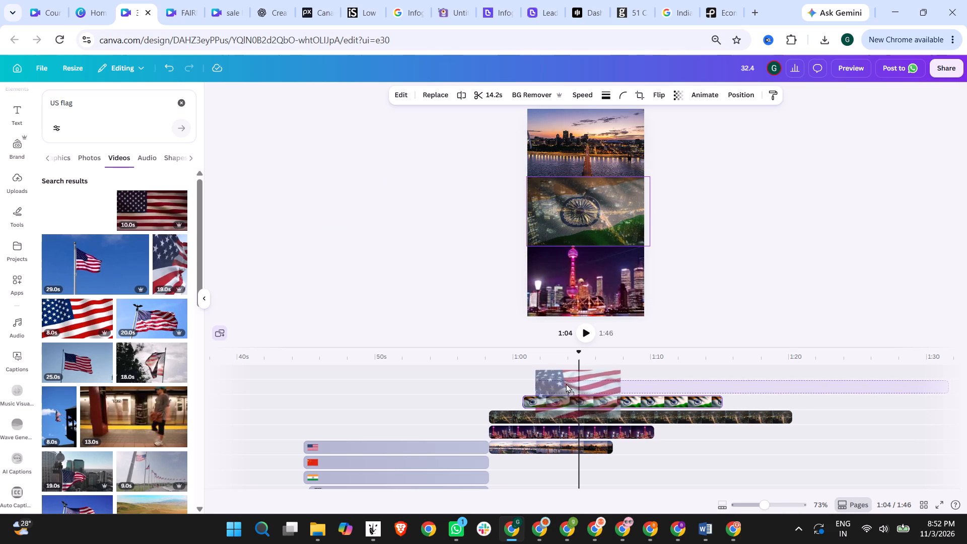
pyautogui.moveTo(566, 383); pyautogui.dragTo(560, 382)
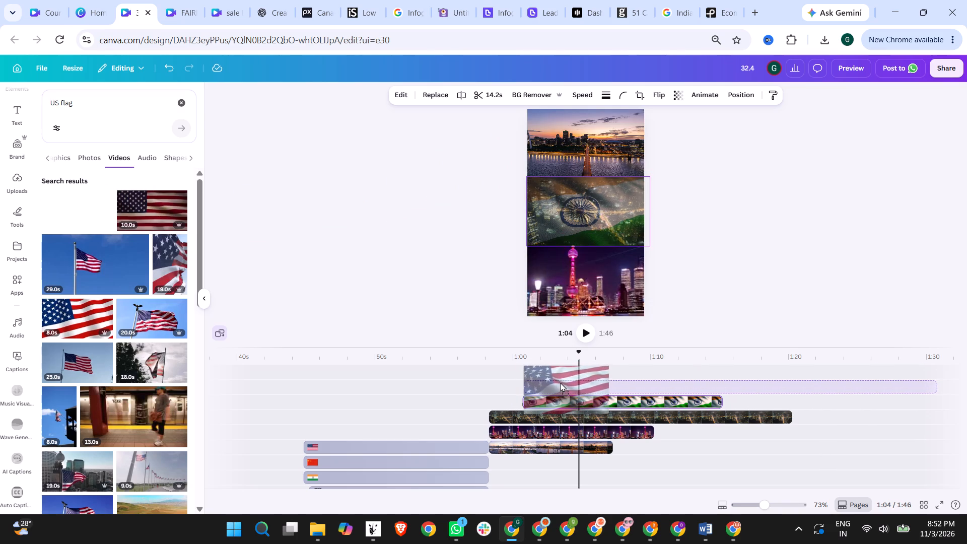
pyautogui.moveTo(560, 382); pyautogui.dragTo(556, 382)
pyautogui.click(652, 381)
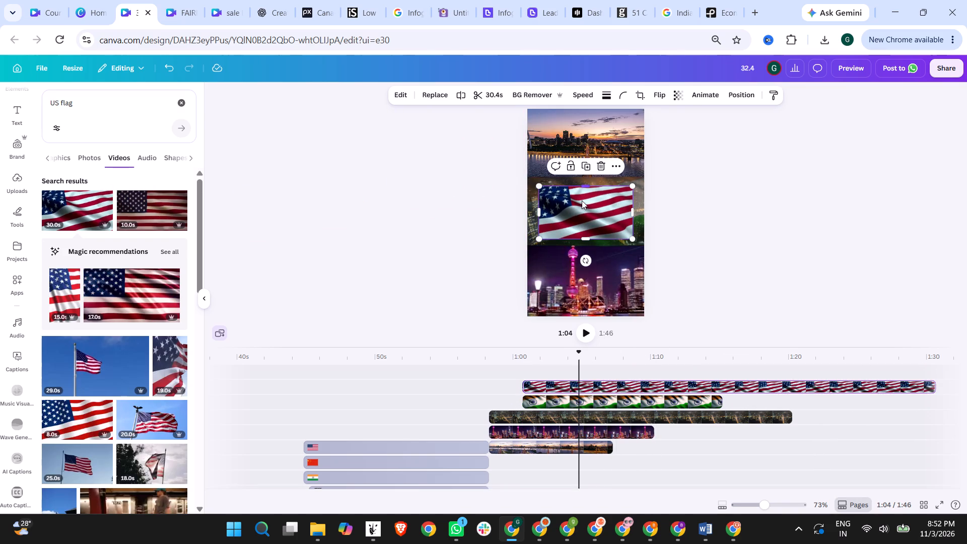
# Move the US flag video over the USA city clip and enlarge it to fill the full-width top band.
pyautogui.moveTo(582, 206); pyautogui.dragTo(568, 129)
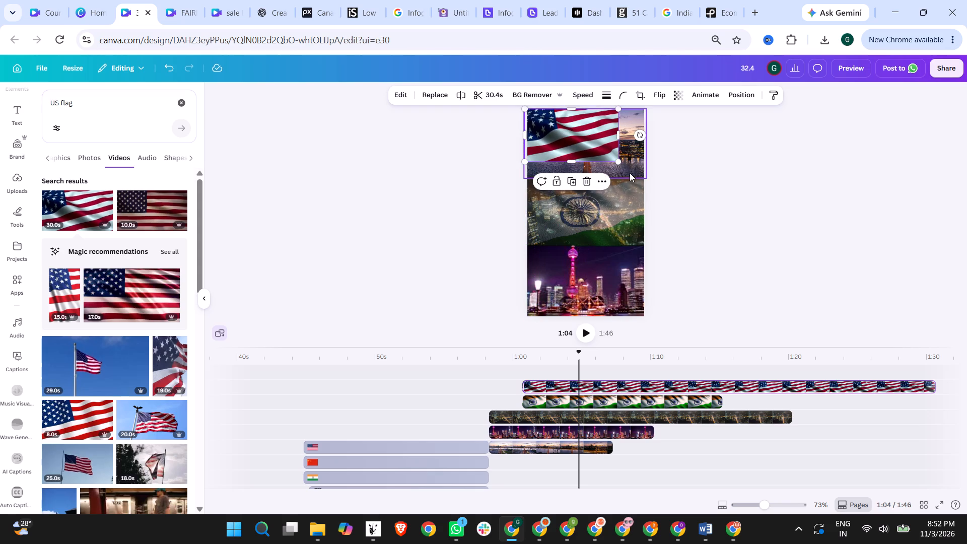
pyautogui.moveTo(617, 161); pyautogui.dragTo(646, 173)
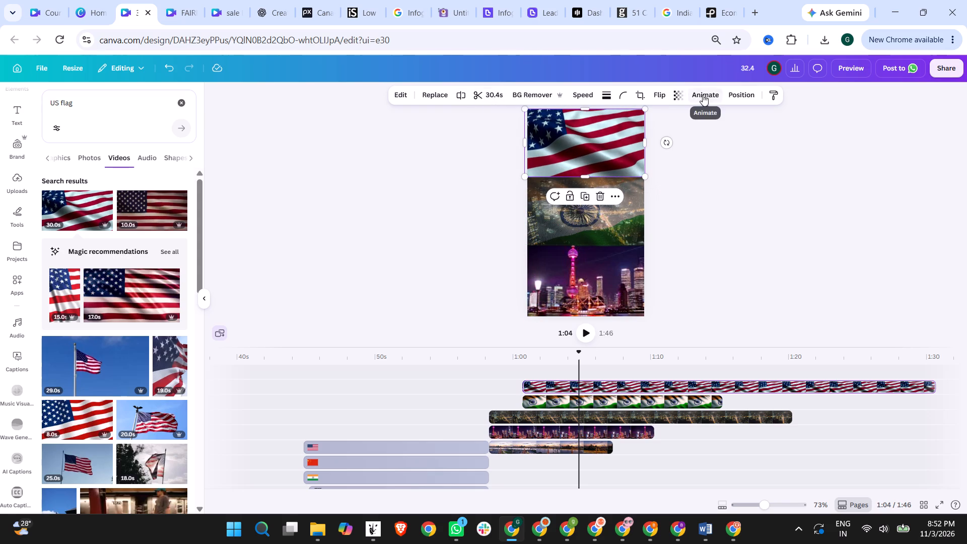
# Set the US flag video's transparency to about 41 so the USA city clip blends through.
pyautogui.click(684, 95)
pyautogui.moveTo(699, 130); pyautogui.dragTo(655, 131)
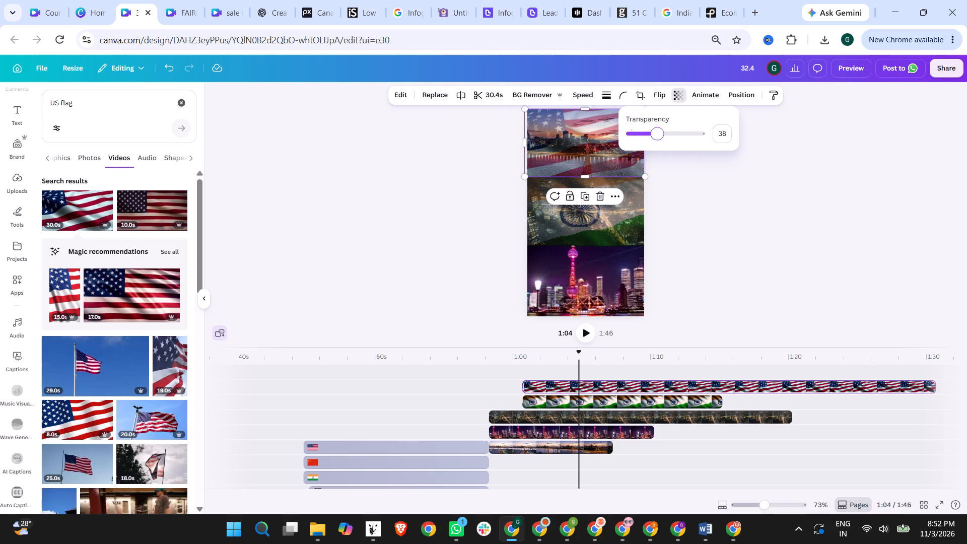
pyautogui.moveTo(655, 131); pyautogui.dragTo(659, 131)
pyautogui.moveTo(659, 131); pyautogui.dragTo(659, 131)
pyautogui.click(417, 156)
pyautogui.click(426, 201)
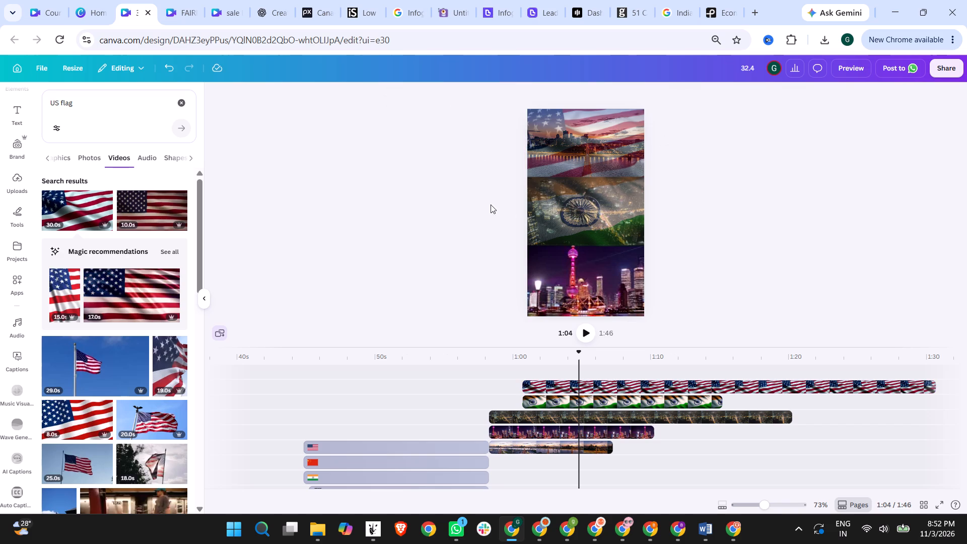
# Search for "China flag" videos and add the 30-second waving flag clip on a new track, starting level with the US flag clip.
pyautogui.moveTo(91, 109); pyautogui.dragTo(5, 105)
pyautogui.write('China flag')
pyautogui.press('Return')
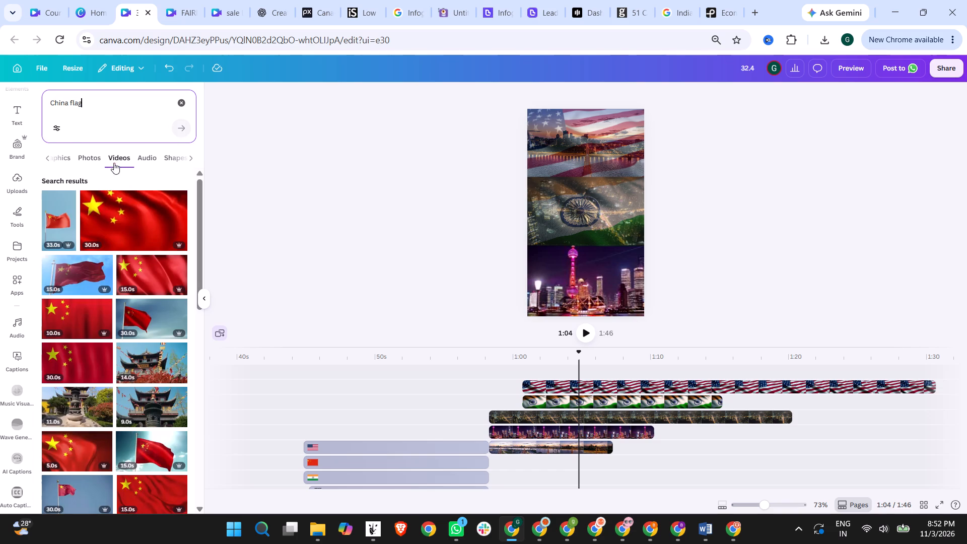
pyautogui.moveTo(110, 226); pyautogui.dragTo(536, 247)
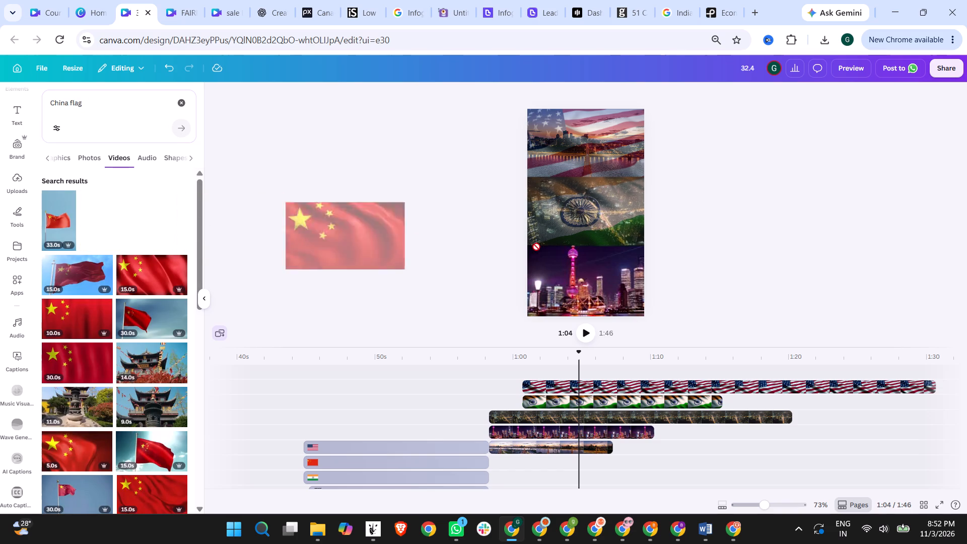
pyautogui.moveTo(536, 247); pyautogui.dragTo(544, 379)
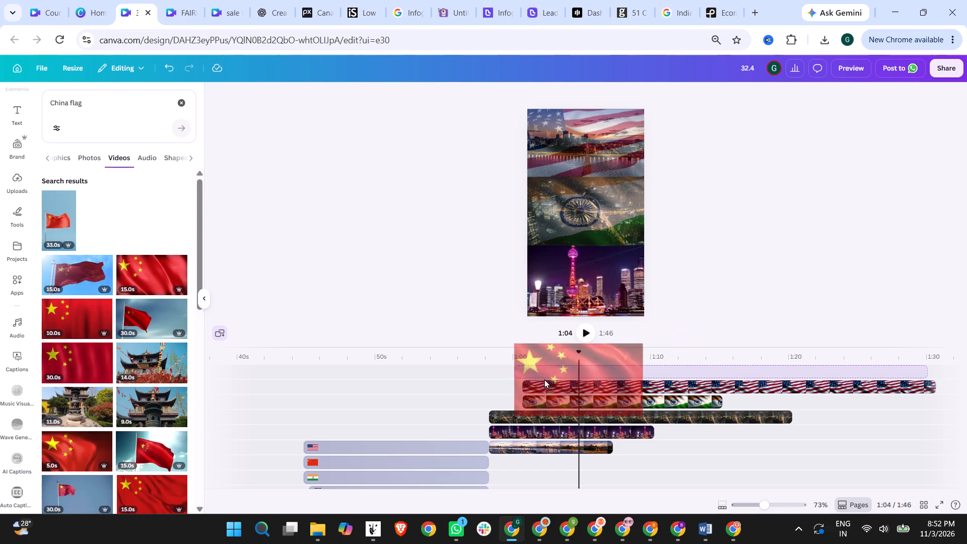
pyautogui.moveTo(544, 379); pyautogui.dragTo(551, 376)
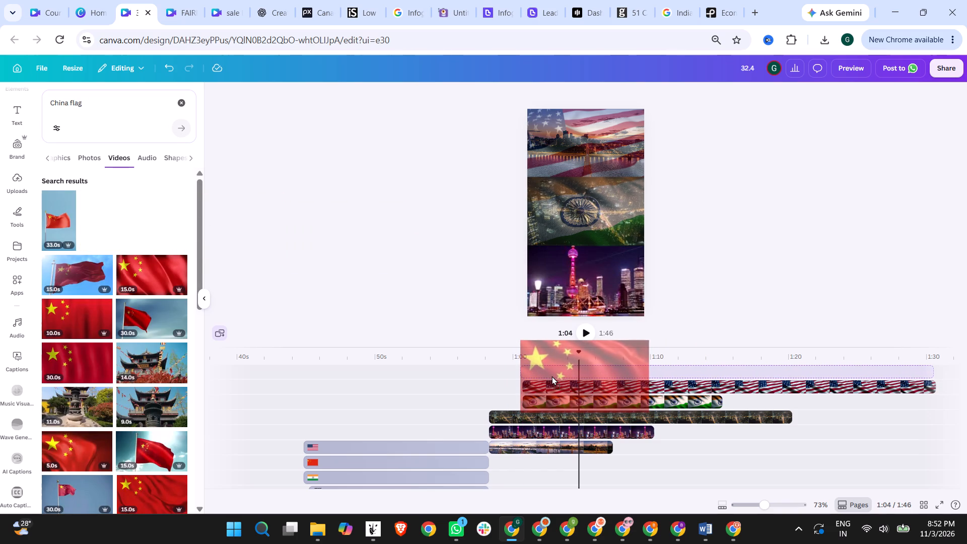
pyautogui.moveTo(551, 376); pyautogui.dragTo(552, 376)
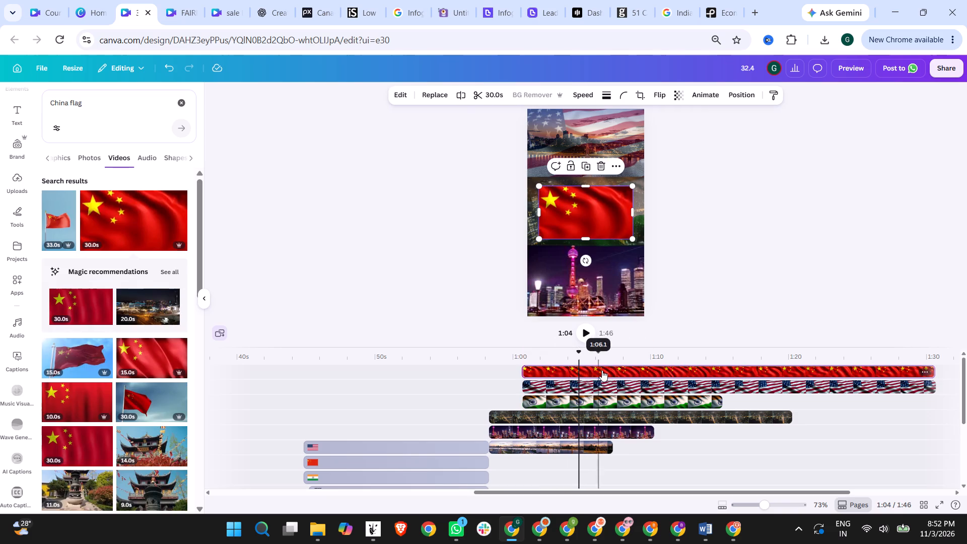
pyautogui.click(602, 370)
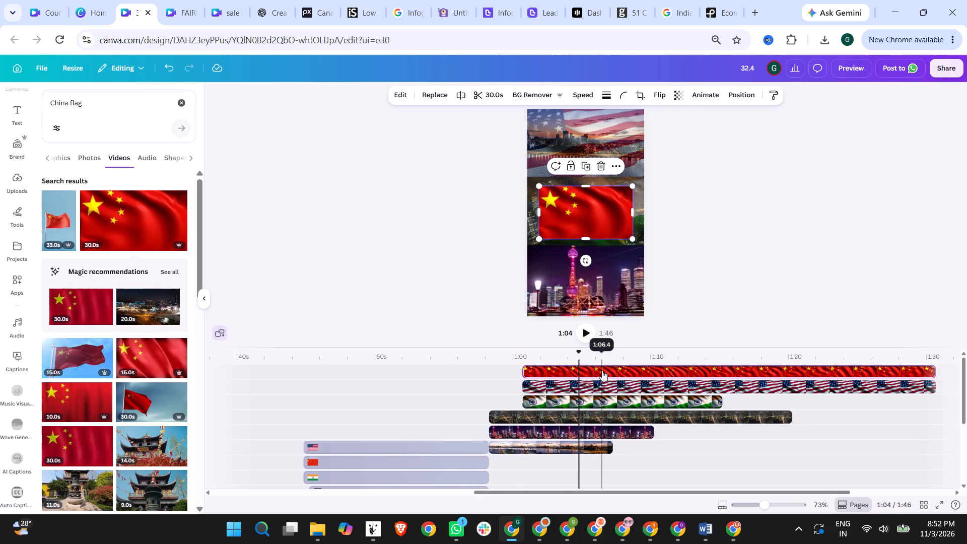
# Move the China flag video over the China city clip and enlarge it to fill the full-width bottom band.
pyautogui.moveTo(578, 203); pyautogui.dragTo(564, 263)
pyautogui.moveTo(616, 300); pyautogui.dragTo(653, 315)
pyautogui.click(599, 289)
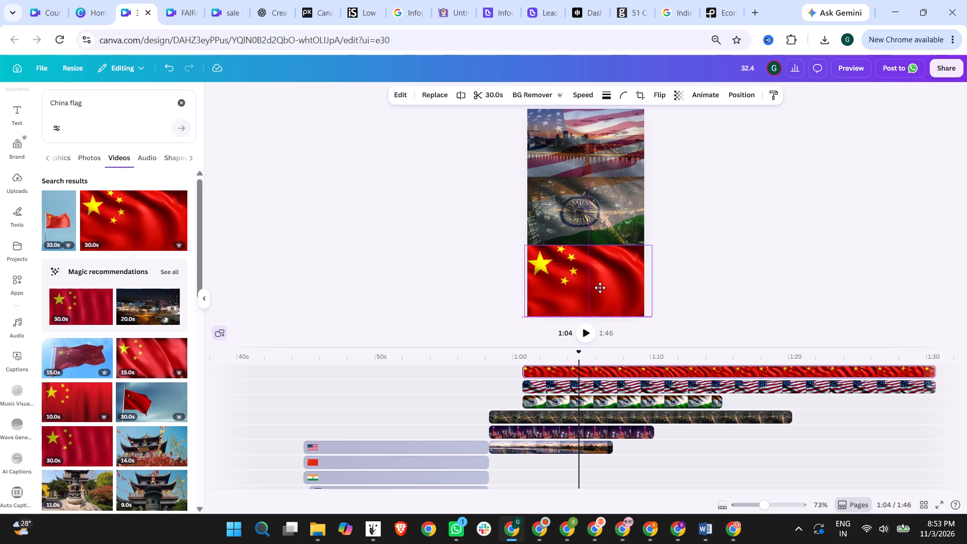
pyautogui.click(522, 248)
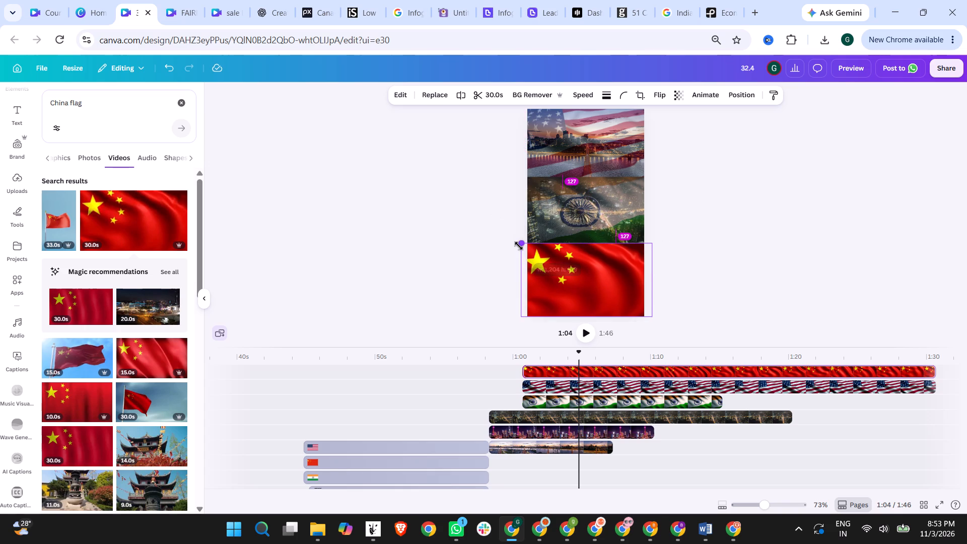
pyautogui.click(449, 245)
pyautogui.click(581, 259)
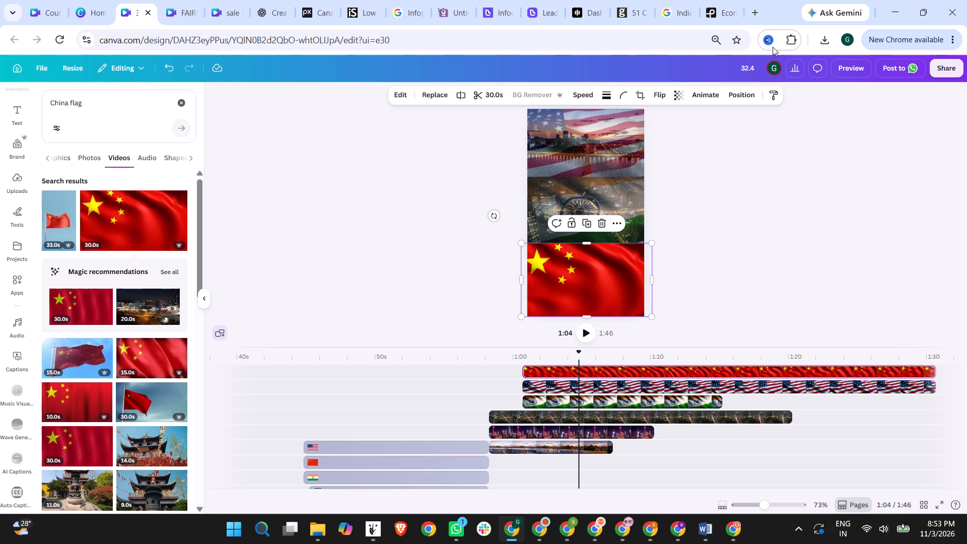
# Make the China flag video semi-transparent so the China city clip blends through, similar to the other two flags.
pyautogui.click(678, 92)
pyautogui.moveTo(699, 134); pyautogui.dragTo(670, 134)
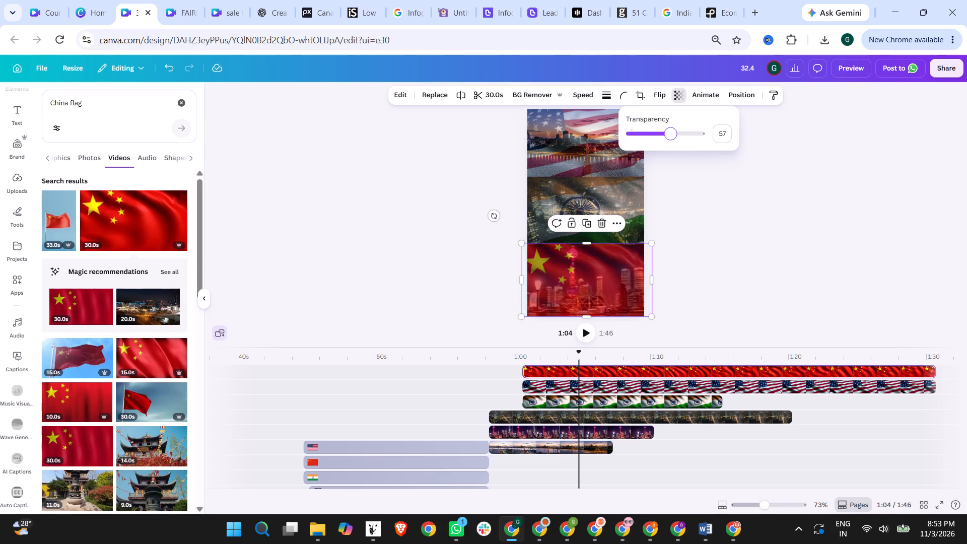
pyautogui.moveTo(670, 134); pyautogui.dragTo(659, 134)
pyautogui.click(737, 246)
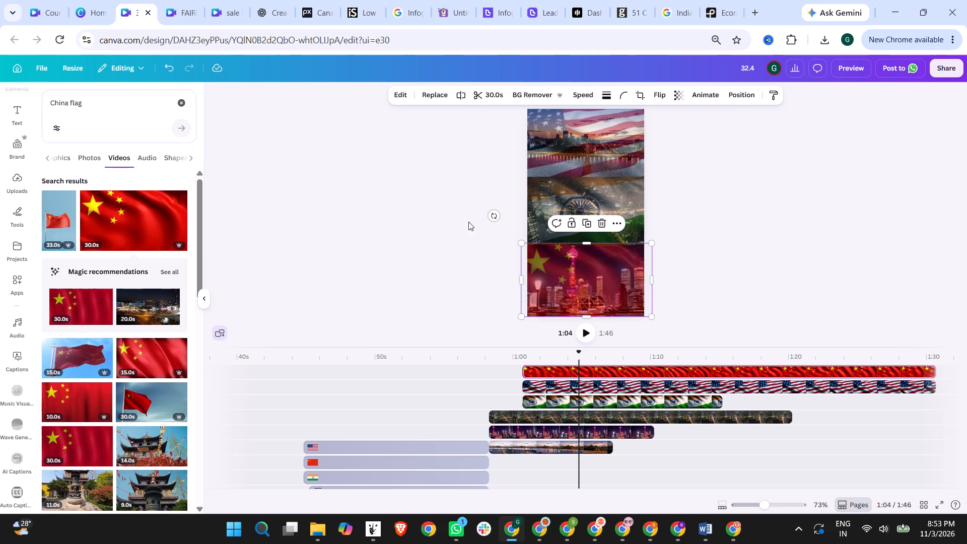
# Play back the stacked city scene from just before its start to check the three flag overlays against the voiceover.
pyautogui.click(480, 354)
pyautogui.click(586, 335)
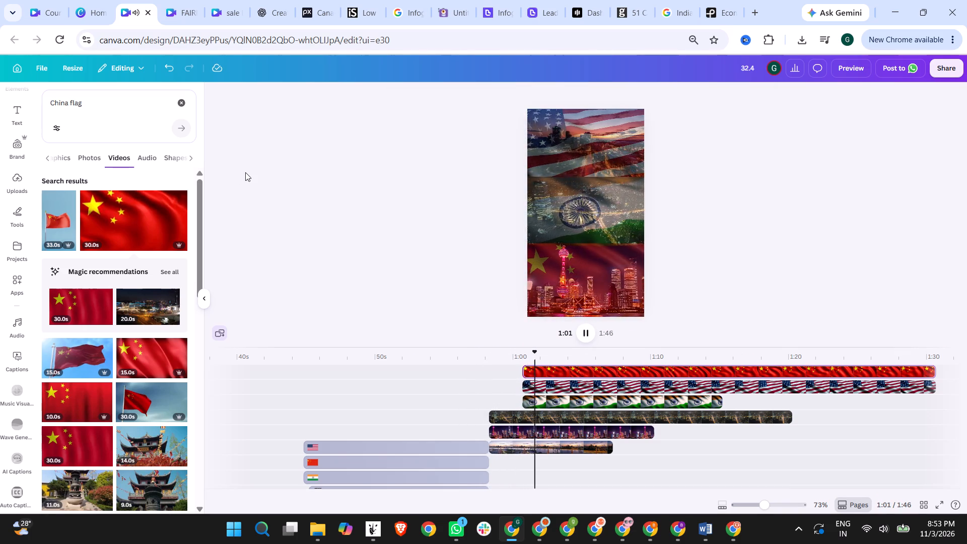
pyautogui.click(565, 365)
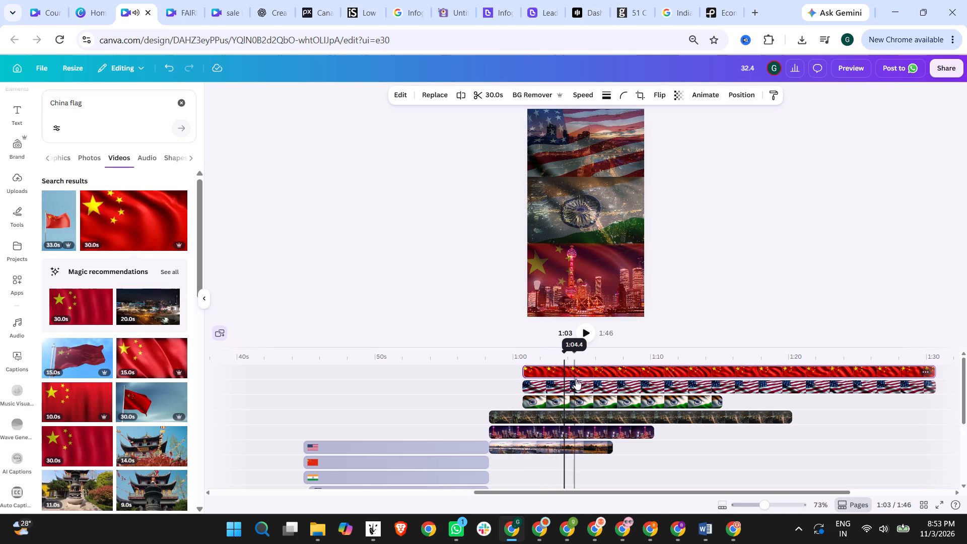
pyautogui.click(506, 355)
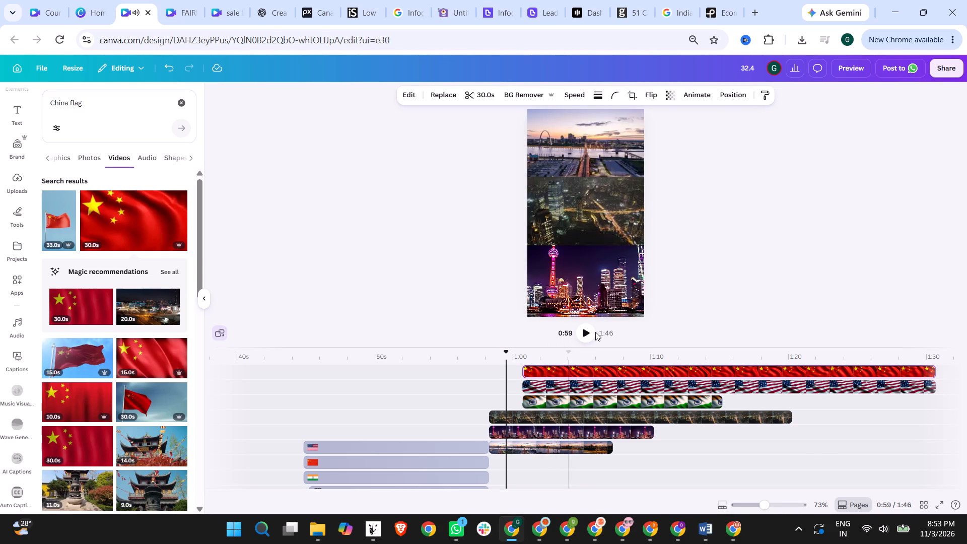
pyautogui.click(589, 331)
pyautogui.click(585, 333)
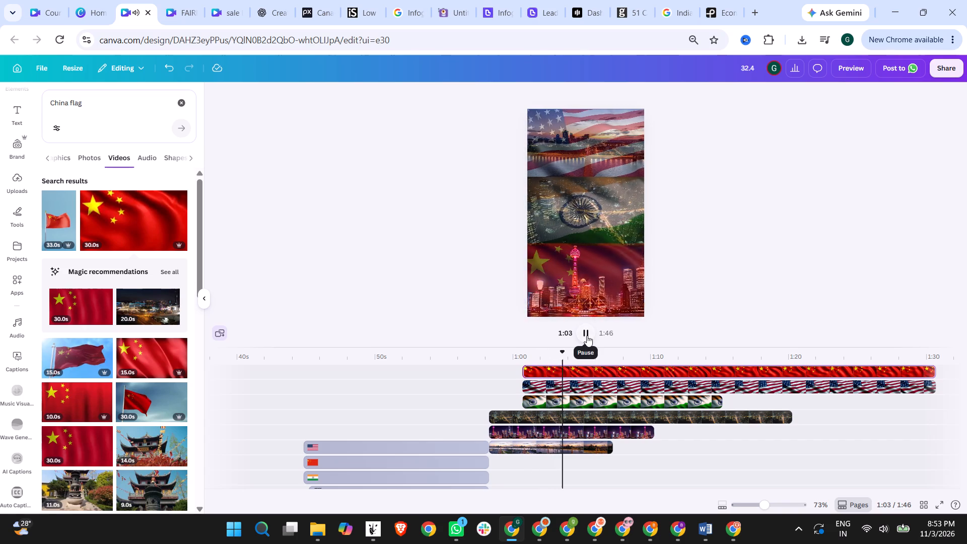
pyautogui.click(587, 335)
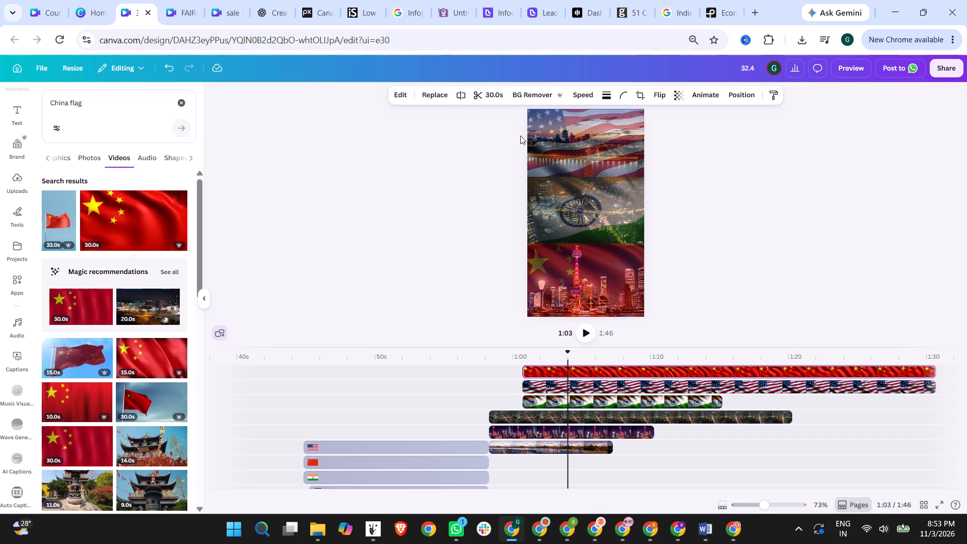
# Browse the ready-made text font combinations for a title style that suits the three-country flag scene.
pyautogui.click(11, 109)
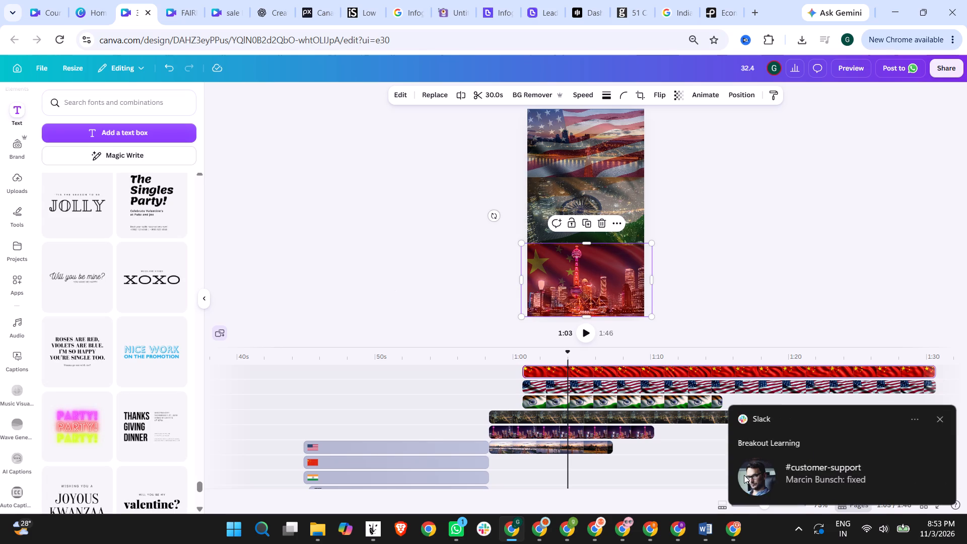
pyautogui.scroll(4, 108, 185)
pyautogui.click(99, 102)
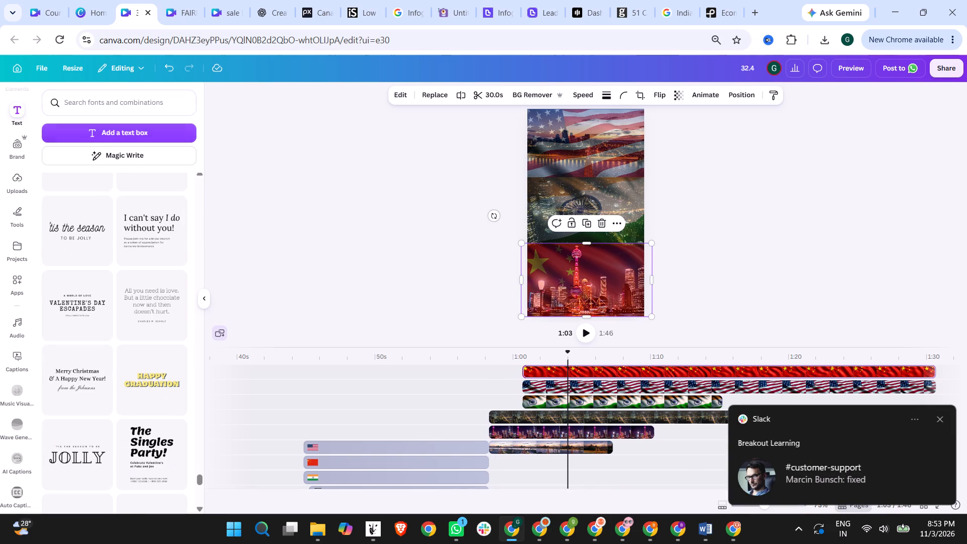
pyautogui.scroll(-5, 156, 399)
pyautogui.click(312, 268)
pyautogui.scroll(-7, 149, 356)
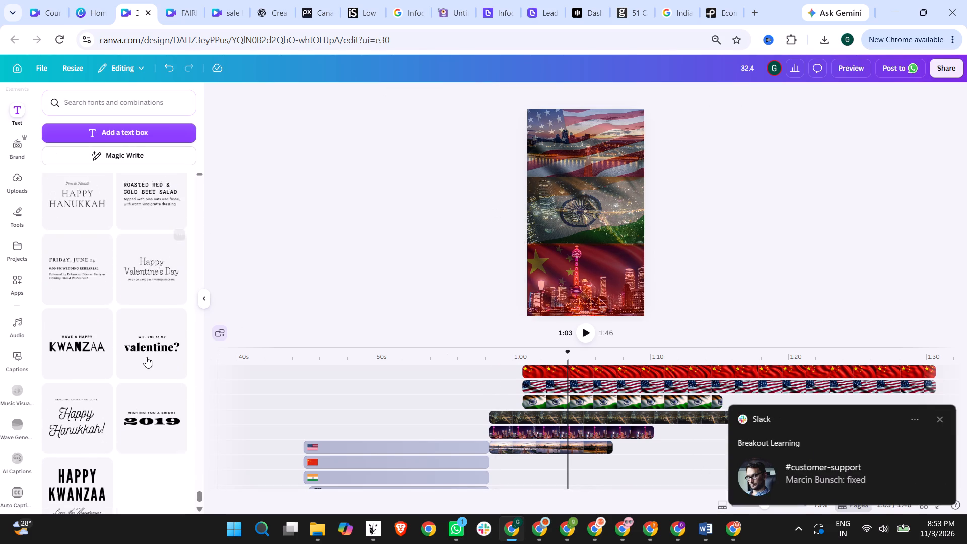
pyautogui.scroll(12, 147, 357)
pyautogui.scroll(-1, 139, 365)
pyautogui.scroll(17, 139, 365)
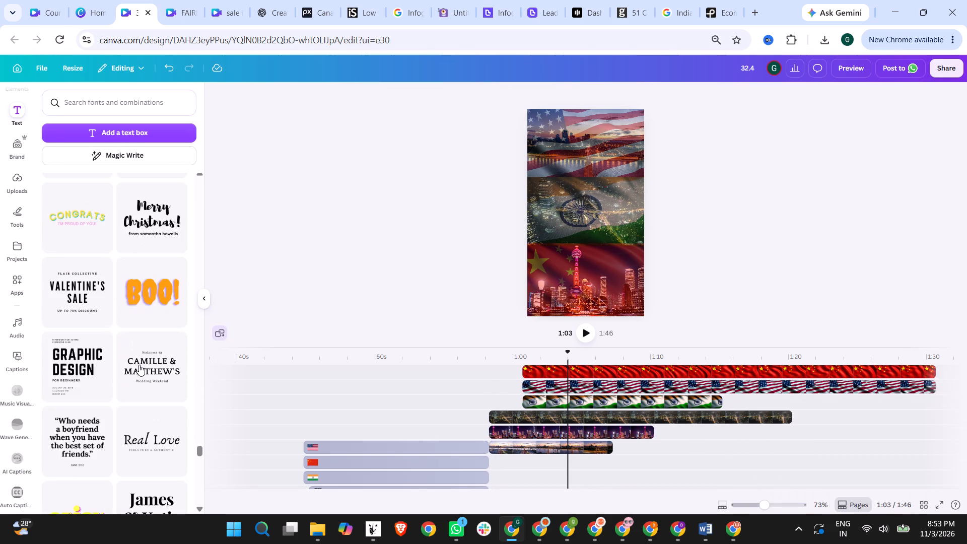
pyautogui.scroll(18, 139, 365)
pyautogui.scroll(8, 139, 365)
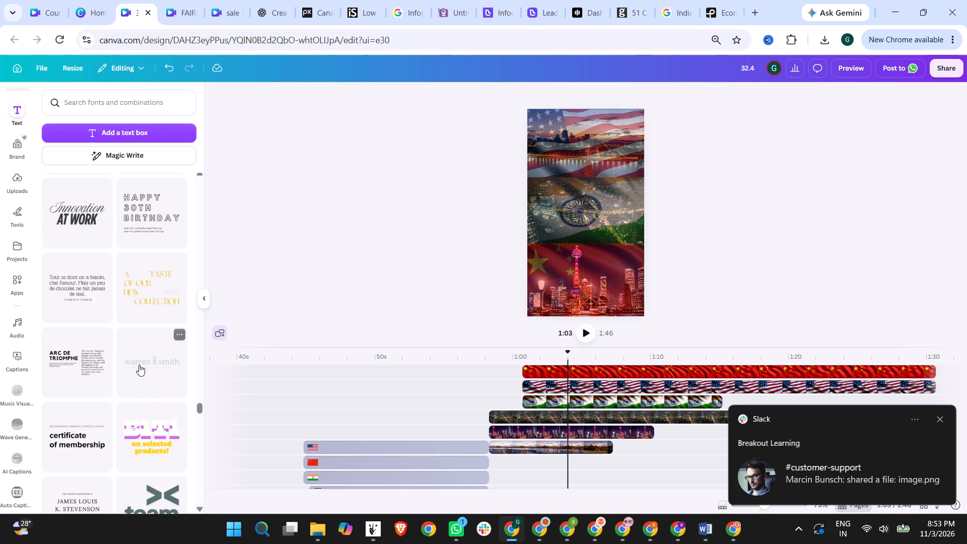
pyautogui.scroll(15, 137, 365)
pyautogui.scroll(9, 135, 365)
pyautogui.scroll(-1, 135, 365)
pyautogui.scroll(7, 135, 365)
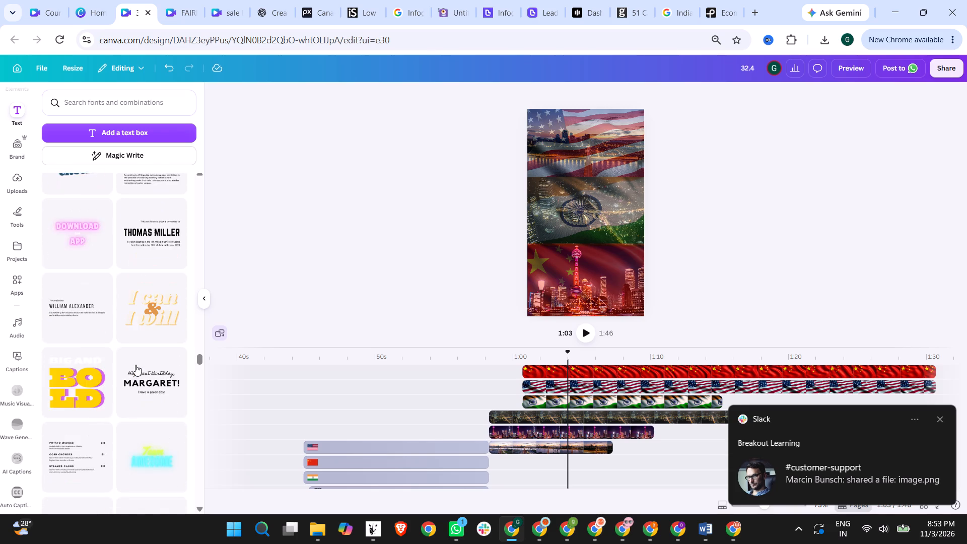
pyautogui.scroll(-6, 135, 365)
pyautogui.scroll(7, 97, 308)
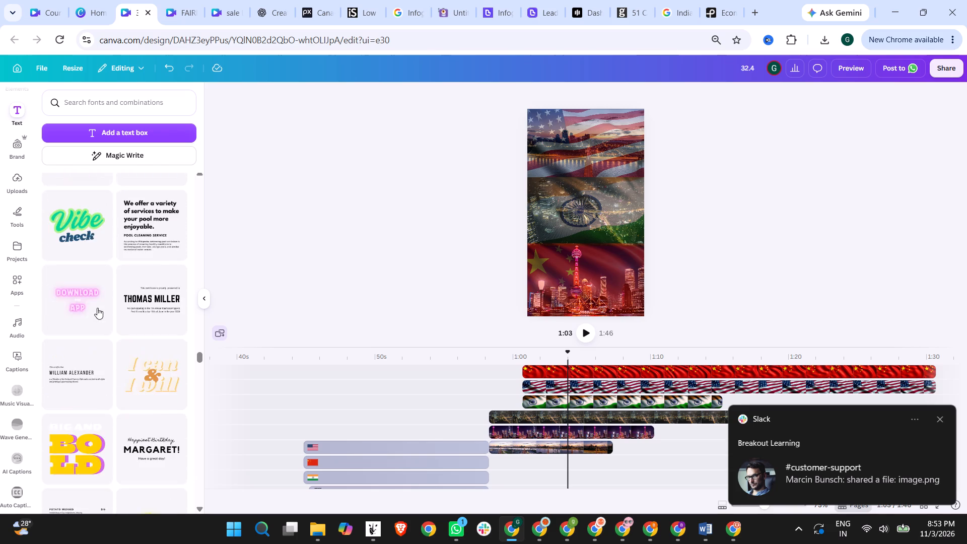
pyautogui.scroll(19, 97, 308)
pyautogui.scroll(6, 97, 308)
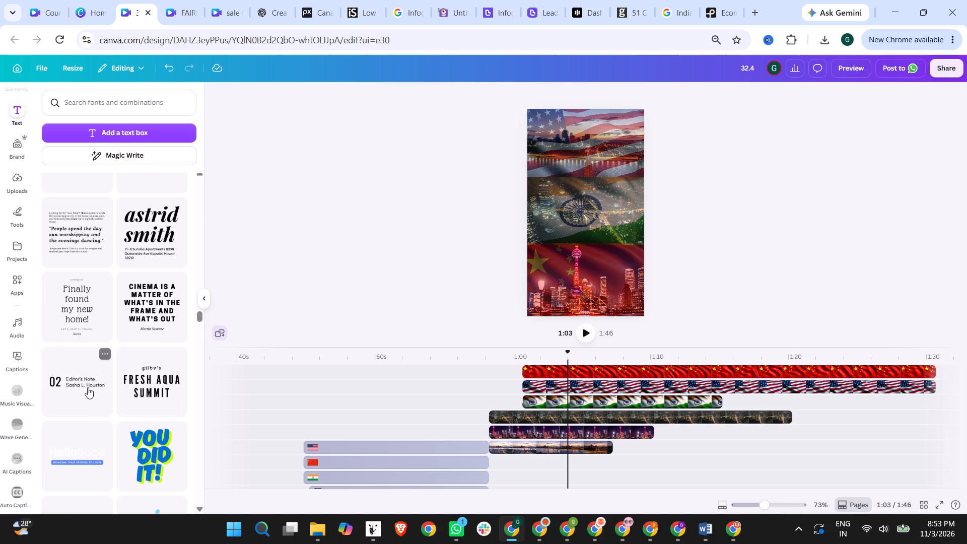
pyautogui.scroll(5, 121, 359)
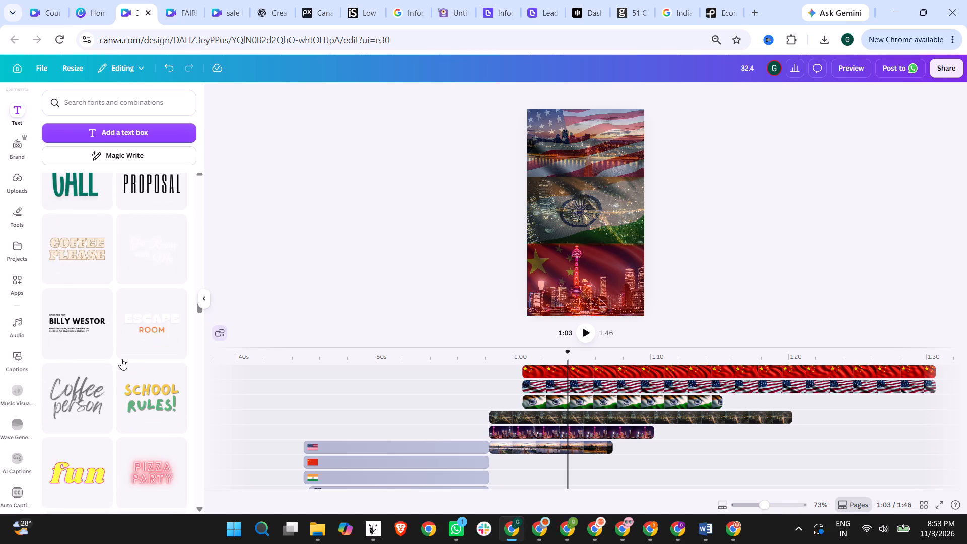
pyautogui.scroll(15, 121, 359)
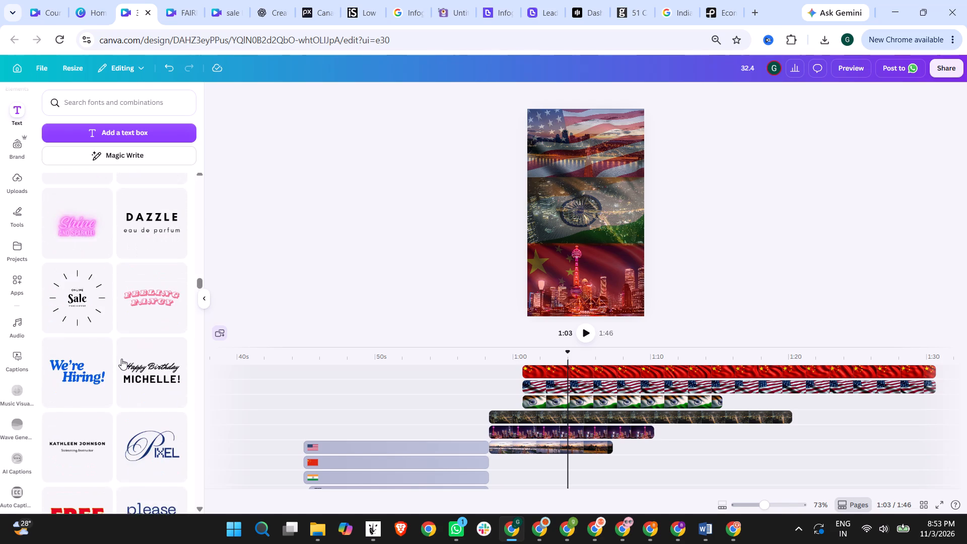
pyautogui.scroll(12, 121, 359)
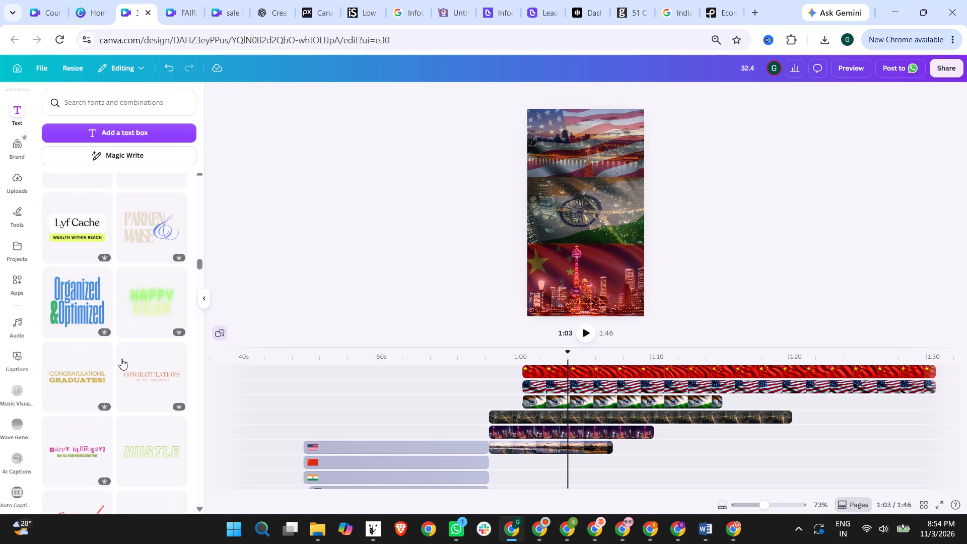
pyautogui.scroll(7, 121, 359)
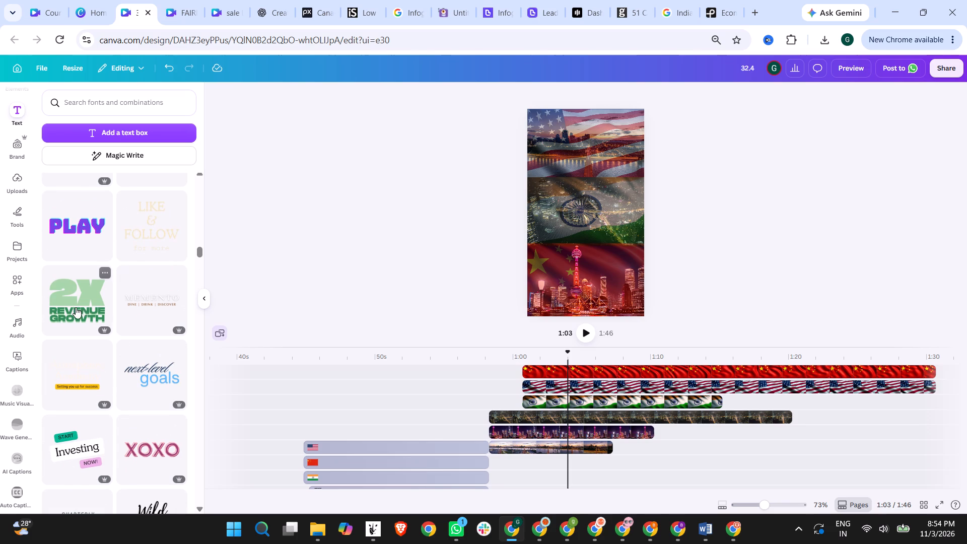
pyautogui.scroll(8, 76, 307)
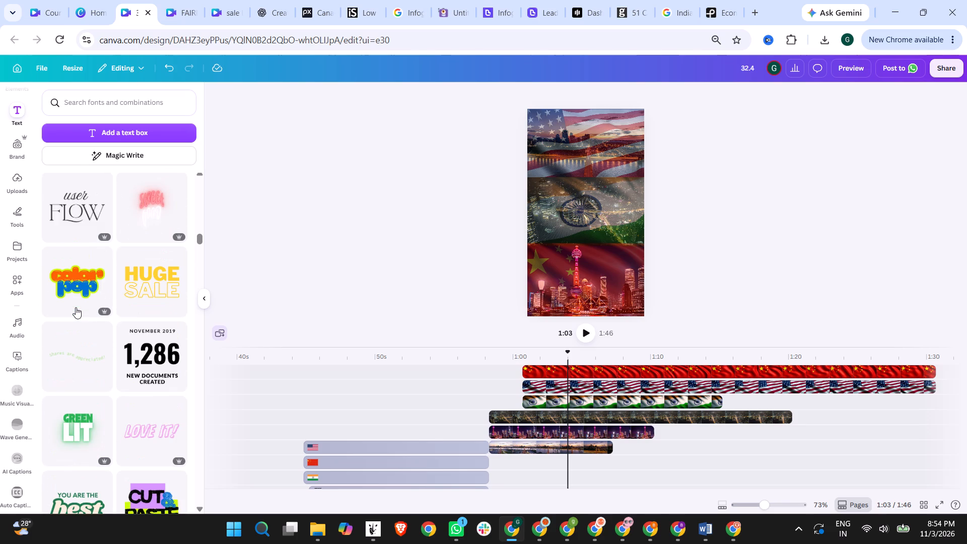
pyautogui.scroll(8, 76, 307)
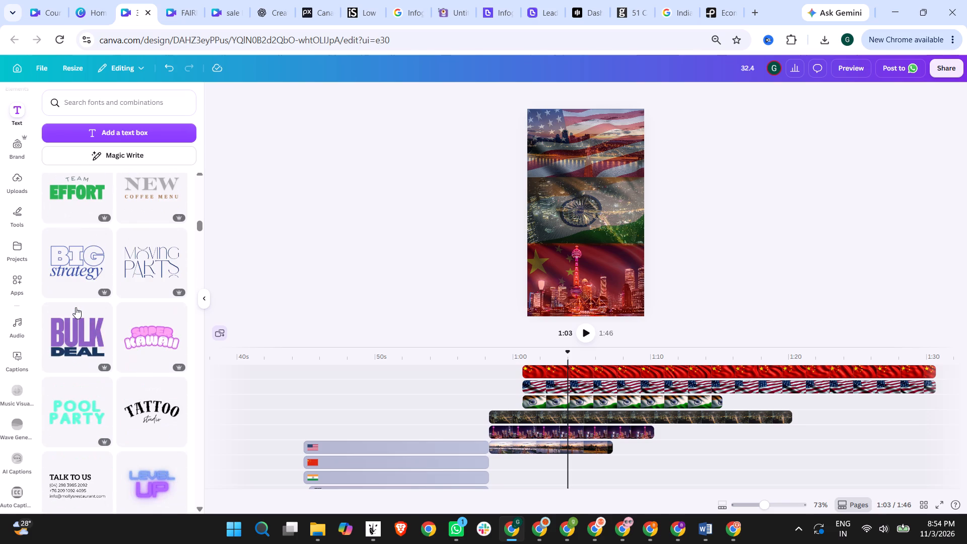
pyautogui.scroll(4, 76, 307)
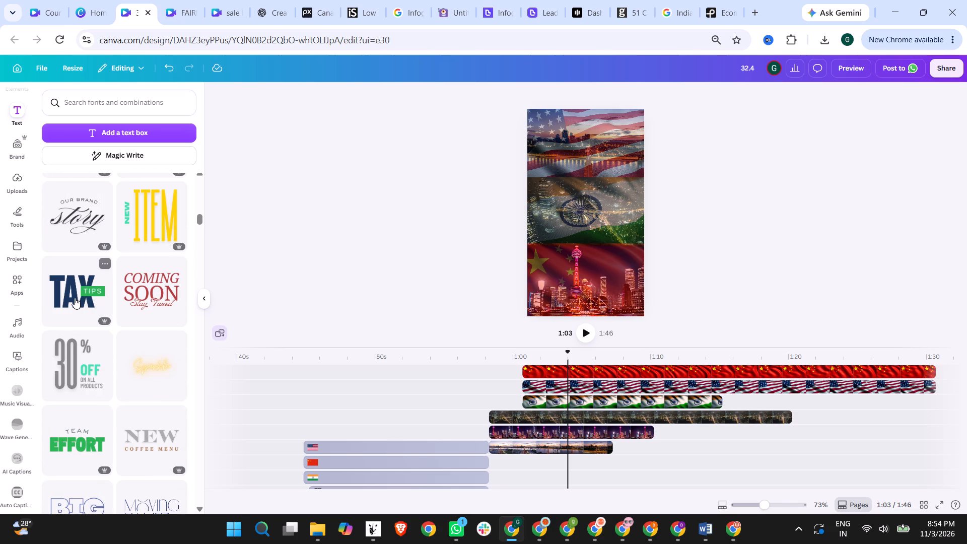
pyautogui.scroll(10, 75, 298)
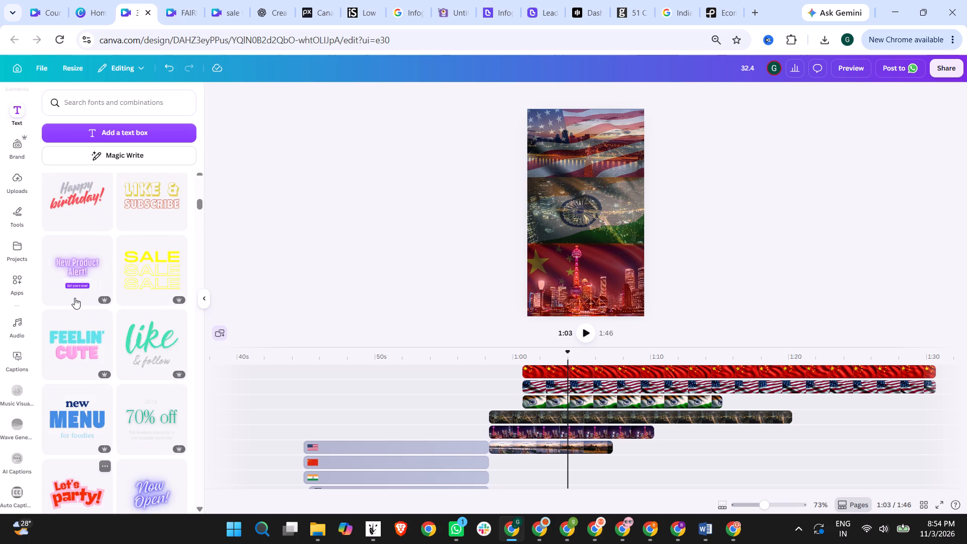
pyautogui.scroll(4, 90, 327)
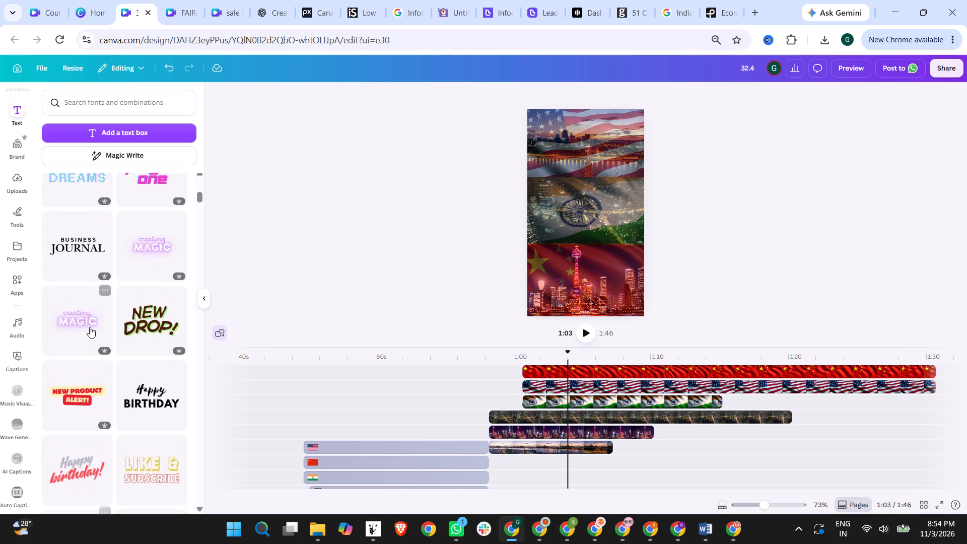
pyautogui.scroll(4, 90, 327)
pyautogui.scroll(-6, 90, 327)
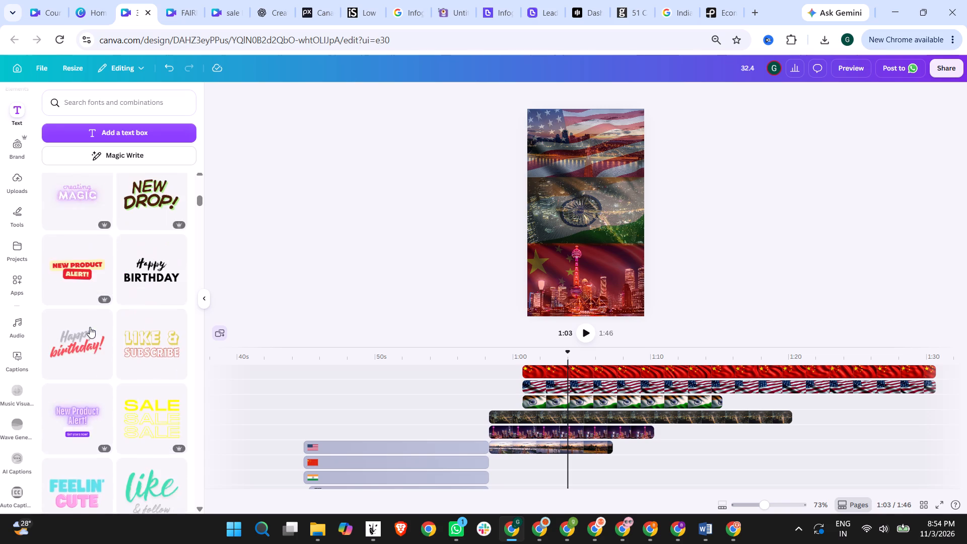
pyautogui.scroll(-5, 90, 327)
pyautogui.scroll(-18, 90, 327)
pyautogui.scroll(-6, 90, 326)
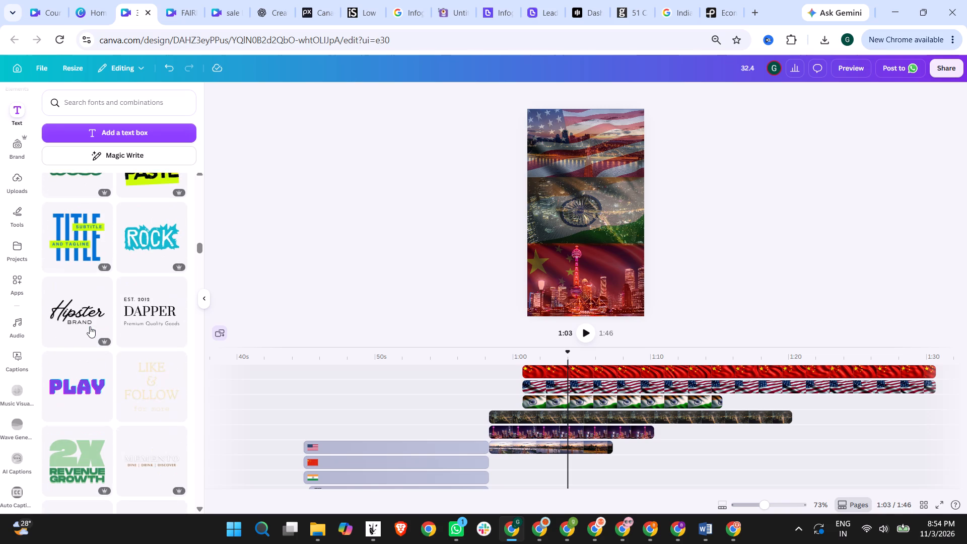
# Add the "2X Revenue Growth" text combination and place it over the India band, slightly left of centre.
pyautogui.scroll(-2, 90, 326)
pyautogui.click(90, 325)
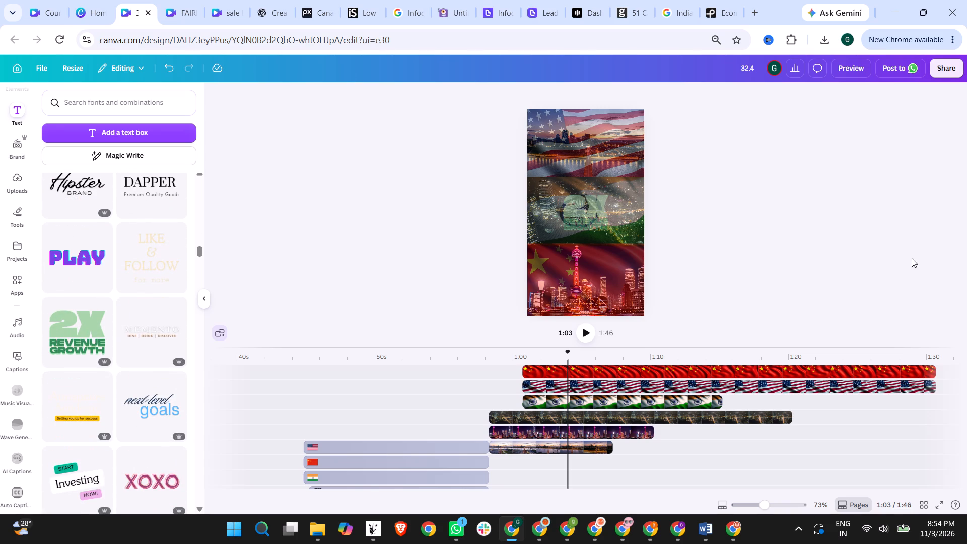
pyautogui.click(737, 223)
pyautogui.moveTo(596, 218); pyautogui.dragTo(587, 218)
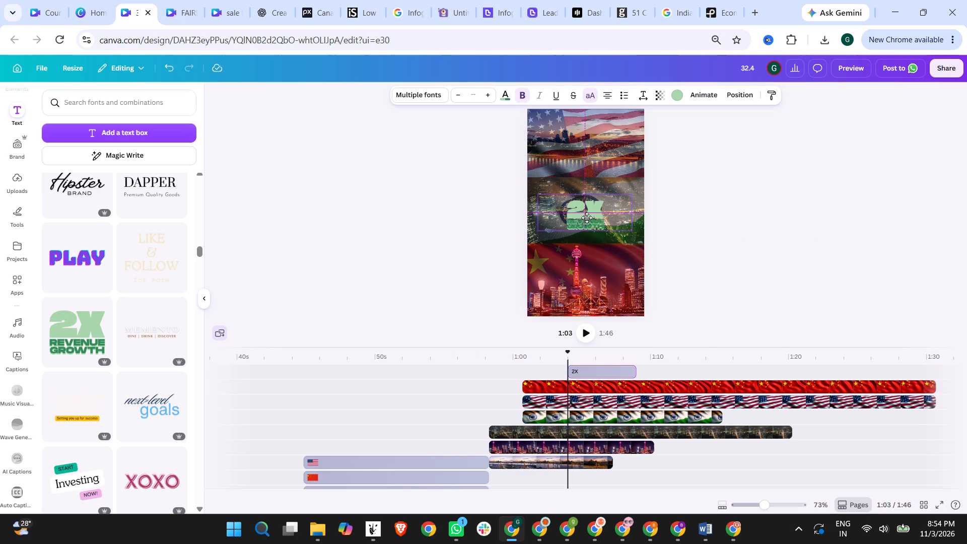
pyautogui.moveTo(587, 218); pyautogui.dragTo(577, 218)
# Recolour the "2X" heading in the India band to white.
pyautogui.doubleClick(570, 210)
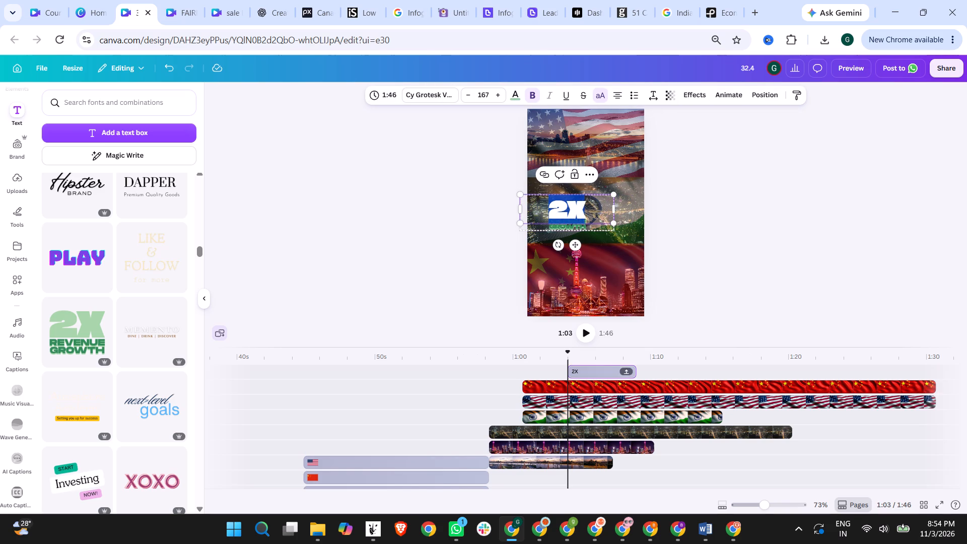
pyautogui.click(515, 94)
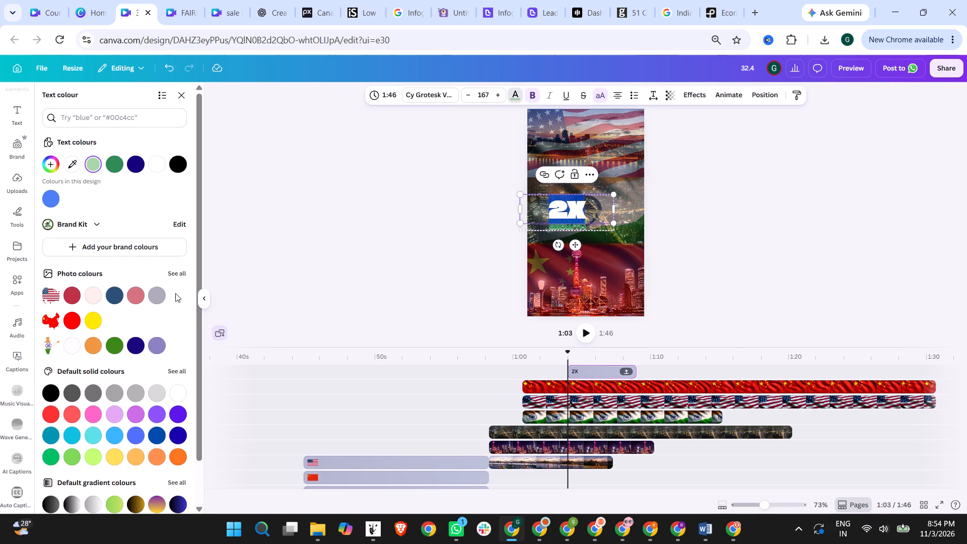
pyautogui.click(74, 346)
pyautogui.click(831, 180)
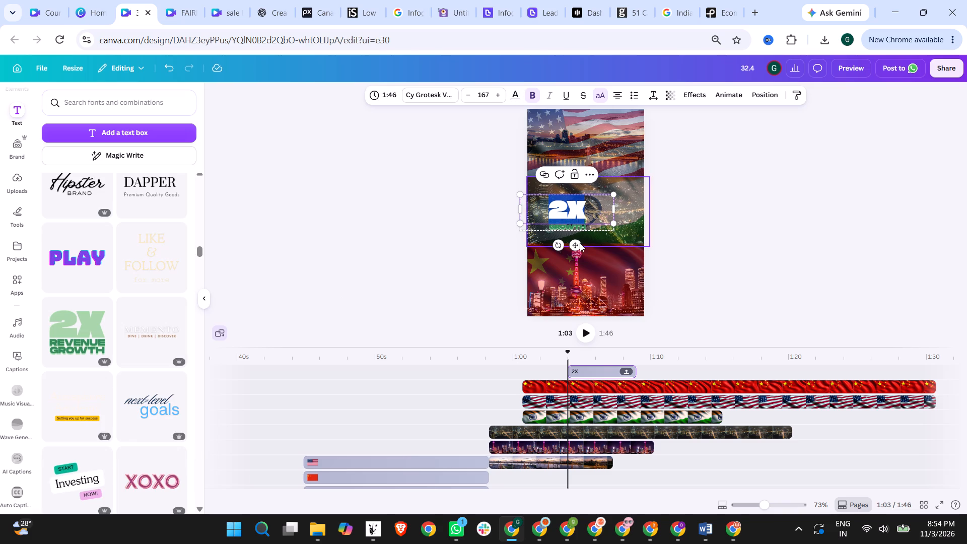
pyautogui.click(843, 205)
# Delete the "Revenue Growth" line below the heading so that only the 2X text is kept.
pyautogui.click(571, 225)
pyautogui.click(565, 224)
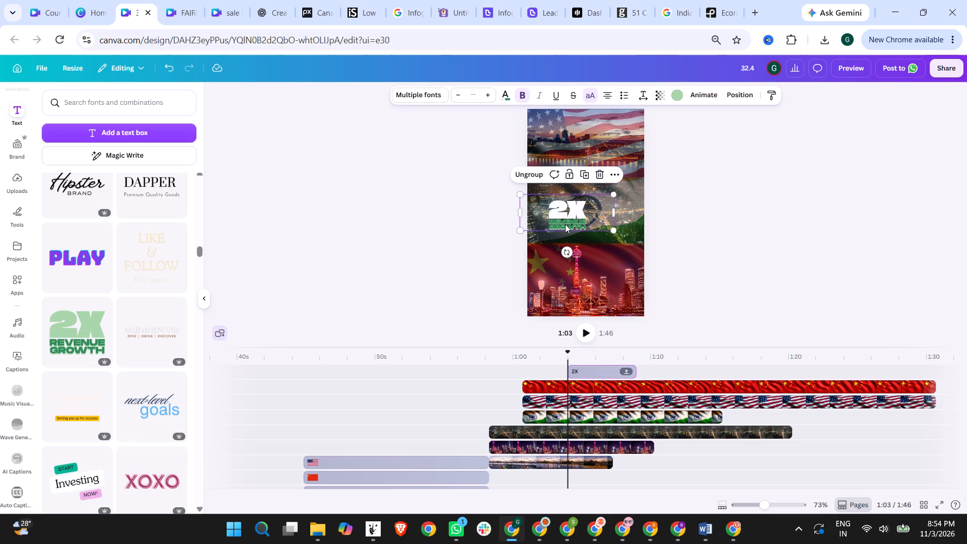
pyautogui.press('Delete')
pyautogui.click(772, 208)
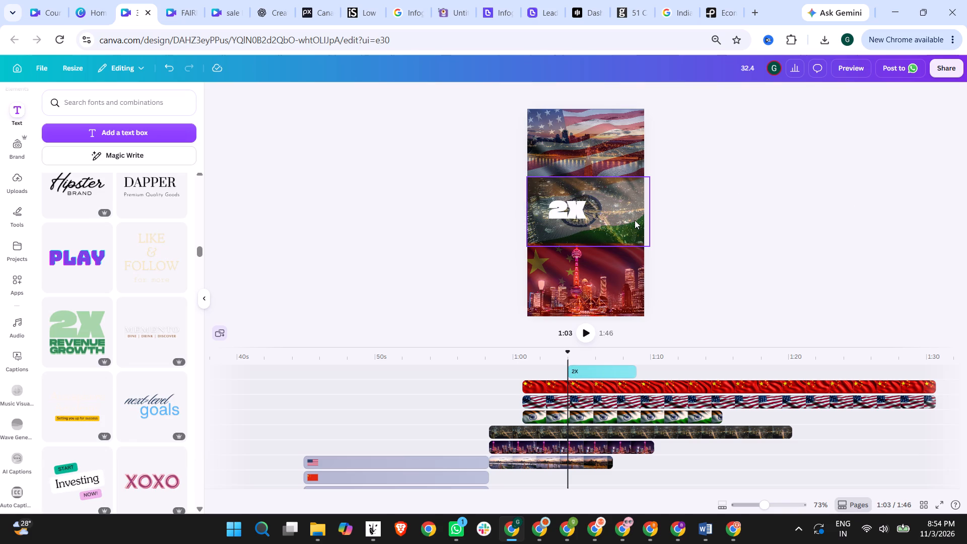
# Duplicate the white 2X text and place the copy over the USA city band.
pyautogui.click(573, 211)
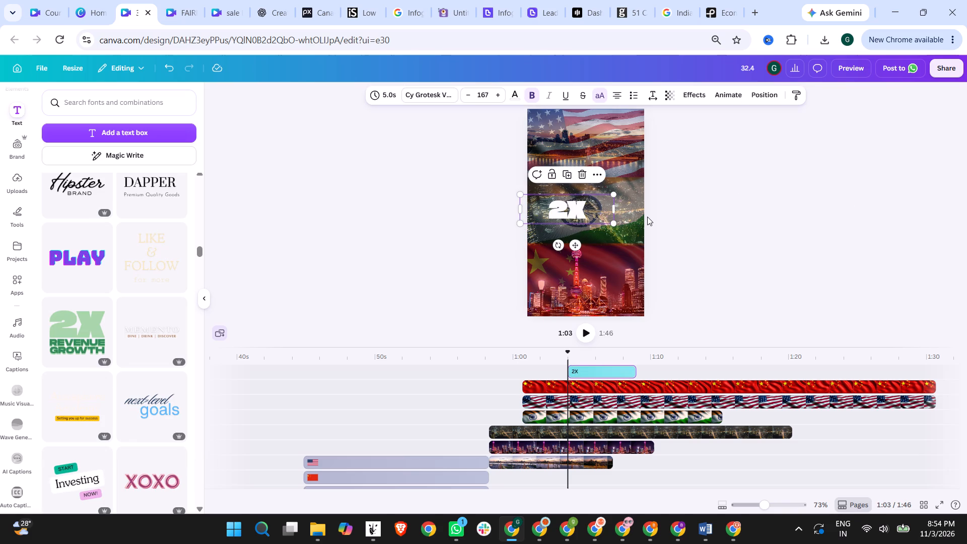
pyautogui.hotkey('ctrl', 'c')
pyautogui.hotkey('ctrl', 'v')
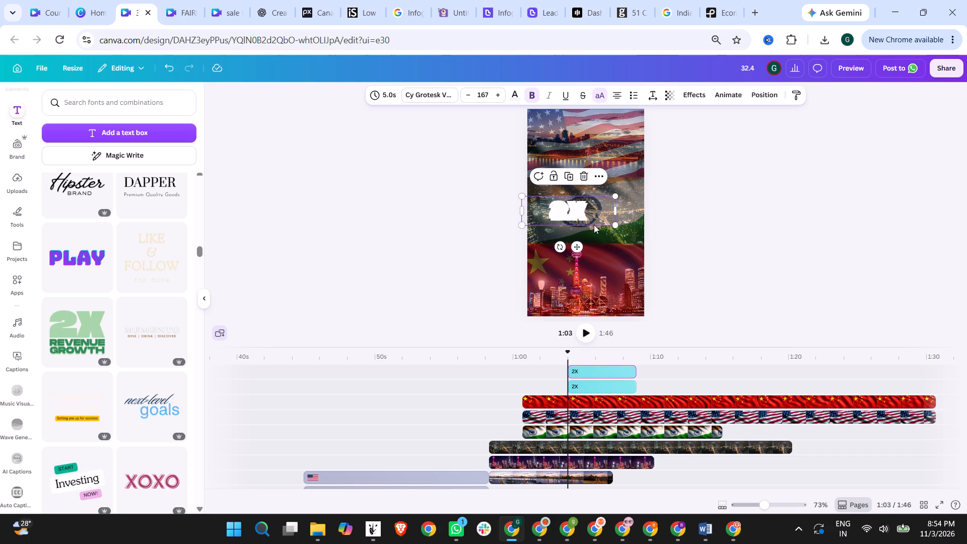
pyautogui.moveTo(580, 210); pyautogui.dragTo(578, 140)
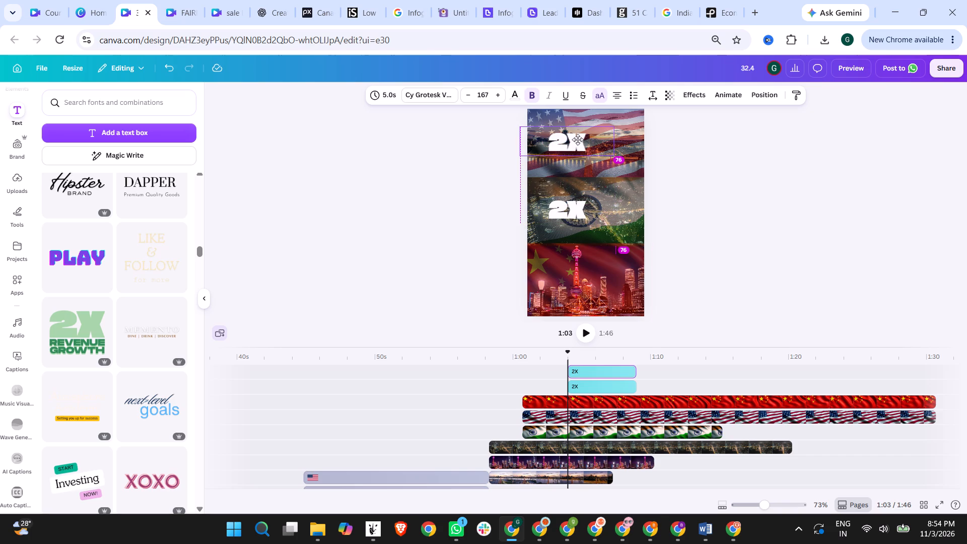
pyautogui.moveTo(578, 140); pyautogui.dragTo(576, 140)
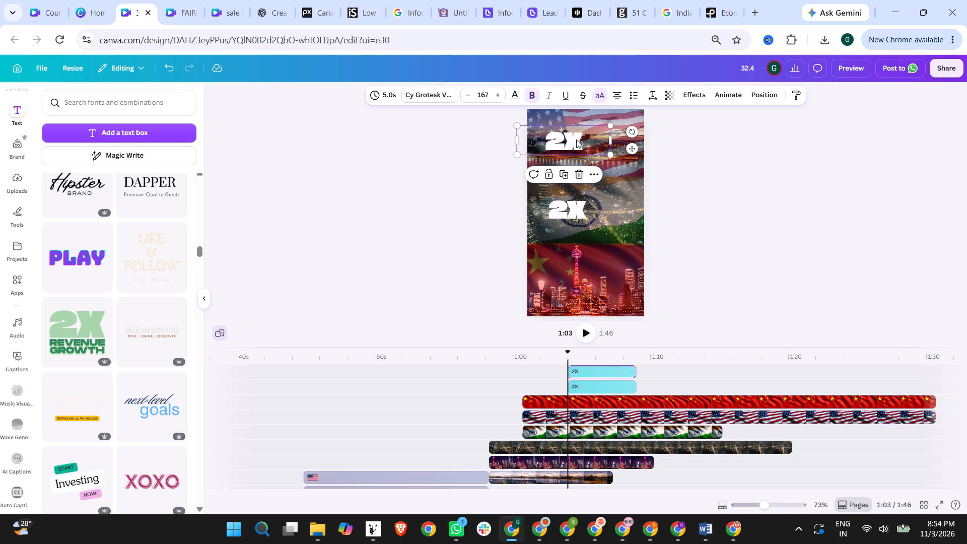
# Add another copy of the white 2X text over the China city band.
pyautogui.hotkey('ctrl', 'v')
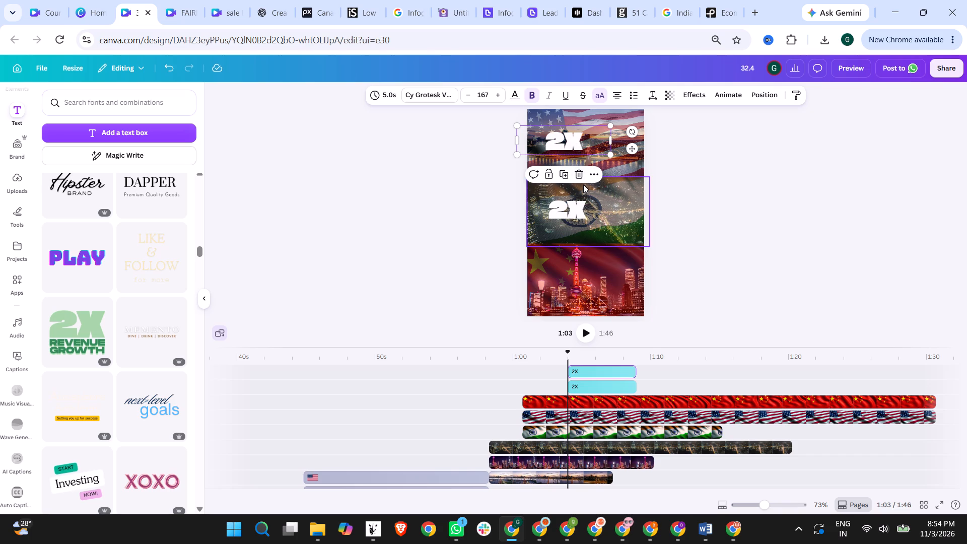
pyautogui.moveTo(569, 217); pyautogui.dragTo(567, 290)
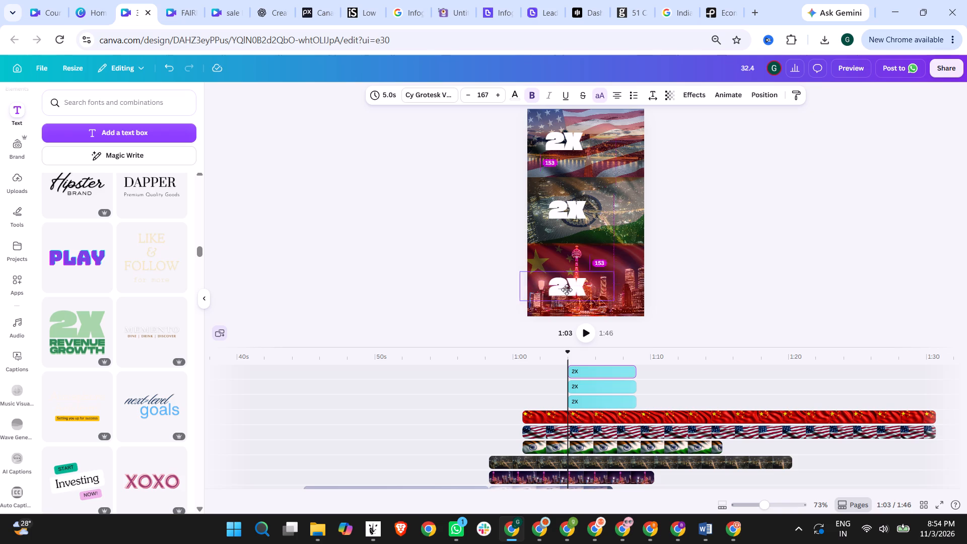
pyautogui.moveTo(567, 290); pyautogui.dragTo(563, 288)
pyautogui.click(764, 219)
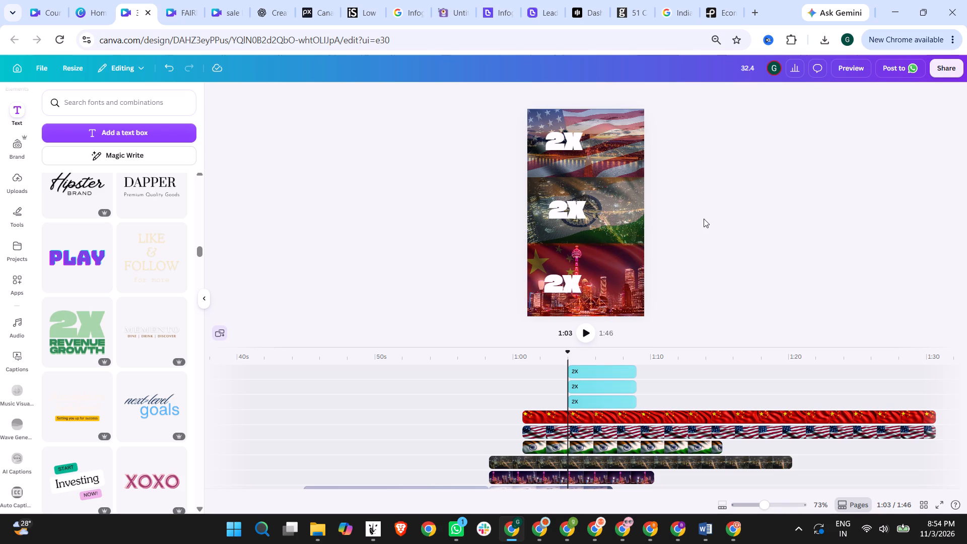
# Line up the India band's 2X text horizontally with the copies on the USA and China bands.
pyautogui.click(564, 137)
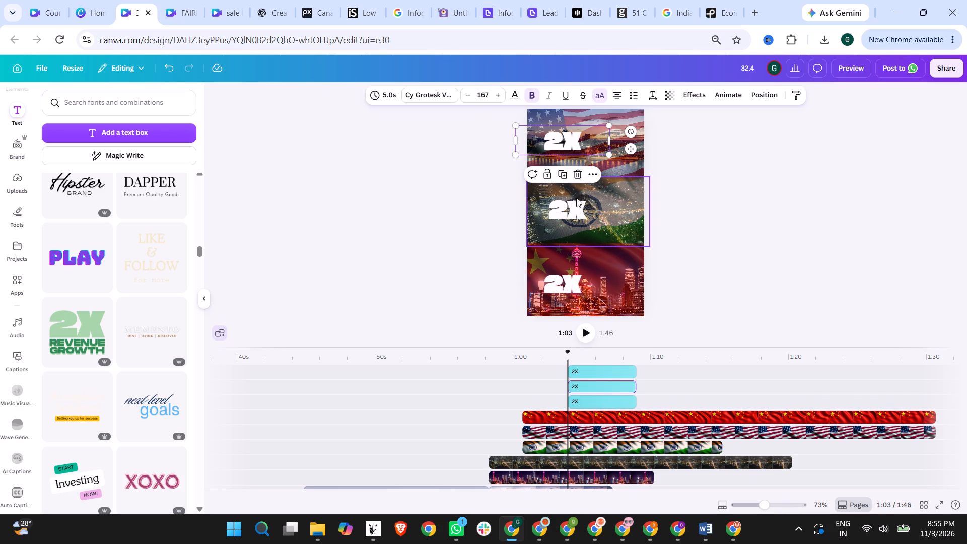
pyautogui.moveTo(575, 210); pyautogui.dragTo(570, 211)
# Browse the rest of the ready-made font combinations for a number or title style suited to the three-country scene.
pyautogui.scroll(-5, 13, 313)
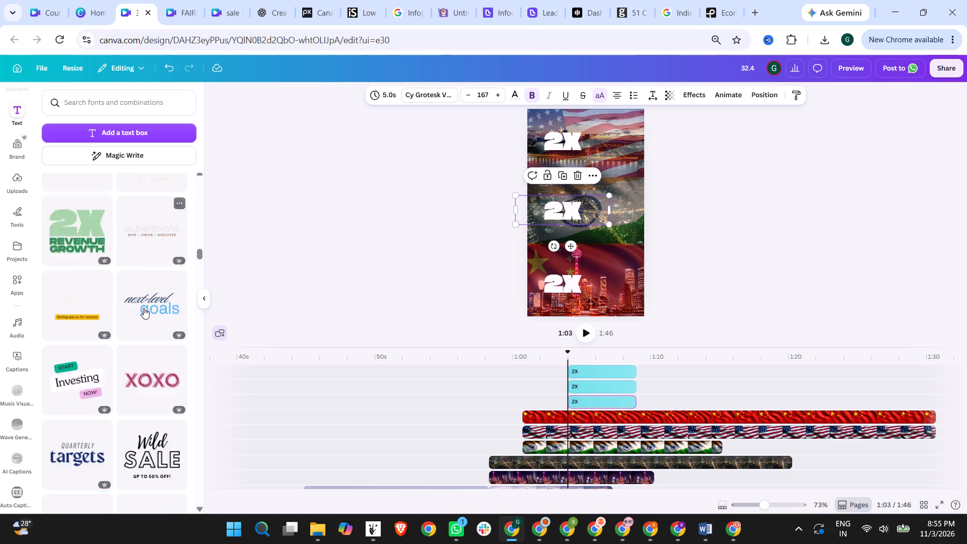
pyautogui.scroll(-20, 132, 308)
pyautogui.scroll(-8, 131, 310)
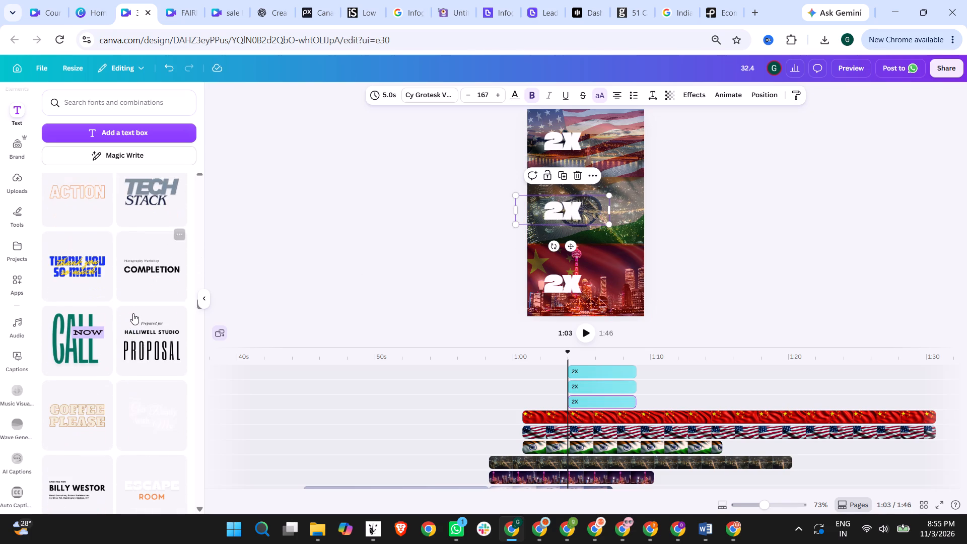
pyautogui.scroll(-11, 133, 313)
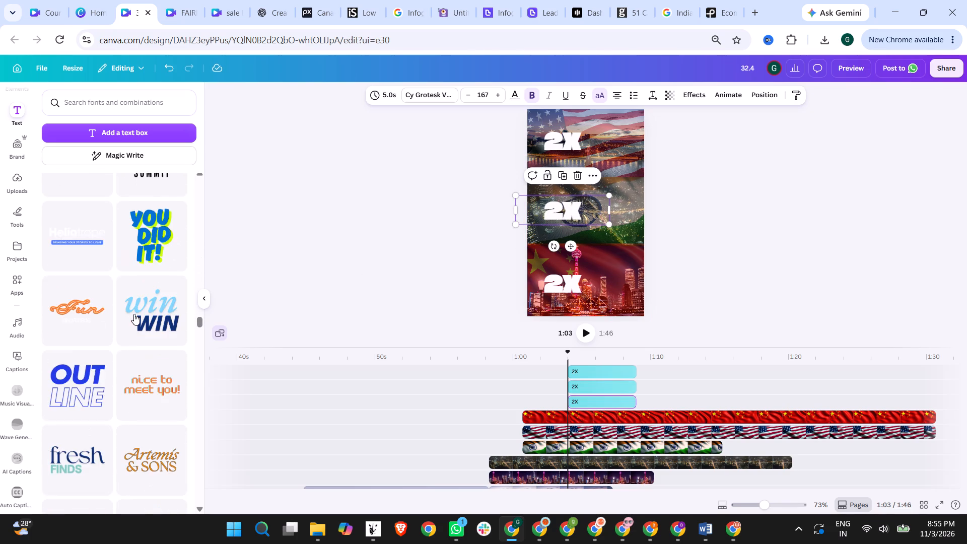
pyautogui.scroll(-14, 134, 314)
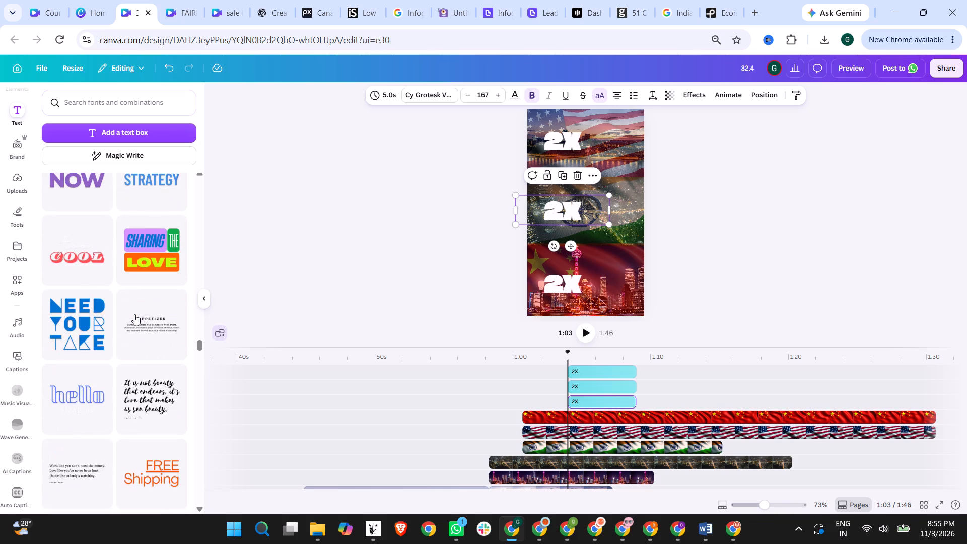
pyautogui.scroll(-17, 134, 314)
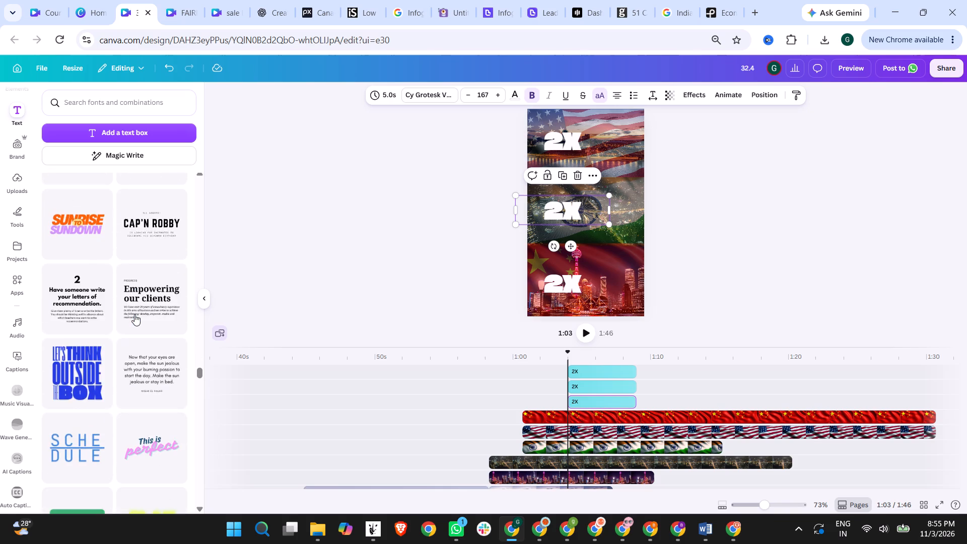
pyautogui.scroll(4, 134, 314)
pyautogui.scroll(-7, 134, 314)
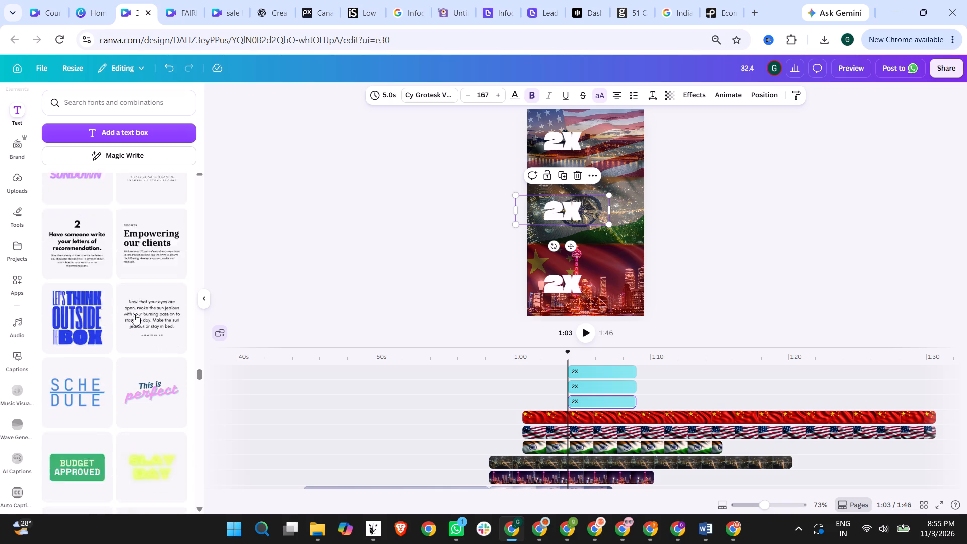
pyautogui.scroll(2, 134, 314)
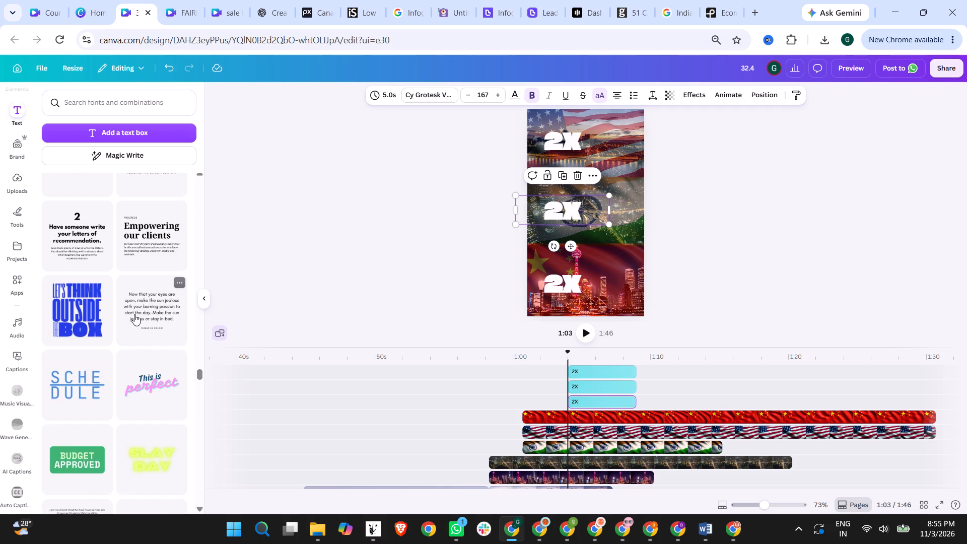
pyautogui.scroll(-13, 134, 314)
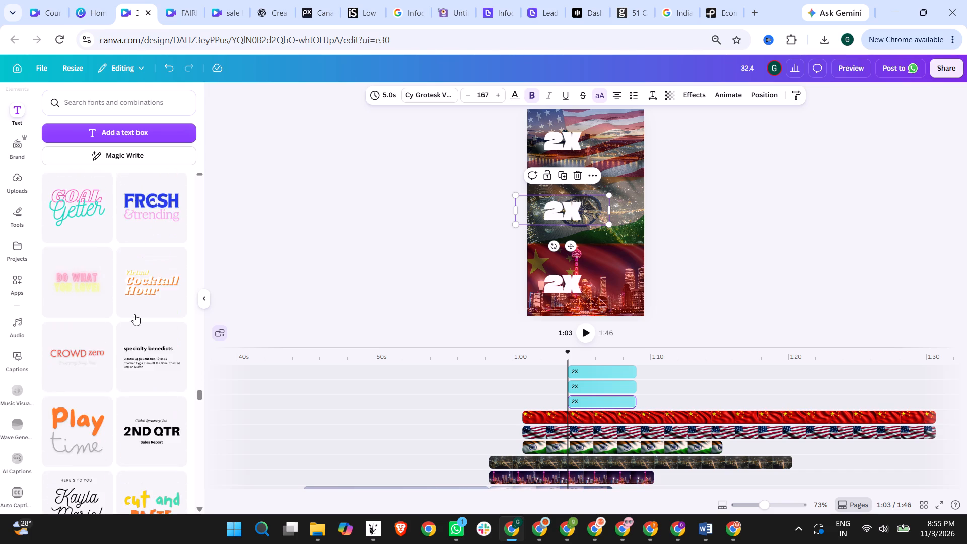
pyautogui.scroll(-6, 134, 314)
pyautogui.scroll(4, 134, 314)
pyautogui.scroll(-6, 134, 314)
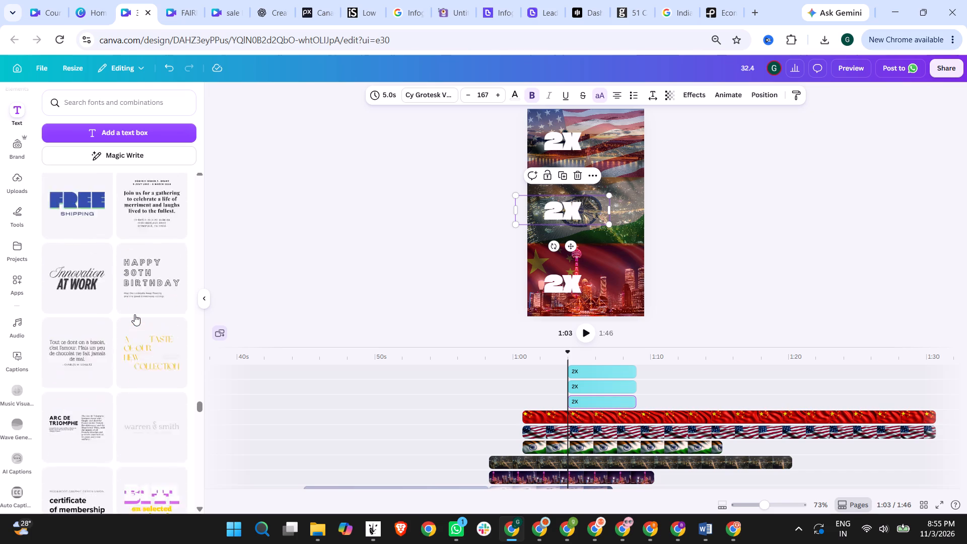
pyautogui.scroll(5, 134, 314)
pyautogui.scroll(-10, 134, 314)
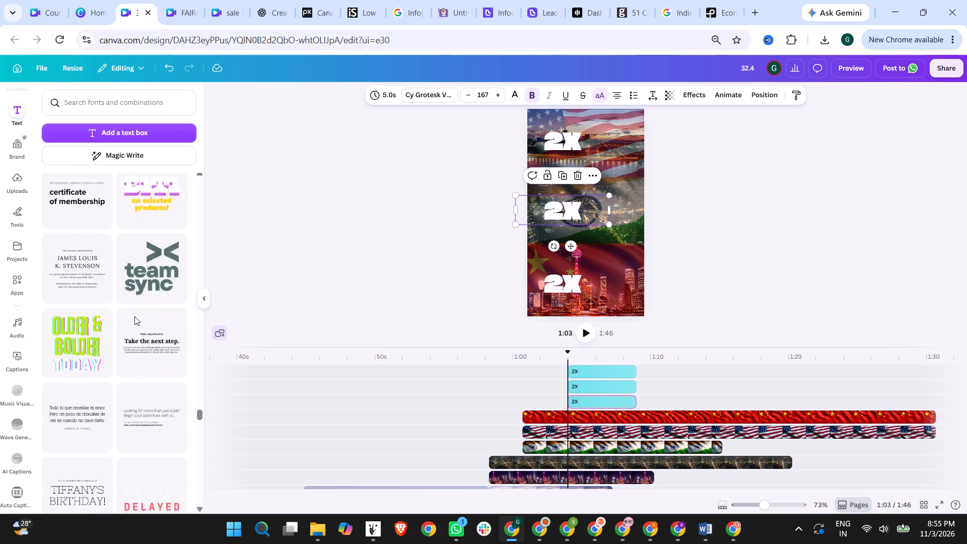
pyautogui.scroll(-5, 134, 316)
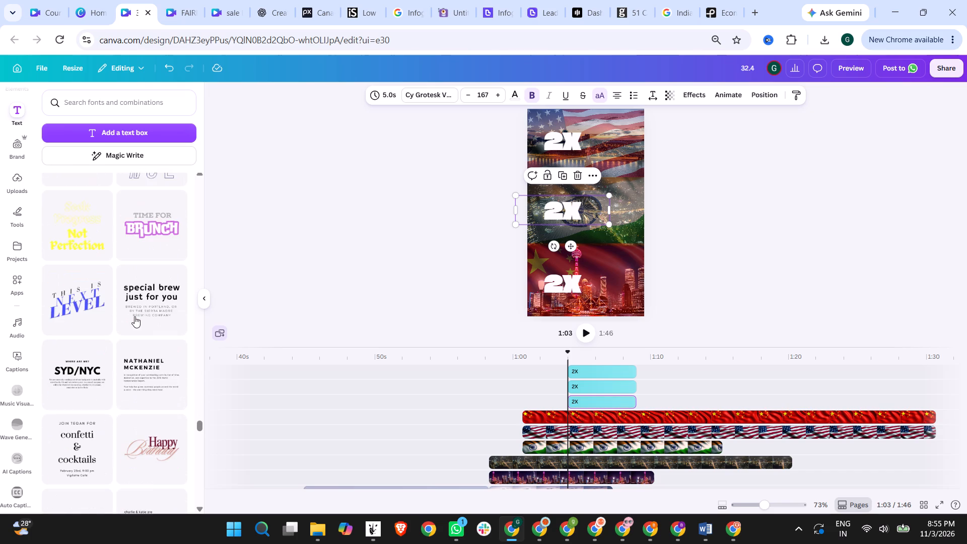
pyautogui.scroll(-10, 134, 316)
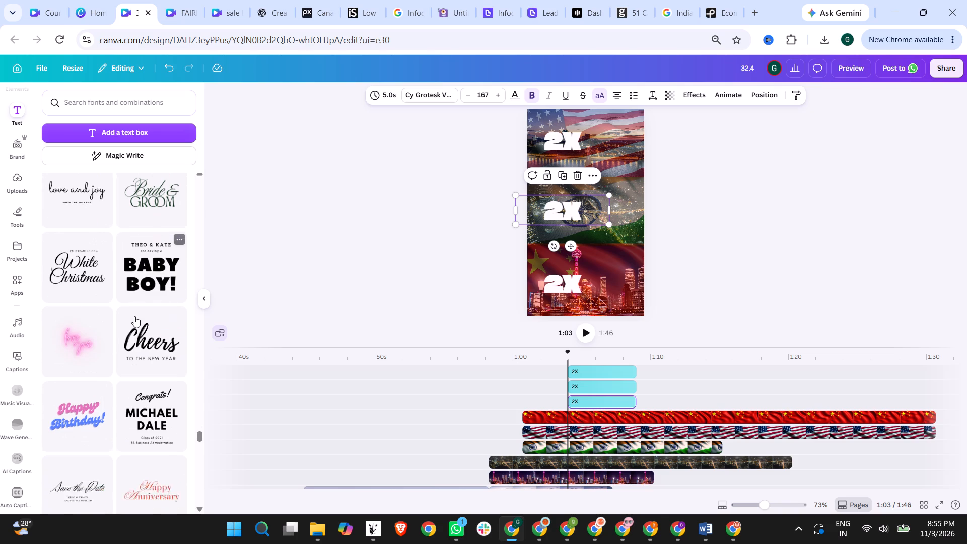
pyautogui.scroll(-9, 134, 316)
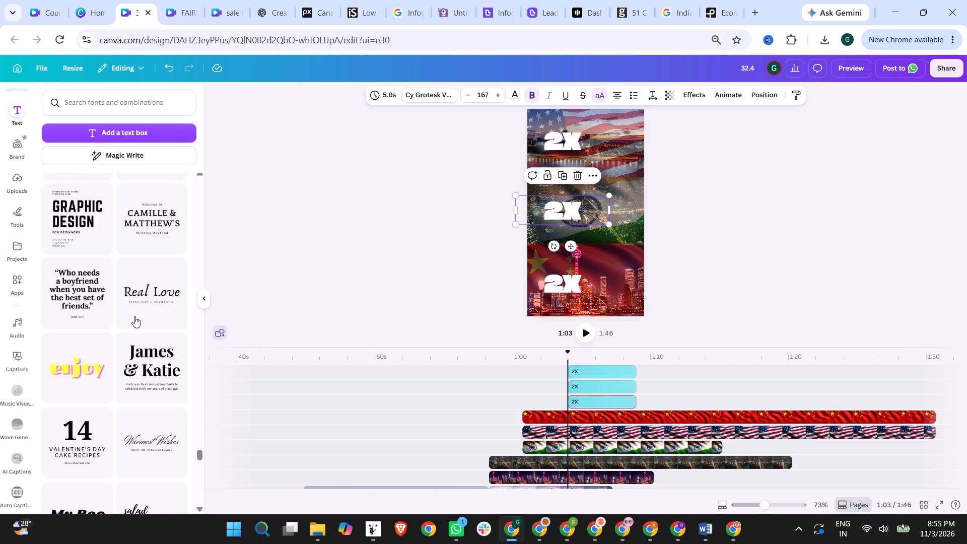
pyautogui.scroll(-9, 134, 316)
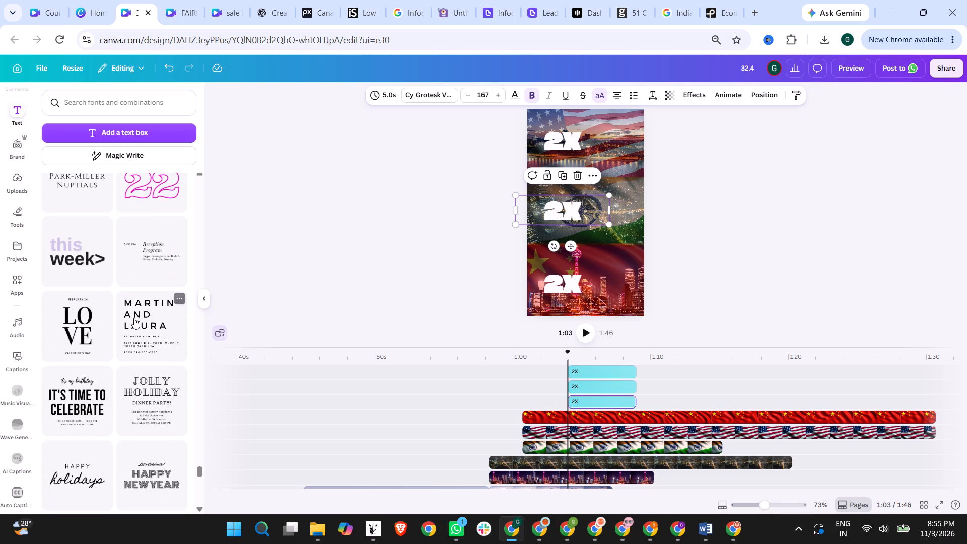
pyautogui.scroll(-8, 95, 269)
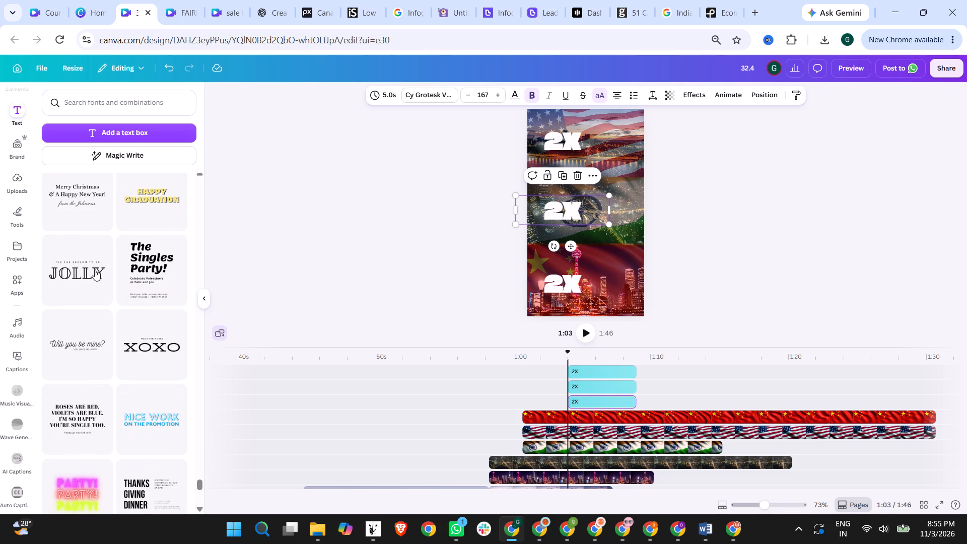
pyautogui.scroll(-9, 95, 269)
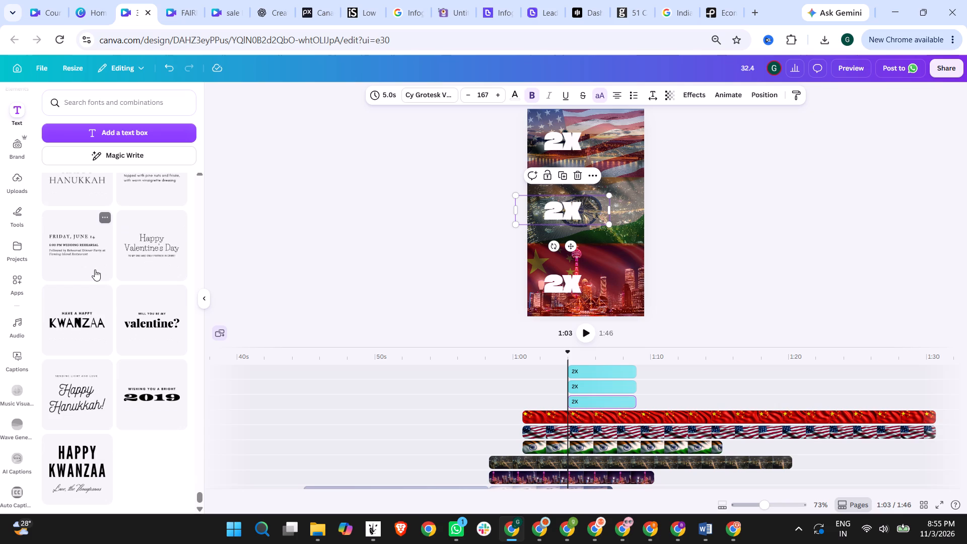
pyautogui.scroll(-8, 127, 318)
pyautogui.scroll(5, 157, 318)
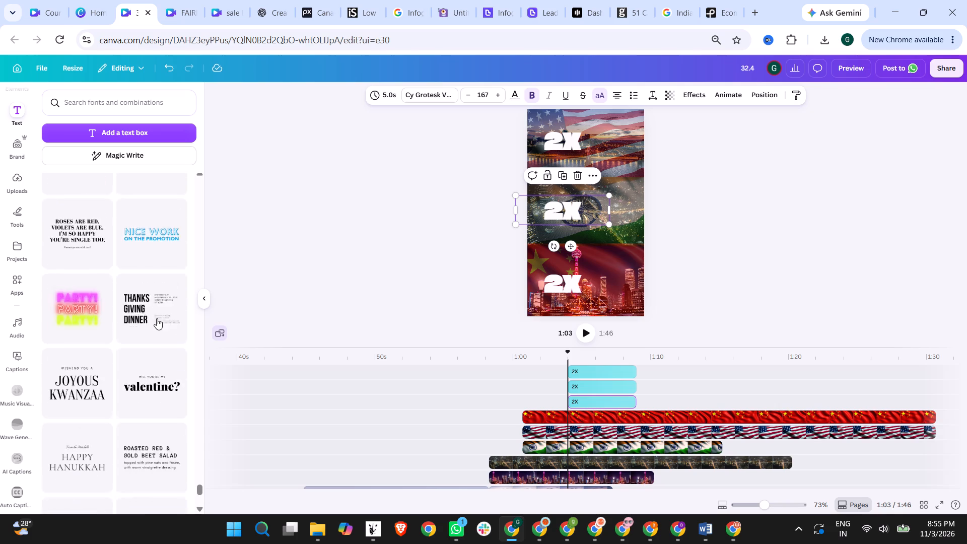
pyautogui.scroll(20, 157, 318)
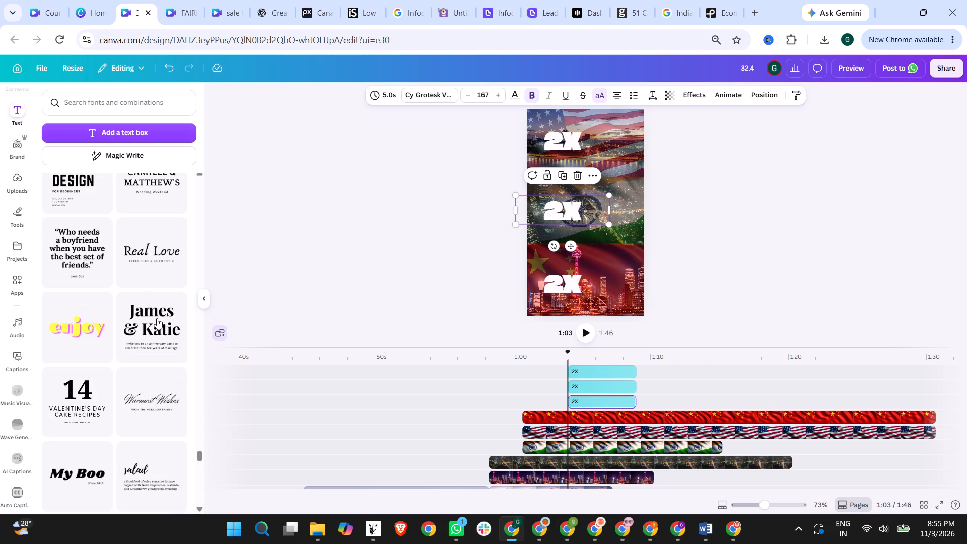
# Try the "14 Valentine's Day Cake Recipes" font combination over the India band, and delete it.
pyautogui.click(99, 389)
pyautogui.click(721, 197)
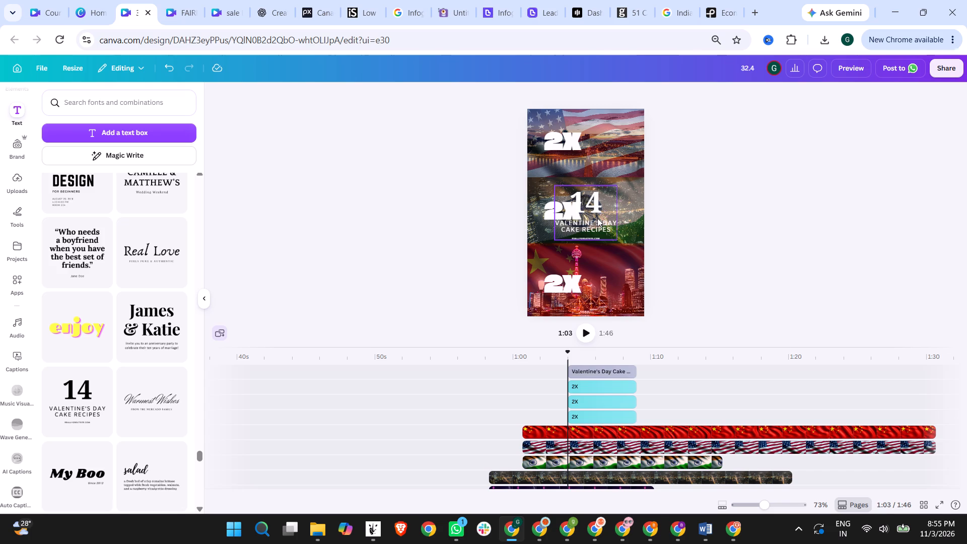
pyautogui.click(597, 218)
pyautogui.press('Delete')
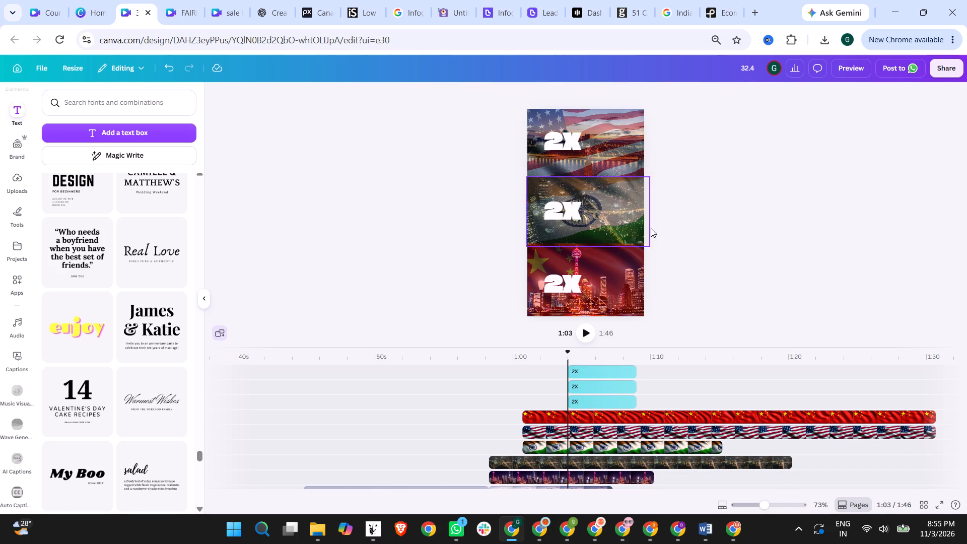
# Set the font of the 2X text on the India band to Archivo Black.
pyautogui.click(715, 226)
pyautogui.click(580, 199)
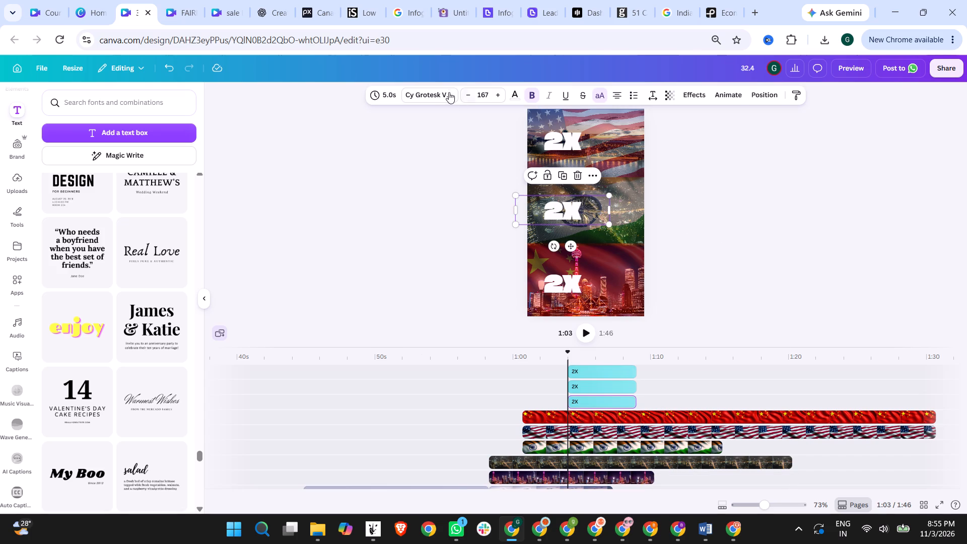
pyautogui.click(440, 93)
pyautogui.scroll(-3, 99, 371)
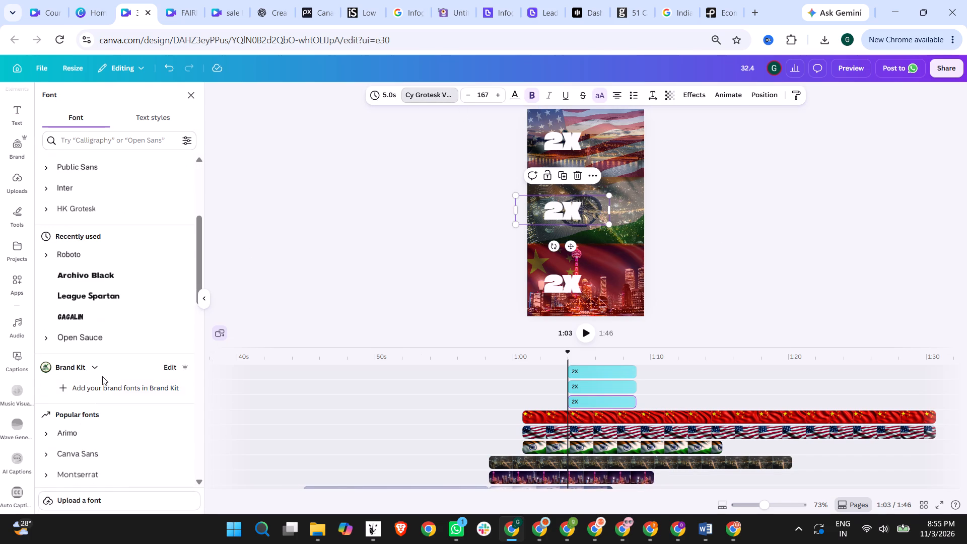
pyautogui.click(115, 274)
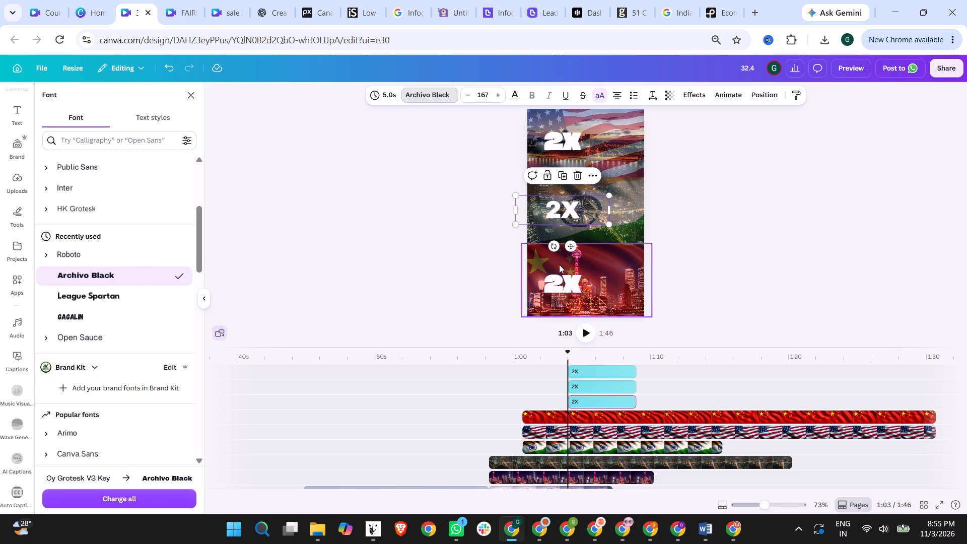
# Set the font of the 2X text on the USA band to Archivo Black.
pyautogui.click(568, 143)
pyautogui.click(435, 88)
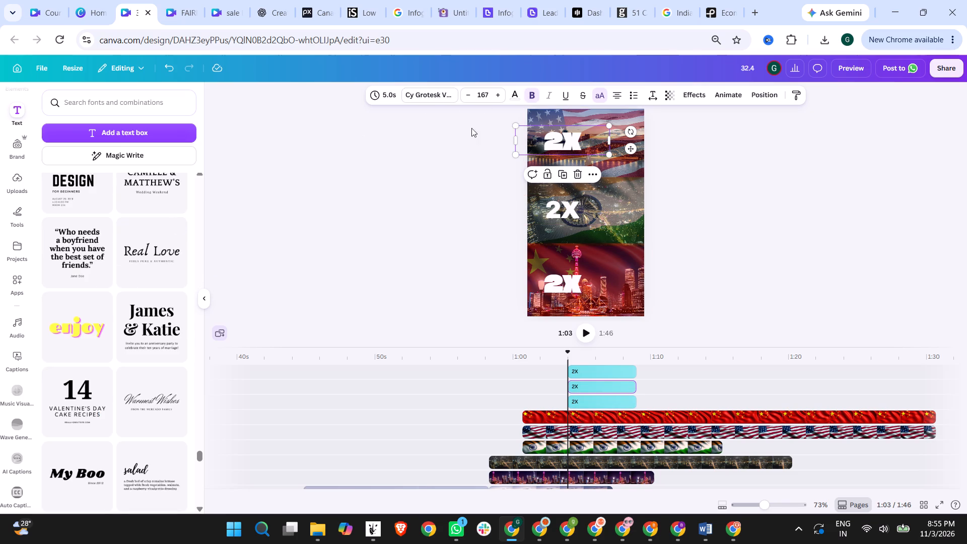
pyautogui.click(441, 91)
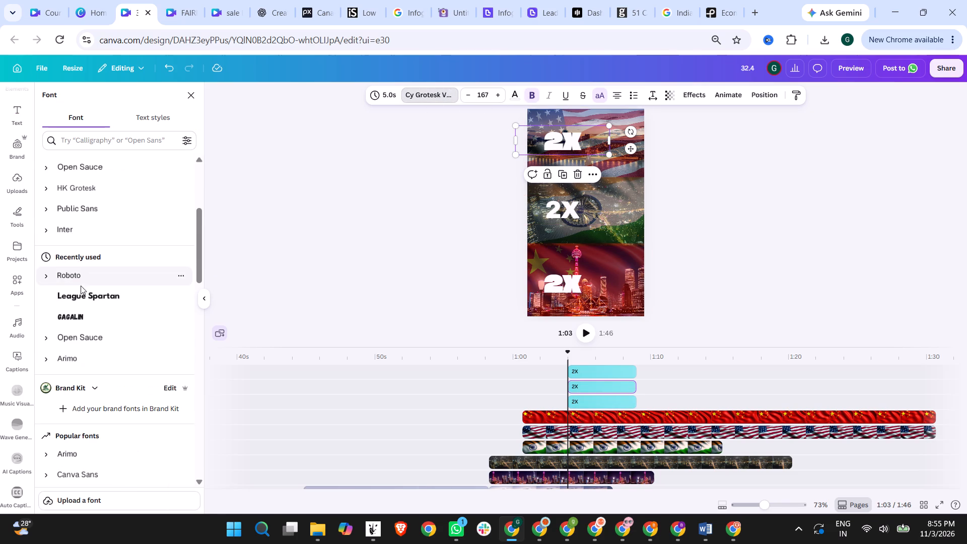
pyautogui.scroll(-3, 87, 403)
pyautogui.click(101, 391)
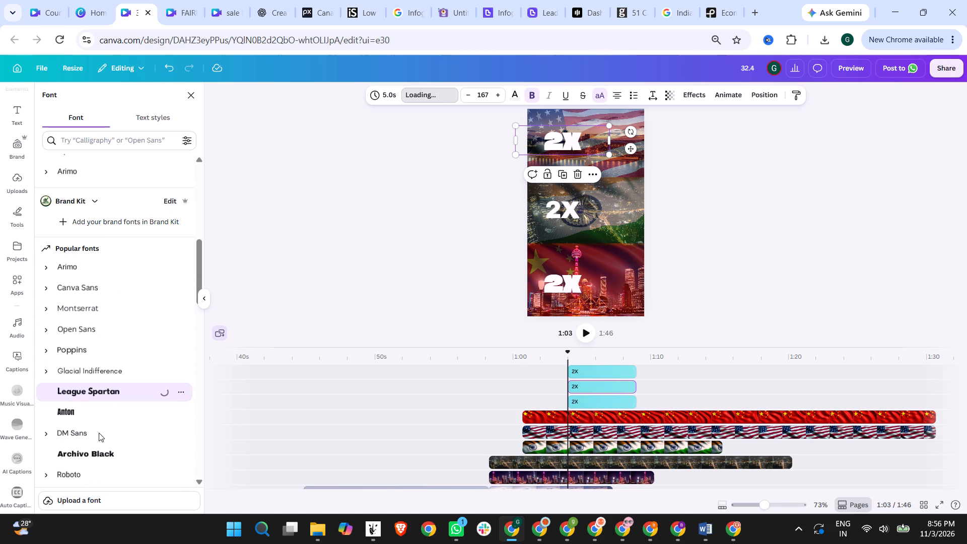
pyautogui.click(95, 454)
pyautogui.click(750, 237)
# Set the font of the 2X text on the China band to Archivo Black.
pyautogui.click(569, 286)
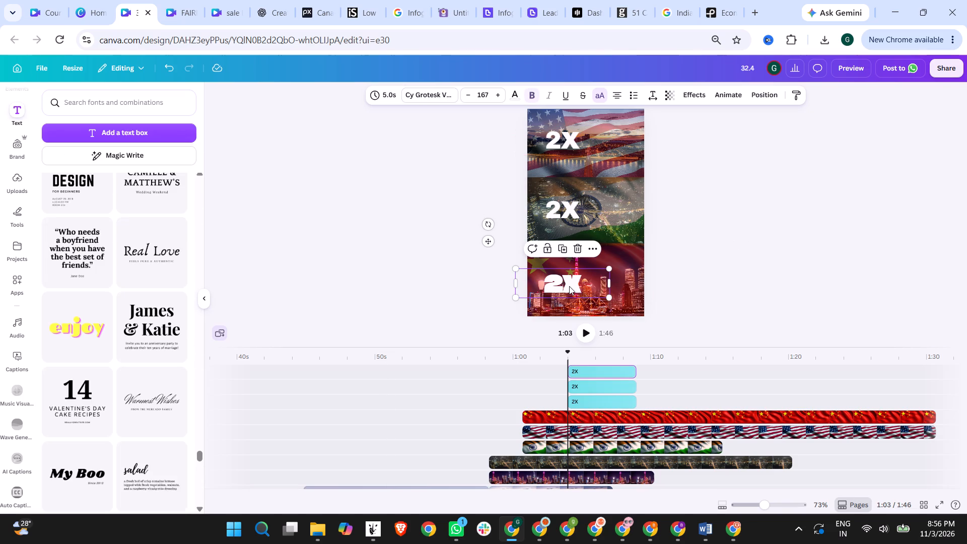
pyautogui.click(428, 93)
pyautogui.scroll(-2, 103, 415)
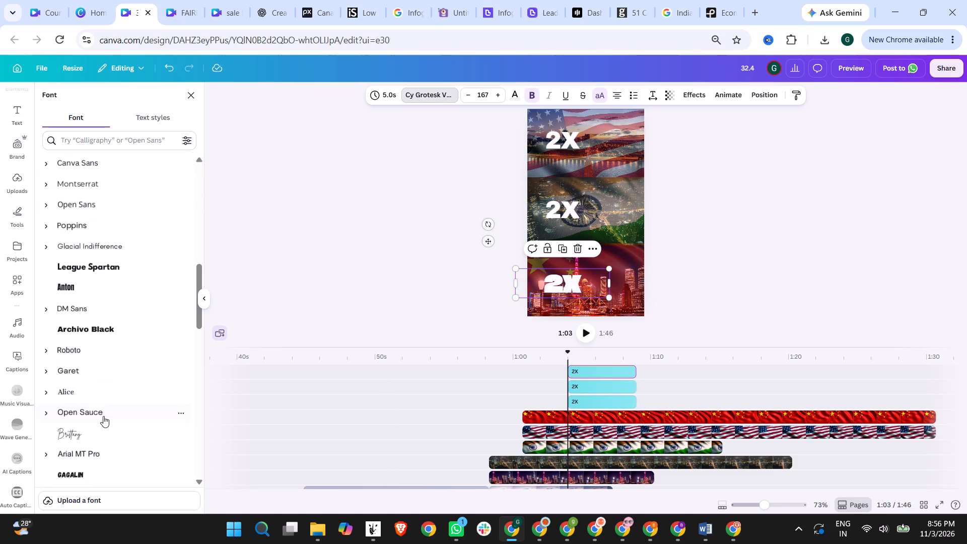
pyautogui.click(126, 324)
pyautogui.click(454, 241)
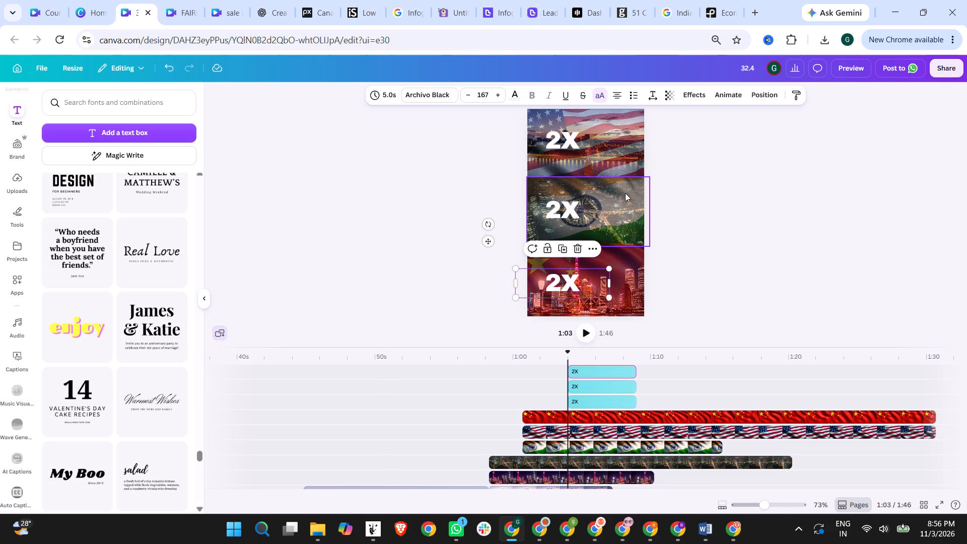
# Play the three-country flag section from 1:00 to about 1:07 to check the 2X texts against the voiceover.
pyautogui.click(520, 355)
pyautogui.click(583, 336)
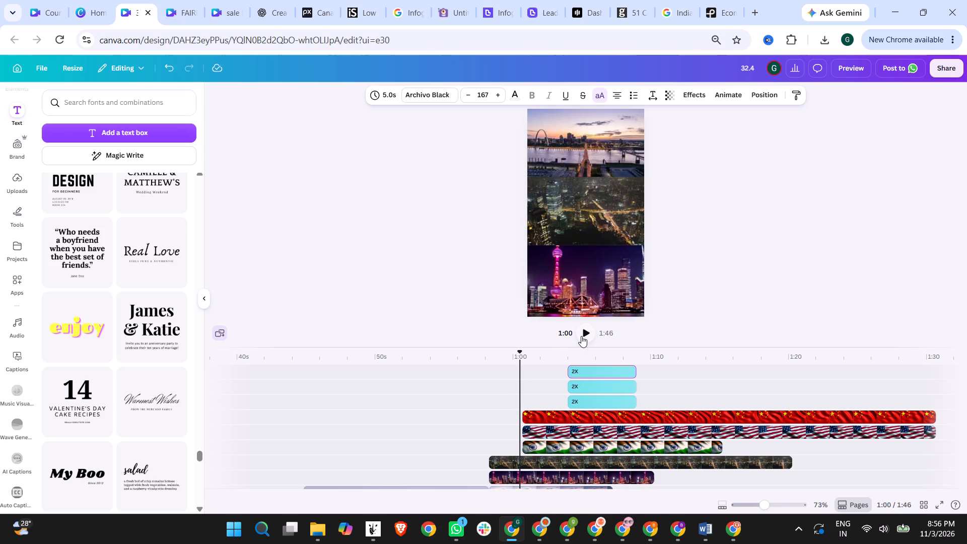
pyautogui.click(584, 338)
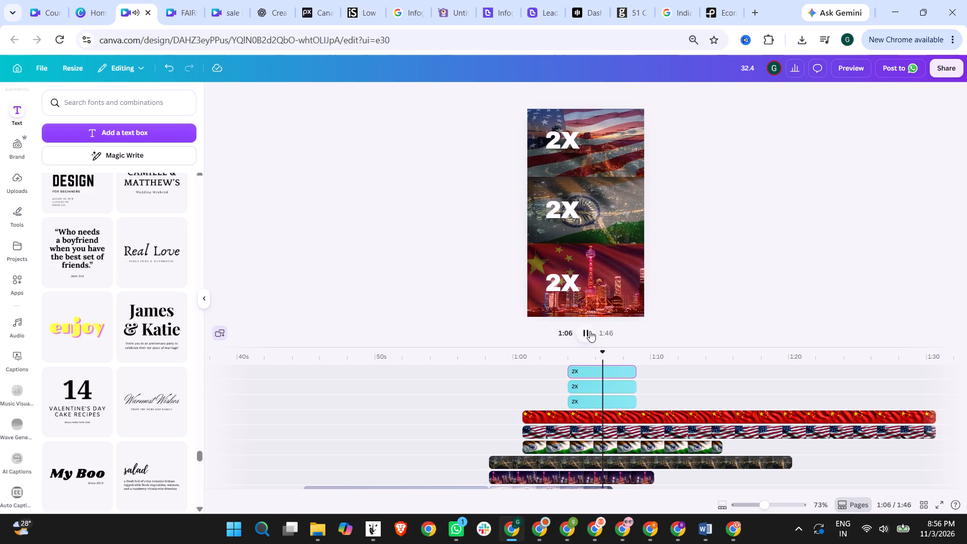
pyautogui.click(590, 331)
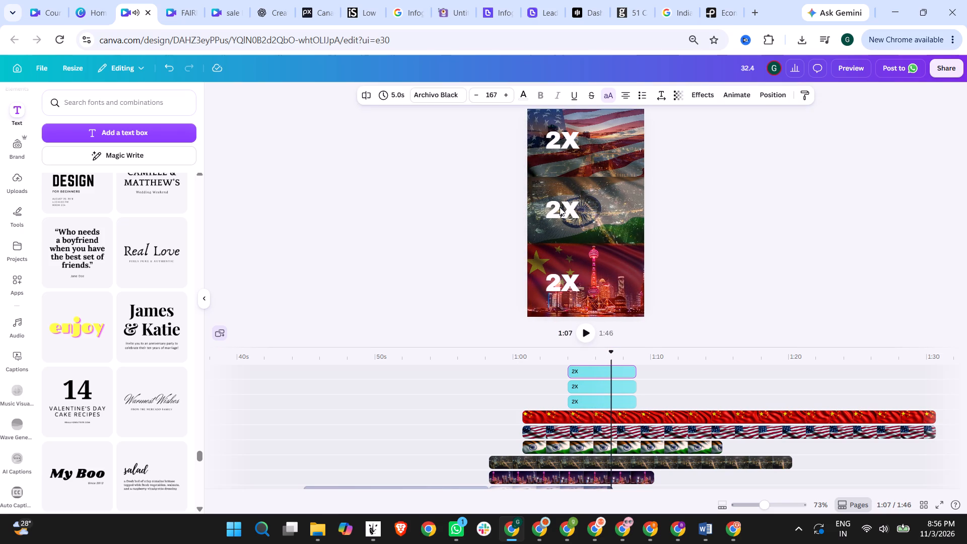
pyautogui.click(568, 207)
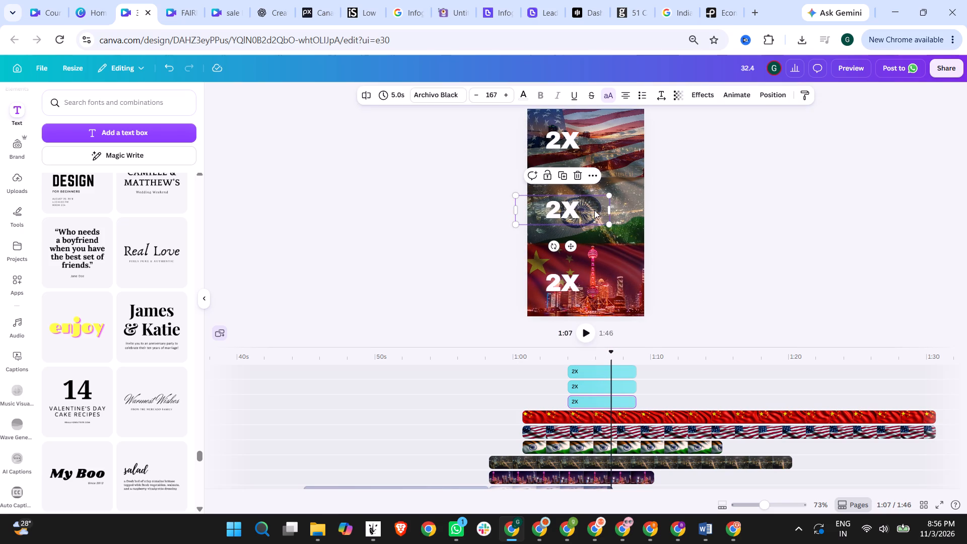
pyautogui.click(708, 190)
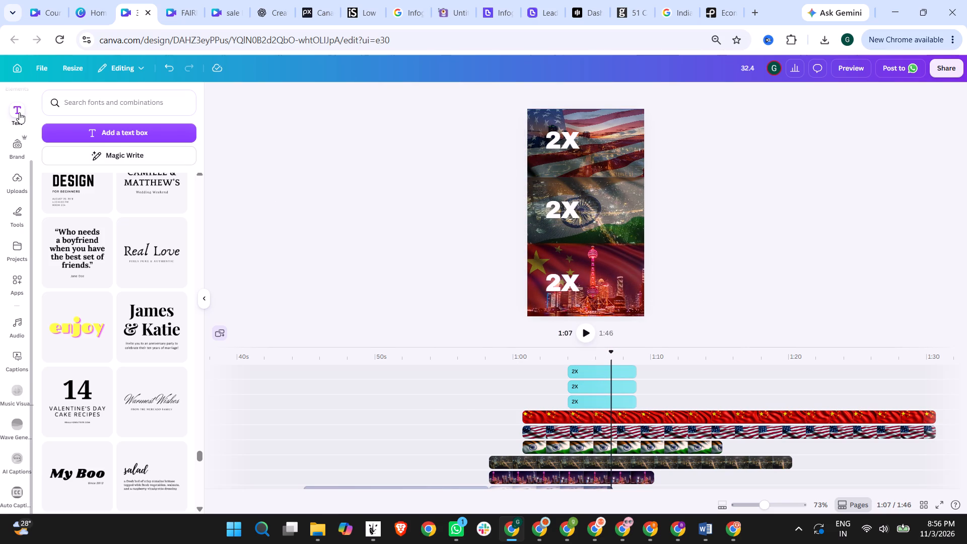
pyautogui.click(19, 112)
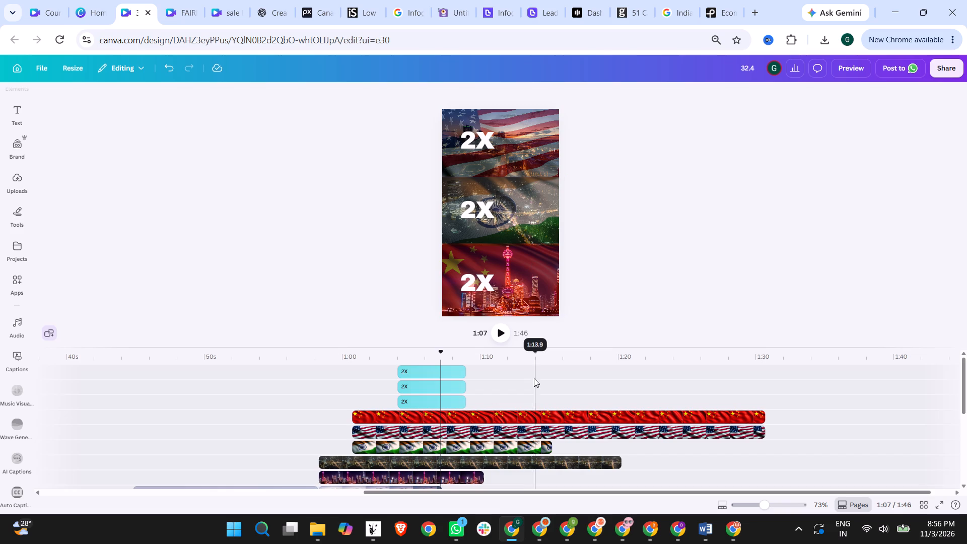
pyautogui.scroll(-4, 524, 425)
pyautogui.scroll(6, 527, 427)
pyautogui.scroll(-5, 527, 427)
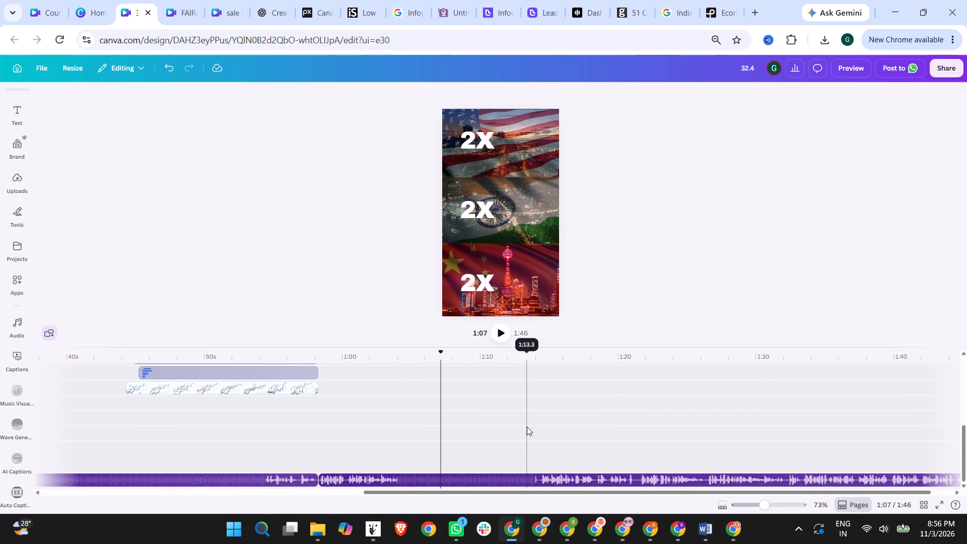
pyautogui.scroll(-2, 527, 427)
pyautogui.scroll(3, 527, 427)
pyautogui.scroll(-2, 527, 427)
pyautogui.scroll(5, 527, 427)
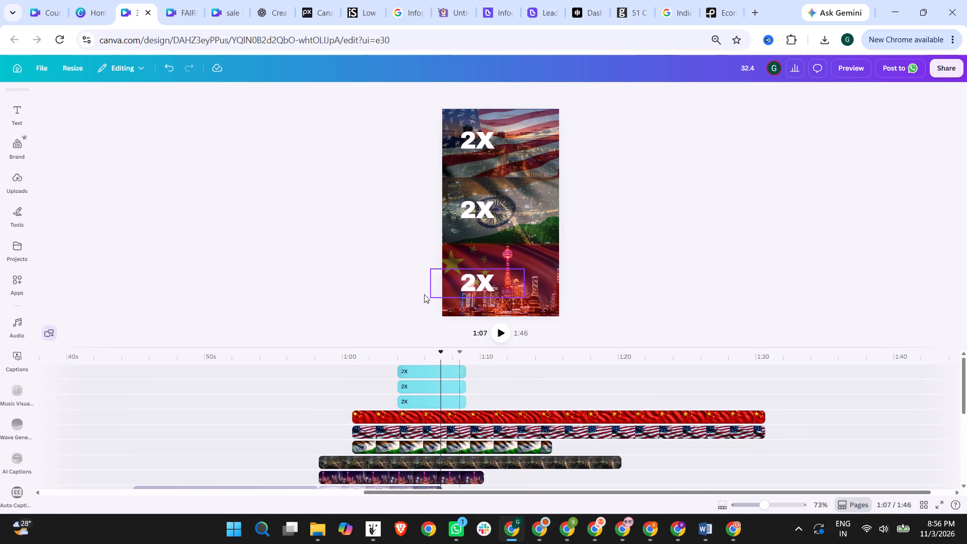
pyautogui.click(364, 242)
# Add a text box reading "31 Years" at 1:07 and place it beside the 2X on the USA band.
pyautogui.click(24, 109)
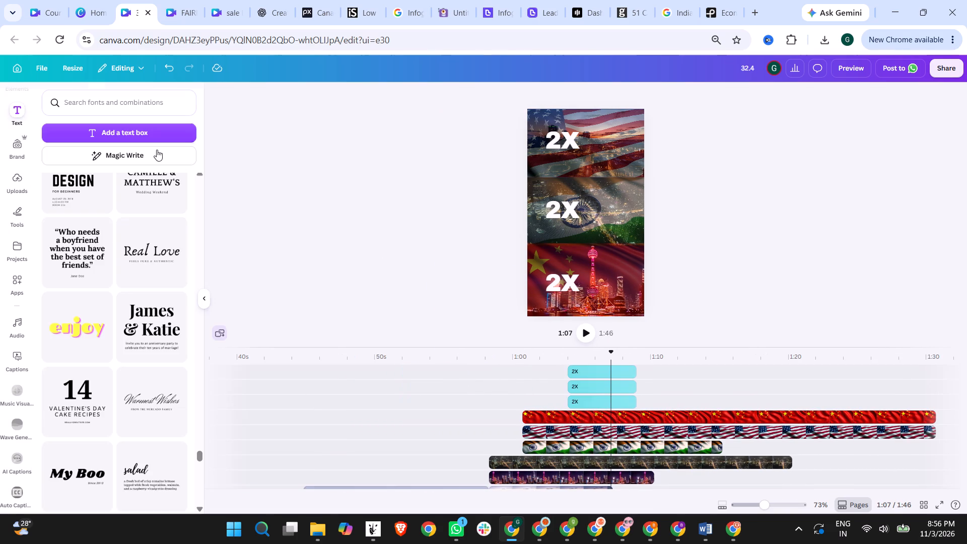
pyautogui.scroll(4, 131, 154)
pyautogui.click(135, 131)
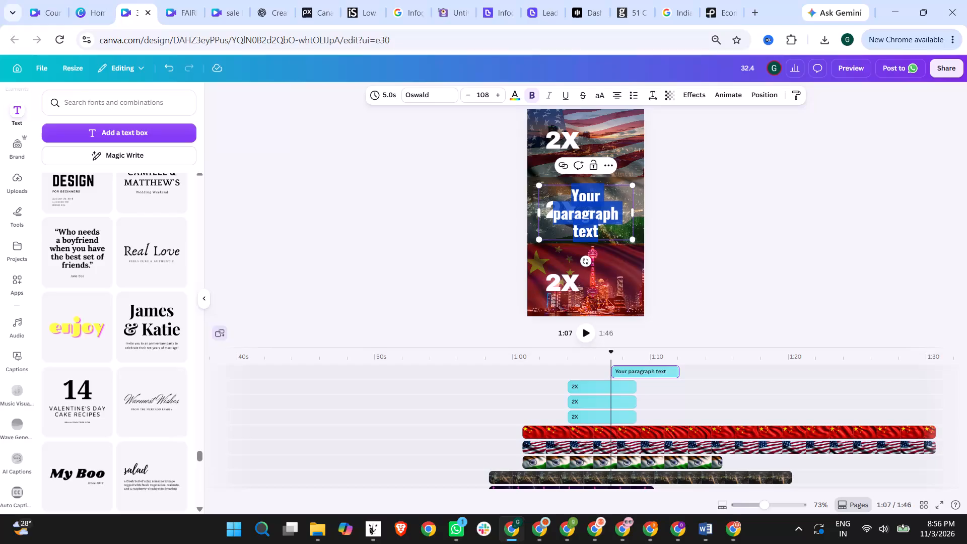
pyautogui.click(692, 210)
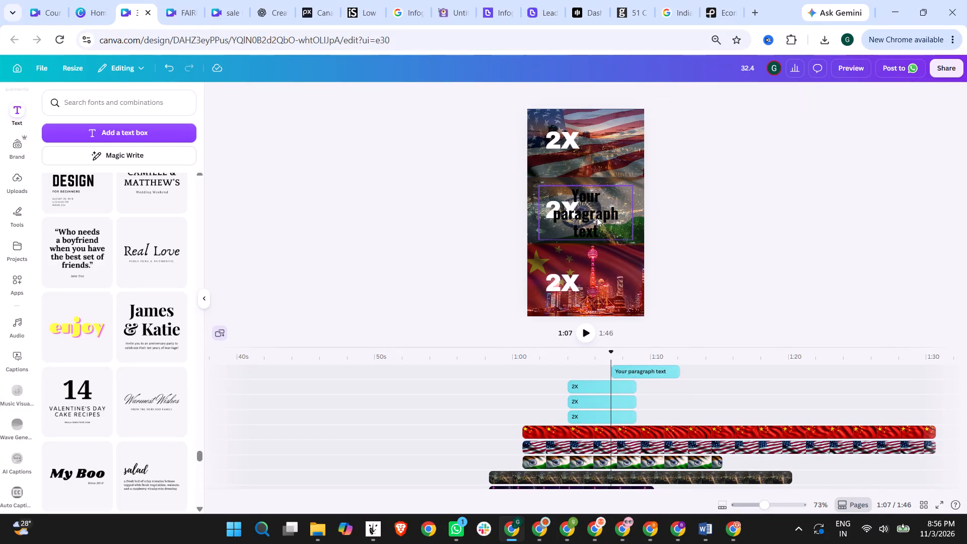
pyautogui.moveTo(597, 218); pyautogui.dragTo(619, 147)
pyautogui.doubleClick(599, 151)
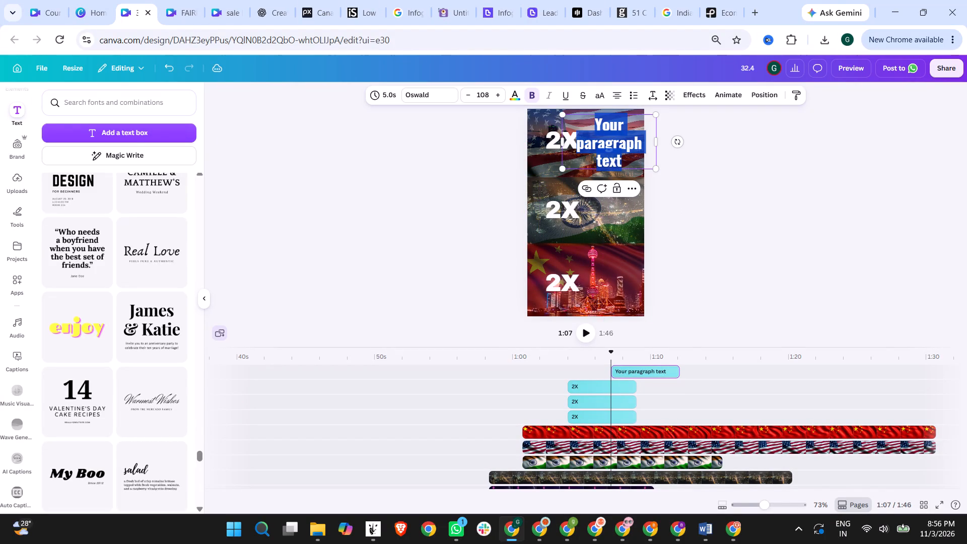
pyautogui.press('BackSpace')
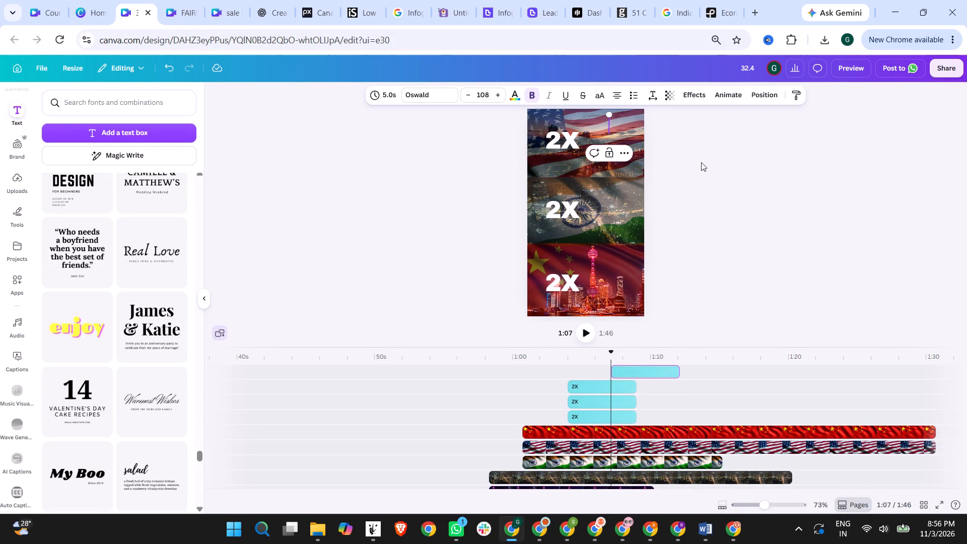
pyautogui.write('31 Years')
pyautogui.click(821, 184)
pyautogui.moveTo(604, 126); pyautogui.dragTo(602, 142)
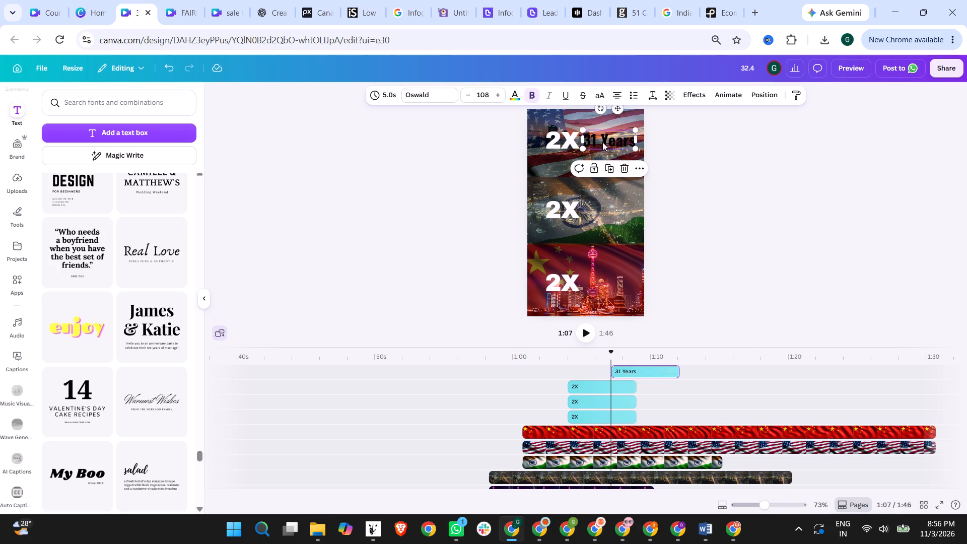
# Set the colour of the "31 Years" text on the USA band to white.
pyautogui.doubleClick(605, 143)
pyautogui.click(587, 139)
pyautogui.moveTo(584, 139); pyautogui.dragTo(609, 138)
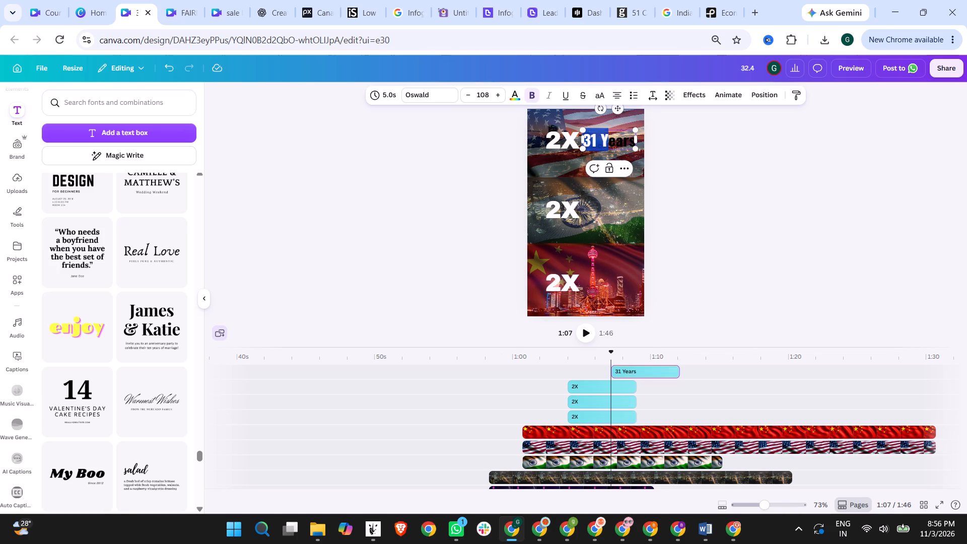
pyautogui.moveTo(609, 138); pyautogui.dragTo(635, 139)
pyautogui.moveTo(635, 139); pyautogui.dragTo(633, 139)
pyautogui.click(509, 95)
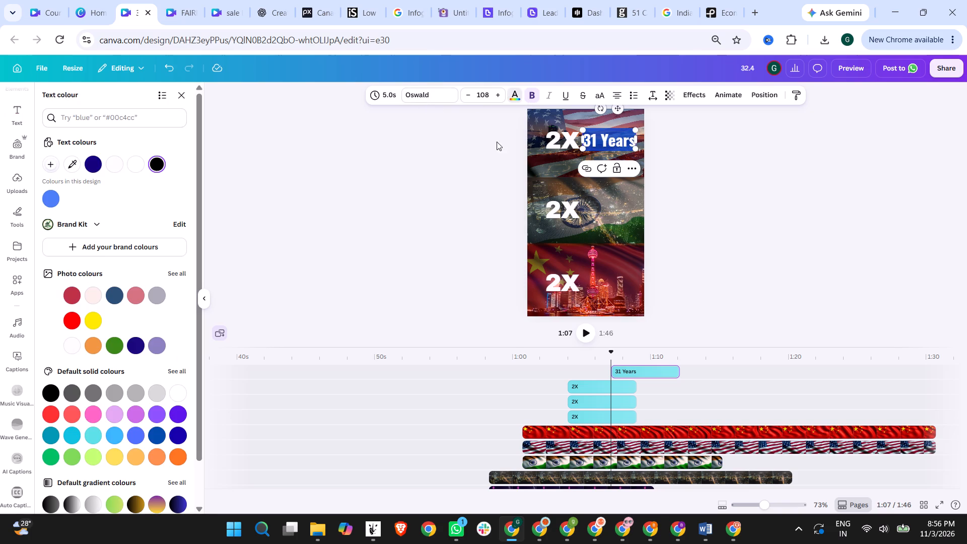
pyautogui.click(119, 160)
pyautogui.click(356, 209)
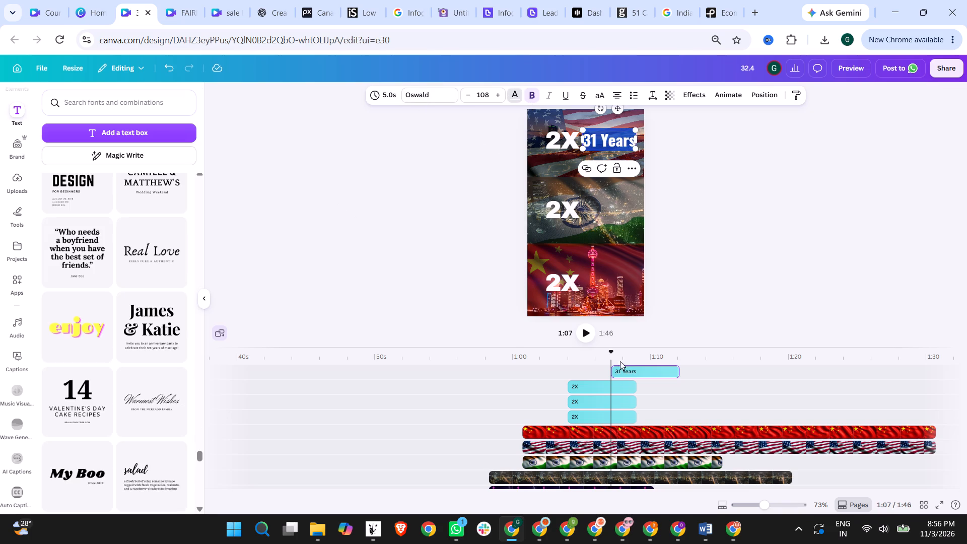
# Play the three-country scene from about 1:01 to 1:17 and check the timing of the texts, city clips and flags against the voiceover.
pyautogui.click(540, 355)
pyautogui.click(592, 333)
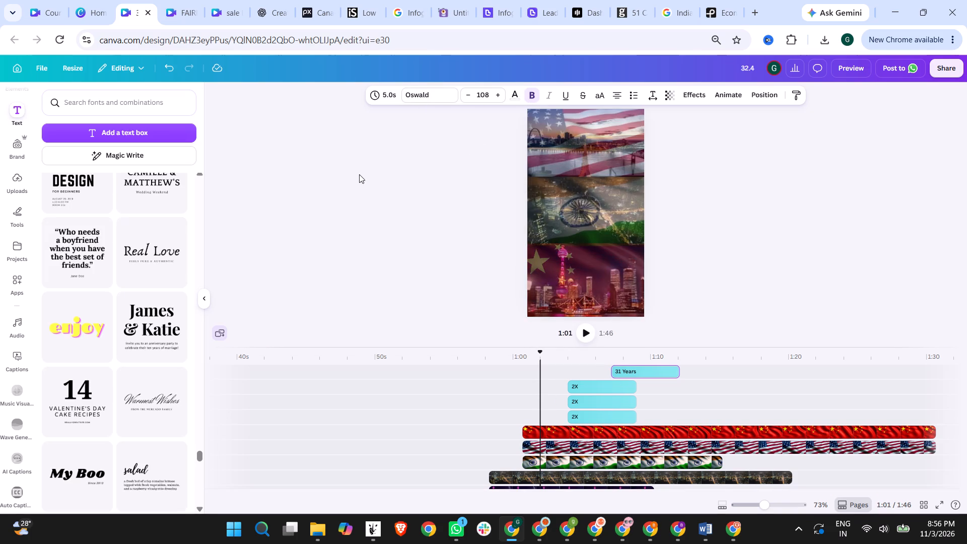
pyautogui.click(580, 337)
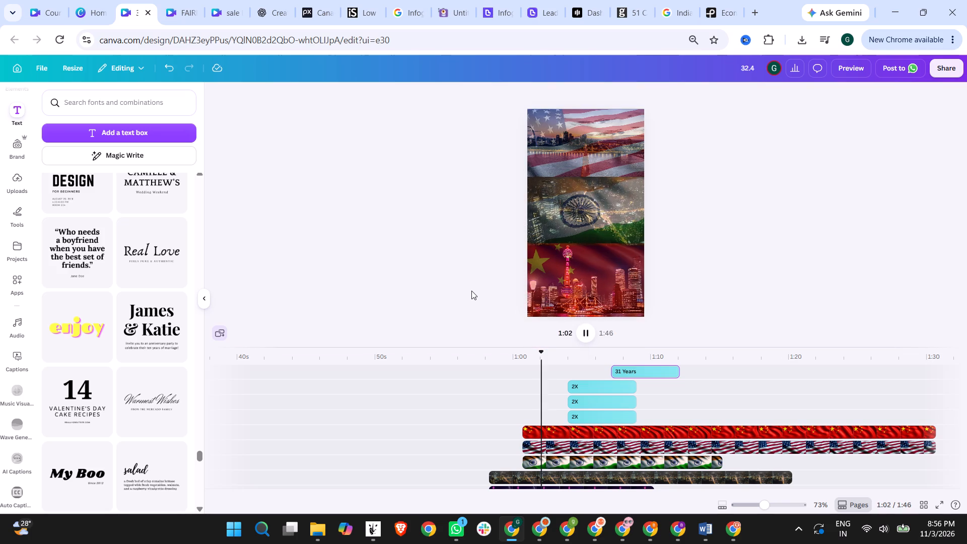
pyautogui.click(586, 335)
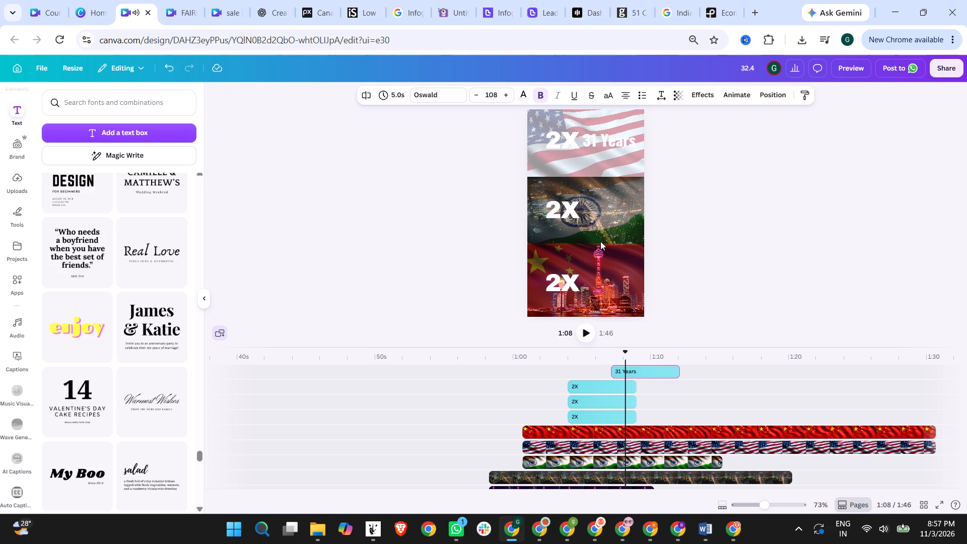
pyautogui.click(586, 335)
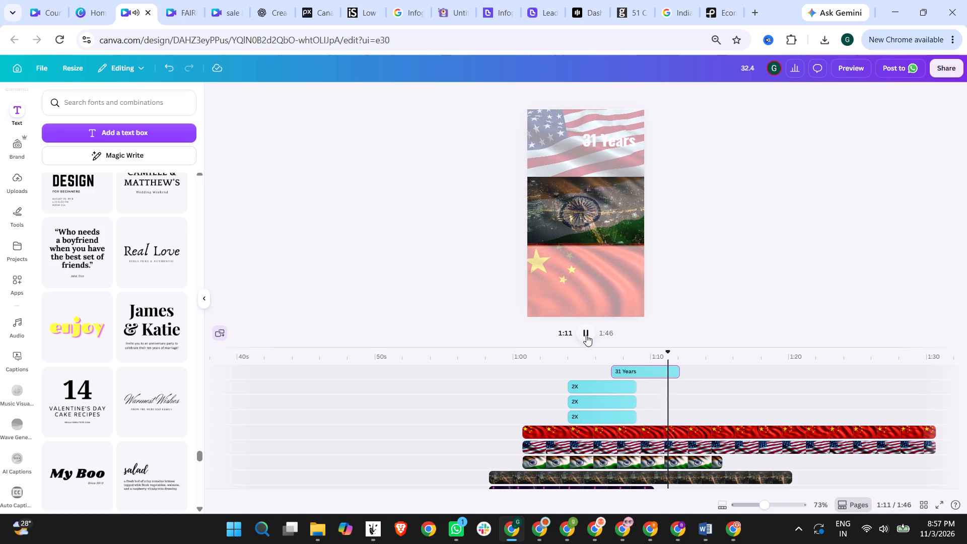
pyautogui.click(586, 335)
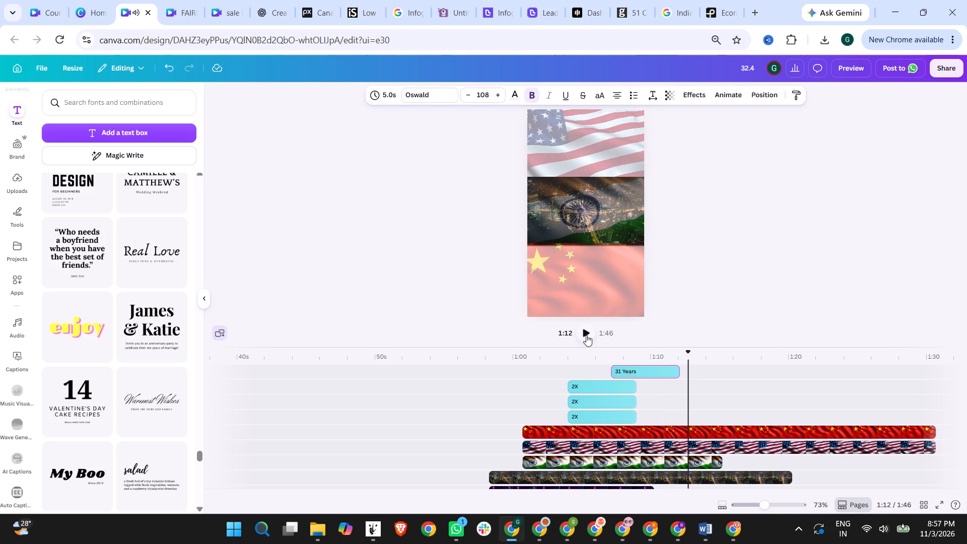
pyautogui.click(586, 335)
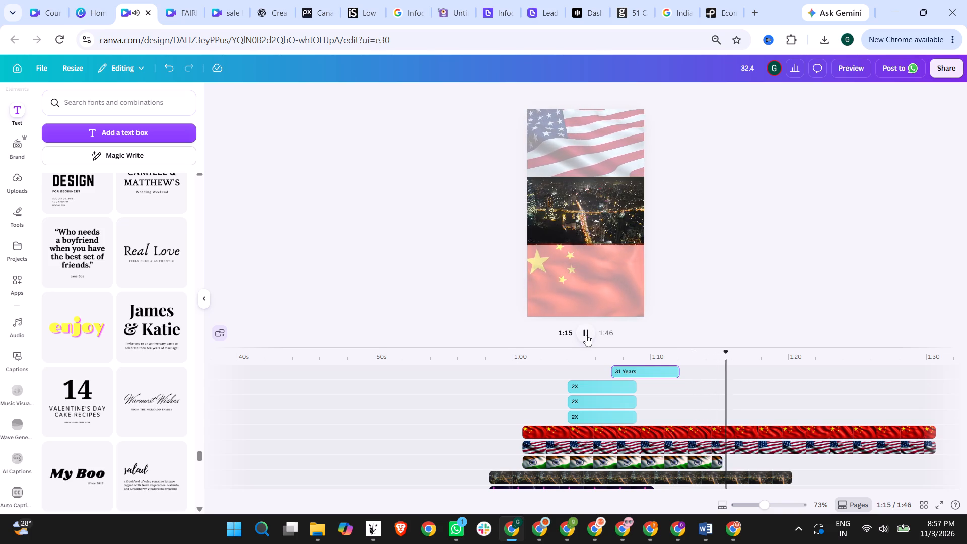
pyautogui.click(667, 266)
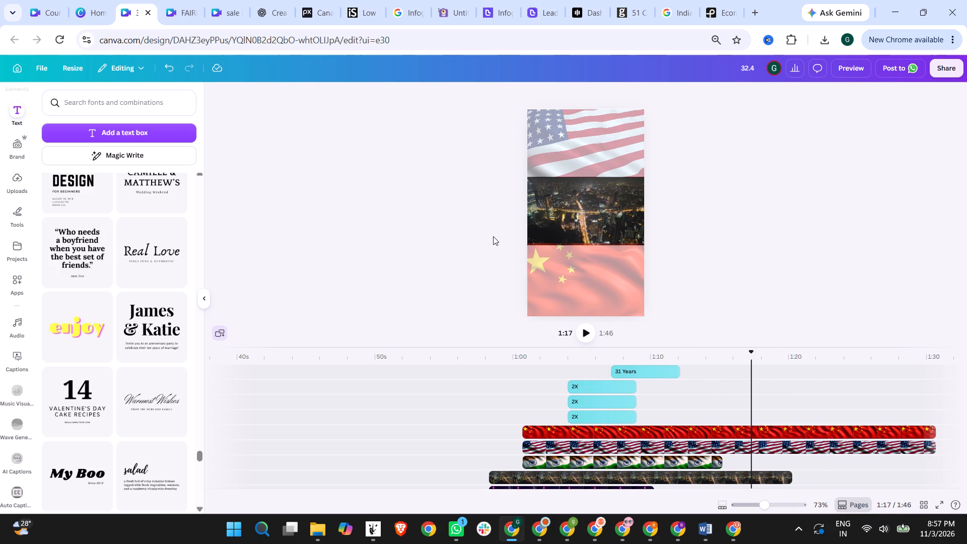
pyautogui.click(634, 372)
pyautogui.click(596, 380)
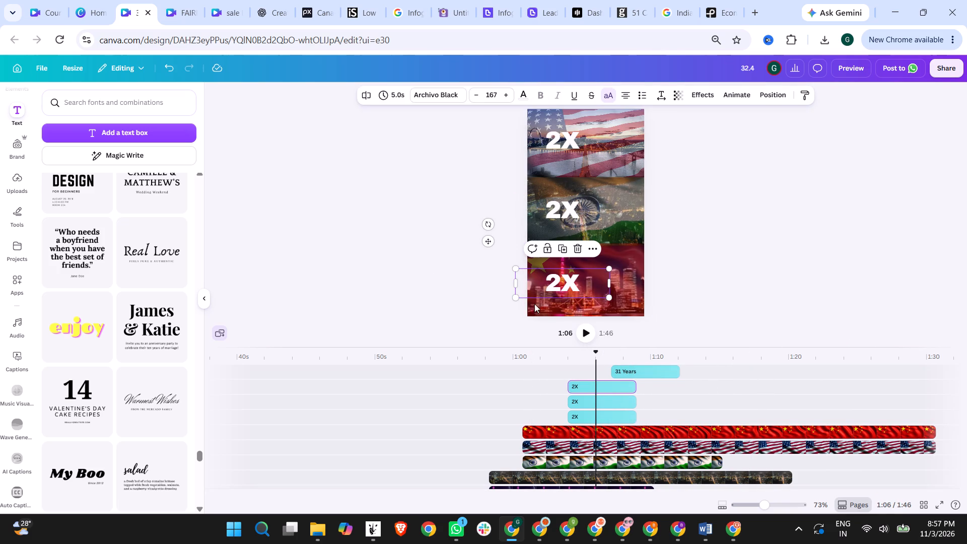
pyautogui.click(637, 358)
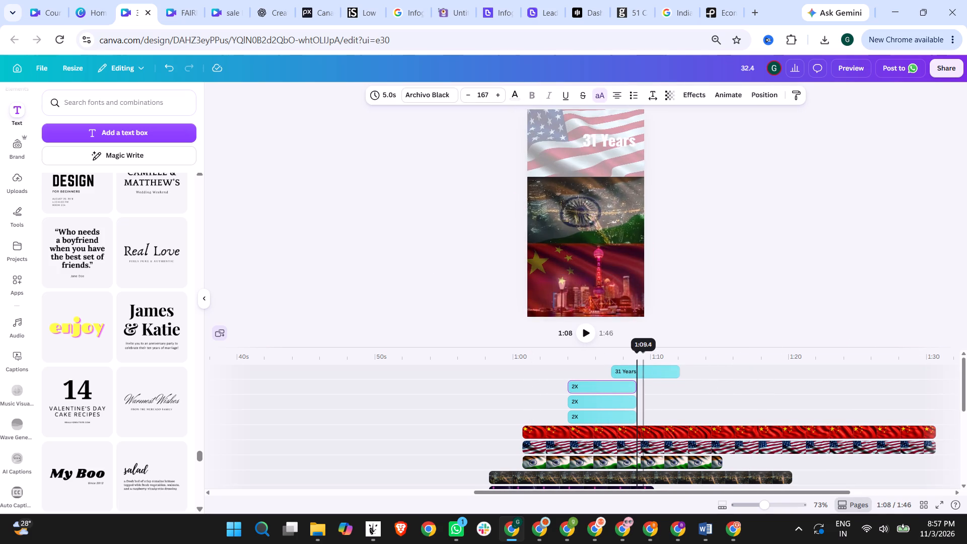
# Slow the USA city clip to a video speed of 0.5 to extend its duration.
pyautogui.scroll(-2, 670, 453)
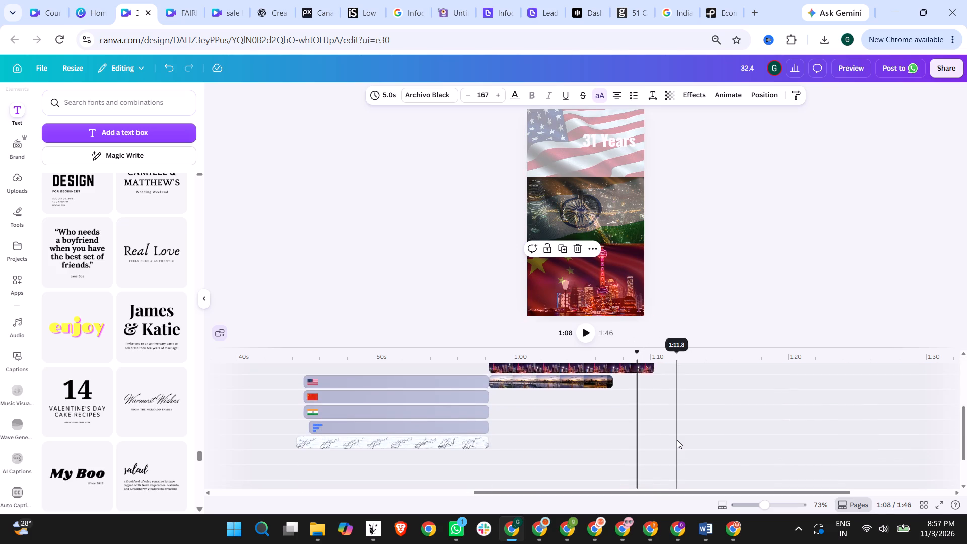
pyautogui.scroll(1, 677, 440)
pyautogui.moveTo(609, 445); pyautogui.dragTo(669, 444)
pyautogui.click(566, 448)
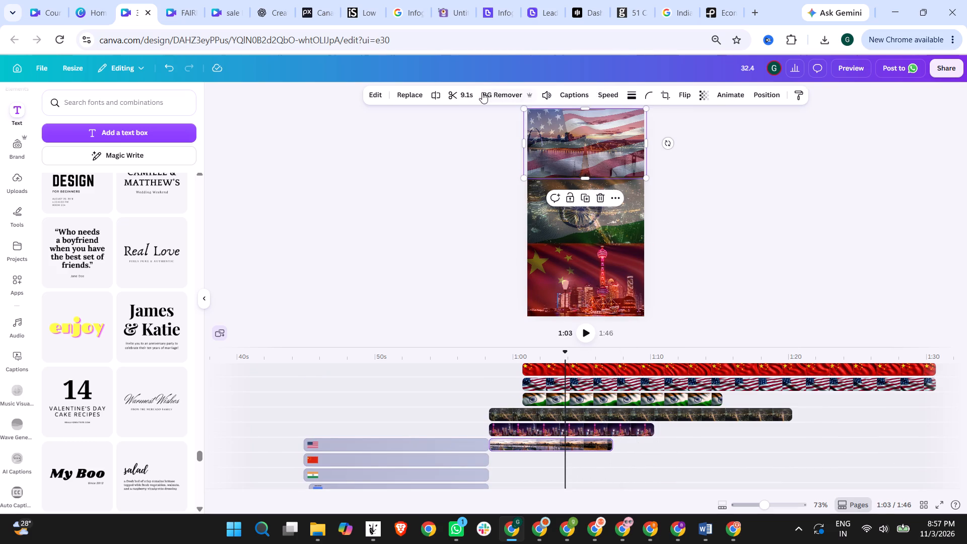
pyautogui.click(606, 97)
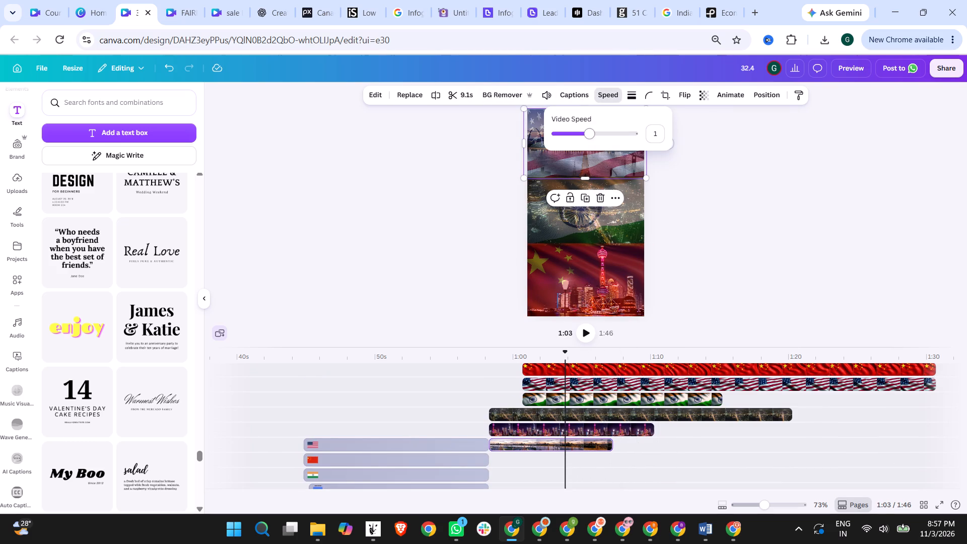
pyautogui.moveTo(589, 134); pyautogui.dragTo(571, 134)
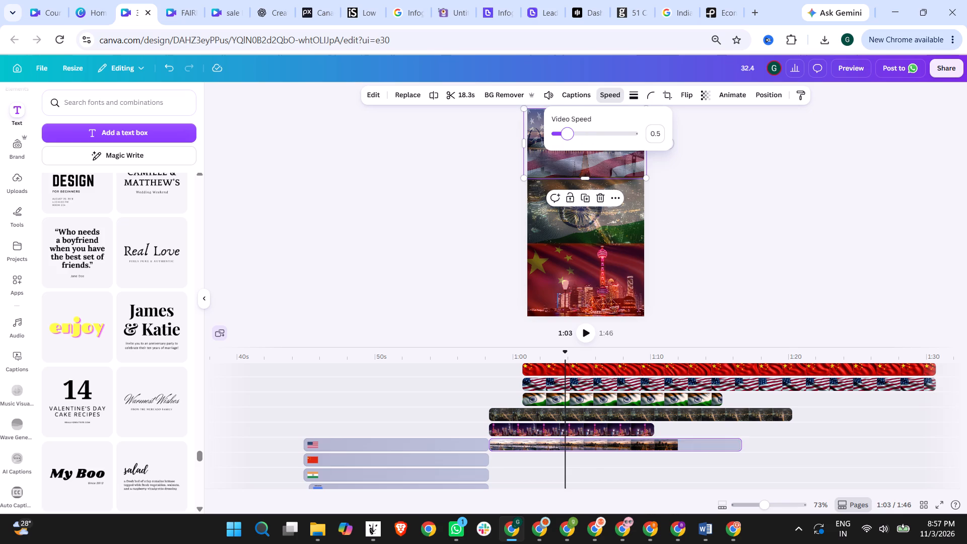
pyautogui.moveTo(571, 134); pyautogui.dragTo(570, 134)
pyautogui.click(459, 249)
# Slow the China city clip to a video speed of 0.5 to extend its duration.
pyautogui.click(639, 426)
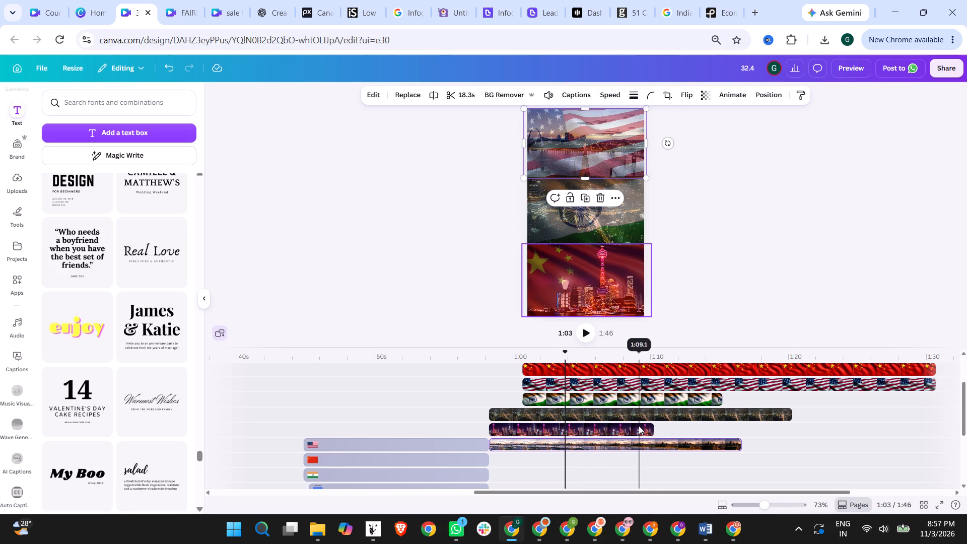
pyautogui.click(606, 96)
pyautogui.moveTo(587, 136); pyautogui.dragTo(578, 135)
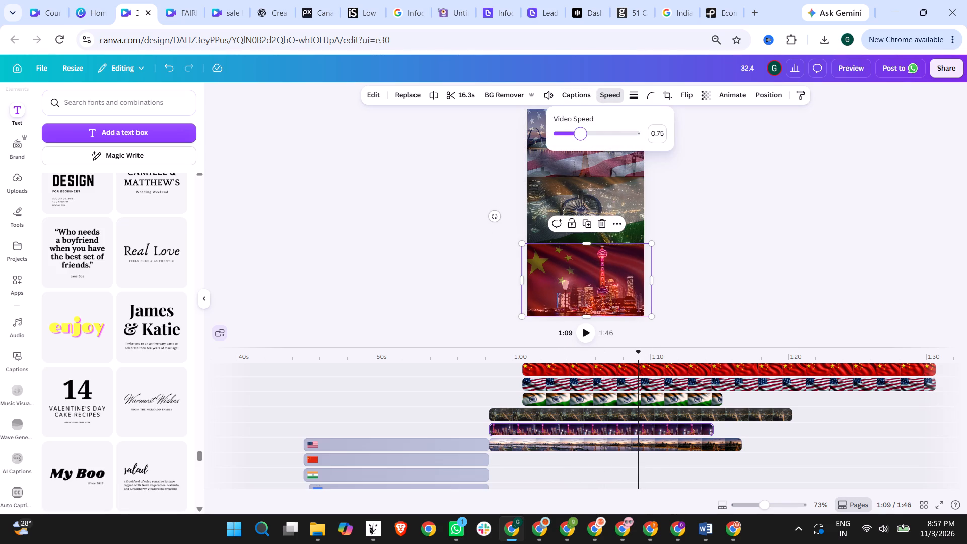
pyautogui.moveTo(578, 135); pyautogui.dragTo(567, 135)
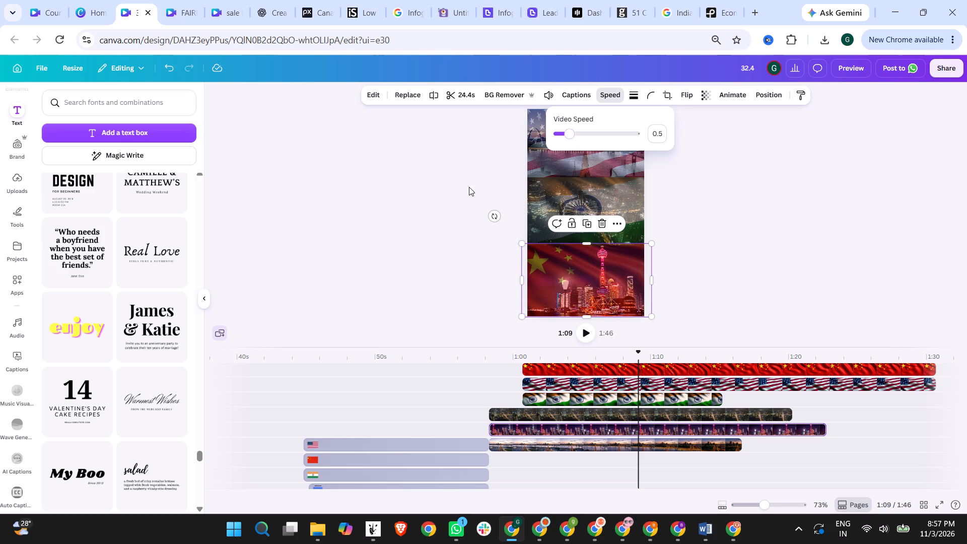
pyautogui.click(469, 187)
# Replay the scene's opening from 0:58 and move the India flag overlay earlier to start at about 0:59.
pyautogui.scroll(3, 489, 280)
pyautogui.click(495, 356)
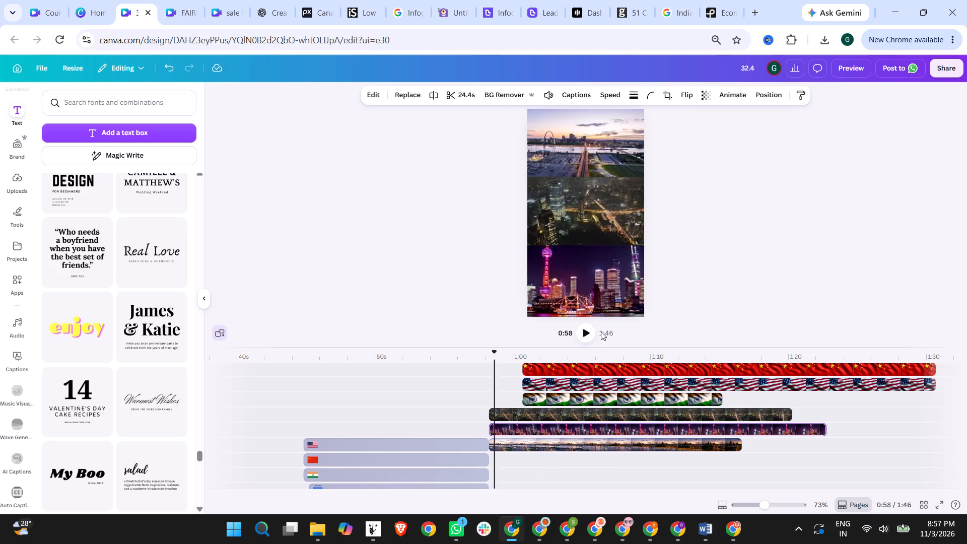
pyautogui.click(590, 329)
pyautogui.scroll(1, 474, 254)
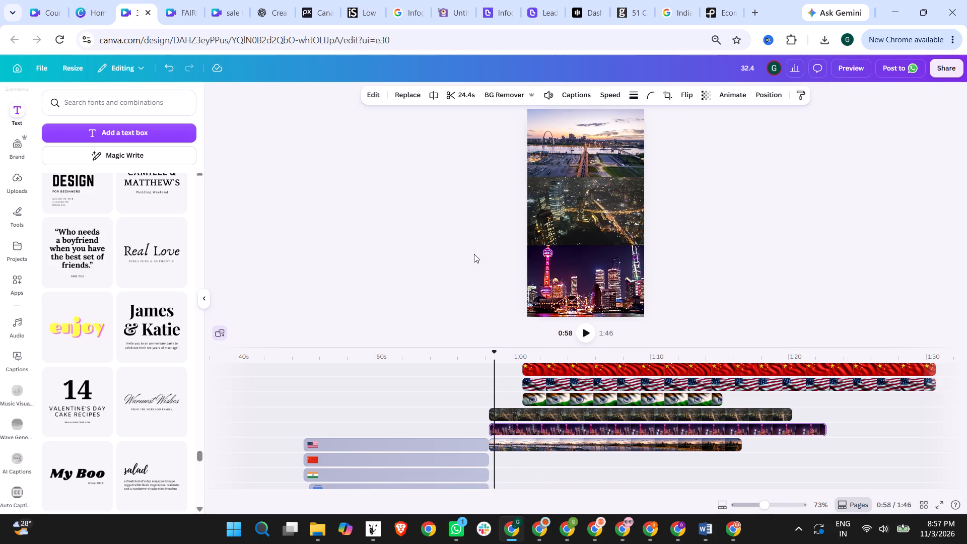
pyautogui.click(583, 336)
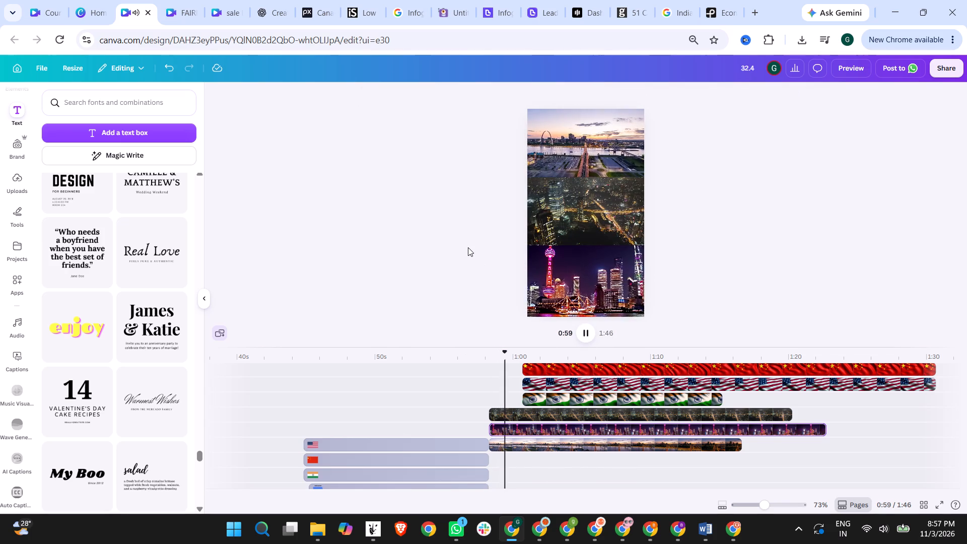
pyautogui.click(589, 332)
pyautogui.click(500, 353)
pyautogui.moveTo(543, 399); pyautogui.dragTo(538, 400)
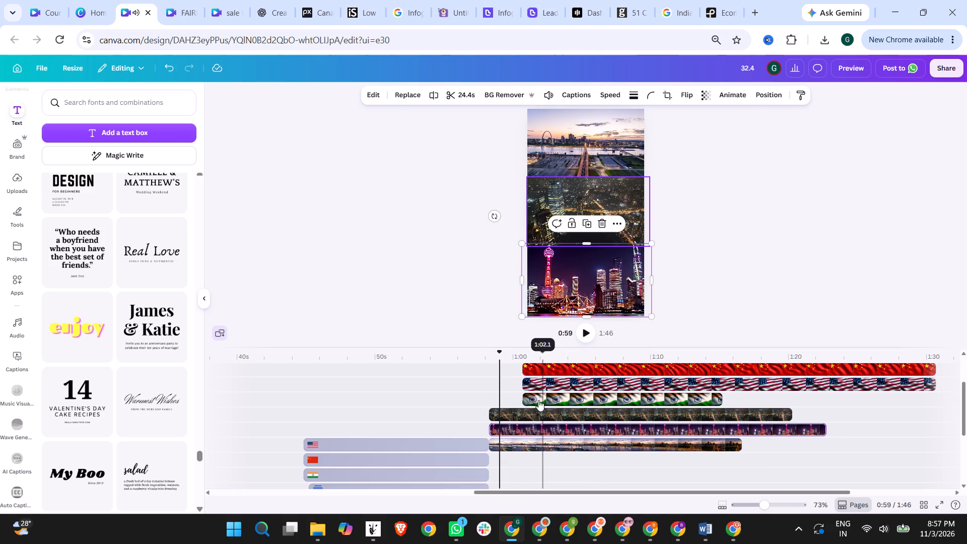
pyautogui.moveTo(538, 400); pyautogui.dragTo(517, 399)
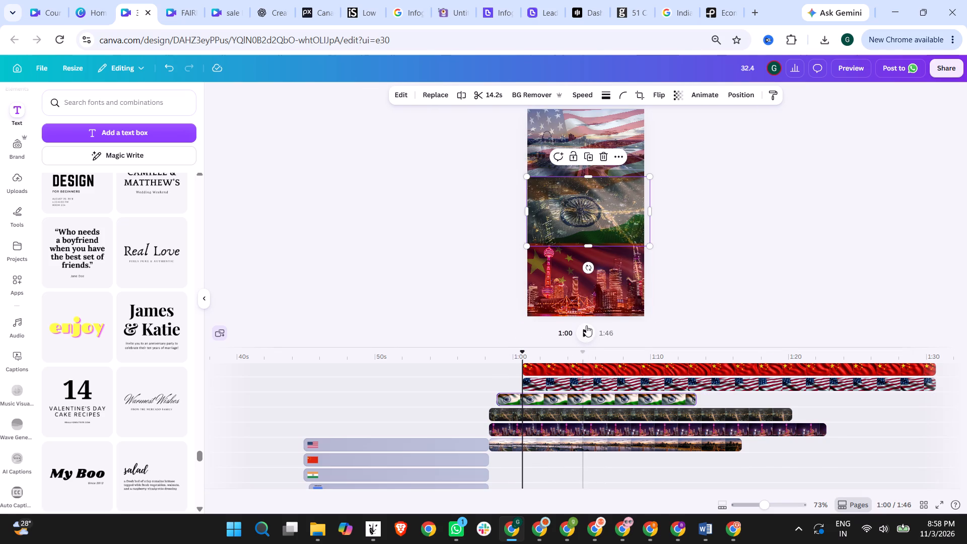
# Play the scene from 1:00 to about 1:03 and move the China flag overlay to start at about 1:02.
pyautogui.click(584, 335)
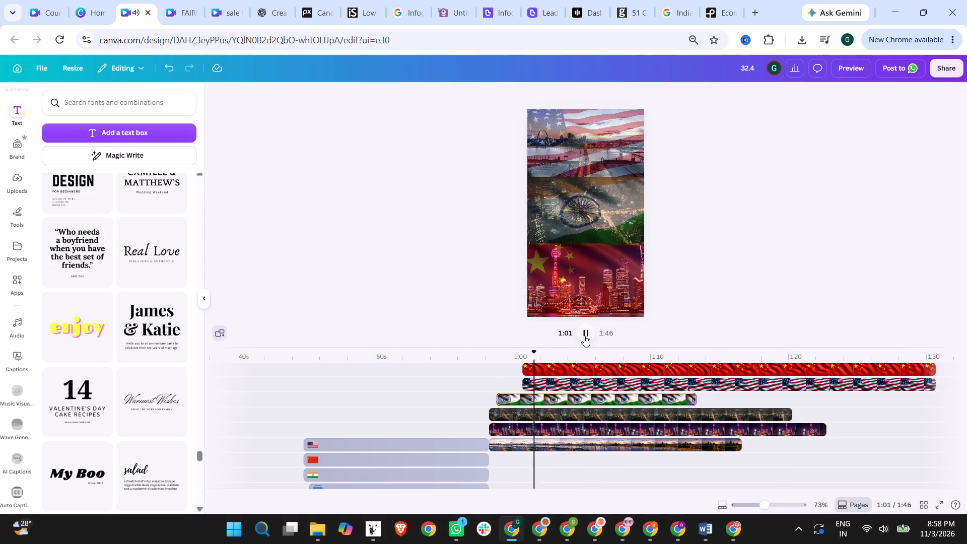
pyautogui.click(584, 335)
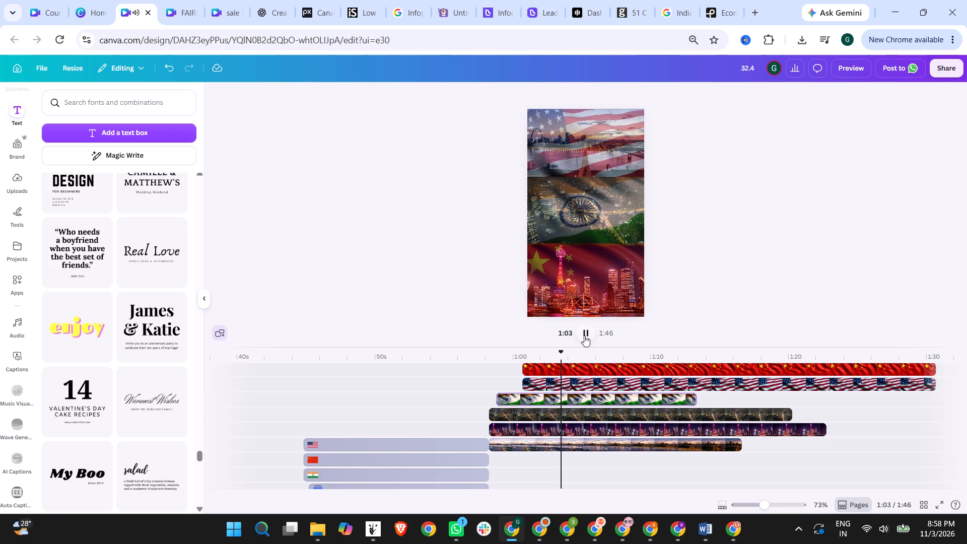
pyautogui.moveTo(577, 369); pyautogui.dragTo(598, 368)
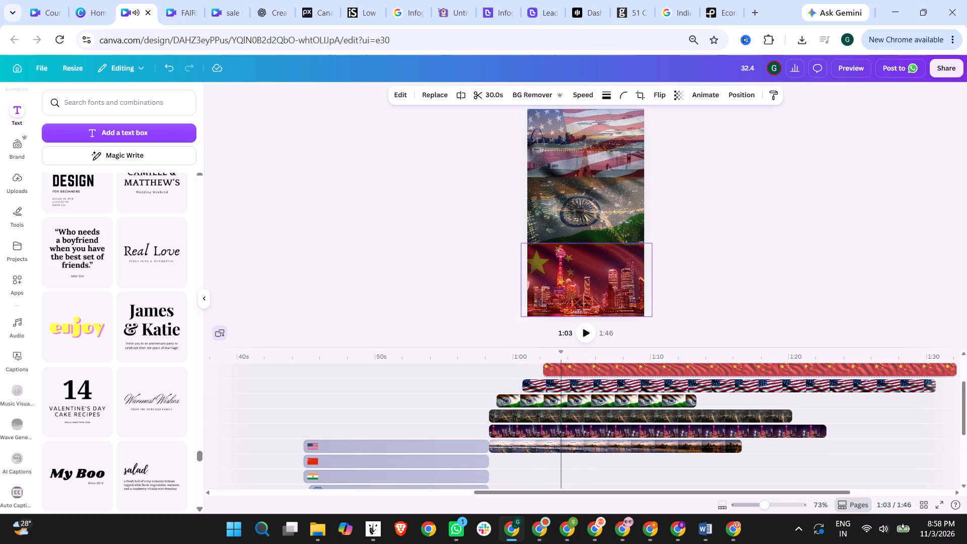
pyautogui.moveTo(598, 368); pyautogui.dragTo(598, 368)
# Continue playback to about 1:05 and move the USA flag overlay to start at about 1:05.
pyautogui.click(588, 330)
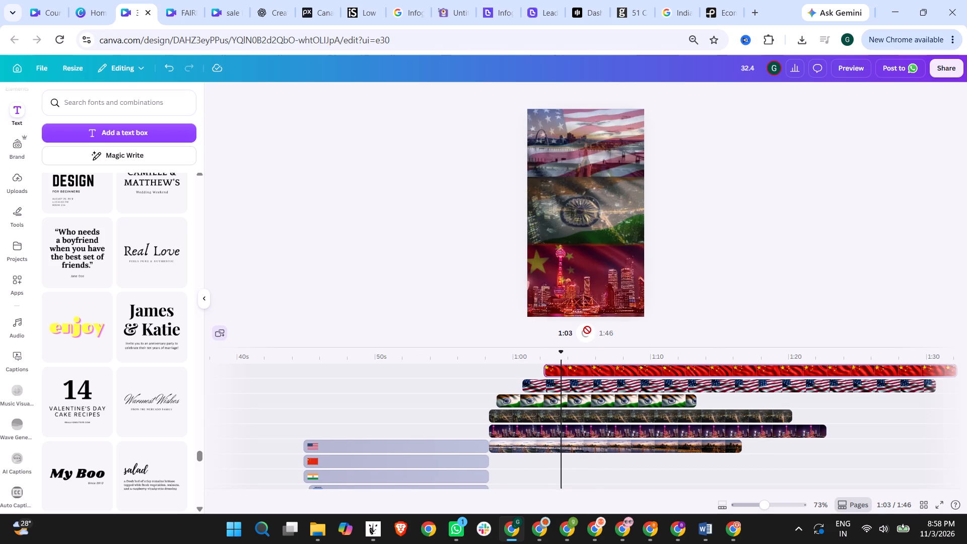
pyautogui.click(590, 332)
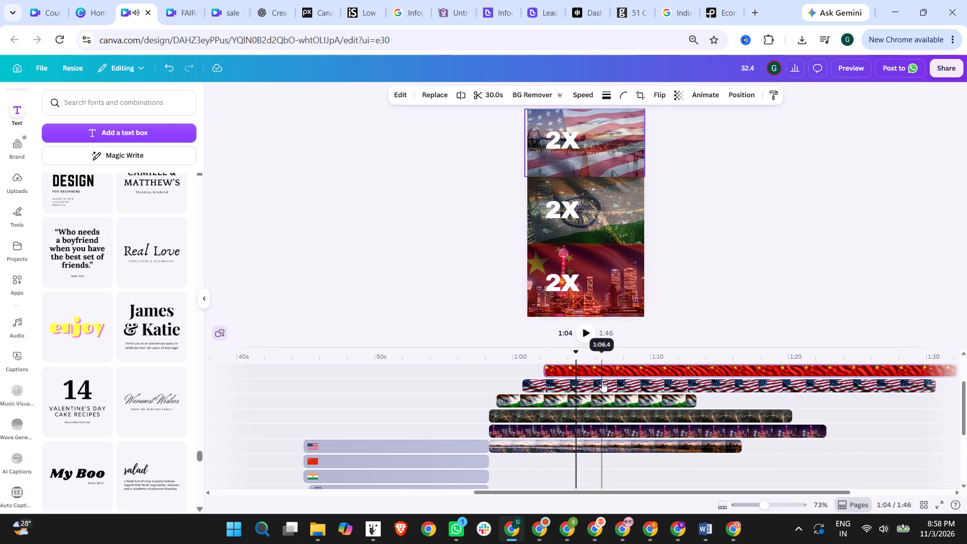
pyautogui.click(587, 330)
pyautogui.click(587, 330)
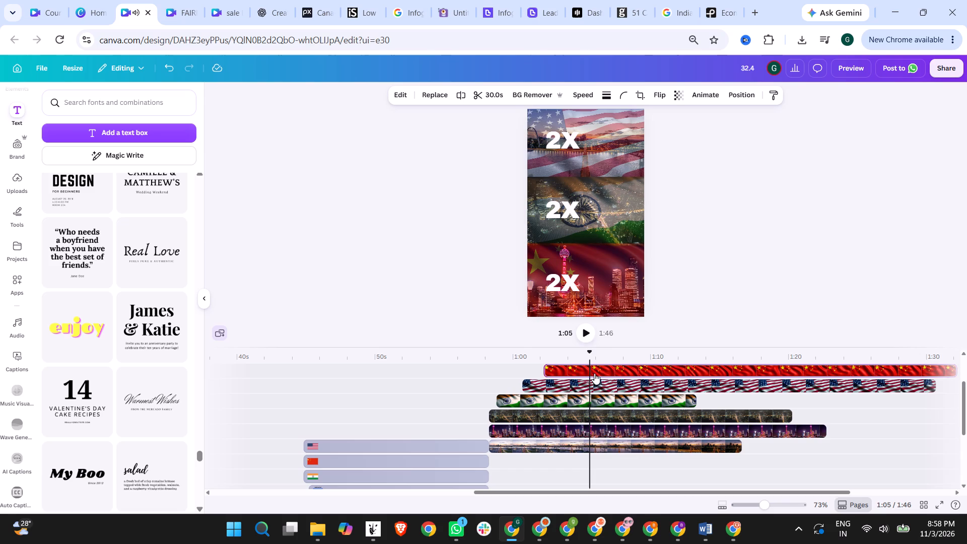
pyautogui.moveTo(605, 384); pyautogui.dragTo(674, 382)
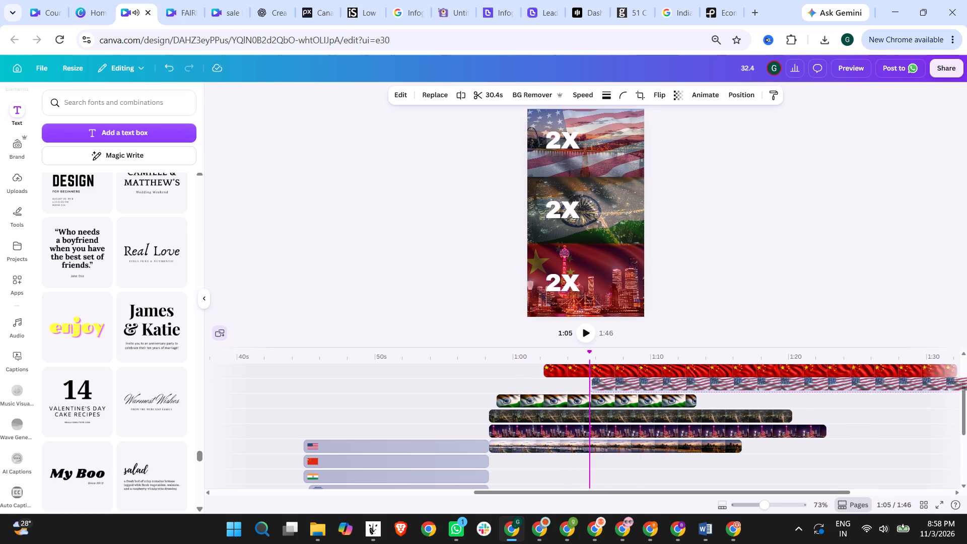
pyautogui.moveTo(674, 382); pyautogui.dragTo(667, 383)
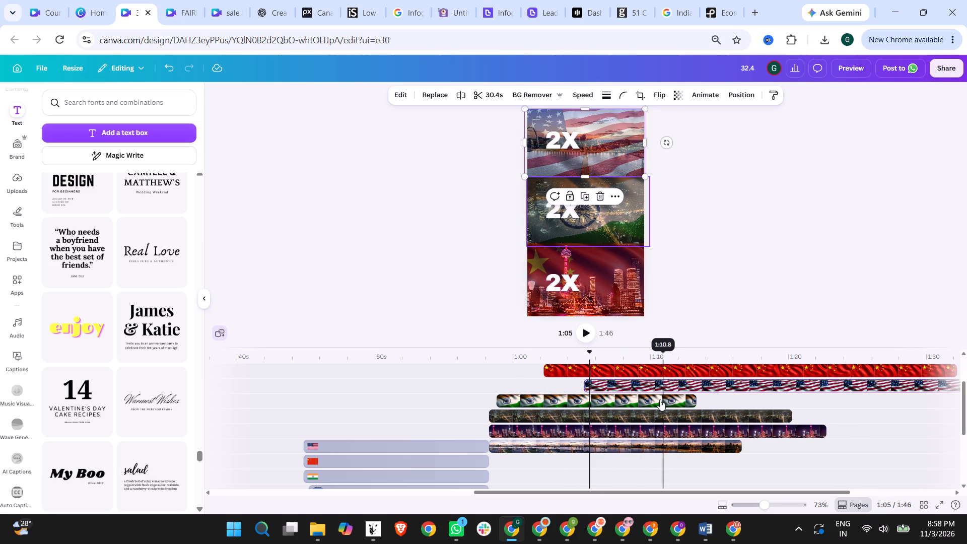
# Shift the 2X text on the China clip earlier to start just after the China flag, at about 1:02.6.
pyautogui.scroll(2, 591, 417)
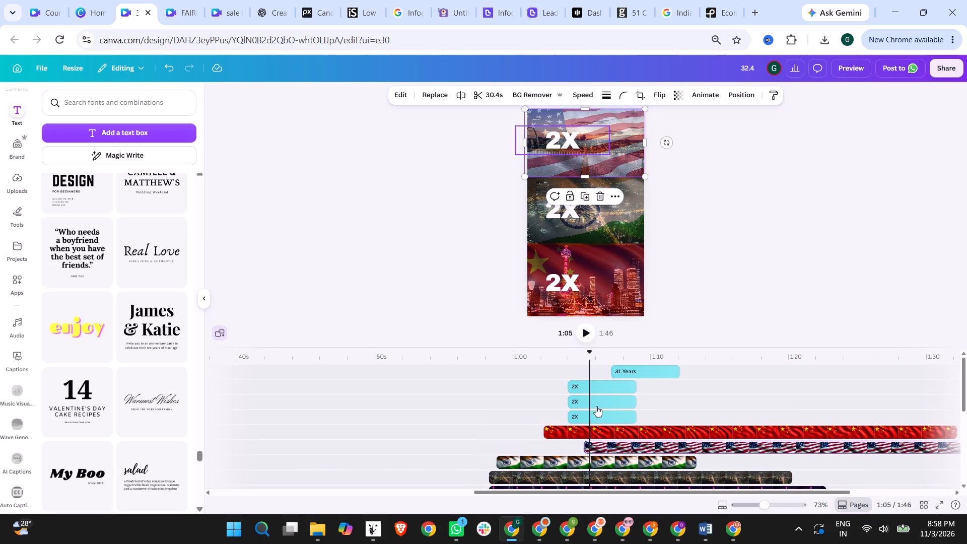
pyautogui.click(592, 388)
pyautogui.moveTo(602, 384); pyautogui.dragTo(579, 385)
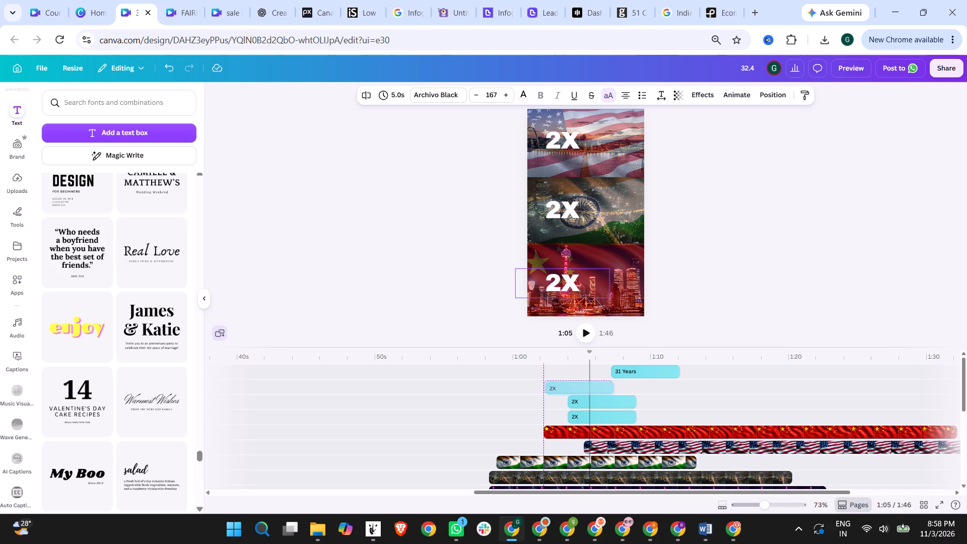
pyautogui.moveTo(579, 385); pyautogui.dragTo(583, 385)
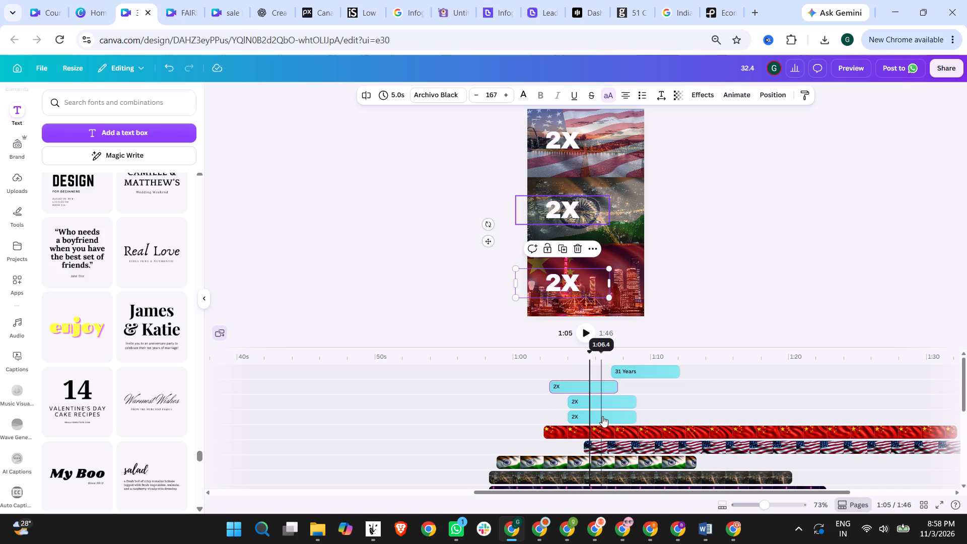
# Shift the 2X text on the India clip earlier to start just after the India flag, at about 0:59.
pyautogui.click(602, 416)
pyautogui.moveTo(602, 416); pyautogui.dragTo(533, 416)
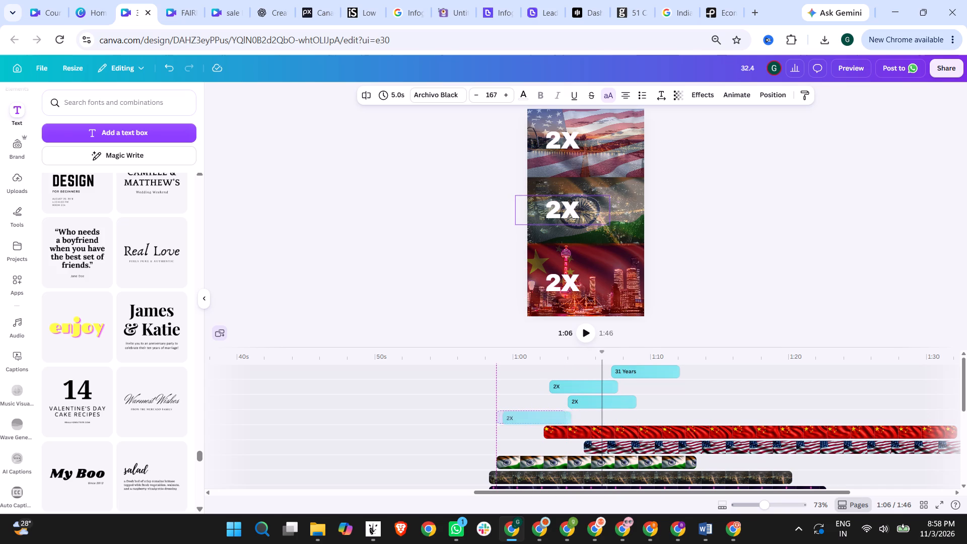
pyautogui.moveTo(533, 416); pyautogui.dragTo(537, 416)
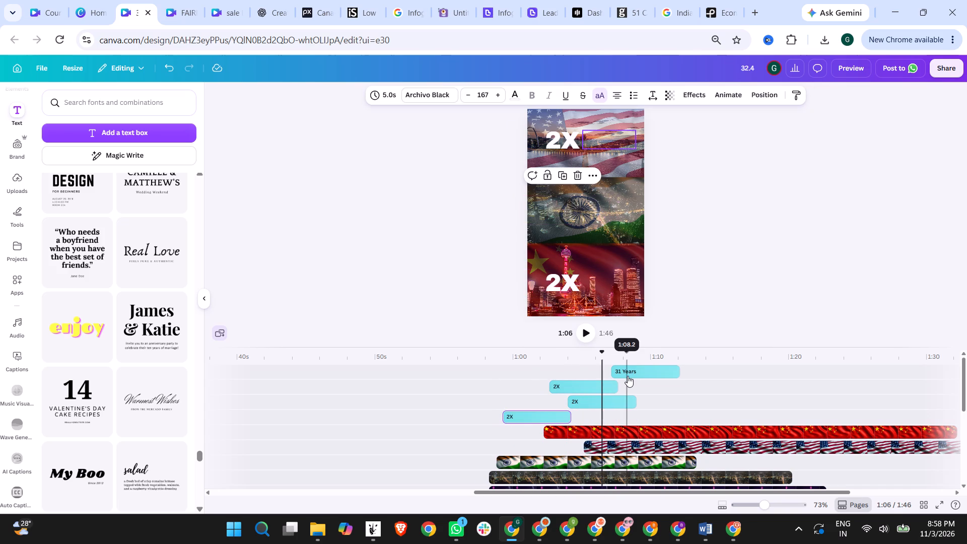
# Shift the 31 Years text earlier to start at about 1:04, alongside the USA clip's 2X text.
pyautogui.click(628, 370)
pyautogui.moveTo(630, 368); pyautogui.dragTo(601, 368)
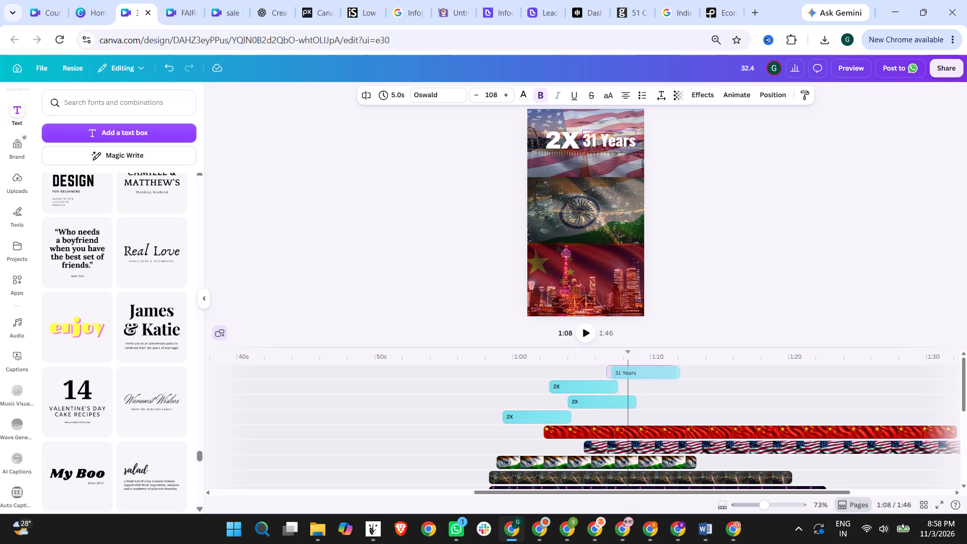
pyautogui.moveTo(601, 368); pyautogui.dragTo(598, 368)
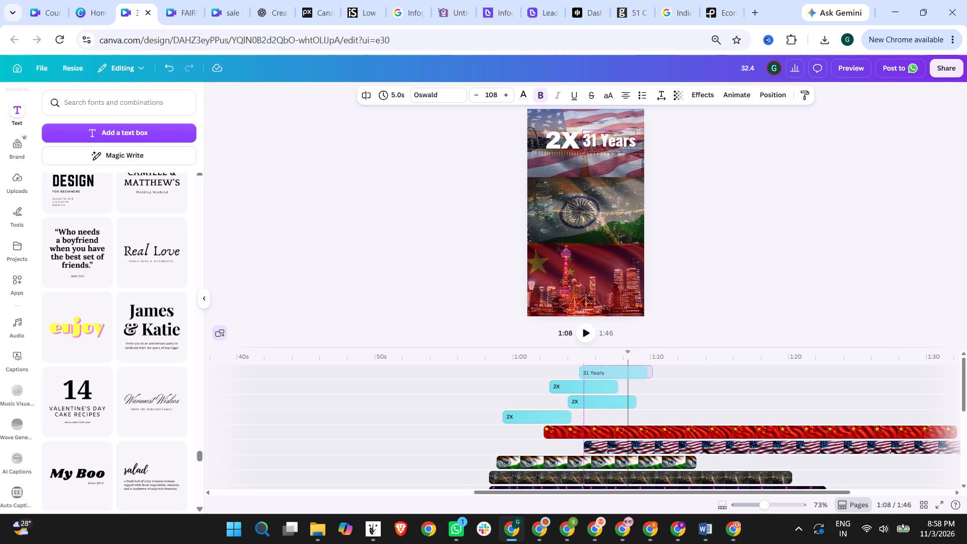
pyautogui.moveTo(598, 368); pyautogui.dragTo(592, 368)
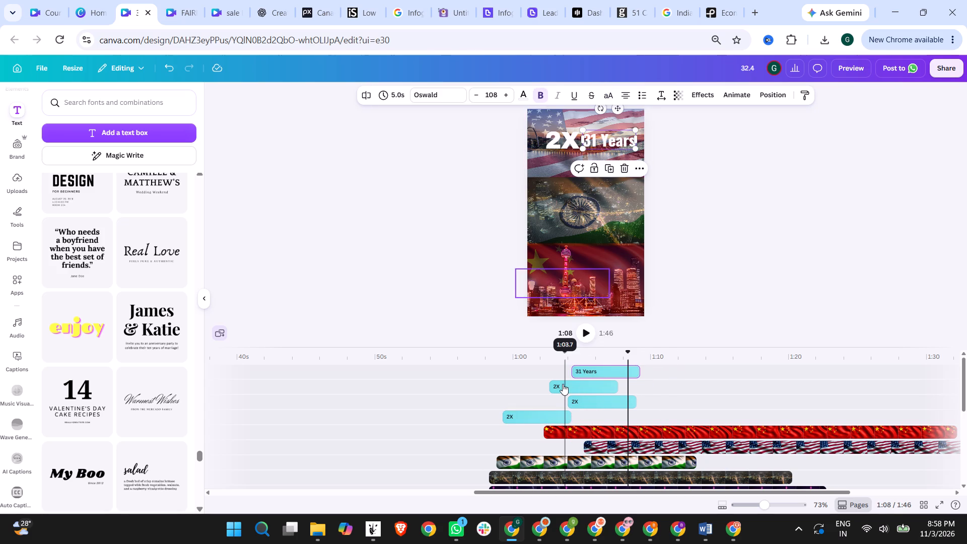
# Remove the bold formatting from the 31 Years text on the USA clip.
pyautogui.click(735, 229)
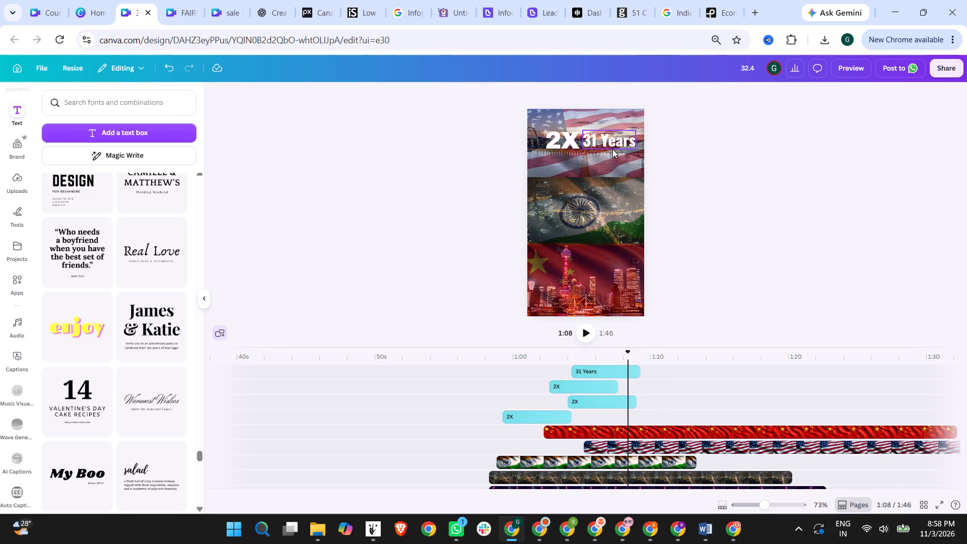
pyautogui.click(609, 141)
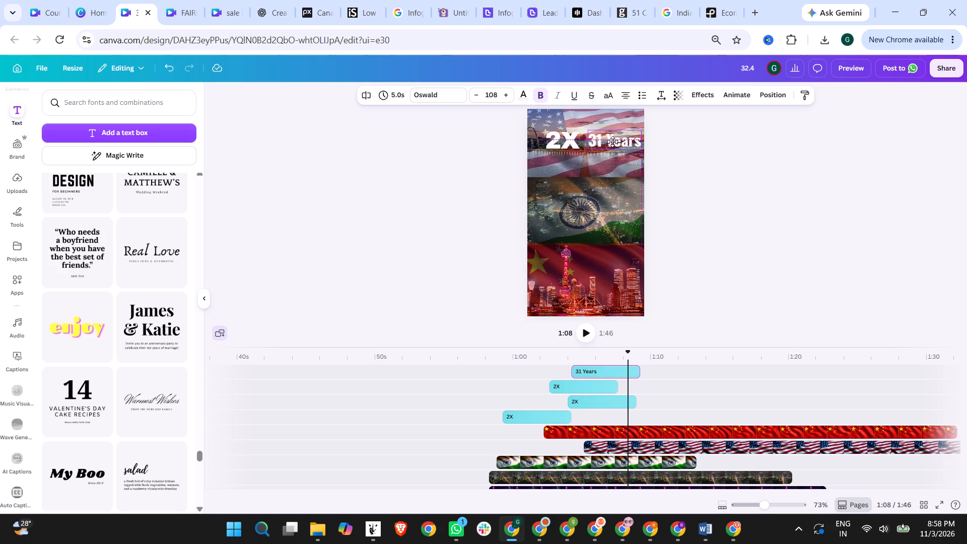
pyautogui.doubleClick(612, 142)
pyautogui.hotkey('ctrl', 'a')
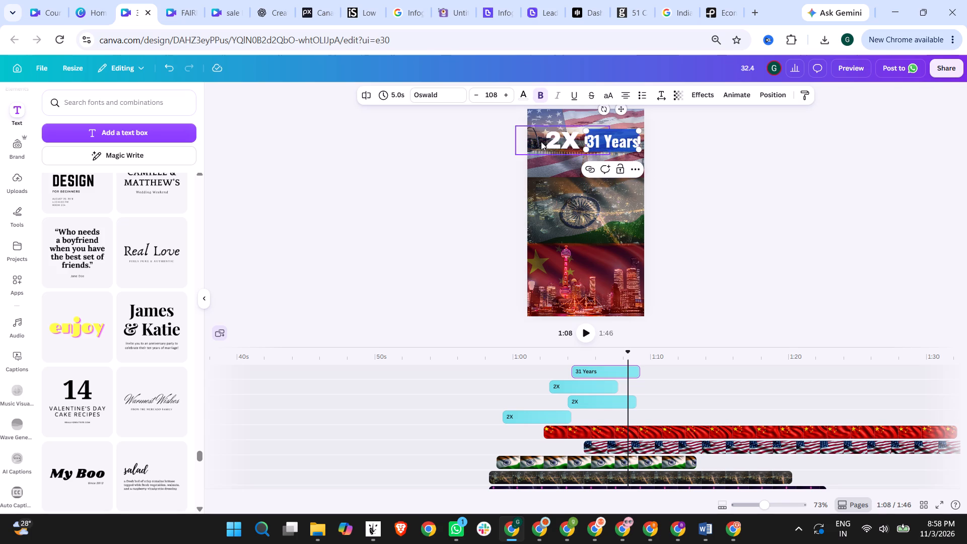
pyautogui.click(537, 96)
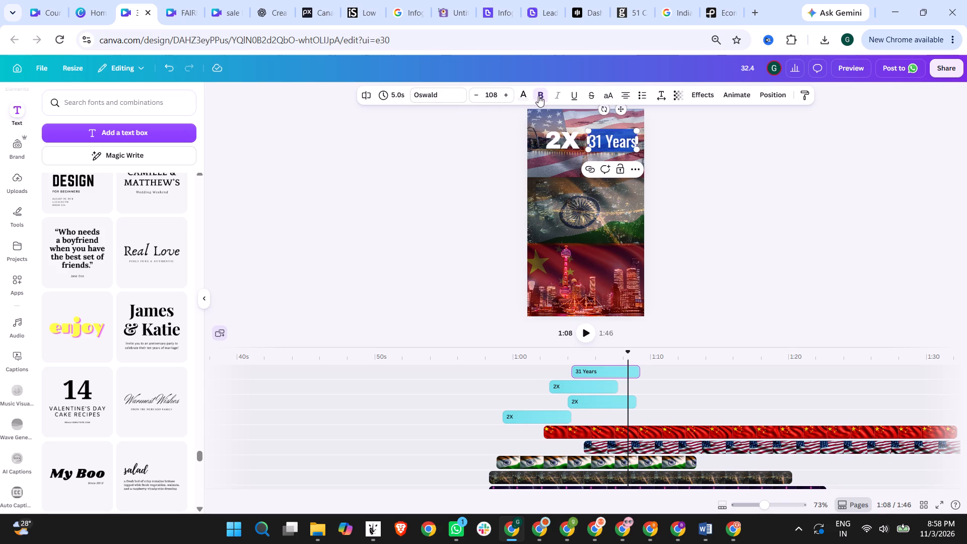
pyautogui.click(737, 177)
pyautogui.click(616, 146)
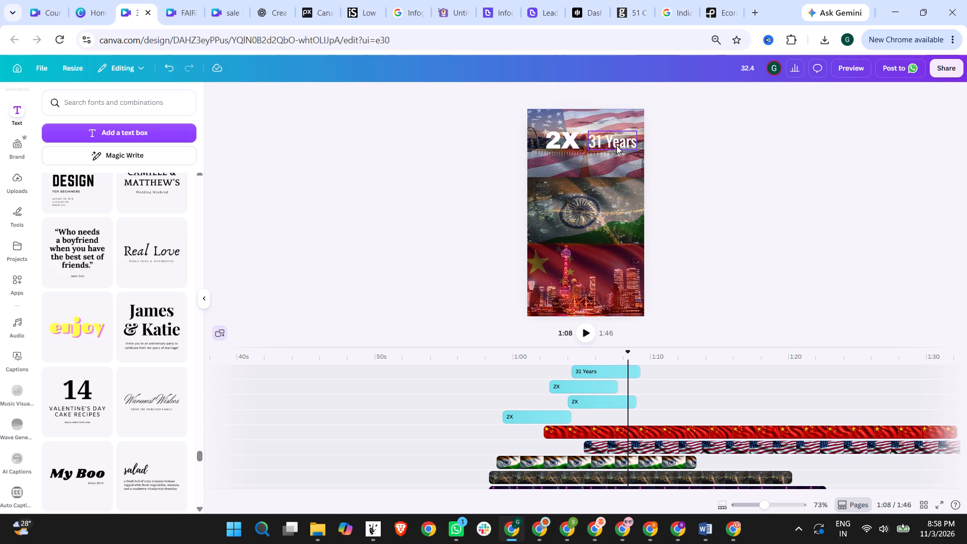
pyautogui.click(717, 148)
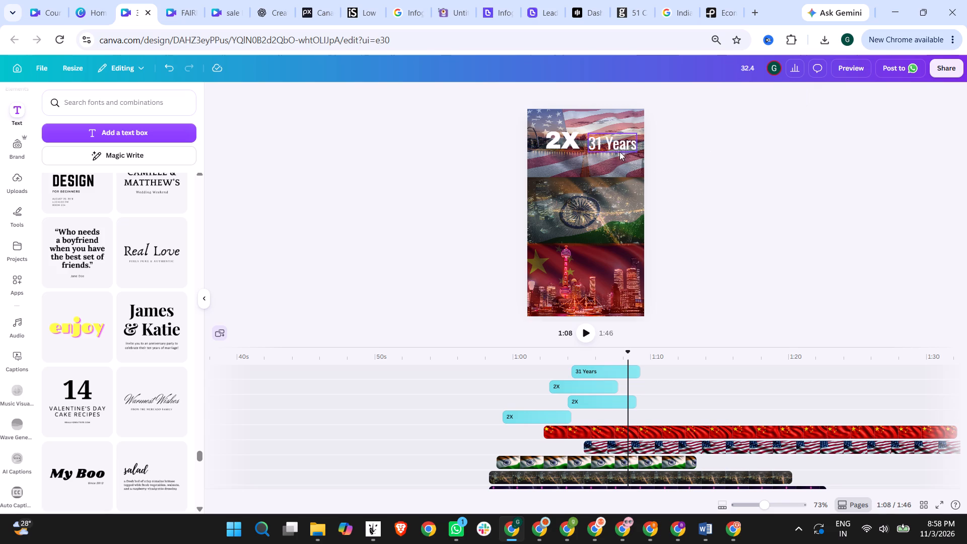
# Duplicate the 31 Years text and place one copy directly above the India 2X track, starting at about 0:59.6.
pyautogui.click(616, 147)
pyautogui.hotkey('ctrl', 'c')
pyautogui.hotkey('ctrl', 'v')
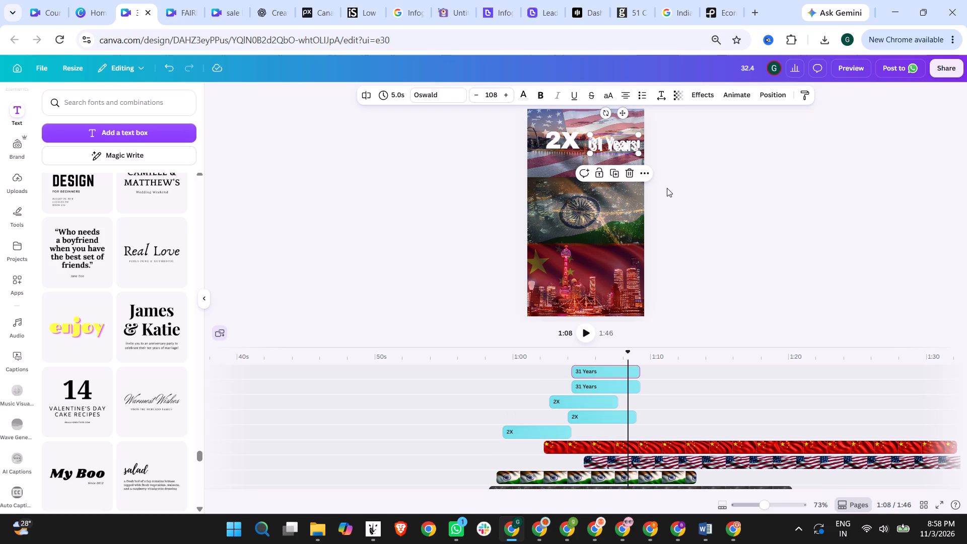
pyautogui.moveTo(605, 385); pyautogui.dragTo(567, 417)
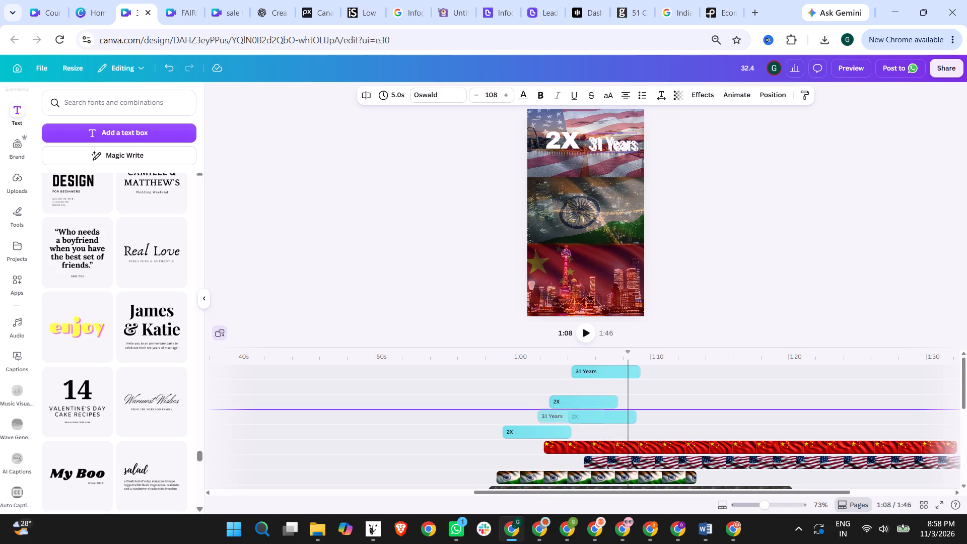
pyautogui.moveTo(567, 417); pyautogui.dragTo(541, 420)
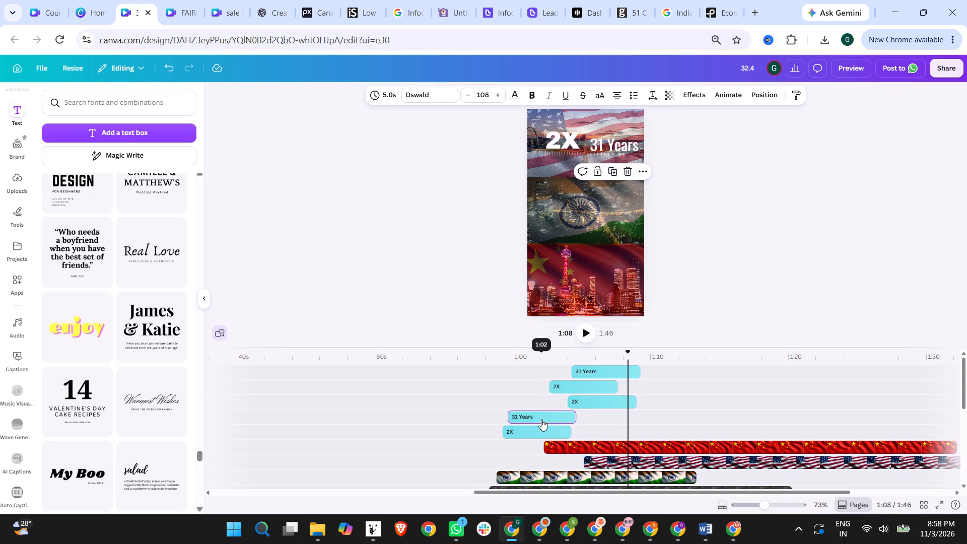
# Move the early 31 Years copy onto the India clip, beside its 2X text and vertically aligned with it.
pyautogui.click(518, 360)
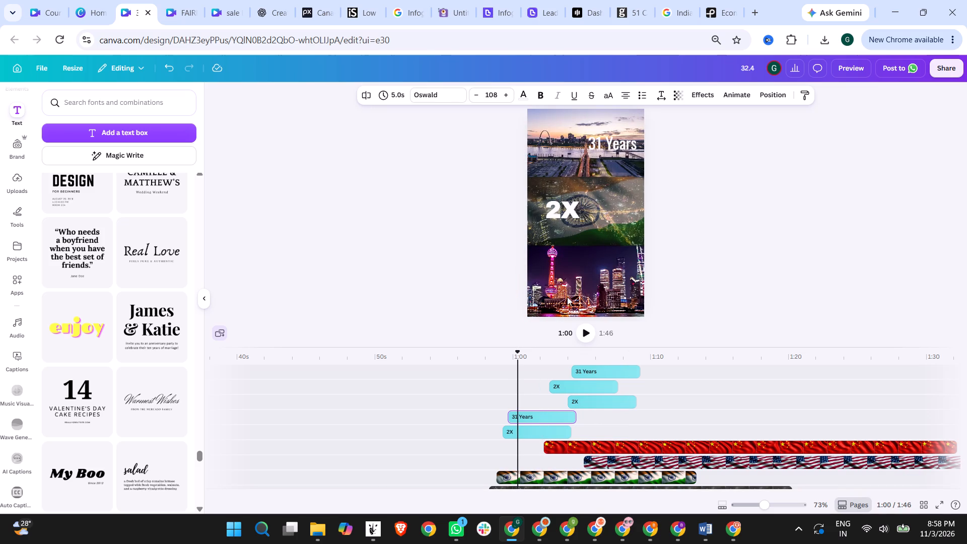
pyautogui.click(530, 414)
pyautogui.click(746, 208)
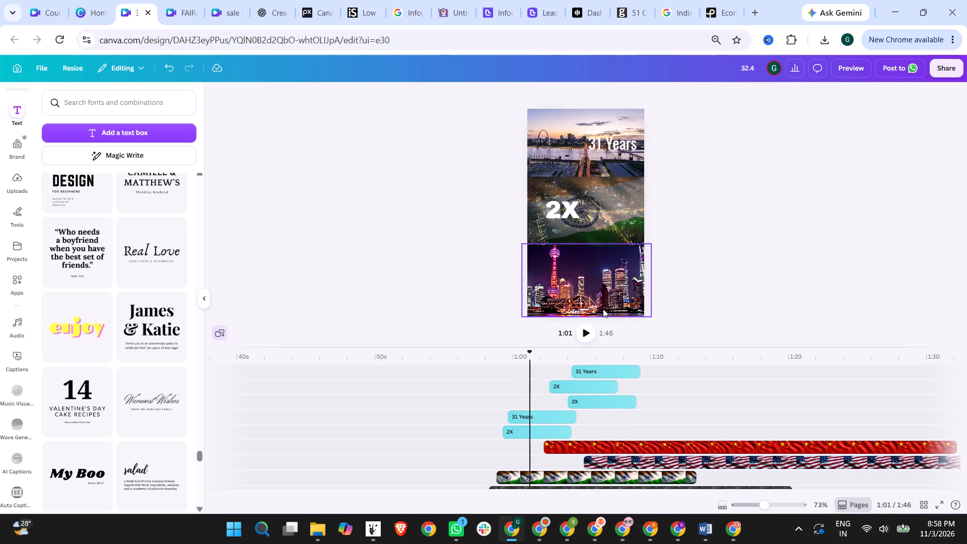
pyautogui.click(542, 355)
pyautogui.click(562, 353)
pyautogui.click(534, 355)
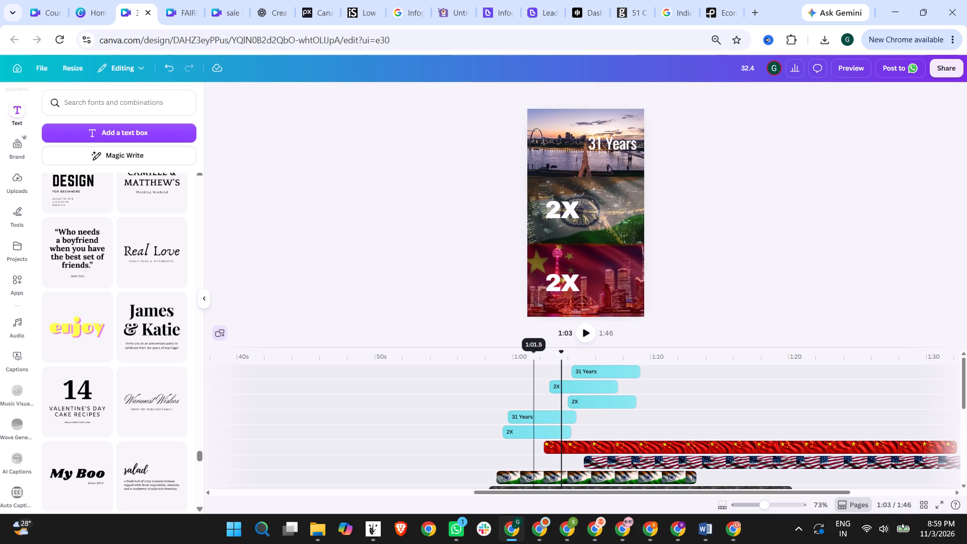
pyautogui.click(519, 354)
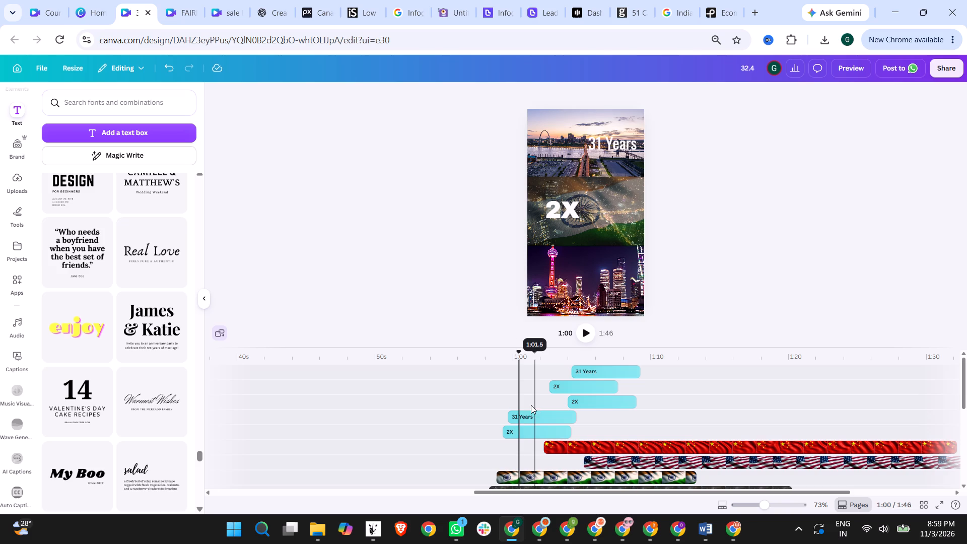
pyautogui.click(529, 410)
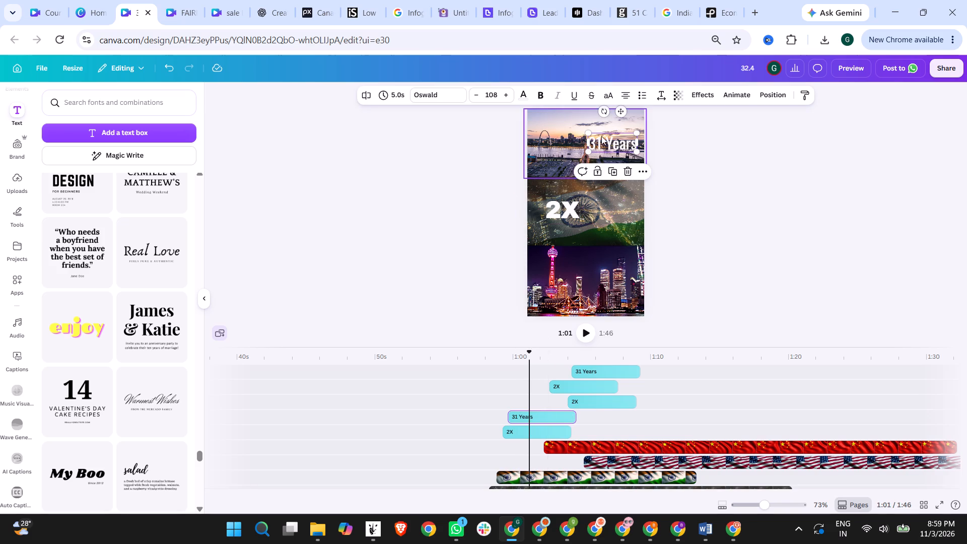
pyautogui.moveTo(602, 141); pyautogui.dragTo(589, 201)
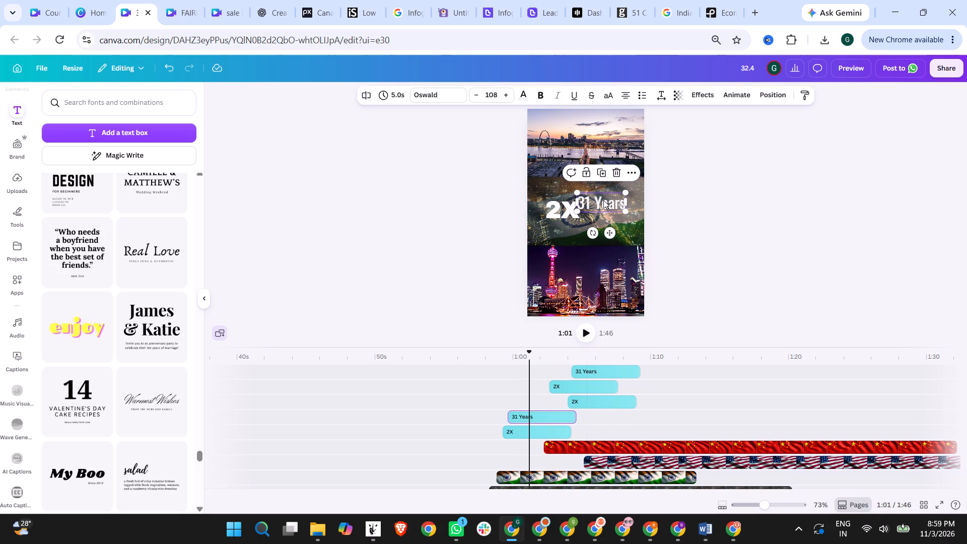
pyautogui.moveTo(597, 203); pyautogui.dragTo(603, 211)
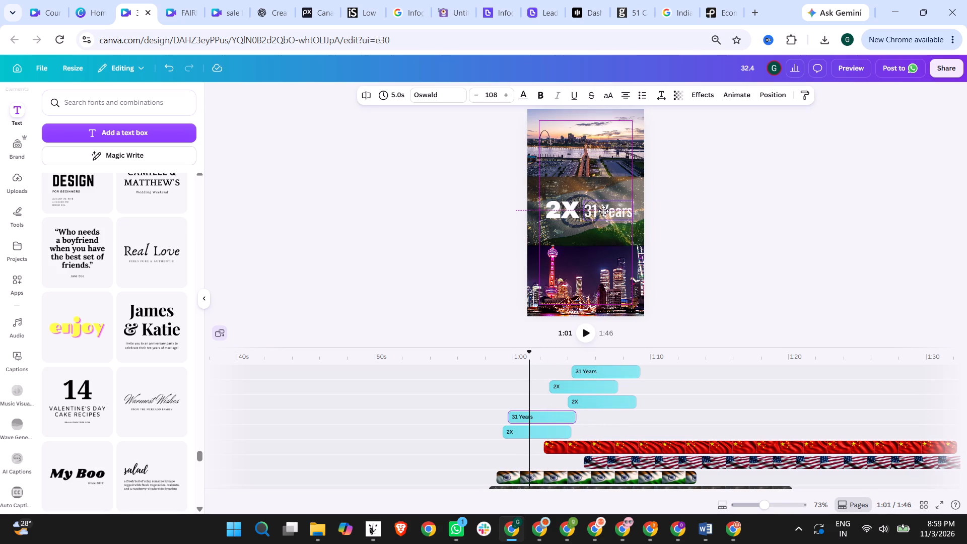
pyautogui.moveTo(603, 211); pyautogui.dragTo(603, 210)
pyautogui.click(738, 210)
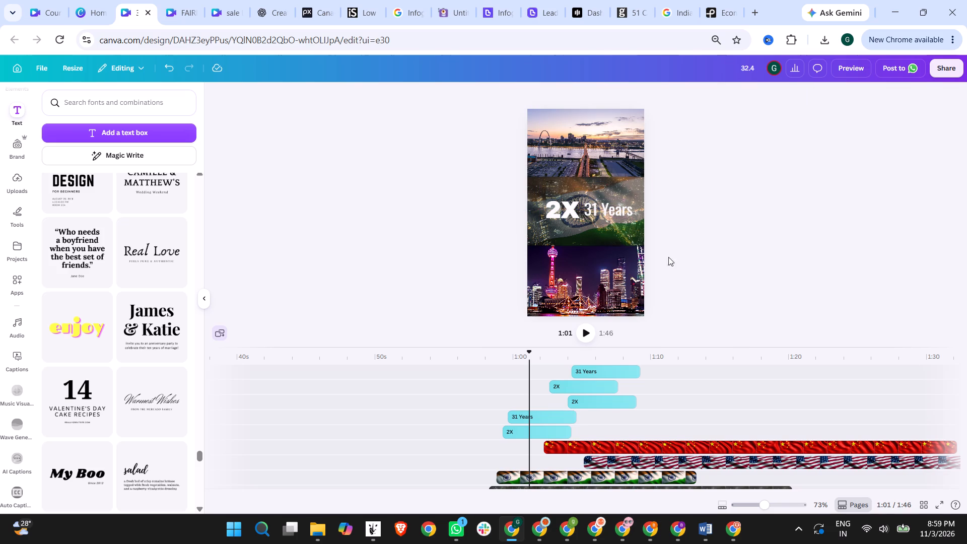
# Change the years text on the India clip to read 10 Years.
pyautogui.doubleClick(603, 208)
pyautogui.moveTo(595, 209); pyautogui.dragTo(578, 209)
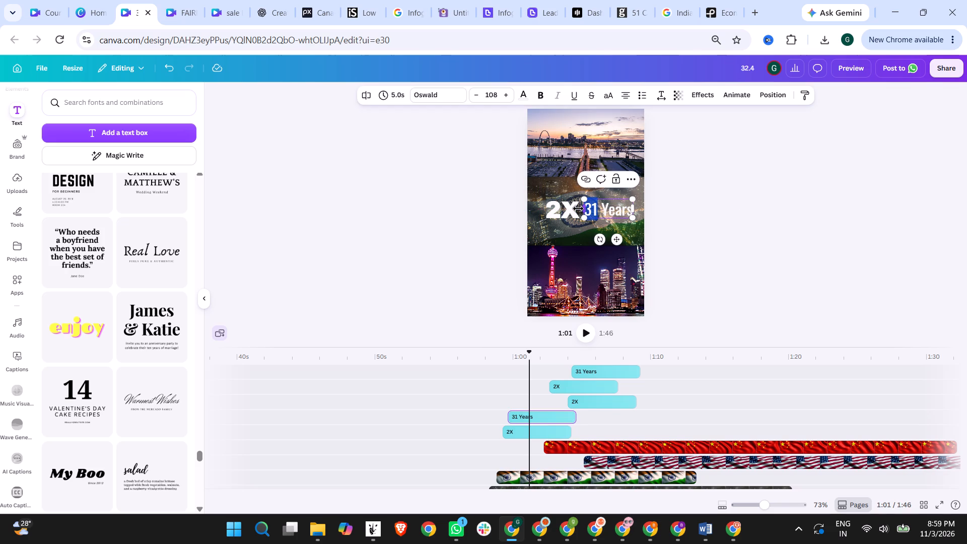
pyautogui.write('10')
pyautogui.click(687, 223)
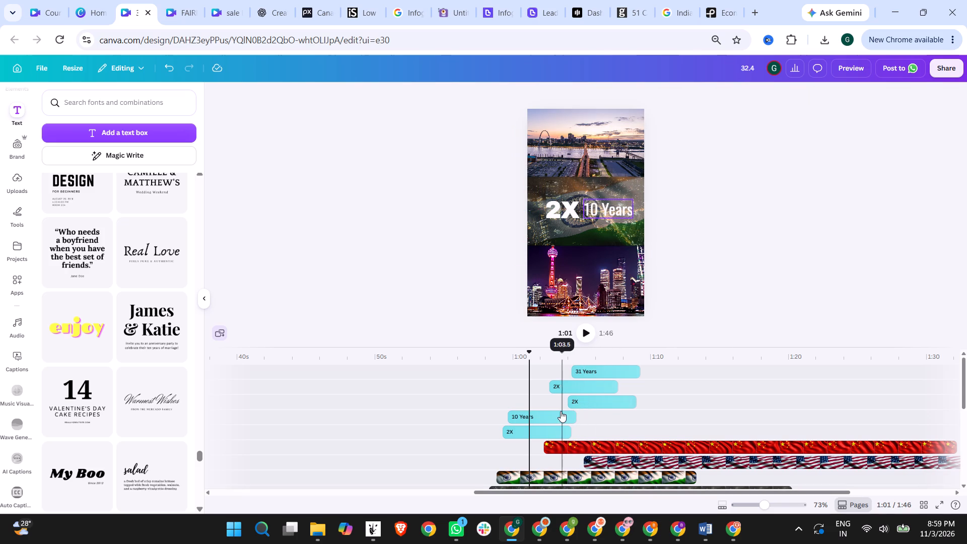
# Paste another copy of the 31 Years text and move it onto the China clip.
pyautogui.hotkey('ctrl', 'v')
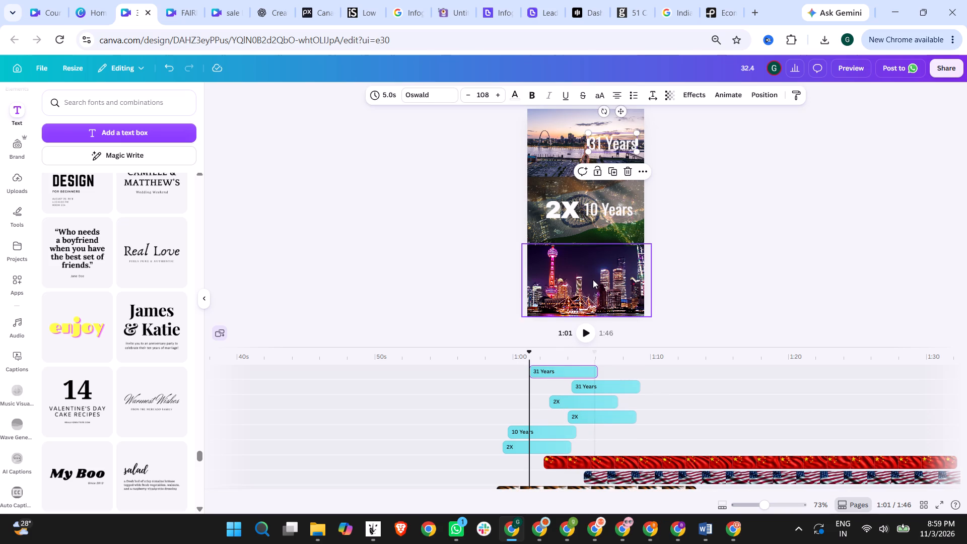
pyautogui.moveTo(603, 138); pyautogui.dragTo(611, 217)
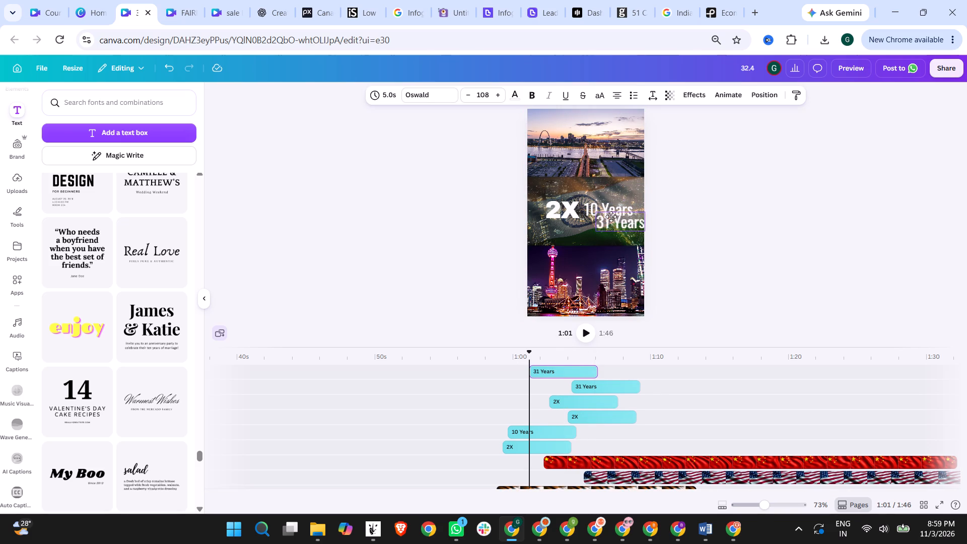
pyautogui.moveTo(611, 217); pyautogui.dragTo(604, 260)
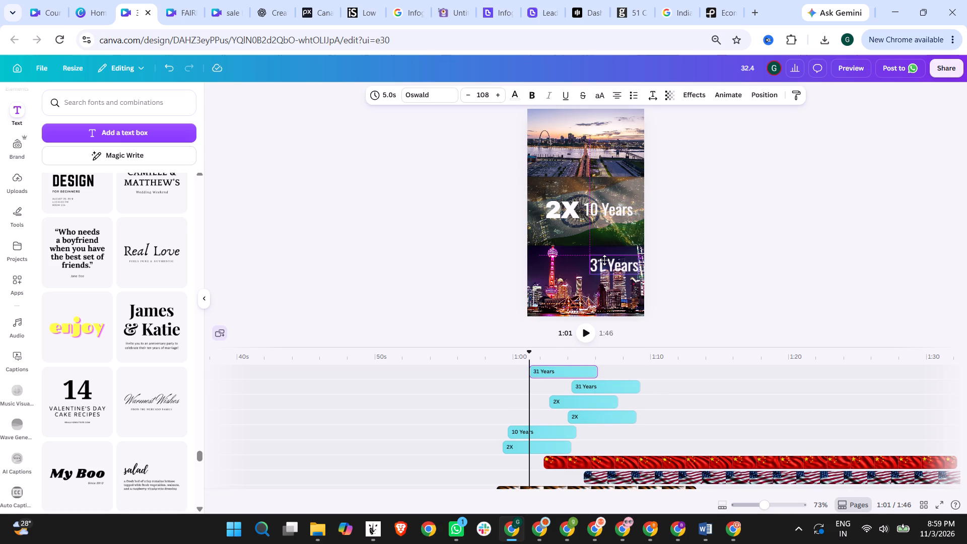
pyautogui.moveTo(604, 260); pyautogui.dragTo(600, 267)
pyautogui.click(686, 267)
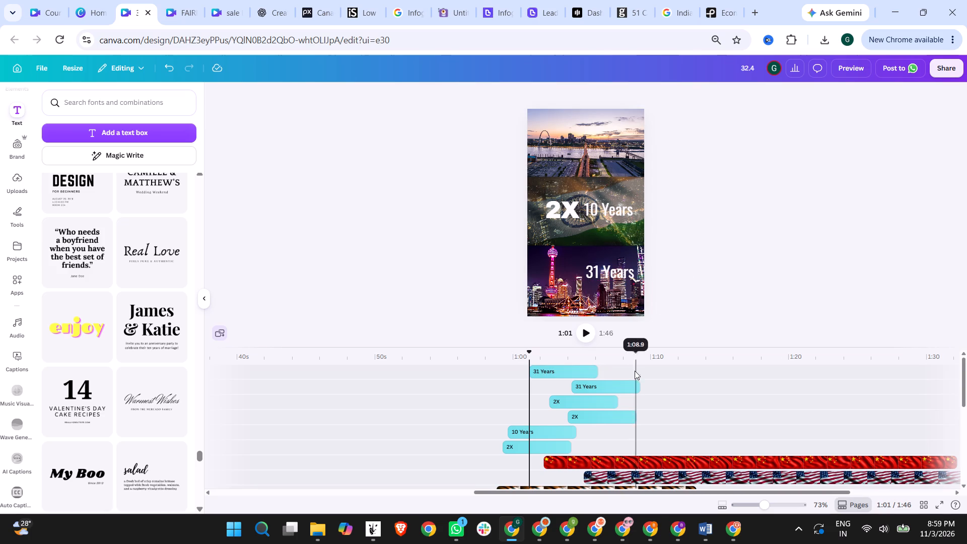
# Move the China clip's 31 Years track directly above the China 2X track, starting at about 1:03.2.
pyautogui.moveTo(542, 371); pyautogui.dragTo(553, 389)
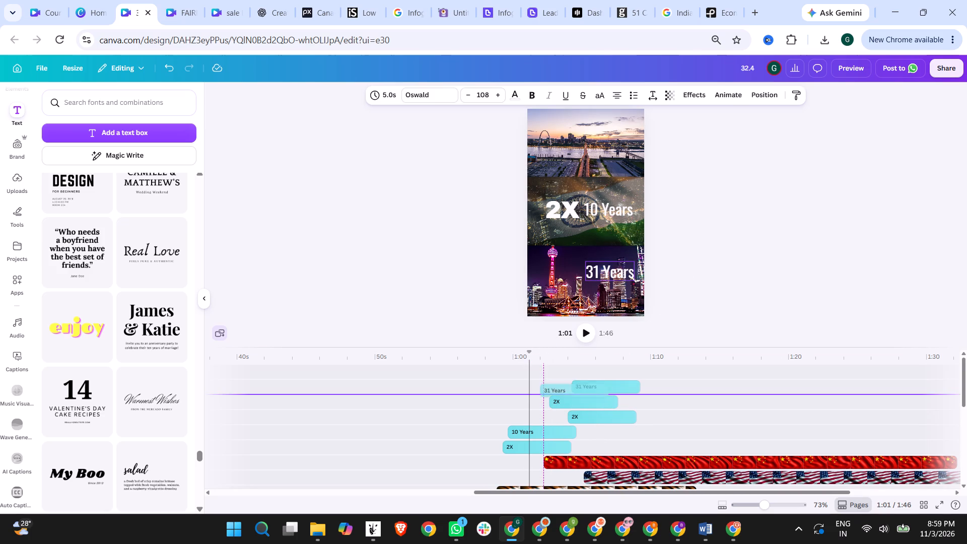
pyautogui.moveTo(553, 389); pyautogui.dragTo(593, 404)
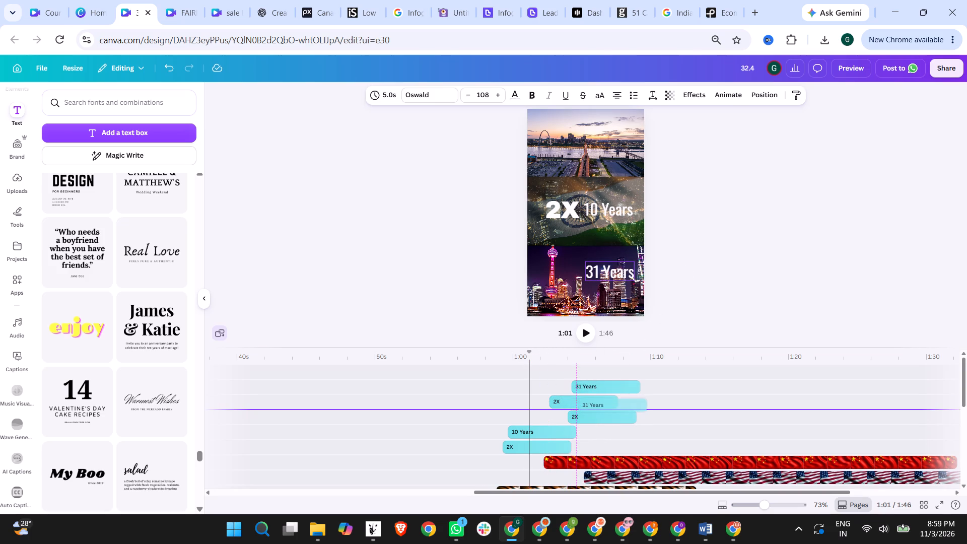
pyautogui.moveTo(593, 404); pyautogui.dragTo(576, 407)
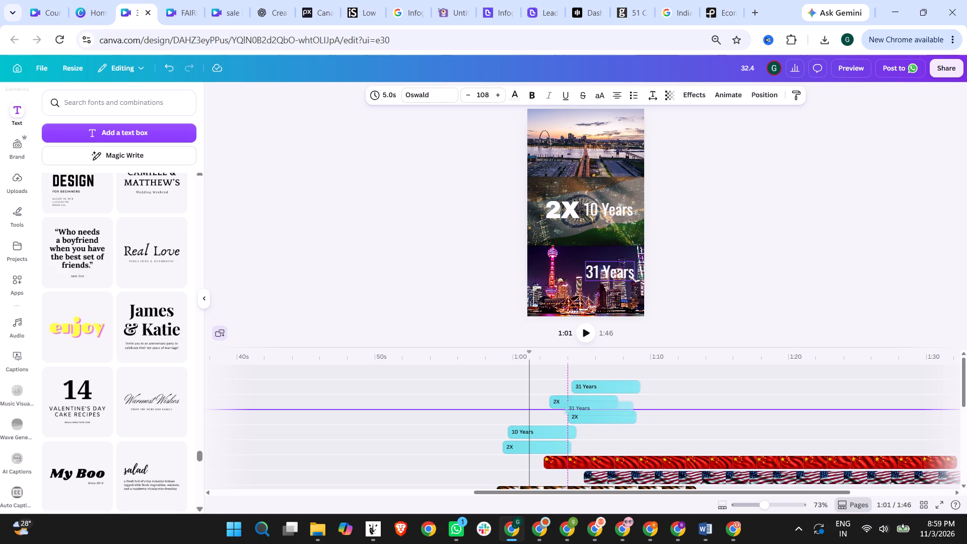
pyautogui.moveTo(576, 407); pyautogui.dragTo(572, 407)
pyautogui.moveTo(572, 407); pyautogui.dragTo(570, 392)
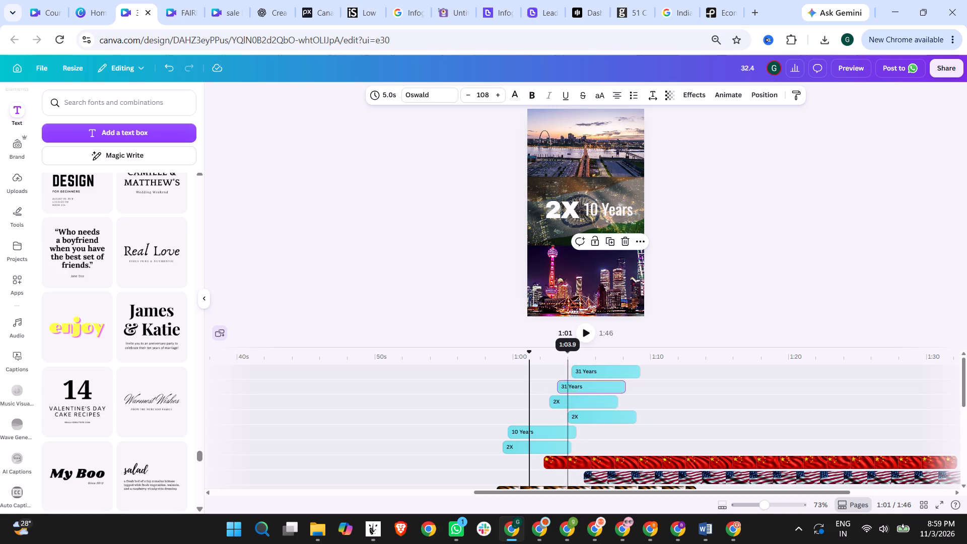
# Align the 31 Years text on the China clip vertically with its 2X text.
pyautogui.click(567, 348)
pyautogui.click(561, 353)
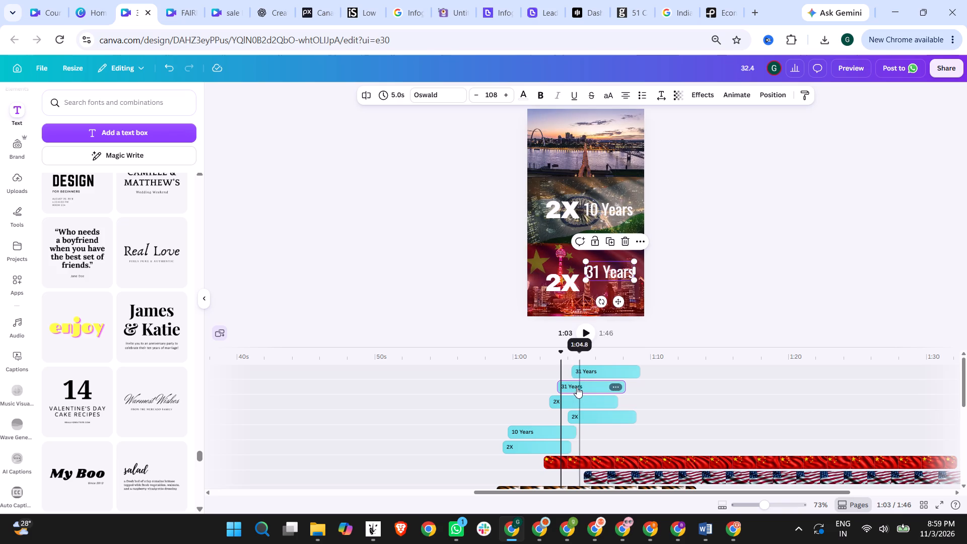
pyautogui.moveTo(601, 271); pyautogui.dragTo(602, 282)
# Change the years text on the China clip to read 16 Years.
pyautogui.doubleClick(592, 283)
pyautogui.click(597, 283)
pyautogui.click(597, 283)
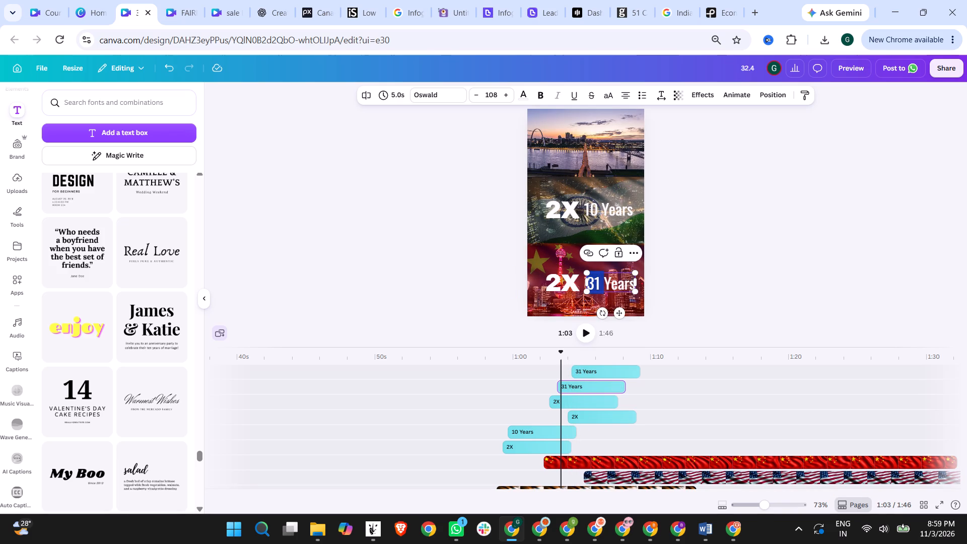
pyautogui.write('16')
pyautogui.click(603, 285)
pyautogui.press('space')
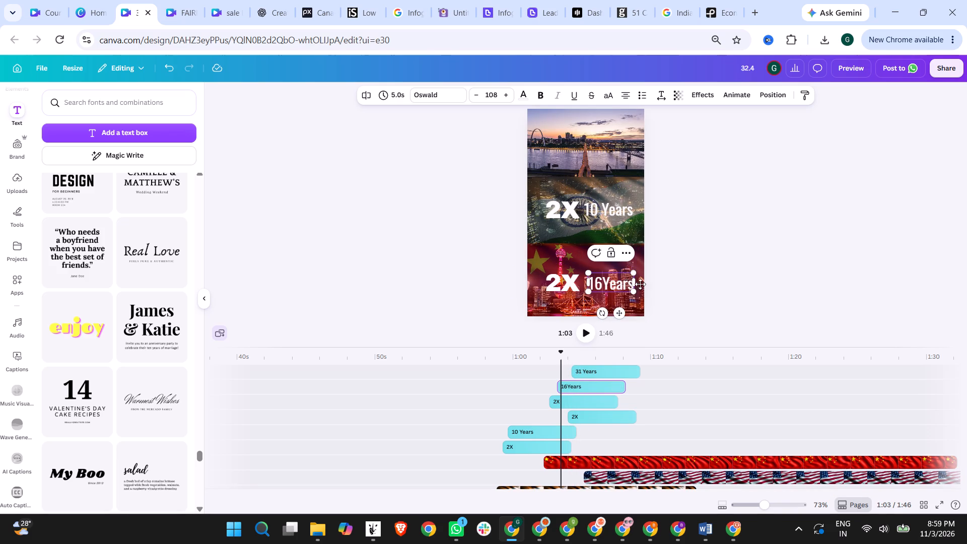
pyautogui.click(675, 283)
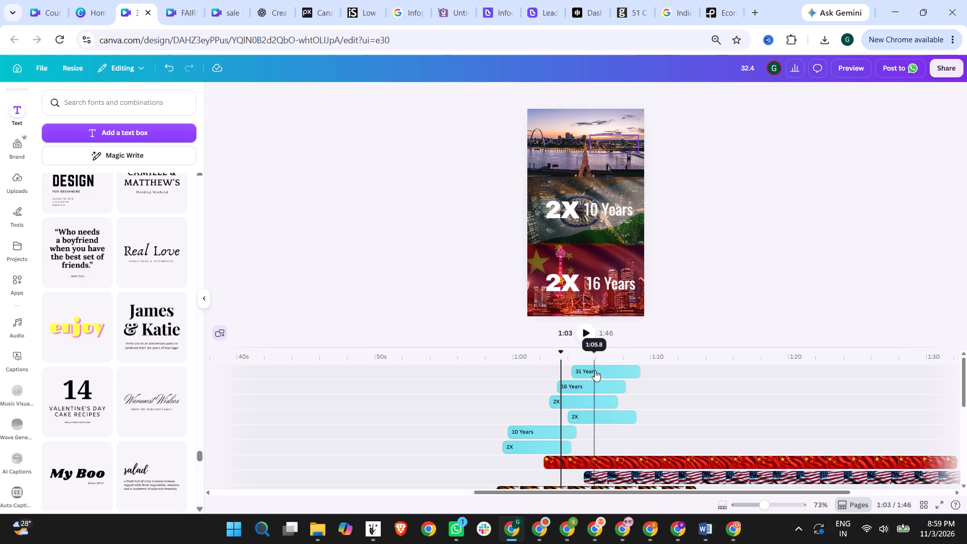
# Shift the USA clip's 31 Years text later on the timeline, starting at about 1:05.9.
pyautogui.moveTo(595, 370); pyautogui.dragTo(601, 369)
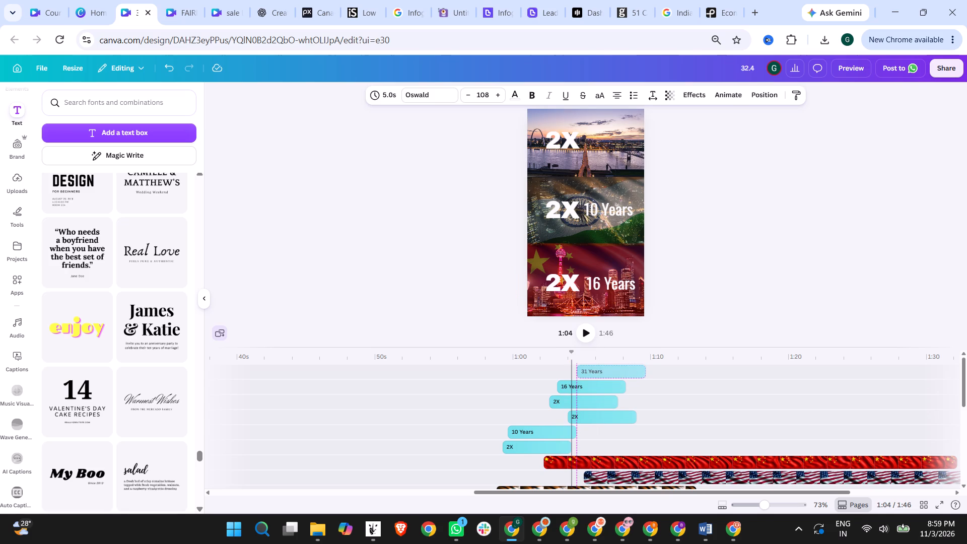
pyautogui.moveTo(601, 369); pyautogui.dragTo(622, 369)
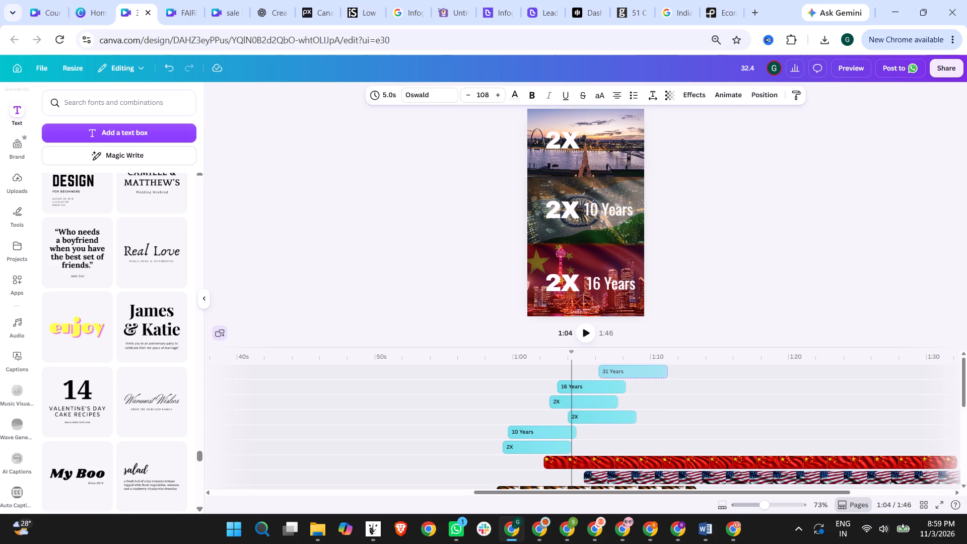
pyautogui.moveTo(622, 369); pyautogui.dragTo(617, 370)
# Shift the USA 2X text to start at about 1:05.5 and place its track directly below the 31 Years track.
pyautogui.moveTo(604, 419); pyautogui.dragTo(615, 418)
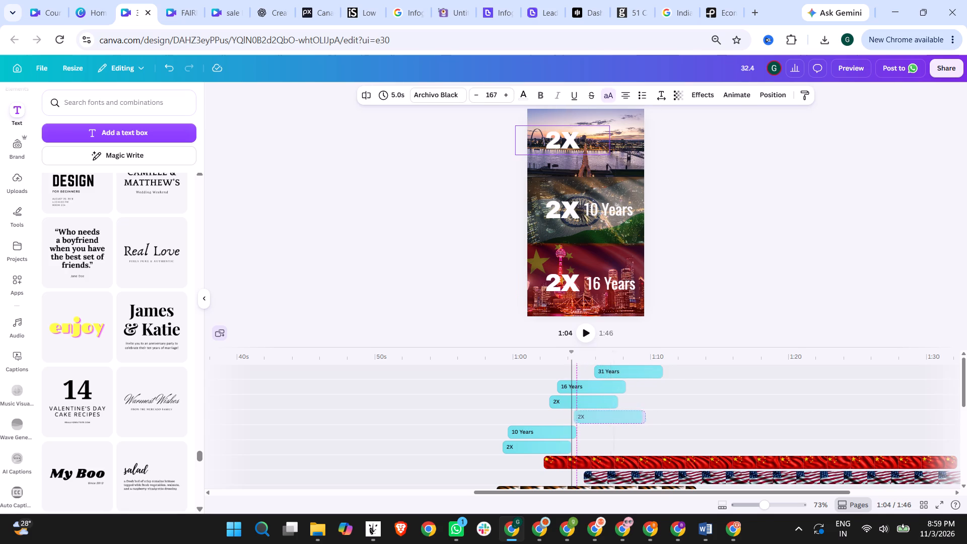
pyautogui.moveTo(615, 418); pyautogui.dragTo(626, 418)
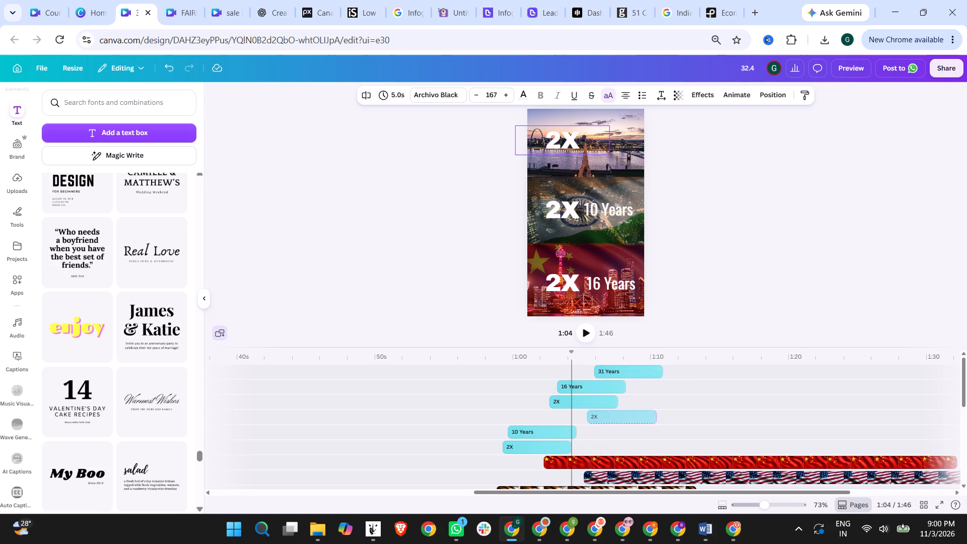
pyautogui.moveTo(626, 418); pyautogui.dragTo(627, 418)
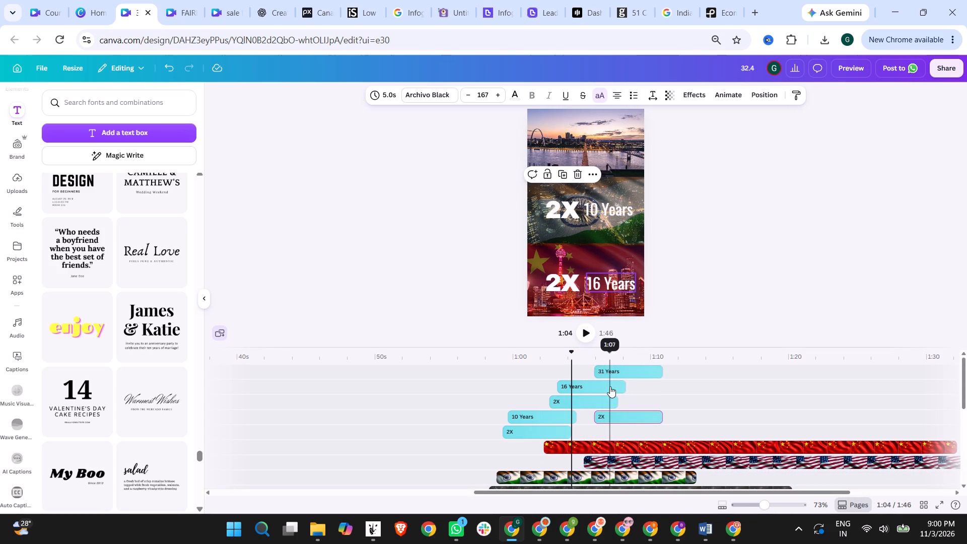
pyautogui.click(606, 354)
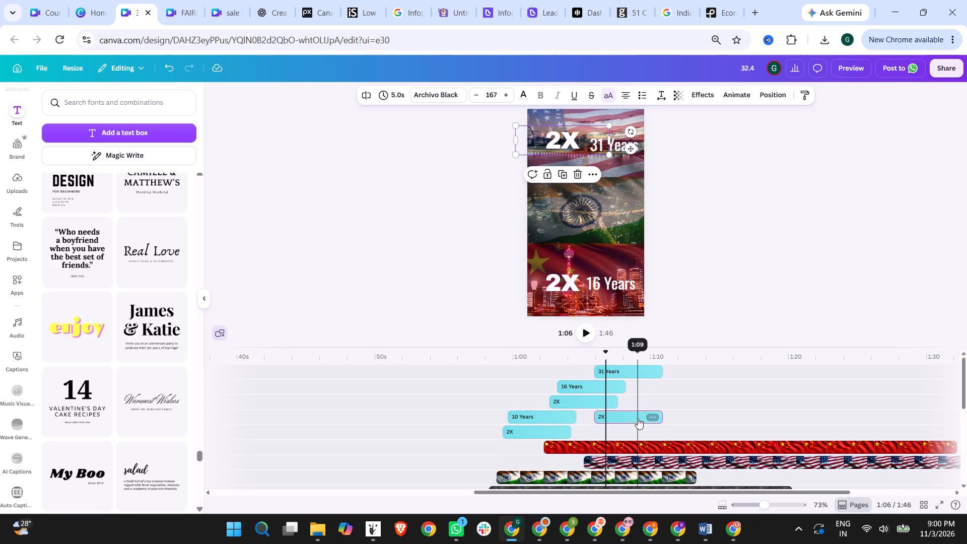
pyautogui.moveTo(634, 416); pyautogui.dragTo(638, 395)
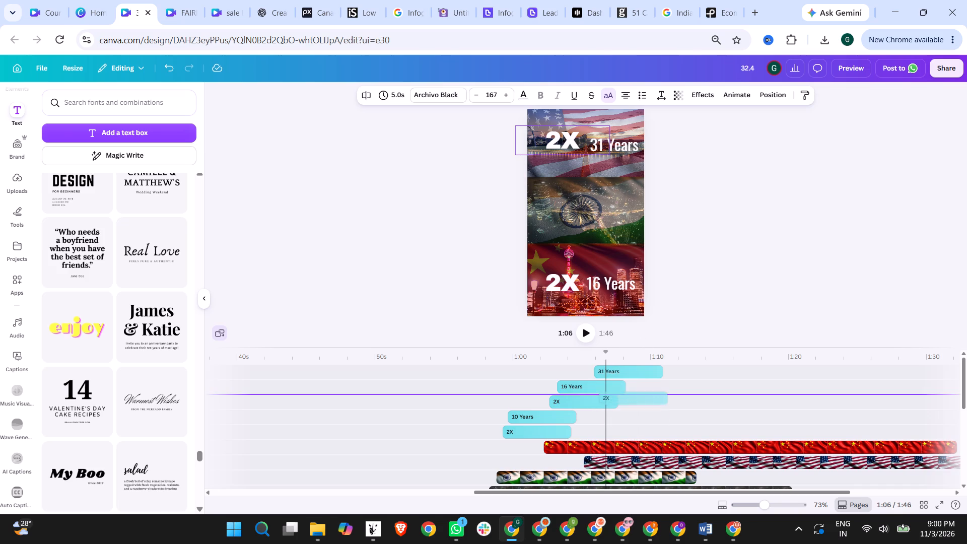
pyautogui.moveTo(638, 395); pyautogui.dragTo(628, 377)
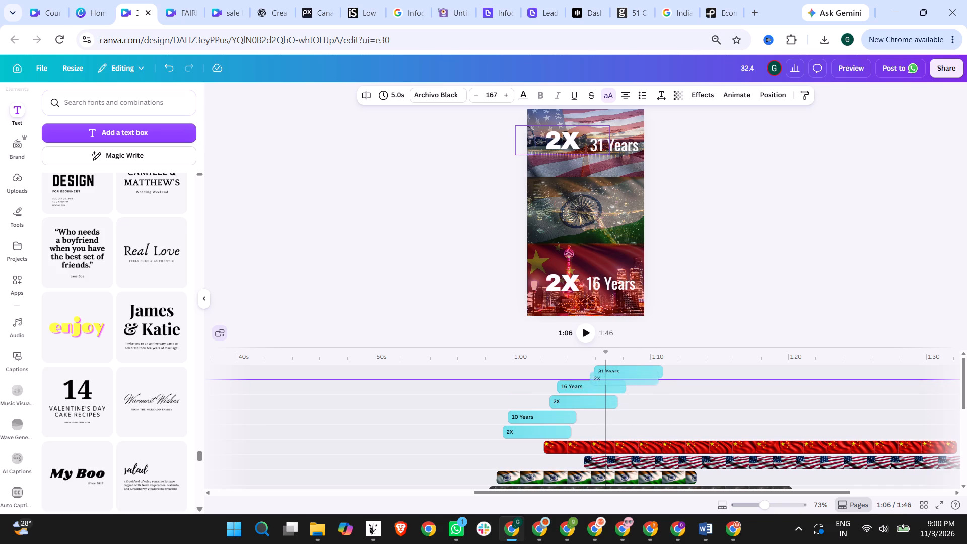
pyautogui.moveTo(628, 377); pyautogui.dragTo(627, 377)
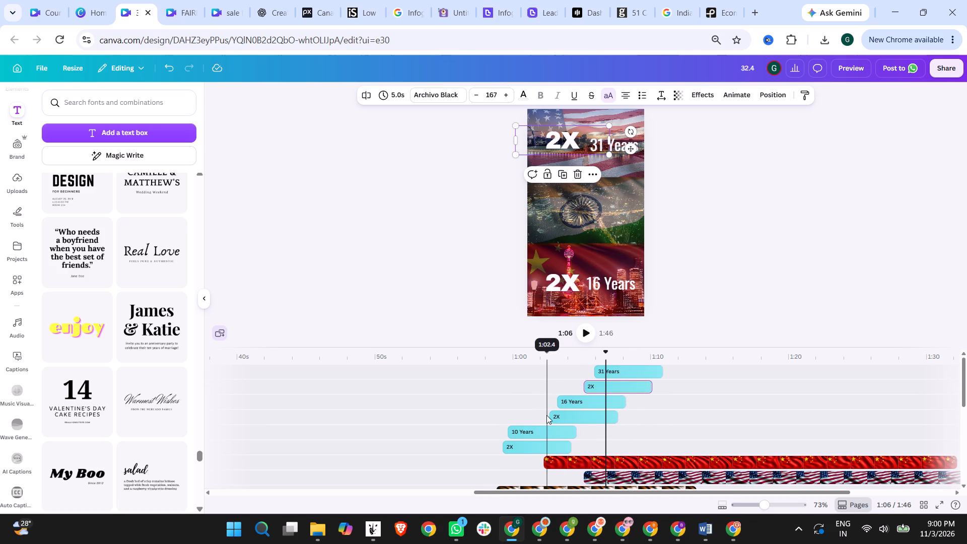
pyautogui.moveTo(618, 386); pyautogui.dragTo(623, 386)
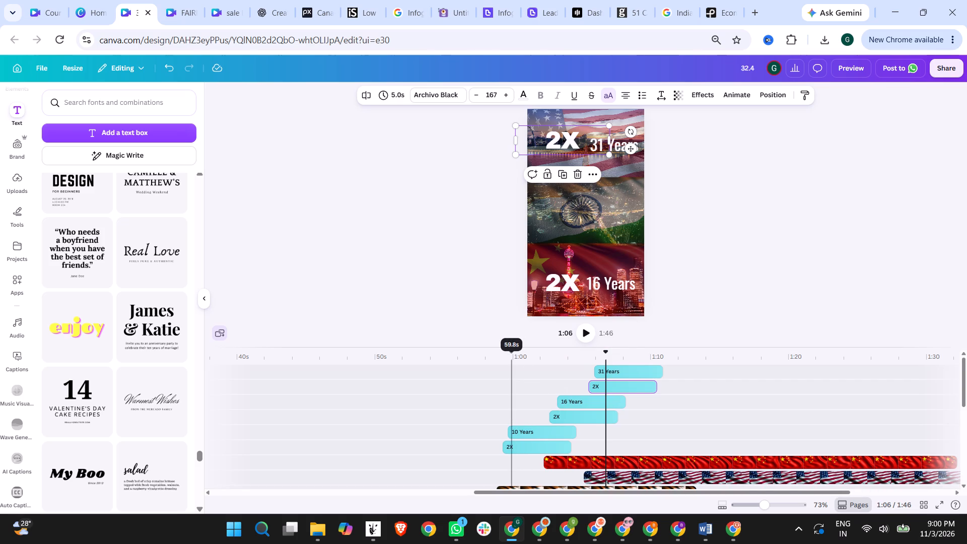
# Extend the 10 Years, 16 Years and all three 2X texts to end together with the 31 Years text, at about 1:10.9.
pyautogui.moveTo(574, 430); pyautogui.dragTo(582, 430)
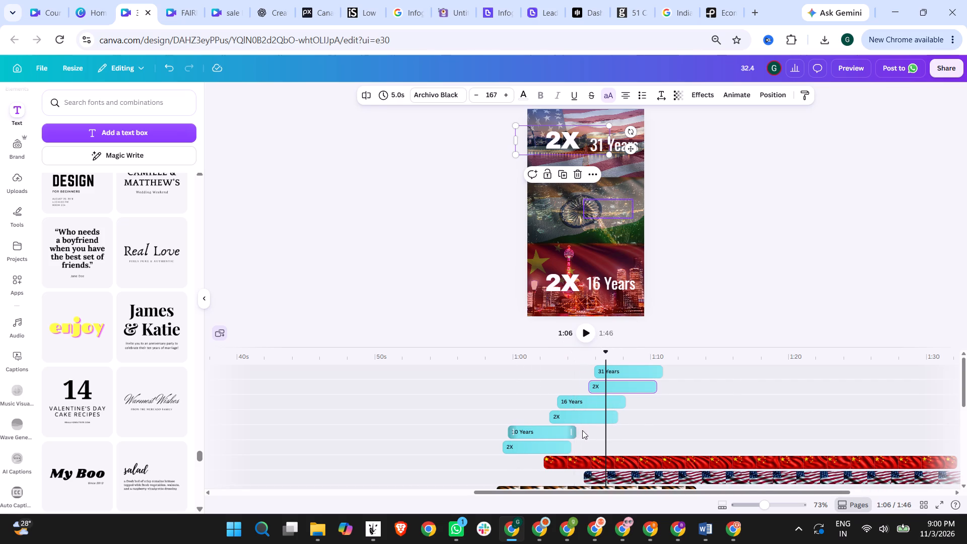
pyautogui.moveTo(582, 430); pyautogui.dragTo(658, 430)
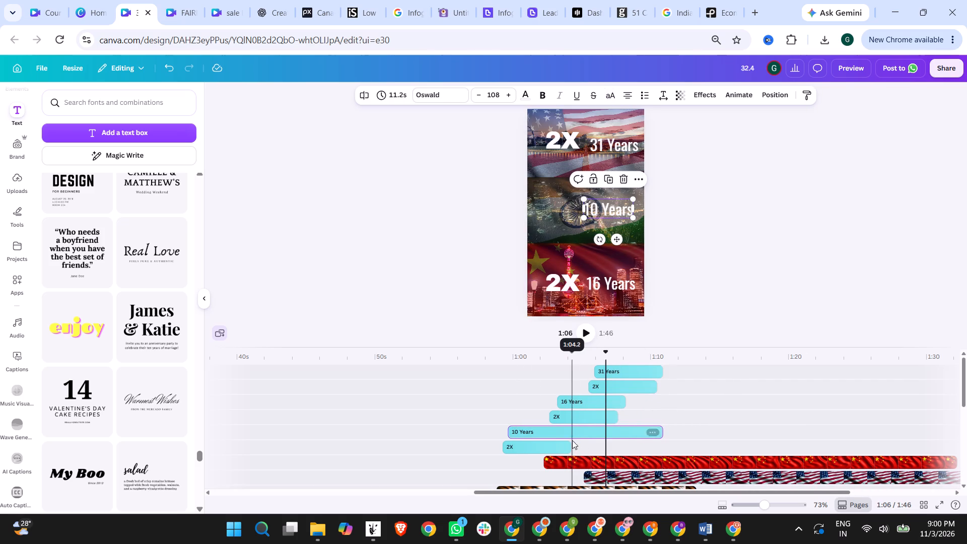
pyautogui.moveTo(569, 446); pyautogui.dragTo(657, 447)
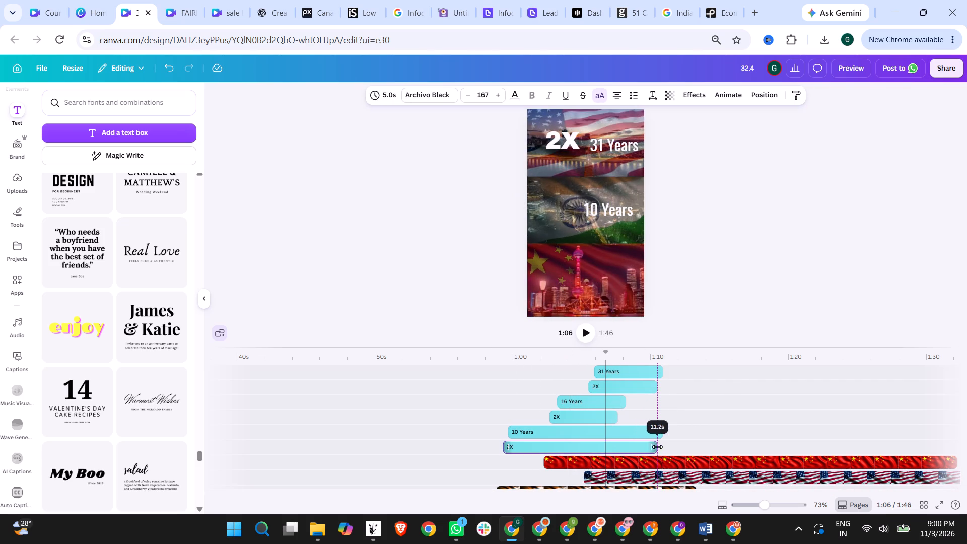
pyautogui.moveTo(657, 447); pyautogui.dragTo(662, 447)
pyautogui.moveTo(621, 403); pyautogui.dragTo(640, 404)
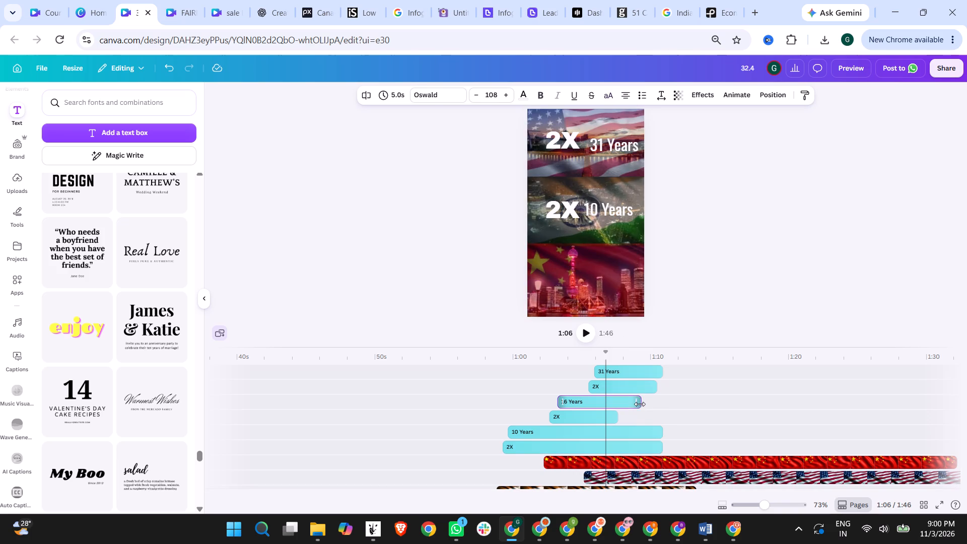
pyautogui.moveTo(640, 404); pyautogui.dragTo(658, 404)
pyautogui.moveTo(617, 419); pyautogui.dragTo(660, 419)
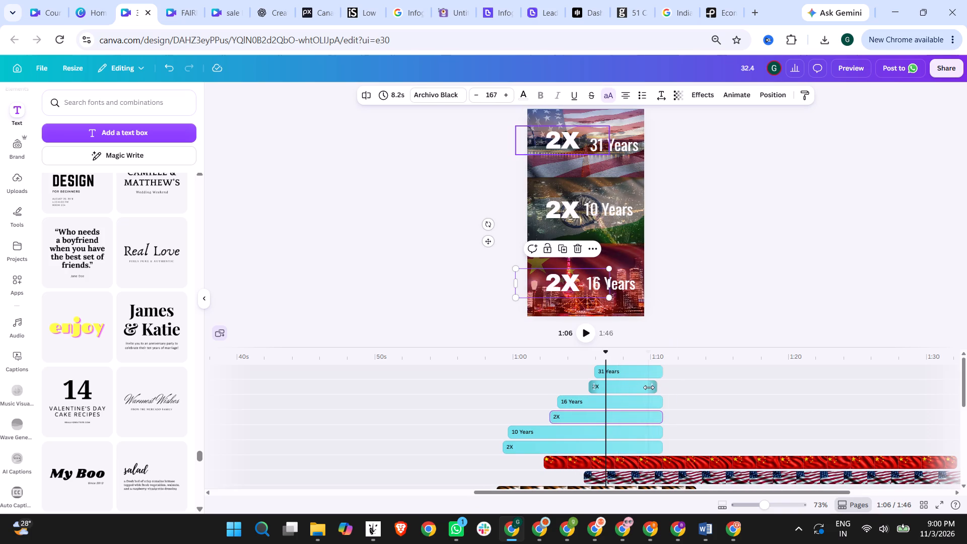
pyautogui.moveTo(651, 388); pyautogui.dragTo(658, 388)
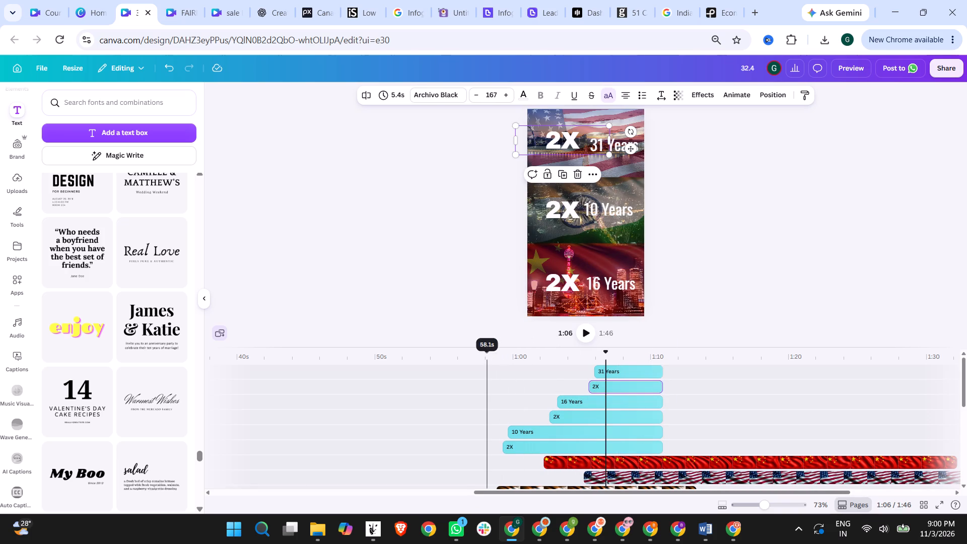
# Play the scene from about 0:58 to check the timing of the 2X and years texts.
pyautogui.click(486, 359)
pyautogui.click(584, 339)
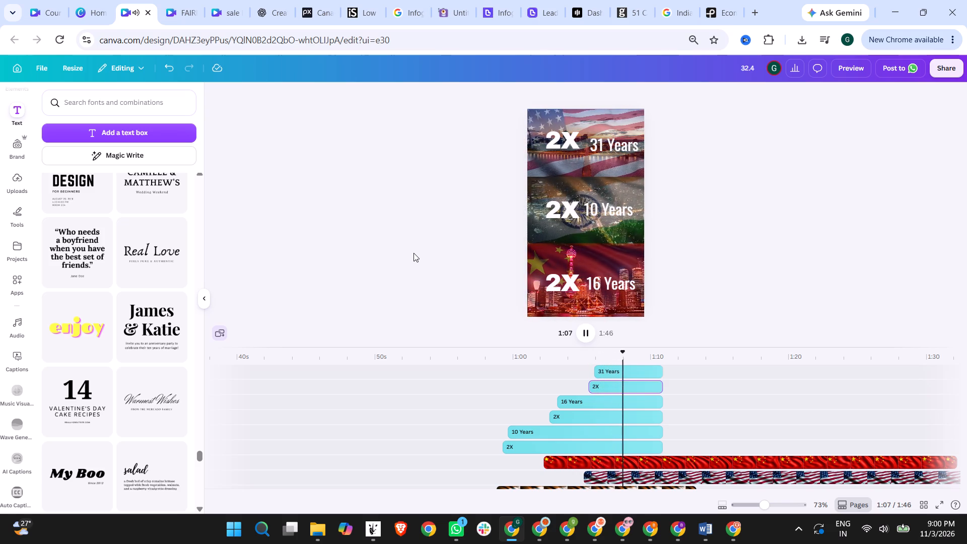
pyautogui.click(587, 333)
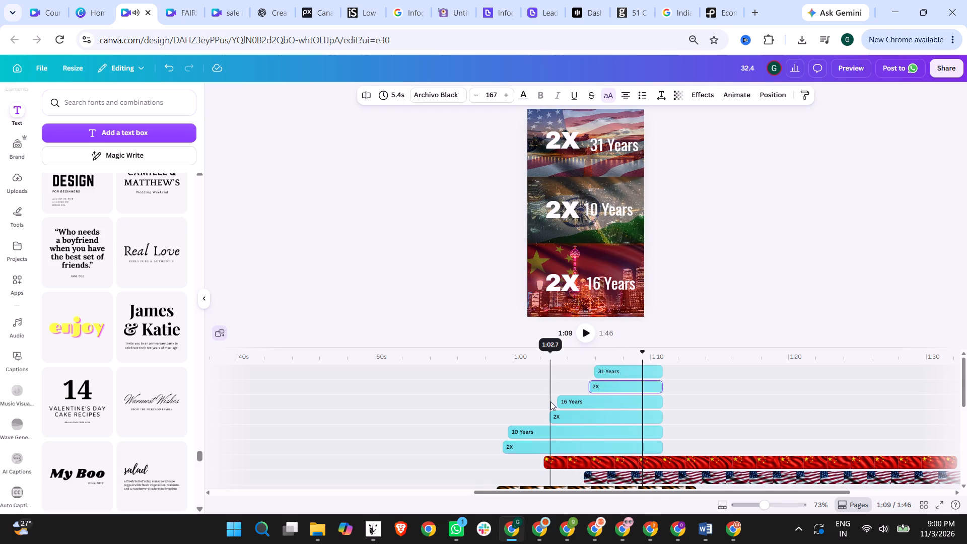
# Apply the Slow Wave animation to the India flag overlay.
pyautogui.scroll(-1, 516, 386)
pyautogui.click(564, 428)
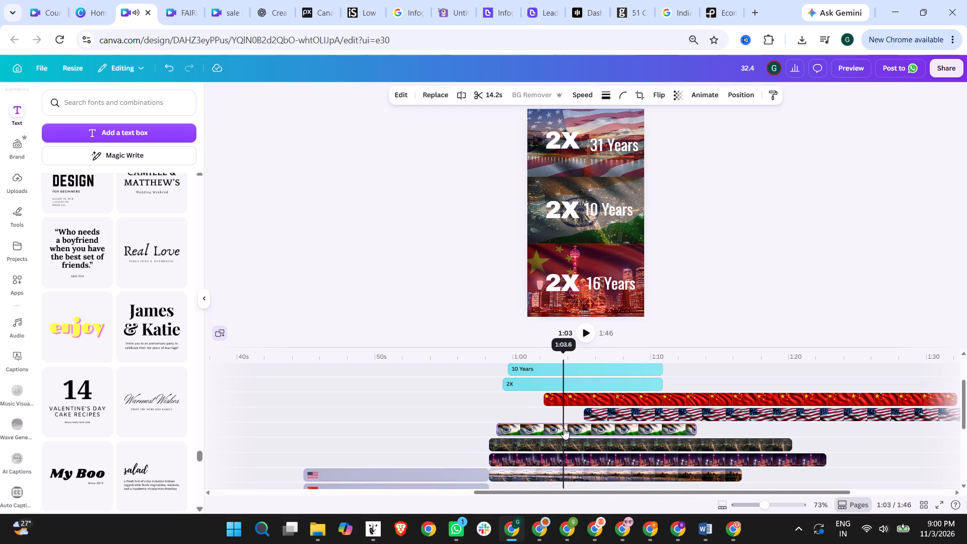
pyautogui.click(716, 91)
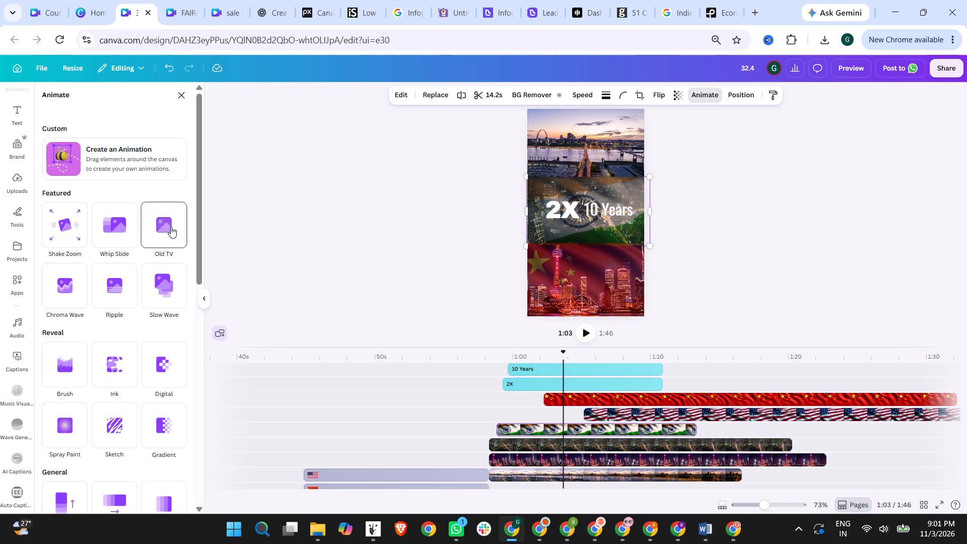
pyautogui.click(161, 292)
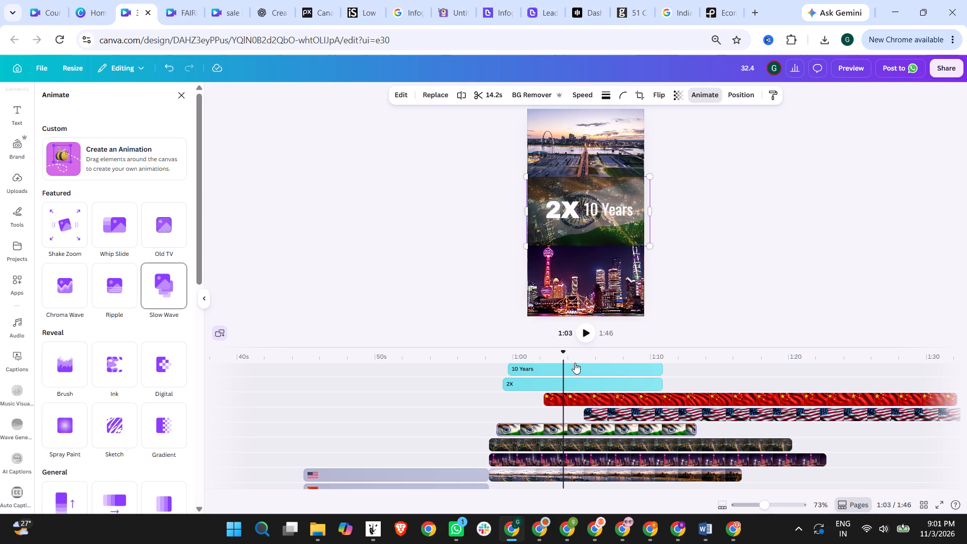
# Apply the Slow Wave animation to the China flag overlay and the USA flag overlay.
pyautogui.click(601, 393)
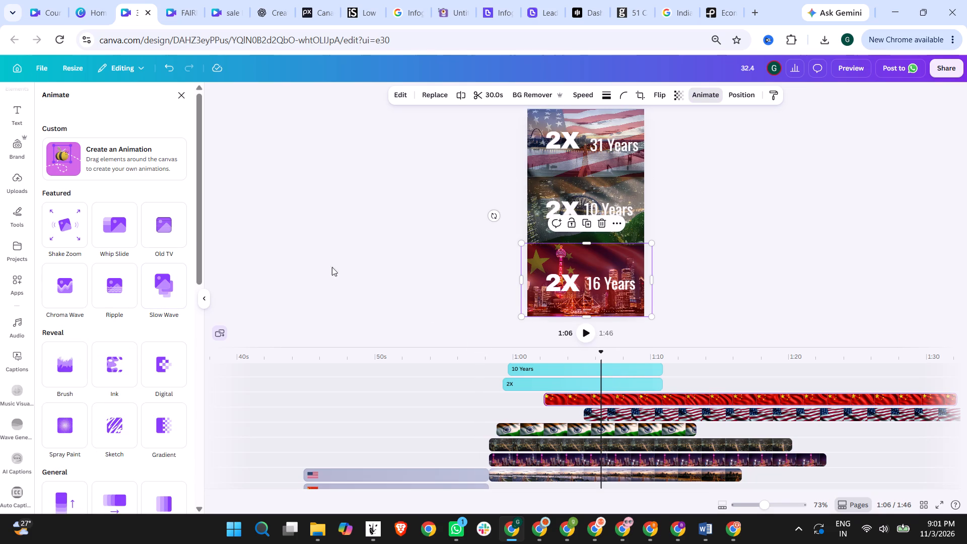
pyautogui.click(162, 289)
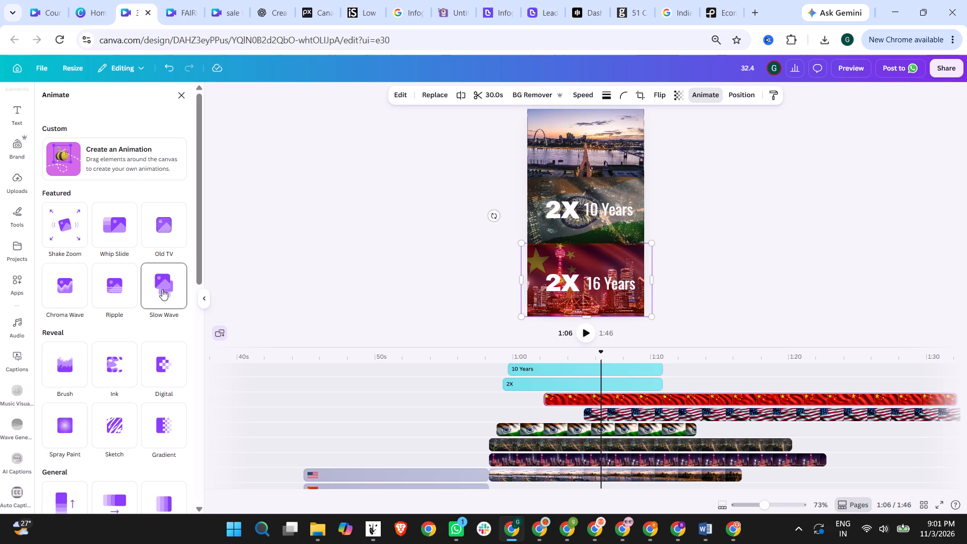
pyautogui.click(636, 411)
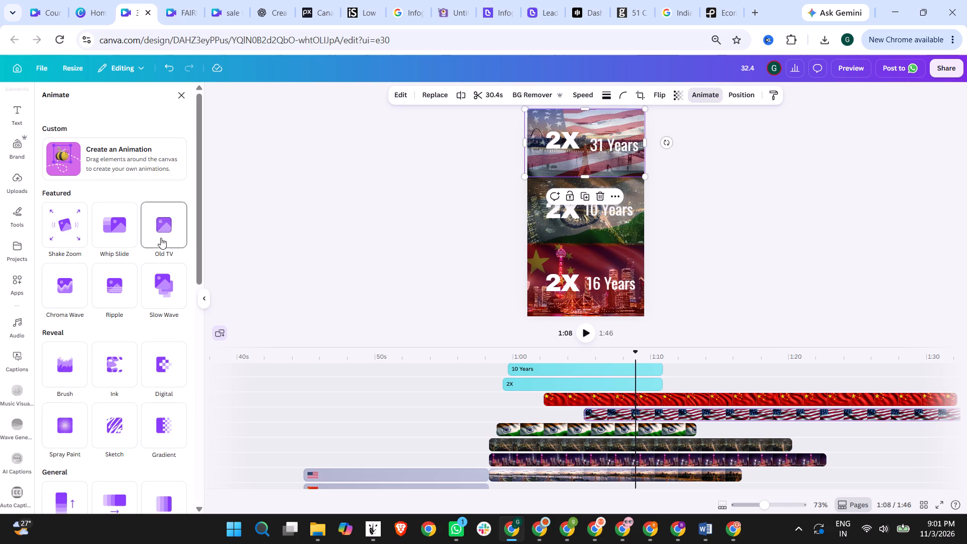
pyautogui.click(590, 400)
pyautogui.click(614, 412)
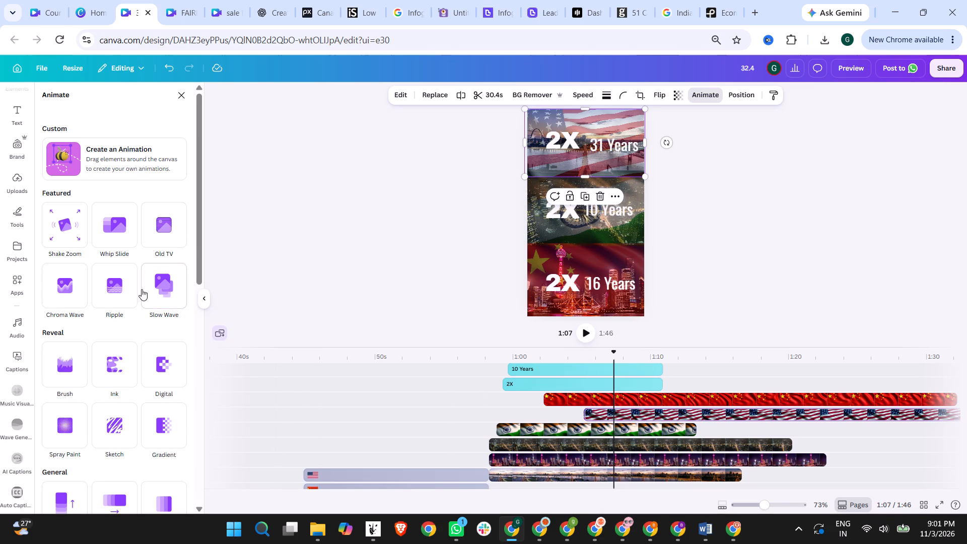
pyautogui.click(159, 289)
pyautogui.click(344, 268)
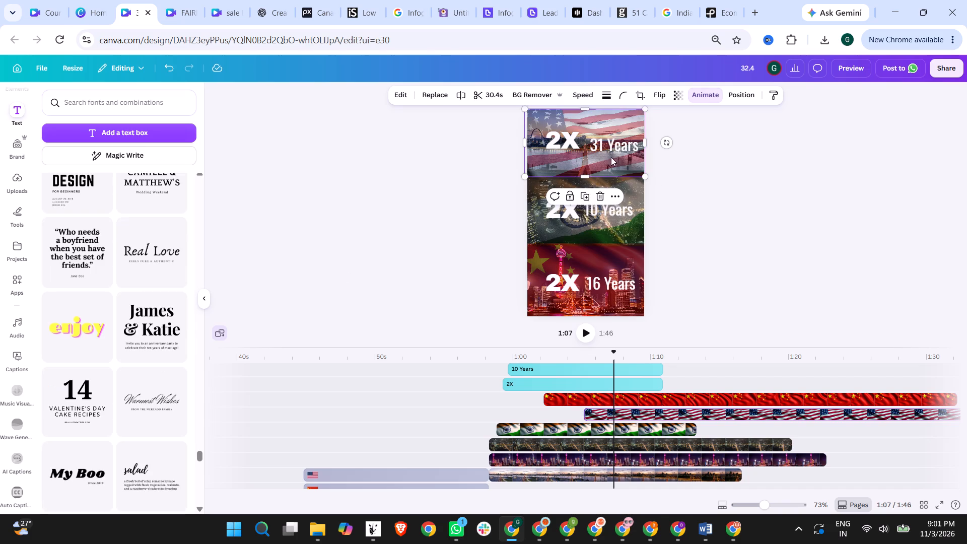
# Apply the Neon animation to the 31 Years, 16 Years and 10 Years texts.
pyautogui.click(604, 147)
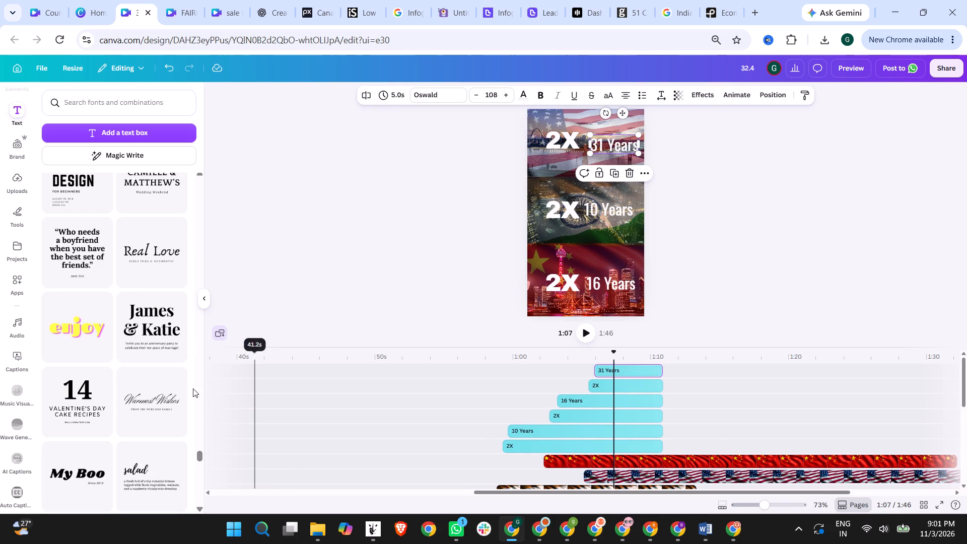
pyautogui.click(734, 102)
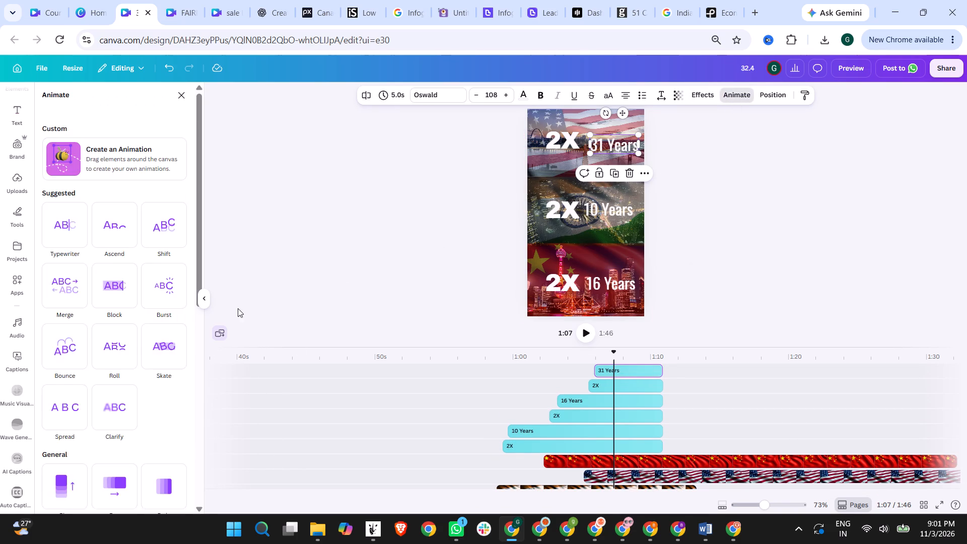
pyautogui.scroll(-15, 109, 317)
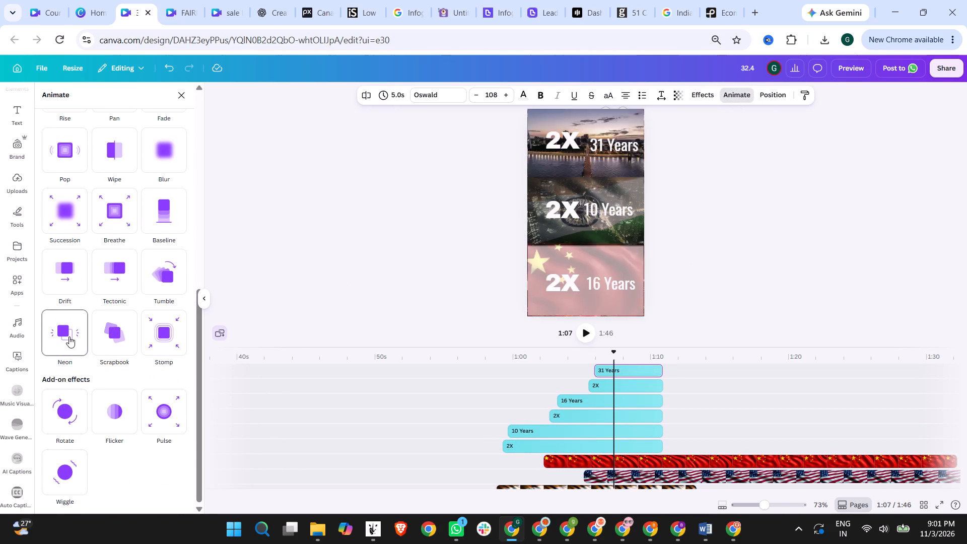
pyautogui.click(69, 336)
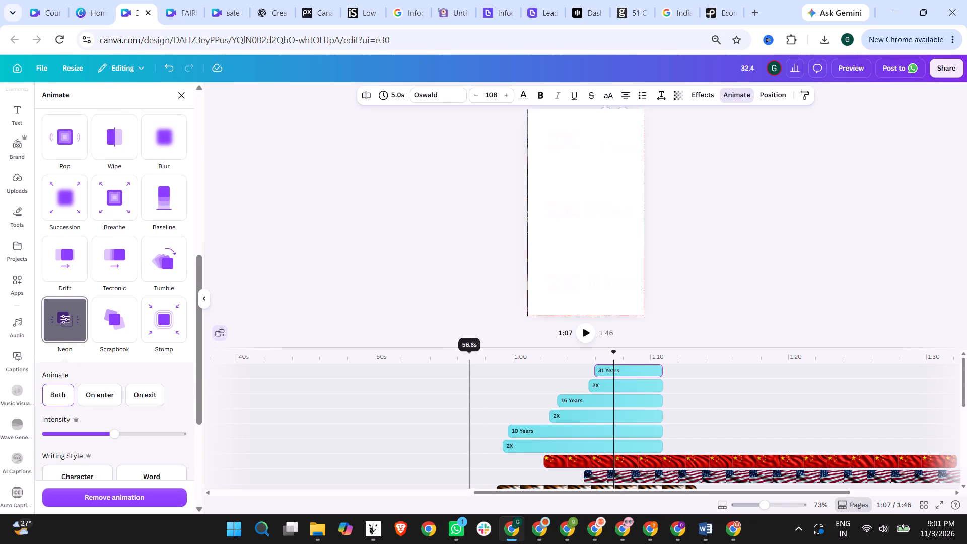
pyautogui.click(581, 401)
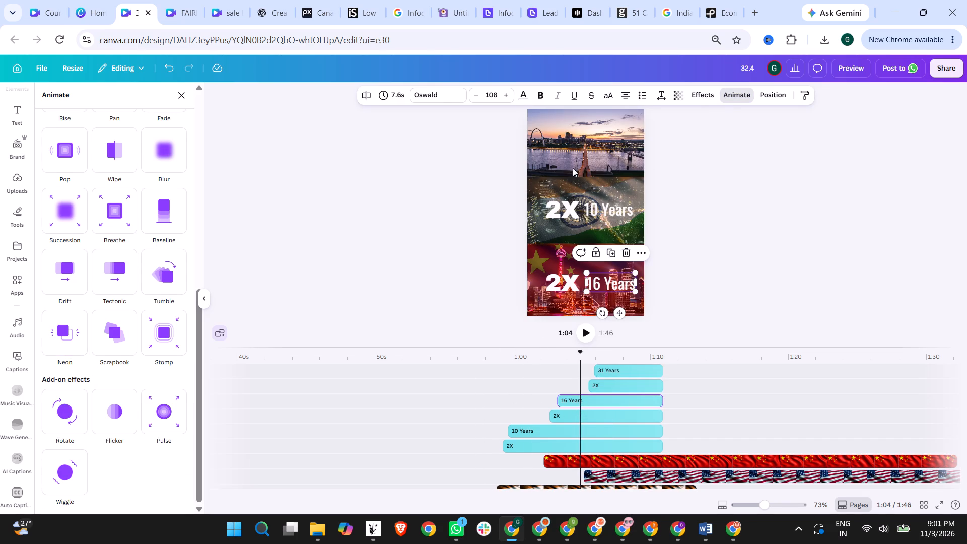
pyautogui.click(68, 345)
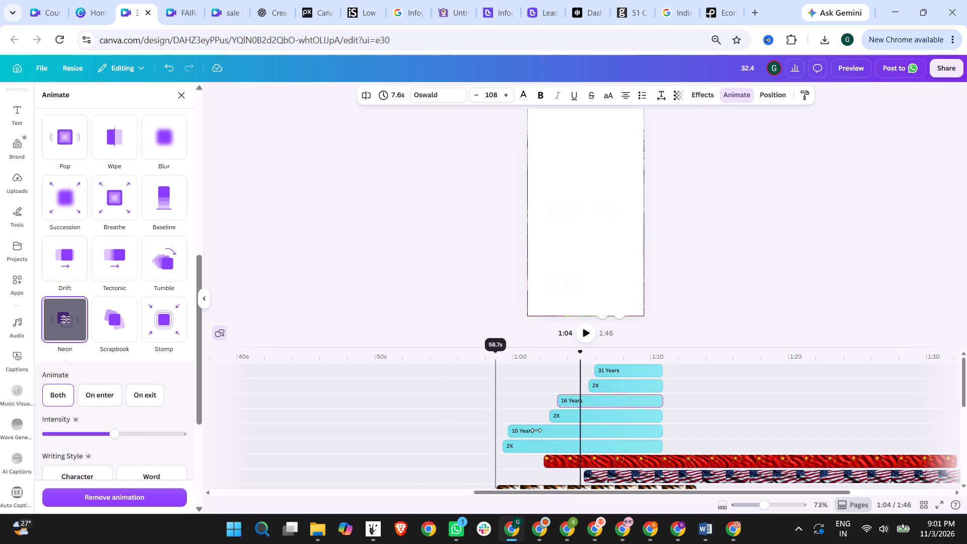
pyautogui.click(547, 428)
pyautogui.click(71, 339)
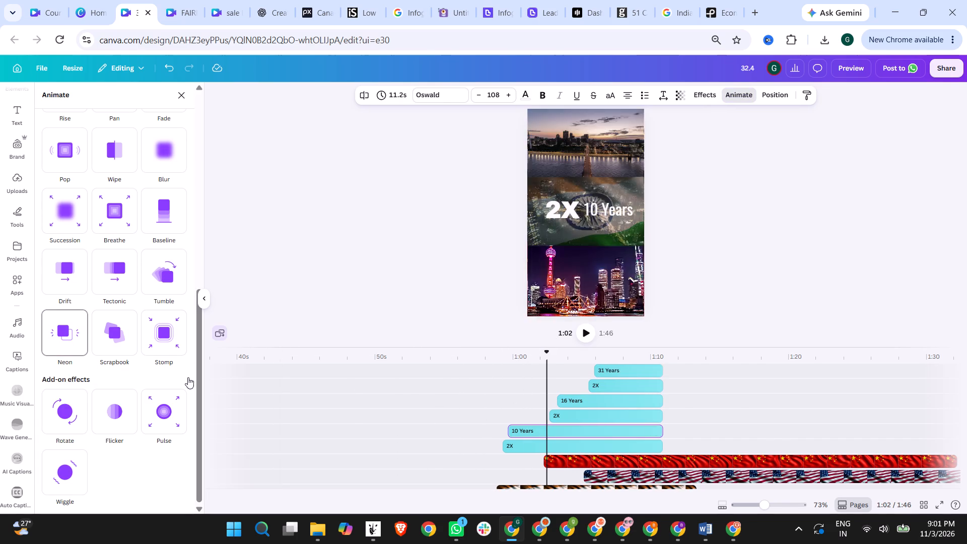
# Preview animations for the 2X texts and apply Pop to the USA, China and India 2X texts.
pyautogui.click(525, 447)
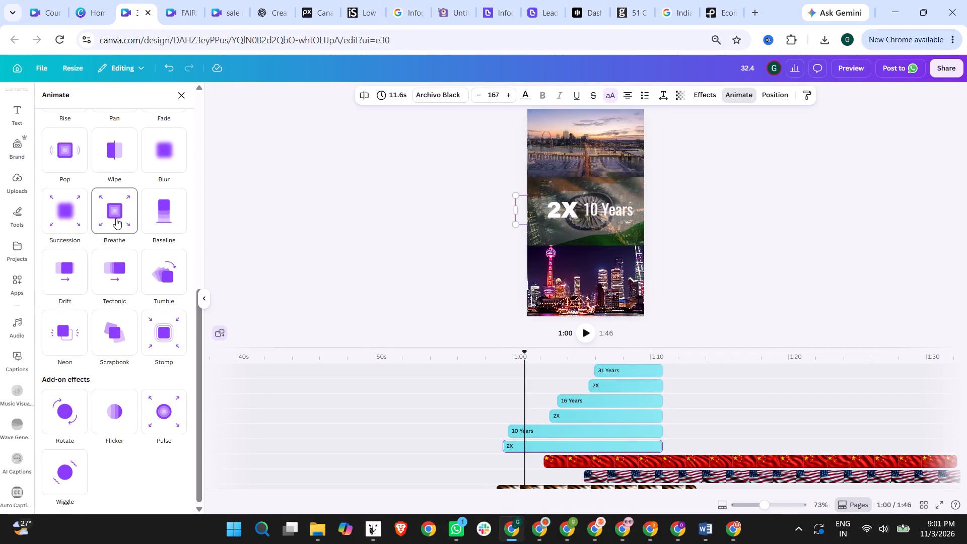
pyautogui.click(597, 412)
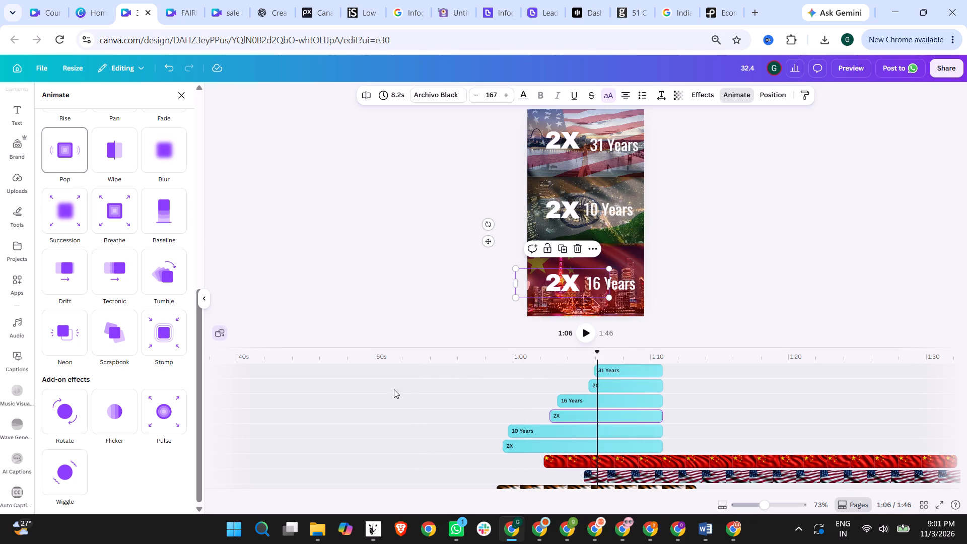
pyautogui.click(618, 384)
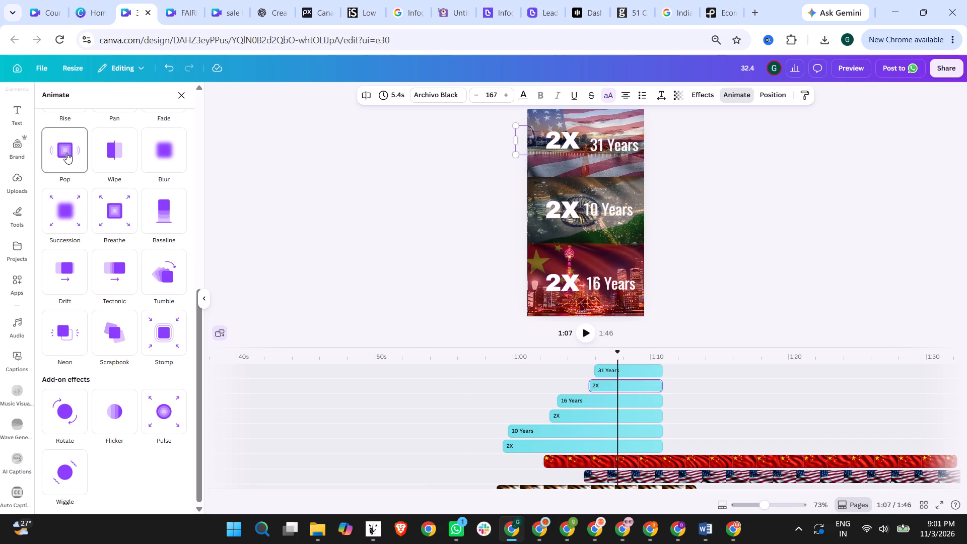
pyautogui.click(592, 358)
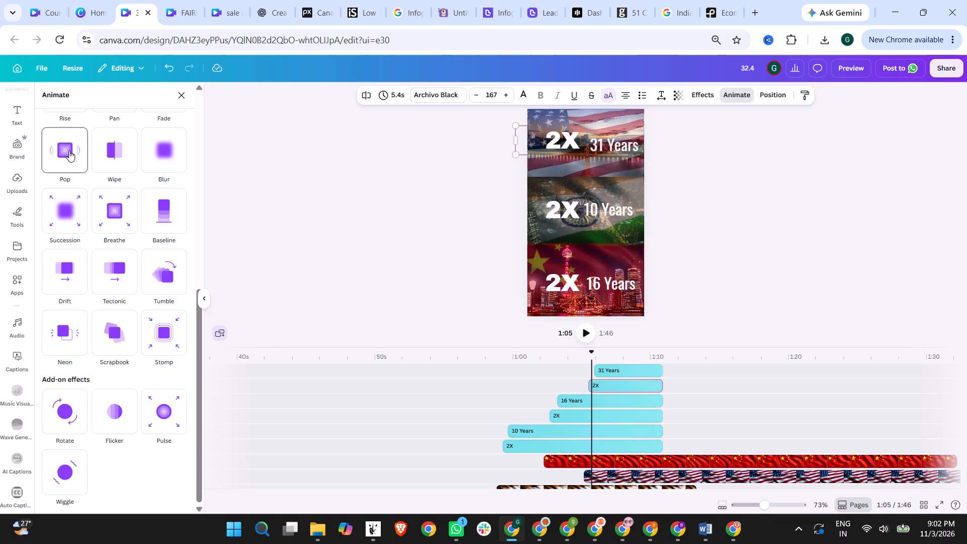
pyautogui.scroll(-2, 107, 161)
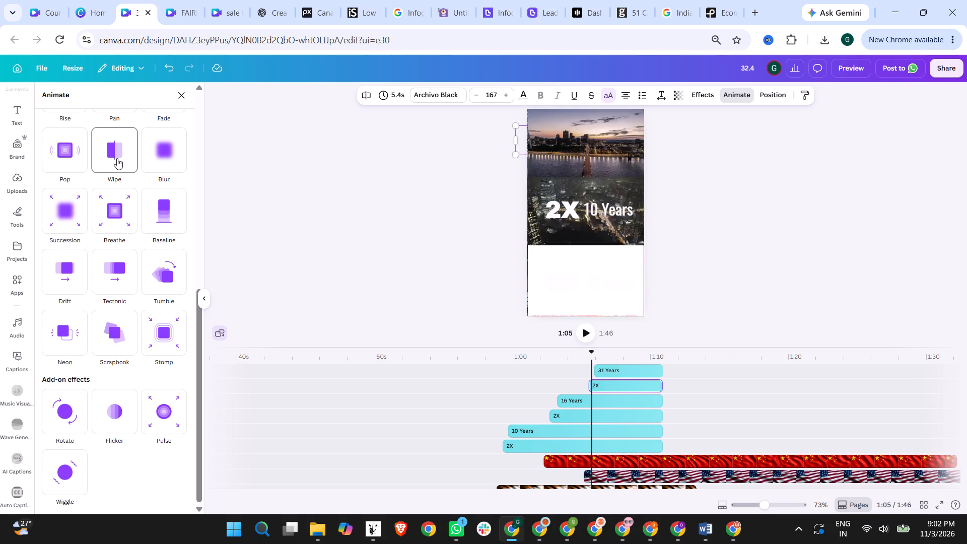
pyautogui.scroll(1, 117, 158)
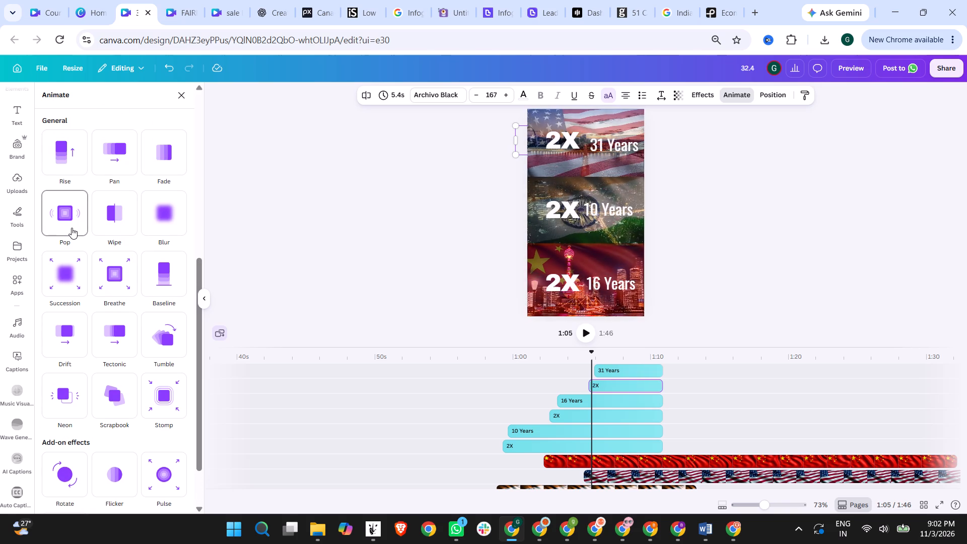
pyautogui.click(72, 228)
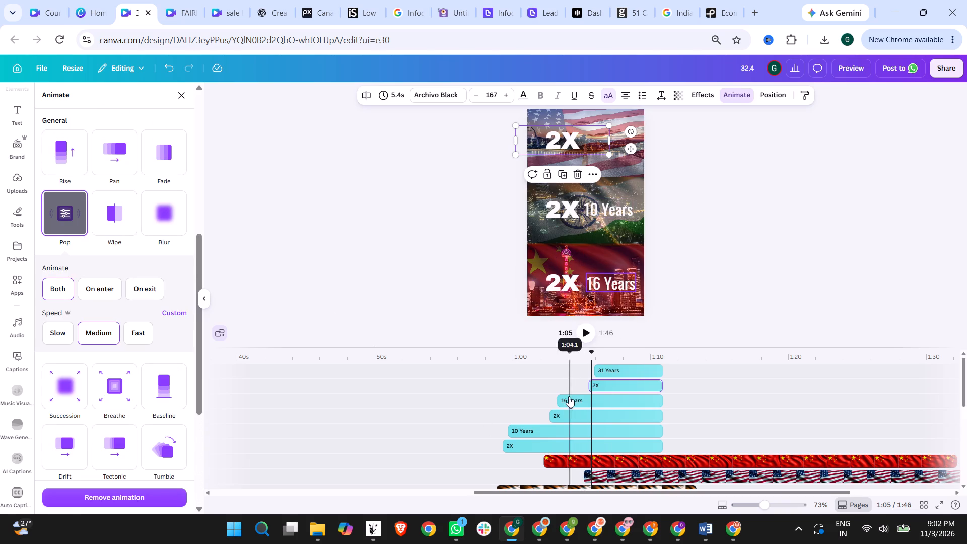
pyautogui.click(564, 418)
pyautogui.click(65, 214)
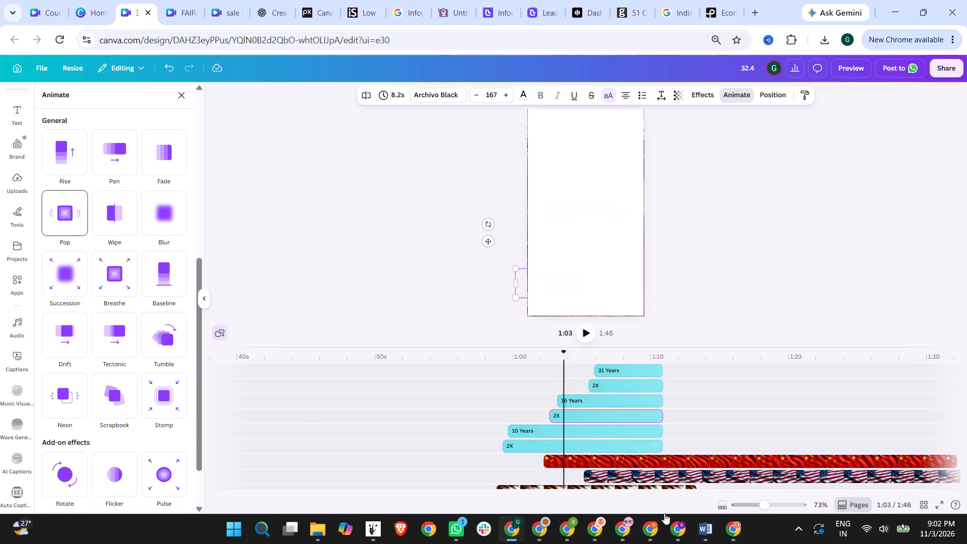
pyautogui.click(508, 445)
pyautogui.click(534, 446)
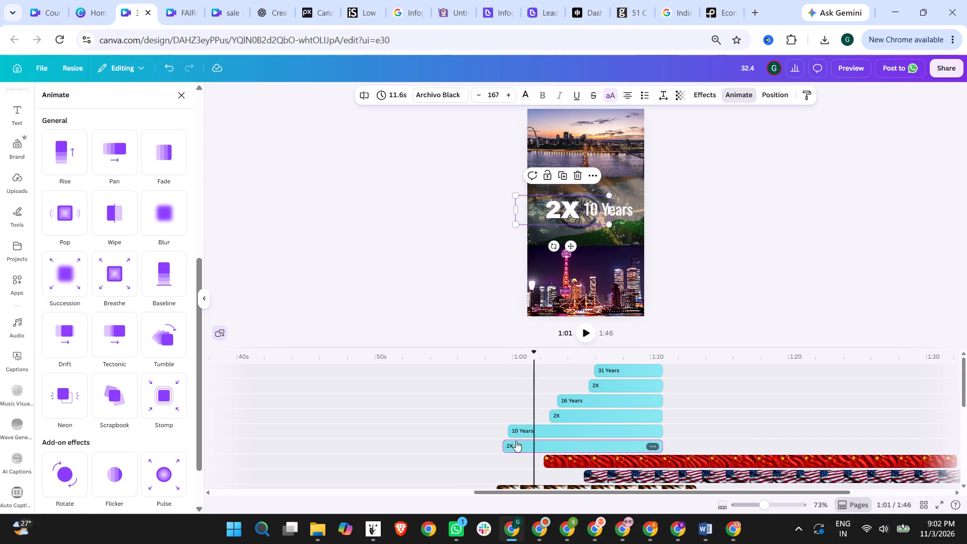
pyautogui.click(68, 206)
pyautogui.click(434, 216)
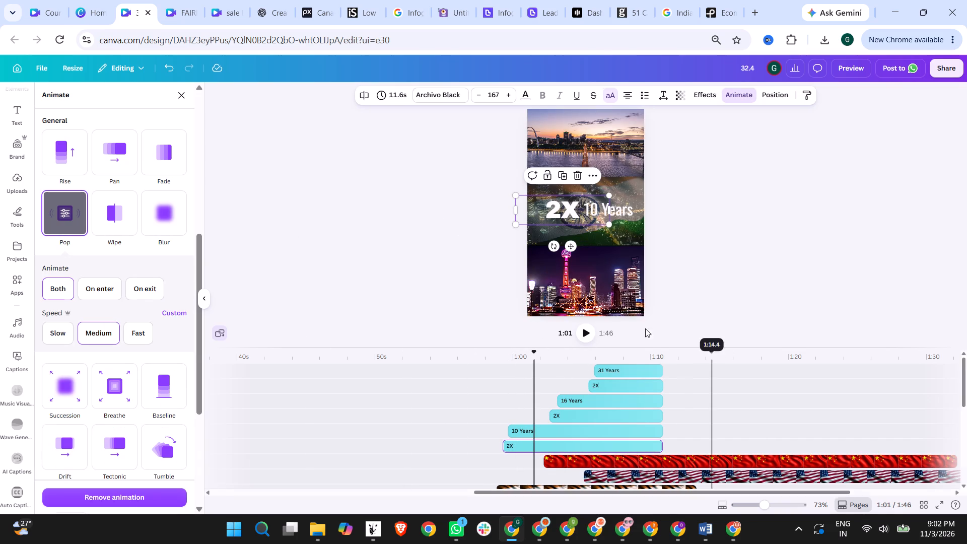
# Move the 31 Years text level with the USA 2X and closer to it, in line with the 10 Years text below.
pyautogui.click(631, 353)
pyautogui.click(604, 149)
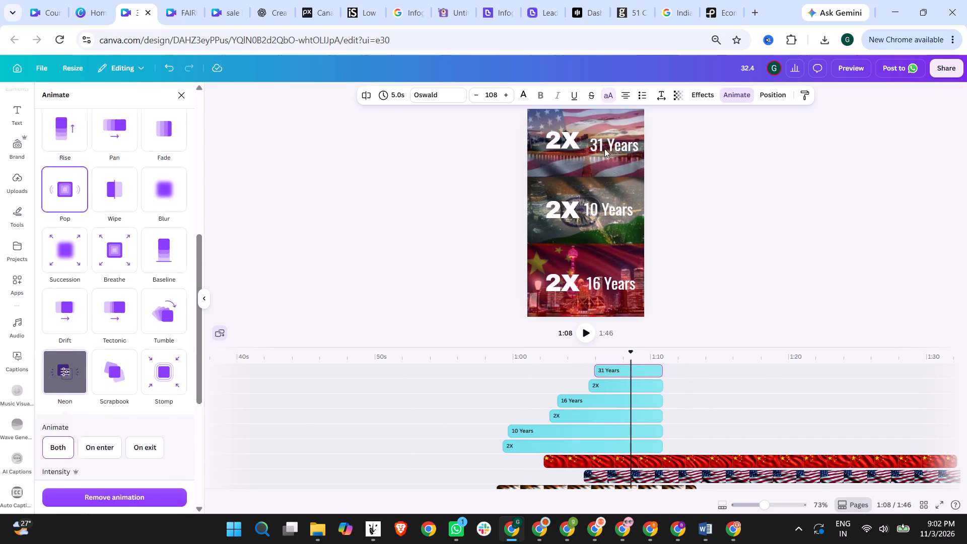
pyautogui.click(616, 145)
pyautogui.click(703, 142)
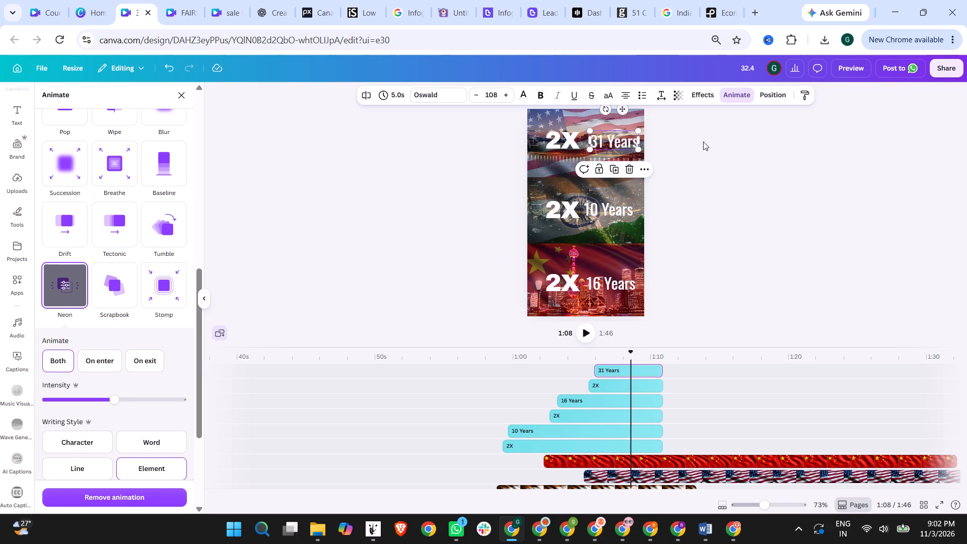
pyautogui.click(736, 278)
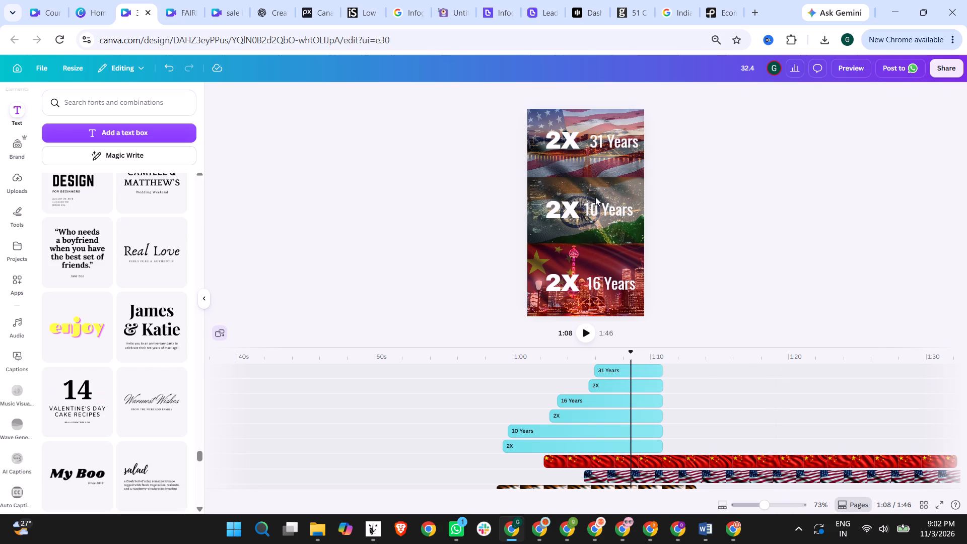
pyautogui.moveTo(608, 140); pyautogui.dragTo(604, 140)
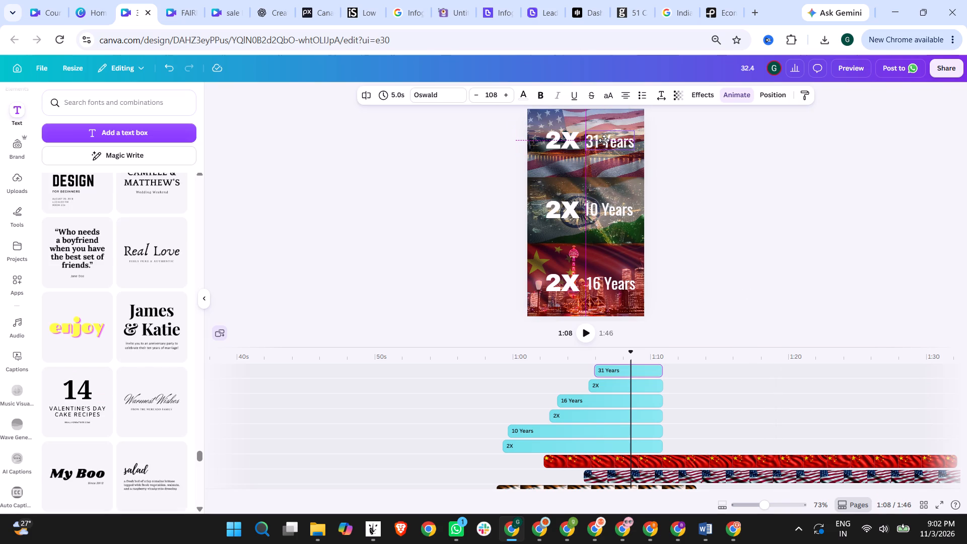
pyautogui.moveTo(604, 140); pyautogui.dragTo(601, 140)
pyautogui.click(807, 149)
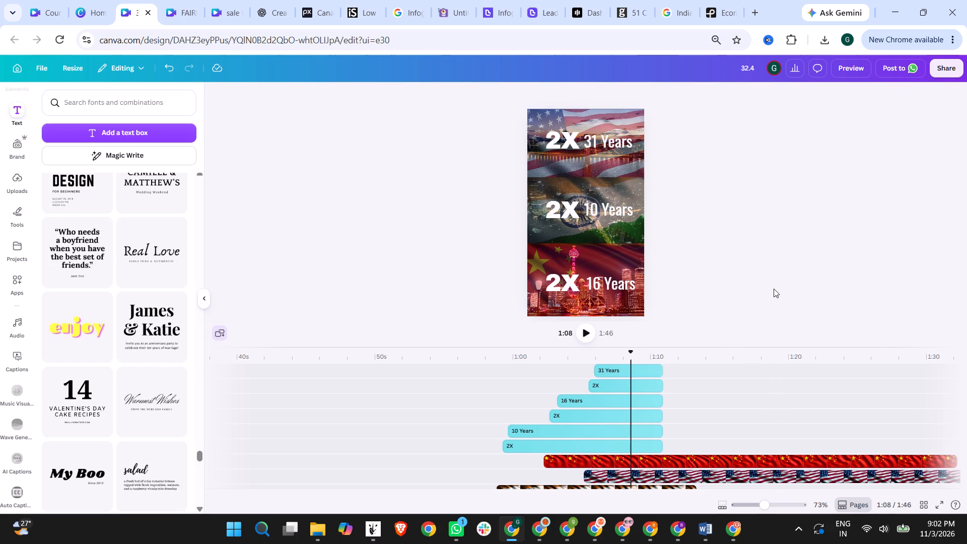
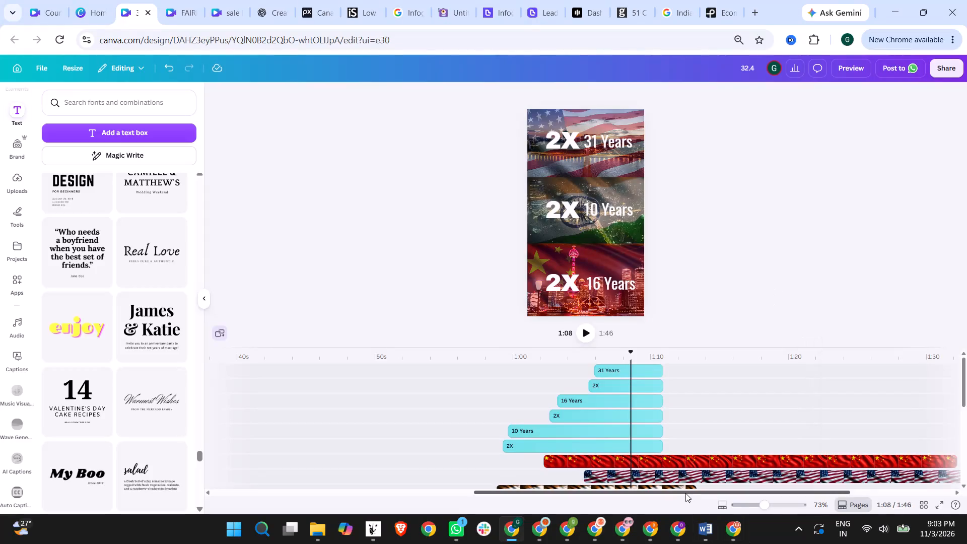
# Switch to the Chrome window with the YouTube video about India's homemade bullet train.
pyautogui.click(666, 543)
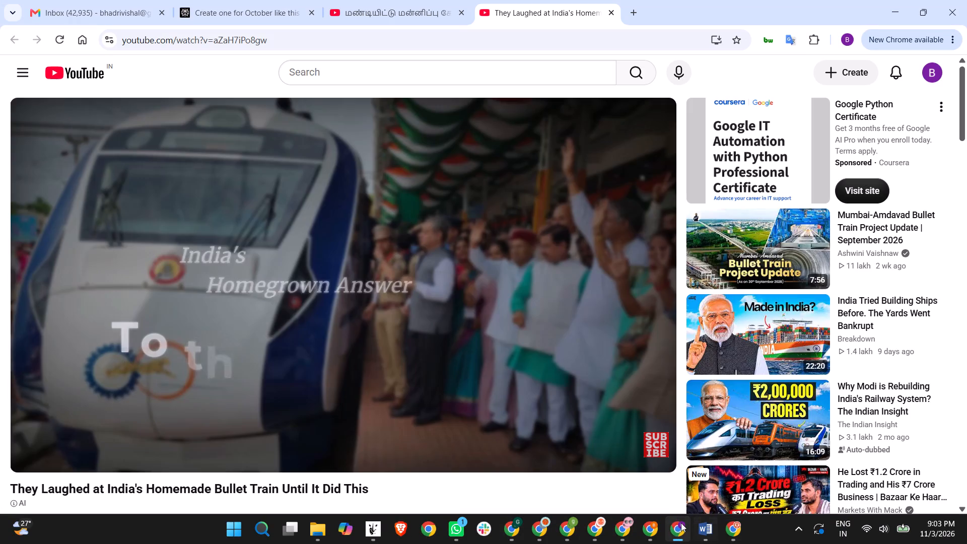